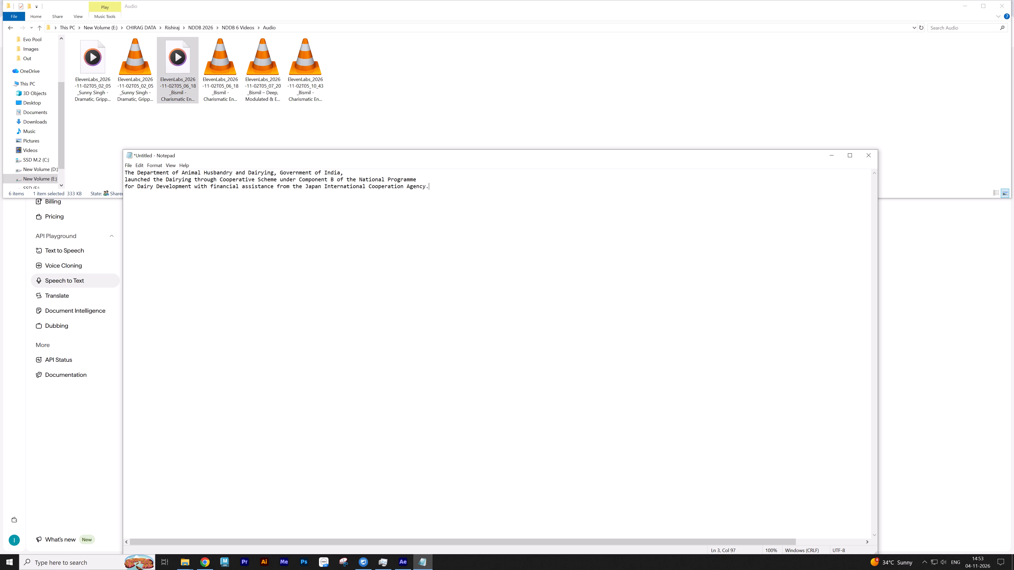
click(485, 191)
key(Return)
key(Return)
key(Return)
key(ctrl+v)
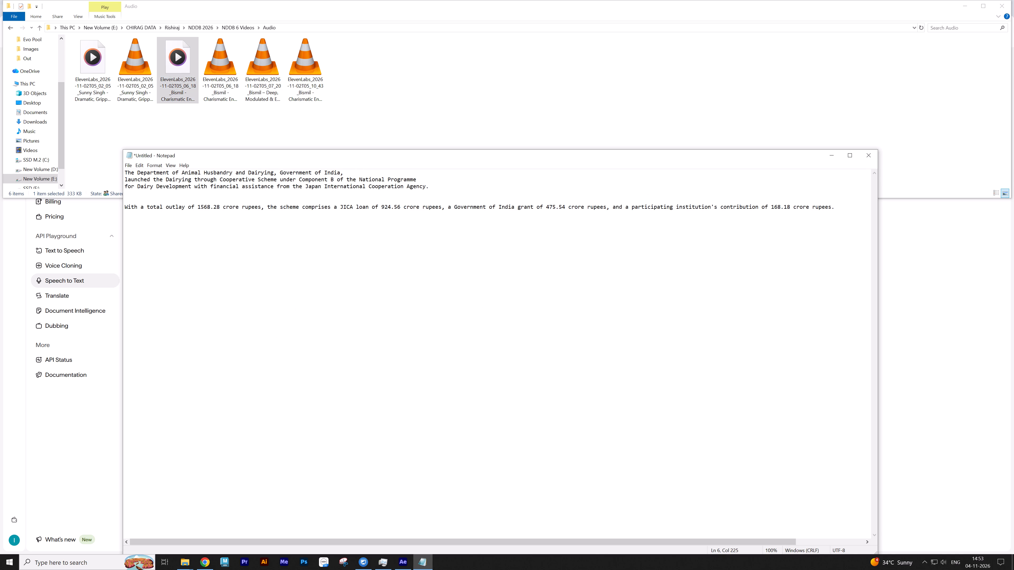
Split the second transcript into four lines, breaking after each comma and removing the leftover spaces.
click(266, 210)
key(BackSpace)
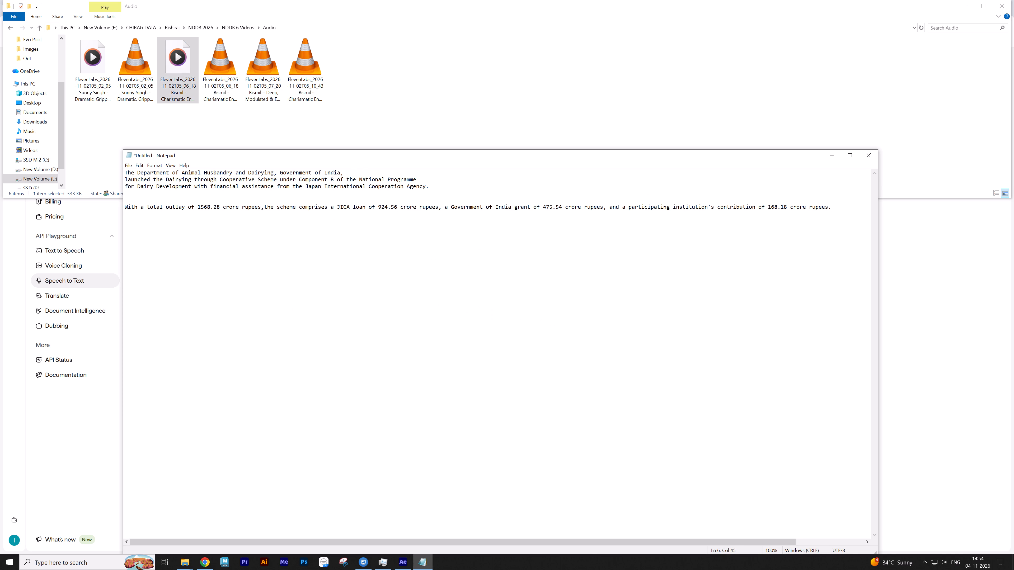
key(Return)
click(303, 217)
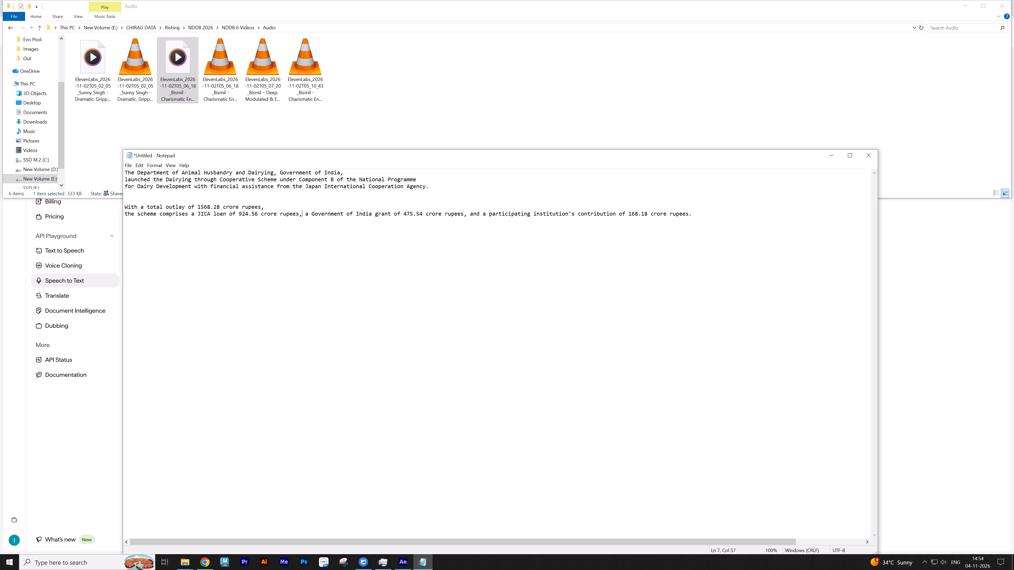
click(305, 217)
key(BackSpace)
key(Return)
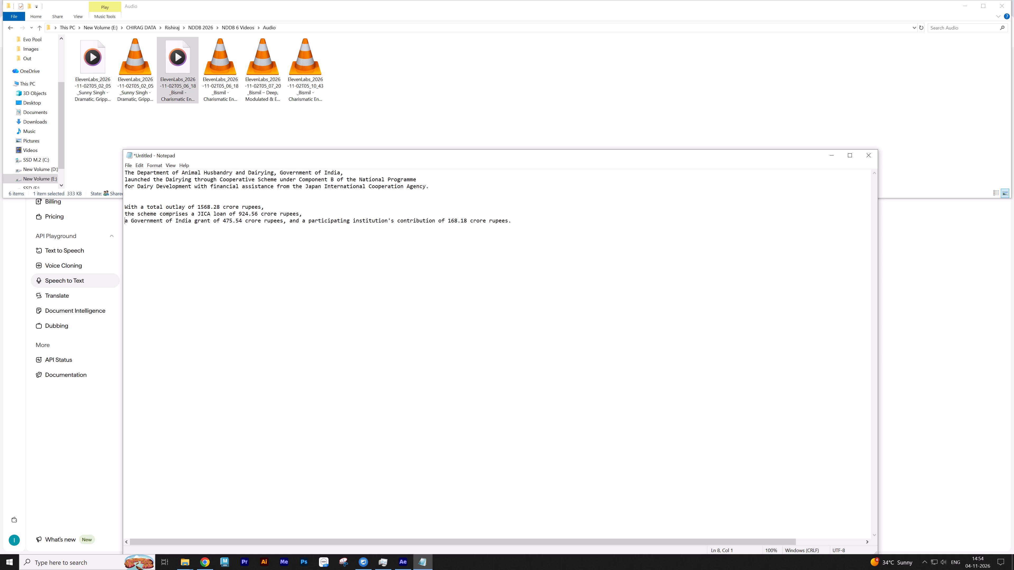
click(290, 225)
key(BackSpace)
key(Return)
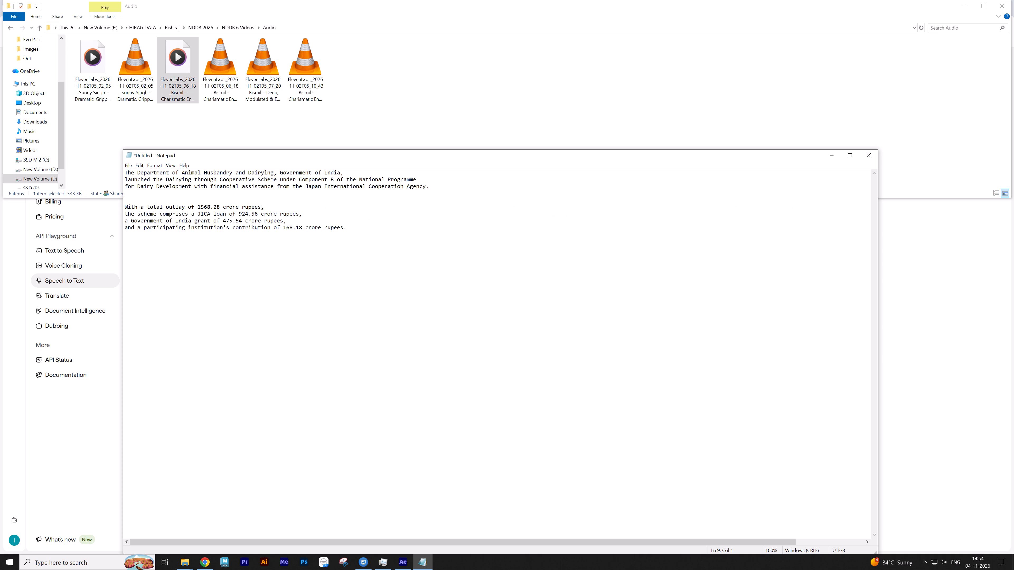
click(341, 224)
Start saving the Notepad document with the file name "NDDB 6 Videos Text".
key(ctrl+s)
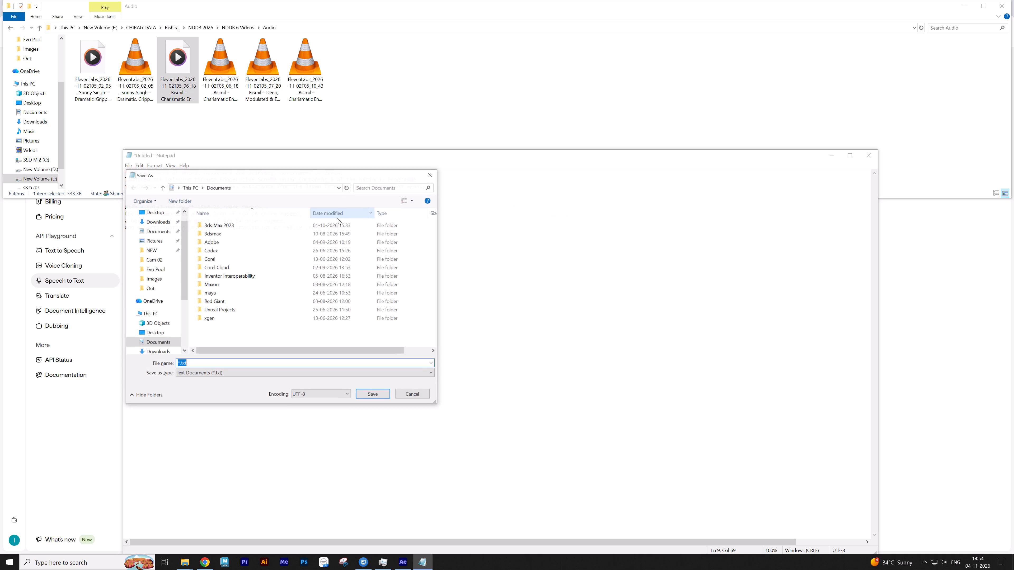
text(Textd)
scroll(337, 218, up, 1)
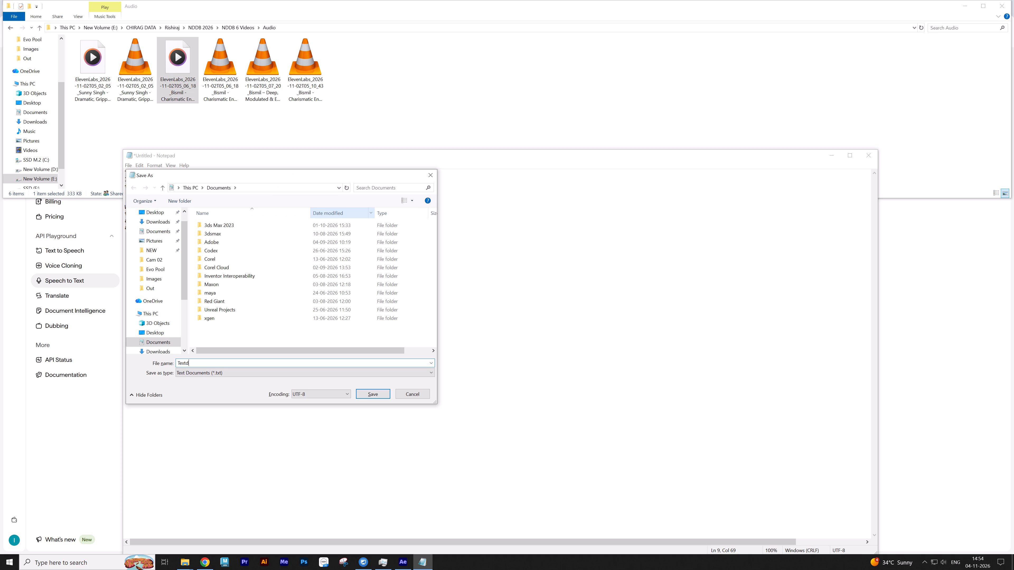
key(BackSpace)
key(Left)
key(Left)
key(Left)
key(Left)
key(Left)
key(Left)
key(Left)
key(Left)
key(Left)
key(Left)
text(NDDB 6 Videos)
key(space)
Set the save location to the Script folder inside the NDDB 6 Videos project folder and save the text file there.
click(191, 187)
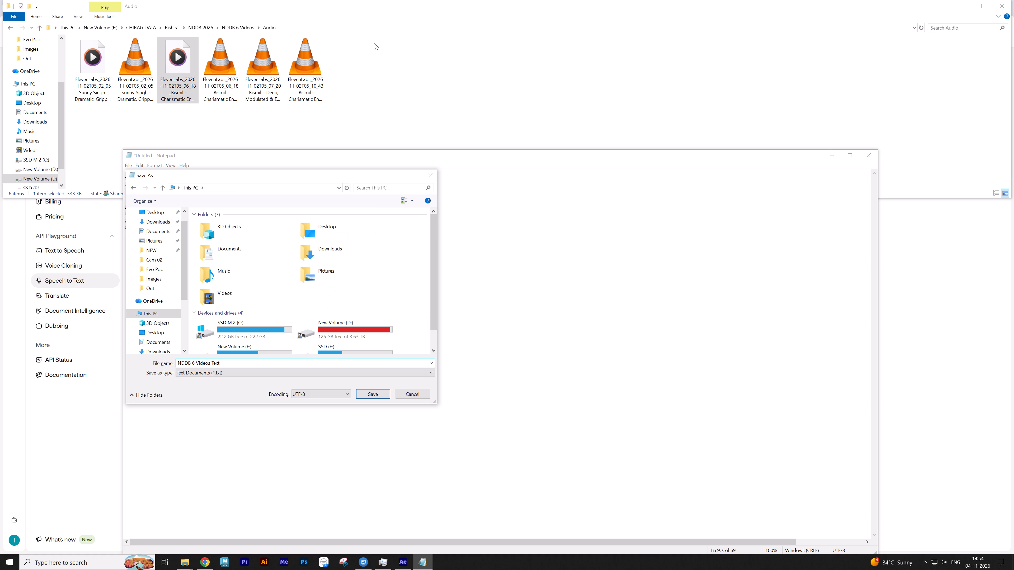
click(370, 25)
click(201, 124)
click(236, 25)
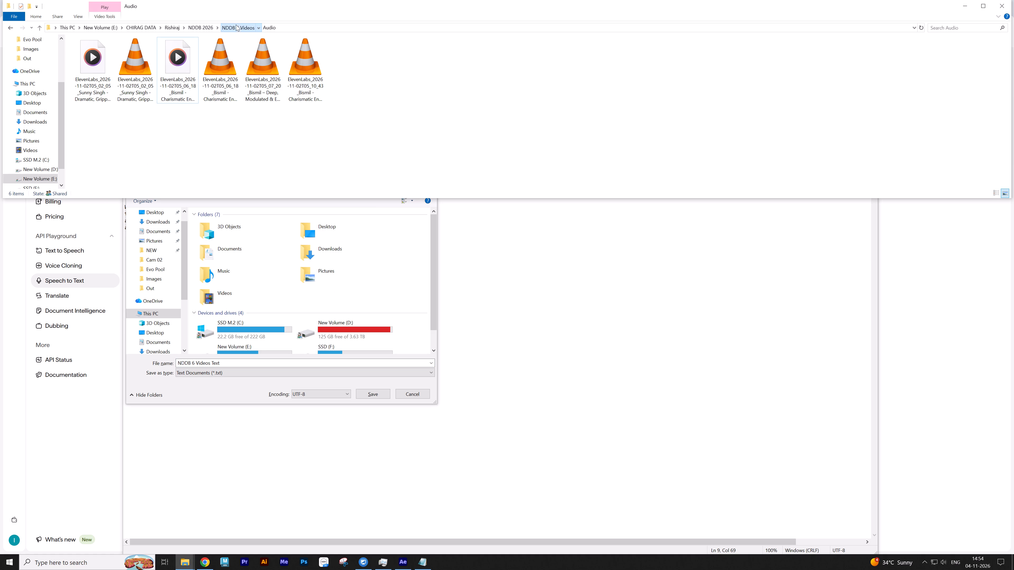
click(302, 25)
key(ctrl+c)
key(alt+Tab)
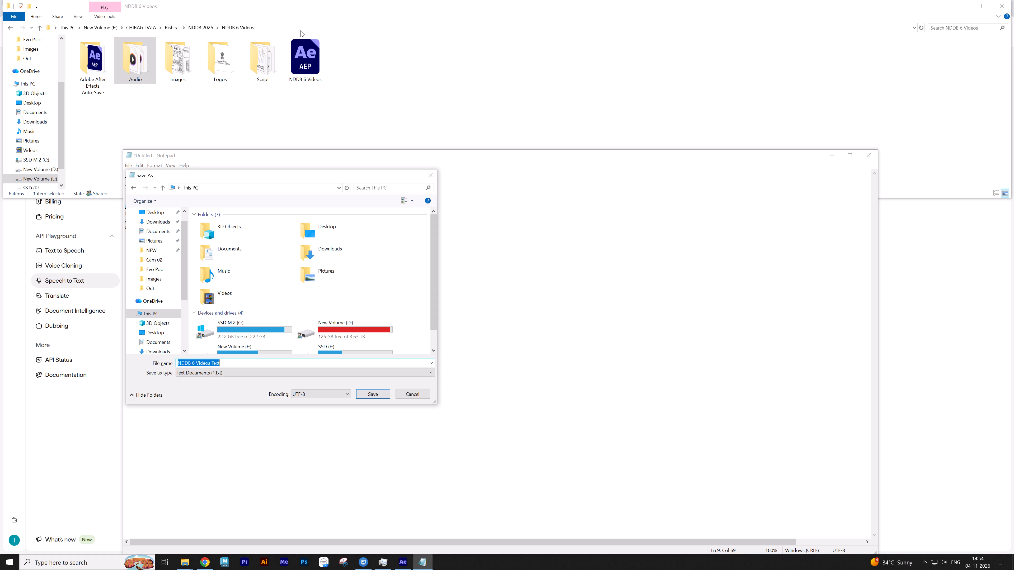
click(292, 25)
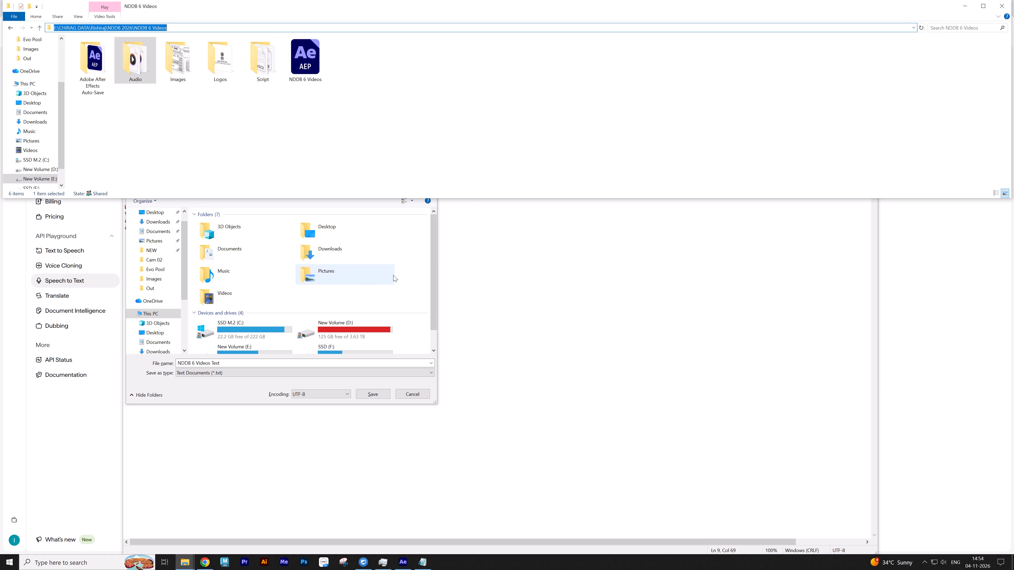
click(393, 275)
click(302, 188)
key(ctrl+v)
key(Return)
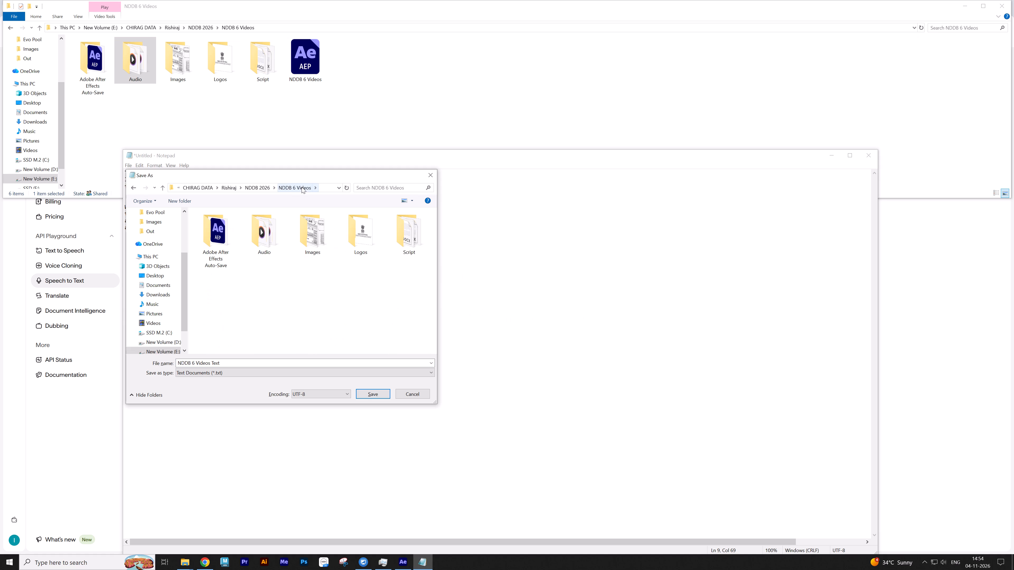
double_click(400, 226)
click(339, 254)
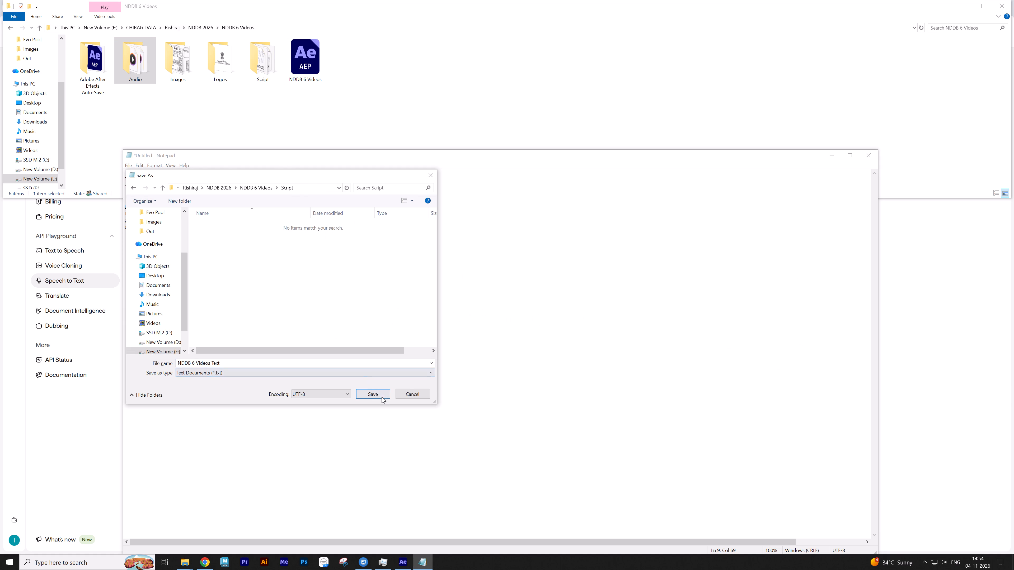
click(382, 397)
Close Notepad, the NDDB 6 Videos folder window, and the Sarvam and ElevenLabs browser tabs.
click(869, 157)
click(693, 147)
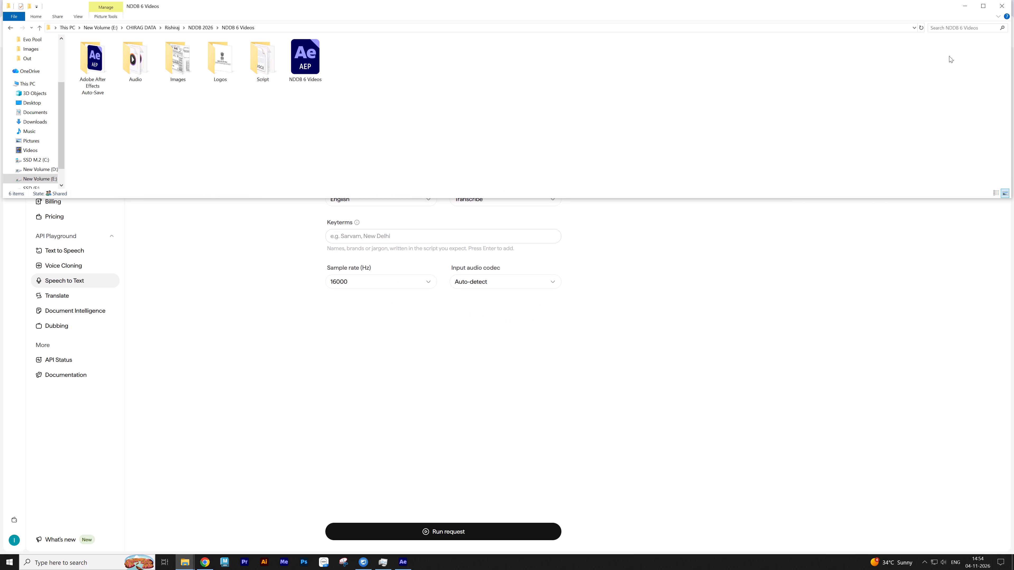
click(1006, 7)
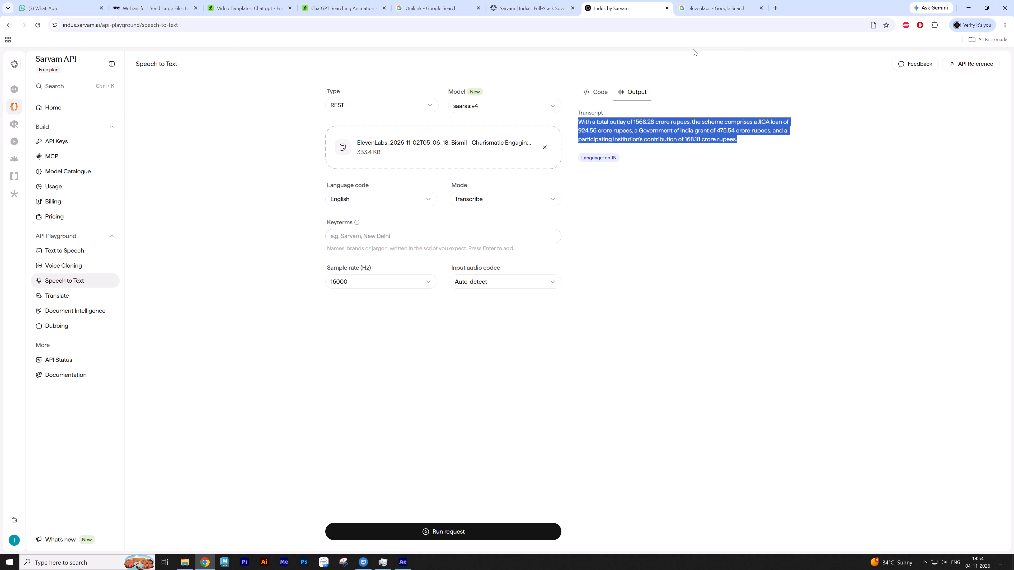
middle_click(621, 5)
middle_click(556, 0)
middle_click(526, 1)
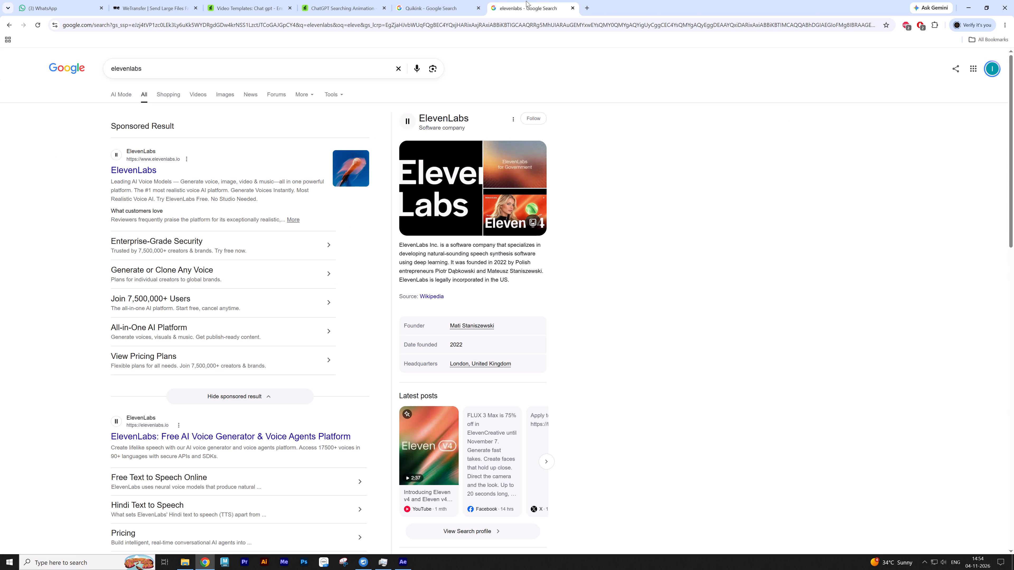
Search Envato's video templates for "Pi Chart" and look through the results for a suitable chart template.
click(236, 0)
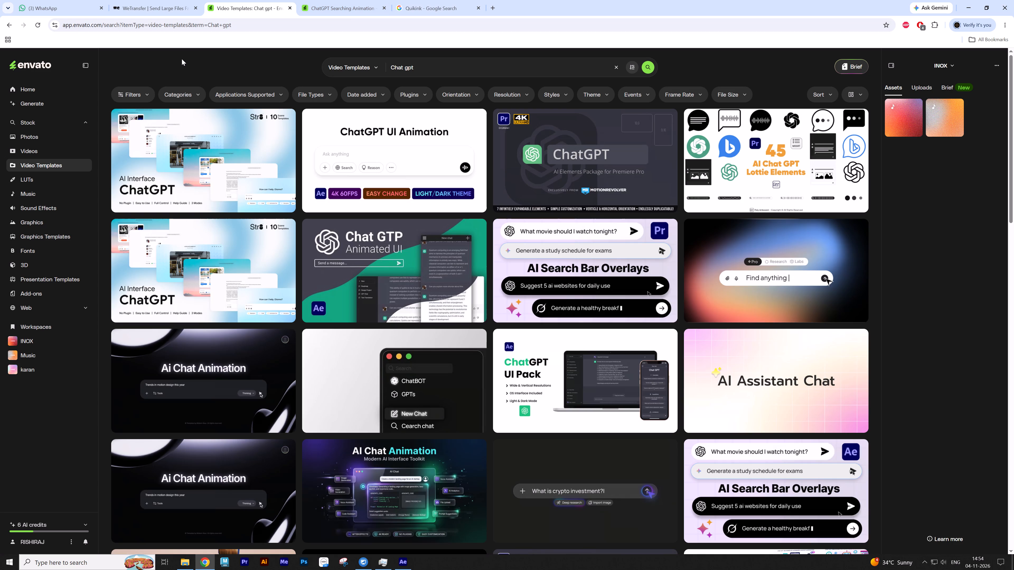
click(434, 66)
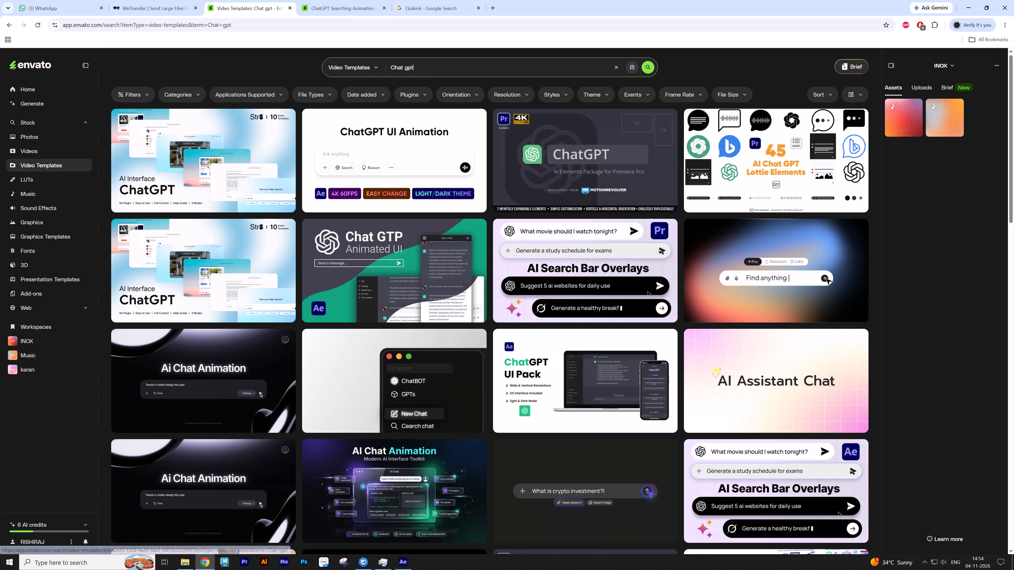
key(ctrl+a)
text(Pi Chart)
key(Return)
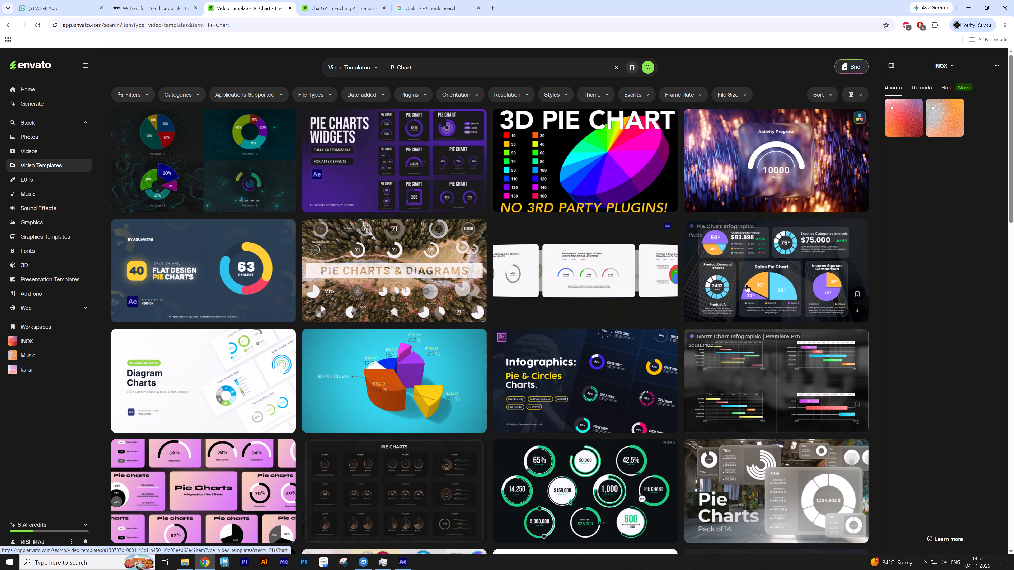
scroll(913, 286, down, 7)
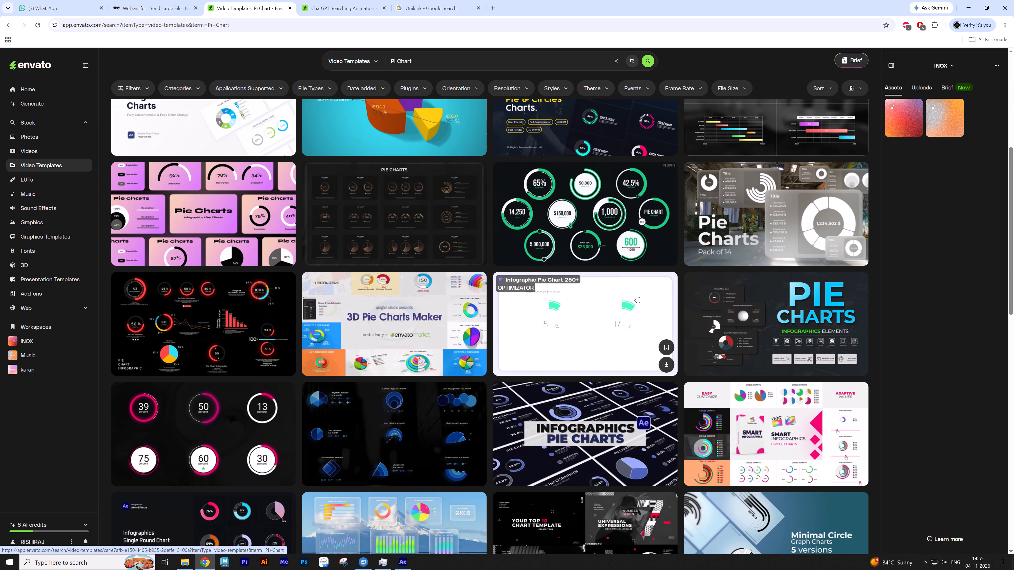
scroll(636, 295, down, 4)
scroll(898, 295, down, 6)
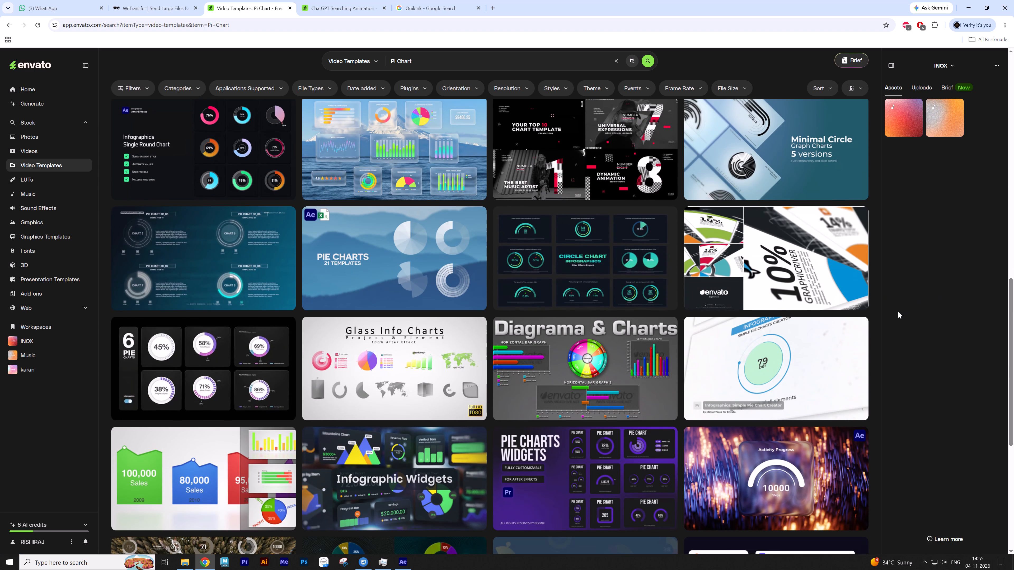
Switch to After Effects and open the recent project NDDB 6 Videos.
key(alt+Tab)
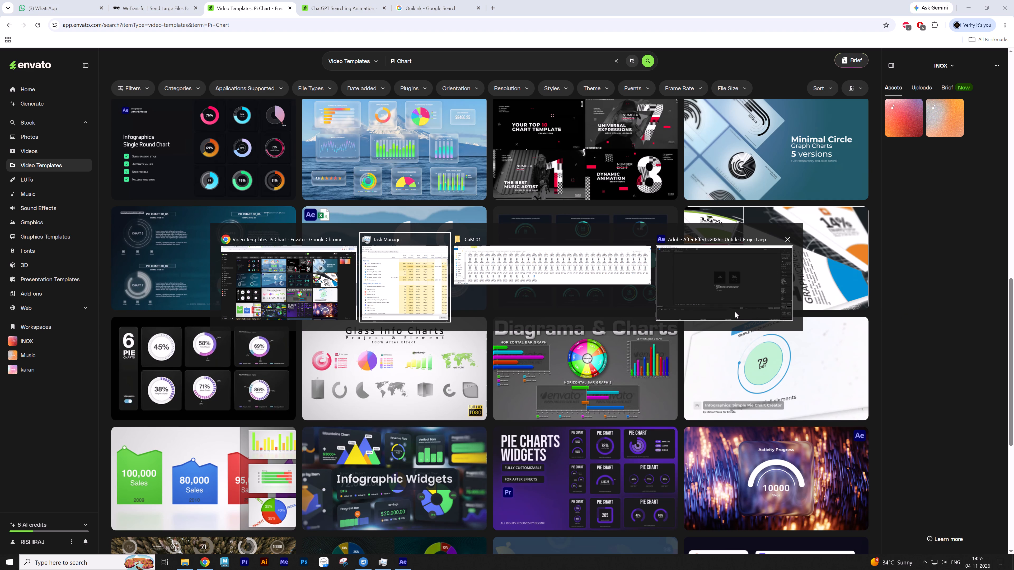
key(alt+Tab)
click(474, 158)
key(alt+Tab)
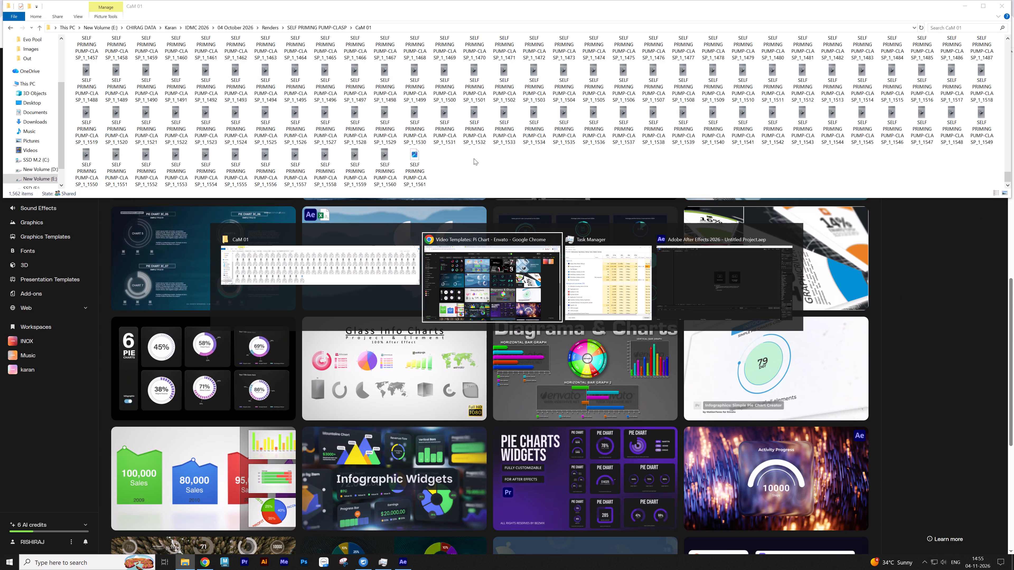
key(alt+Tab)
key(alt+Tab)
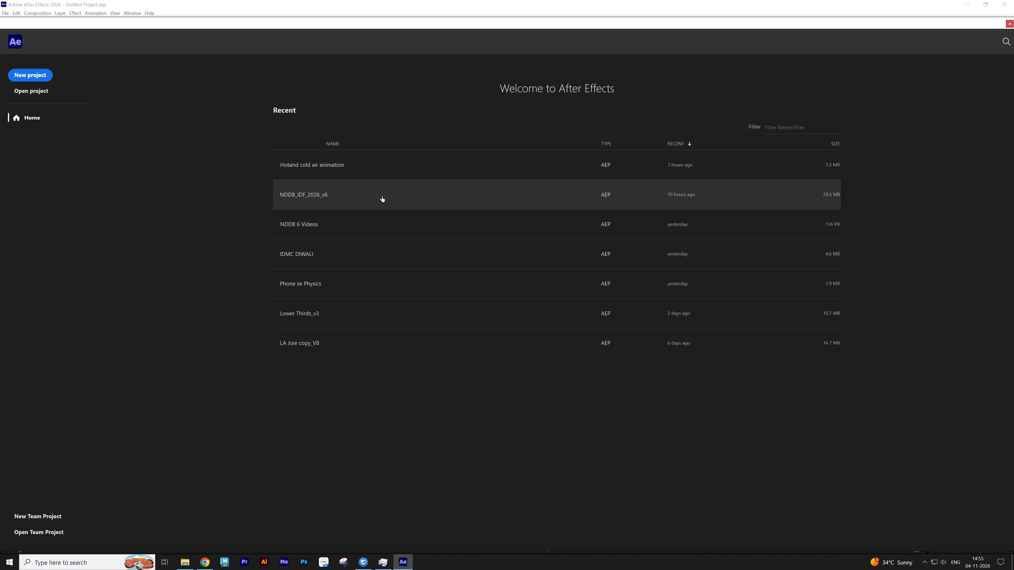
click(383, 229)
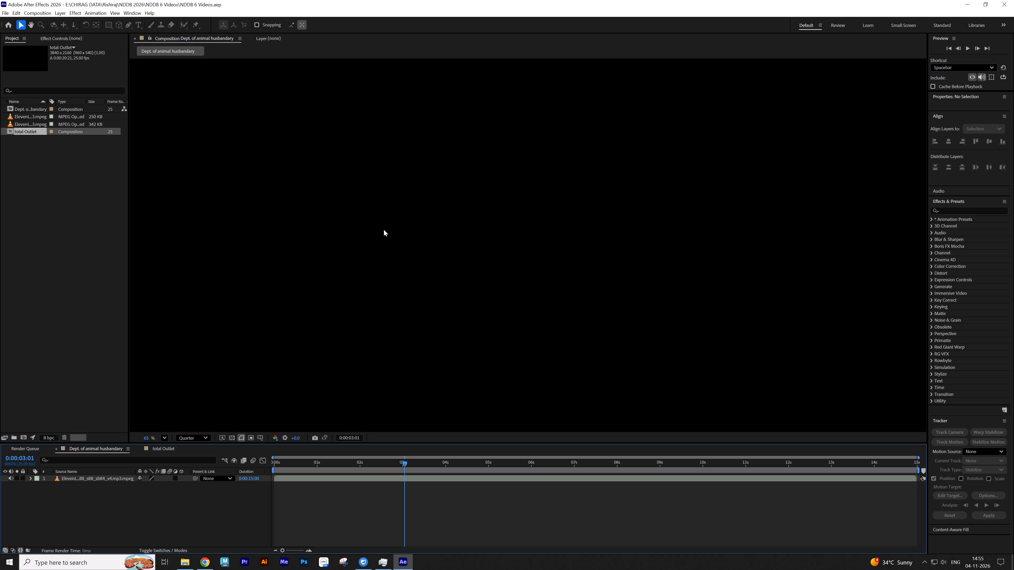
Bring up the total Outlet composition and move its playhead to the start.
click(327, 500)
click(169, 449)
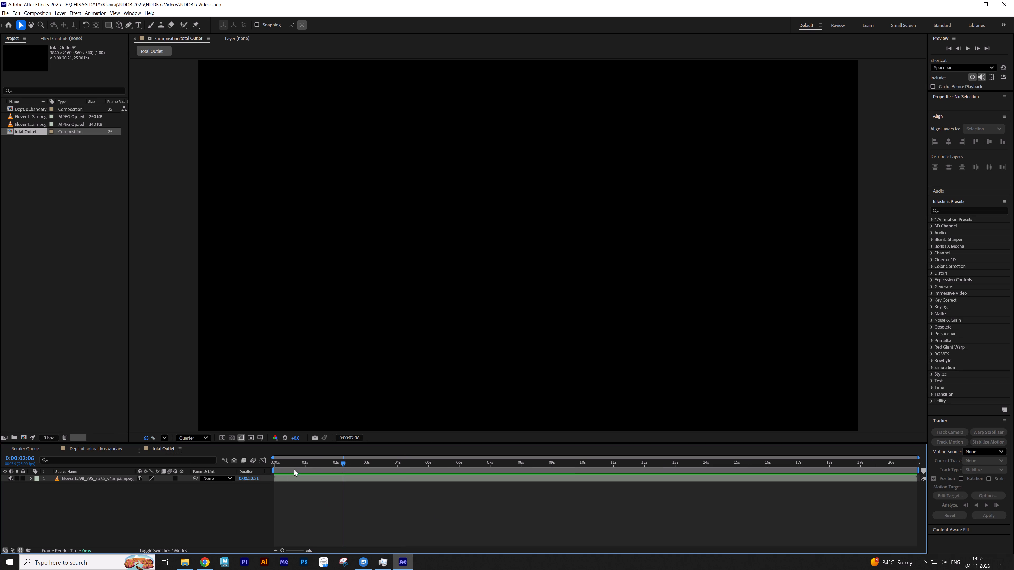
drag(294, 466, 267, 467)
In the Dept. of animal husbandary composition, reveal the audio layer's waveform and move the playhead to the start.
click(85, 449)
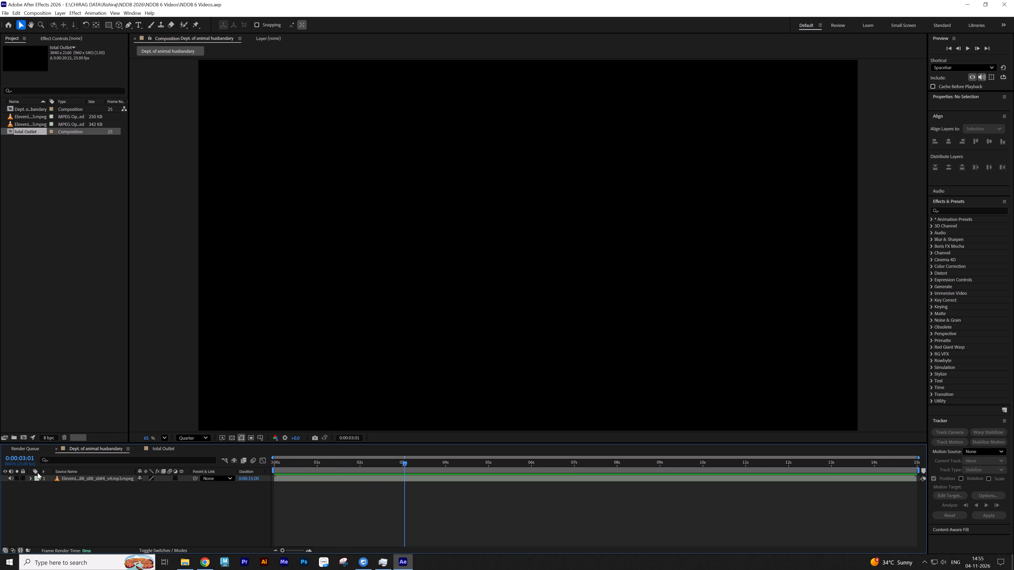
ctrl+click(30, 479)
click(279, 500)
drag(278, 464, 277, 464)
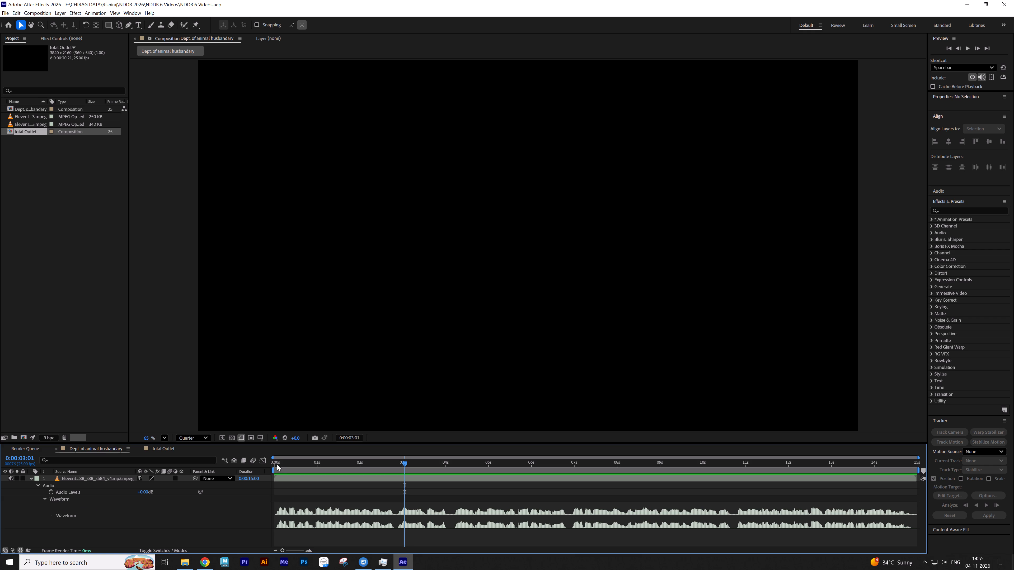
drag(277, 464, 272, 465)
Reopen the NDDB 6 Videos Text file from the project's Script folder and select the first line of its first paragraph.
key(alt+Tab)
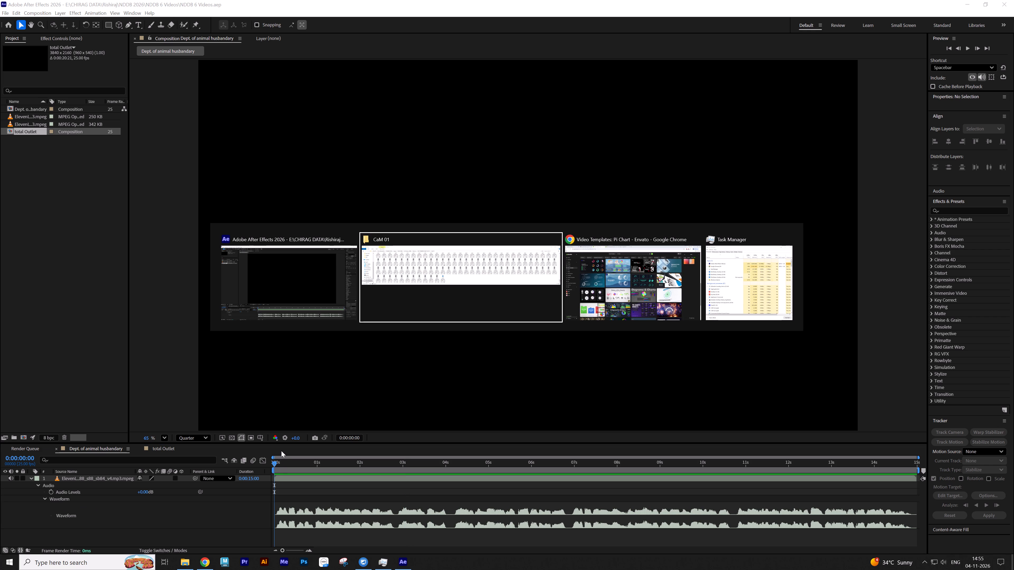
key(alt+Tab)
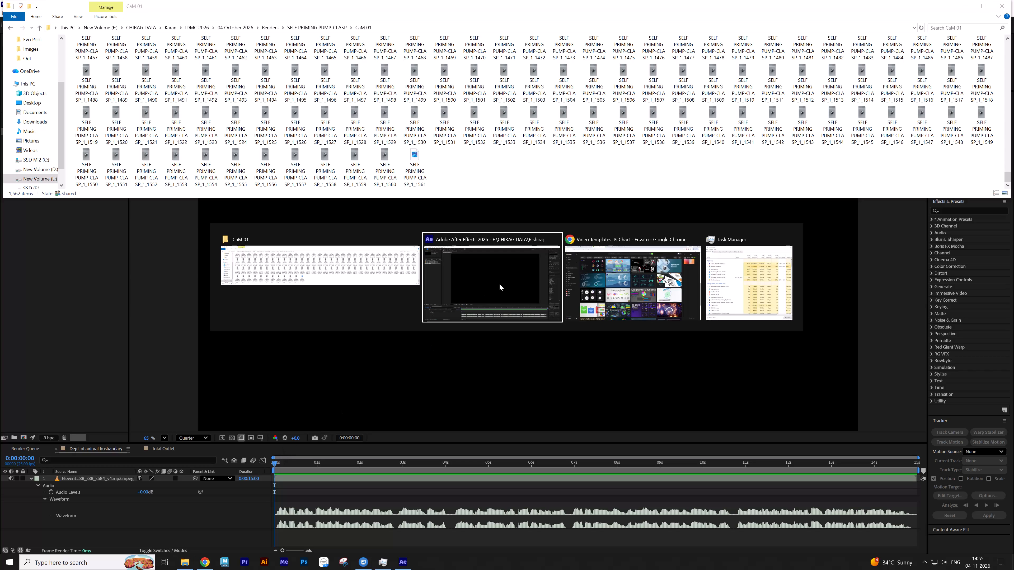
key(alt+shift+Tab)
key(super+e)
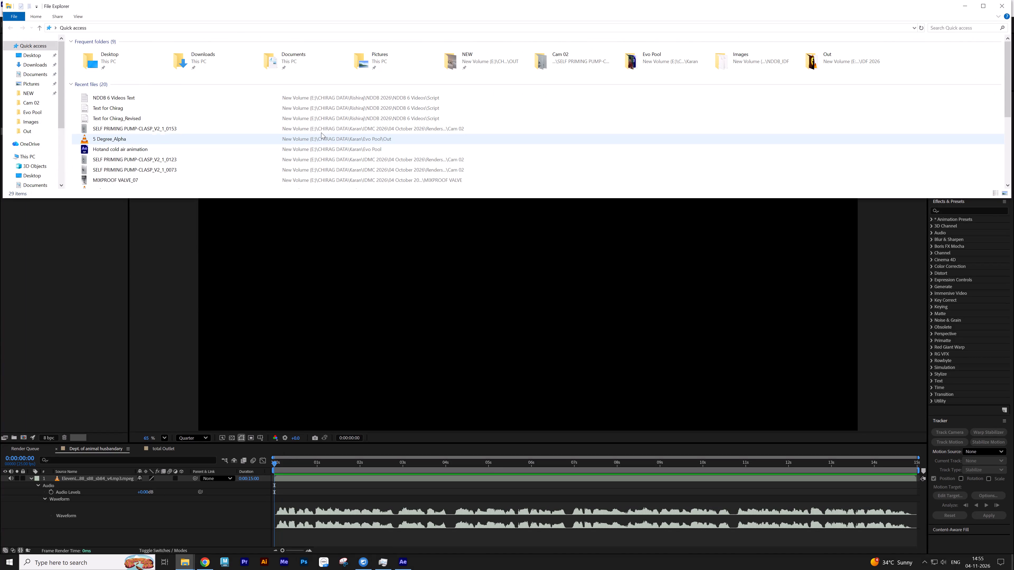
right_click(111, 101)
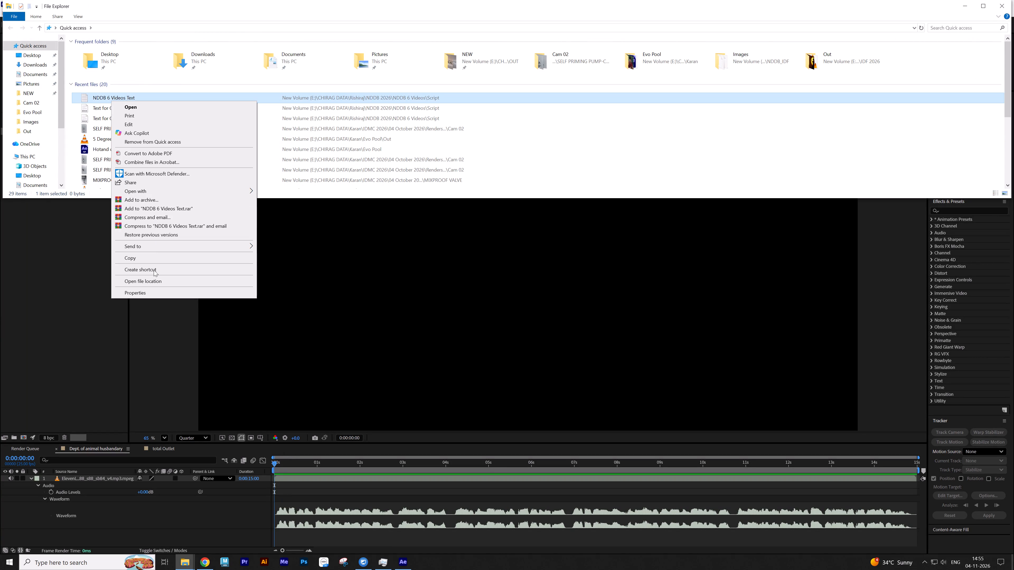
click(153, 282)
double_click(118, 52)
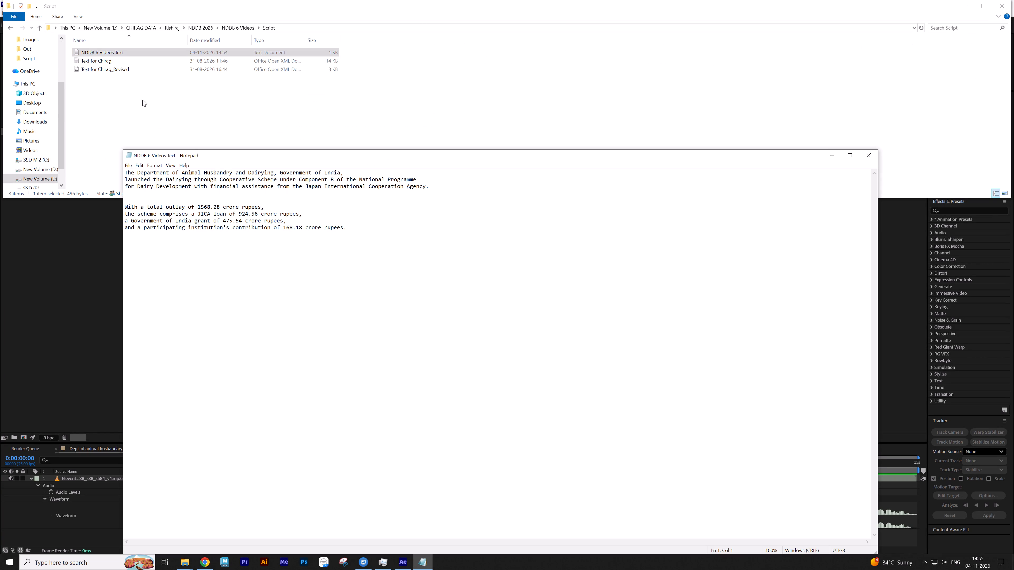
click(174, 175)
drag(347, 172, 111, 173)
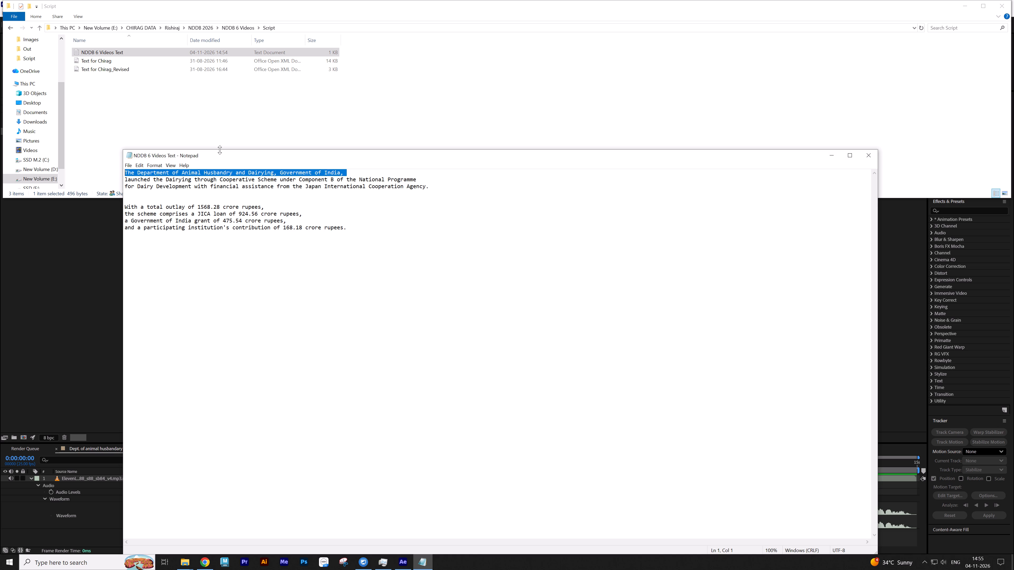
Open the Logos folder of NDDB 6 Videos, pick out the department logo image and switch to After Effects.
click(313, 108)
click(241, 26)
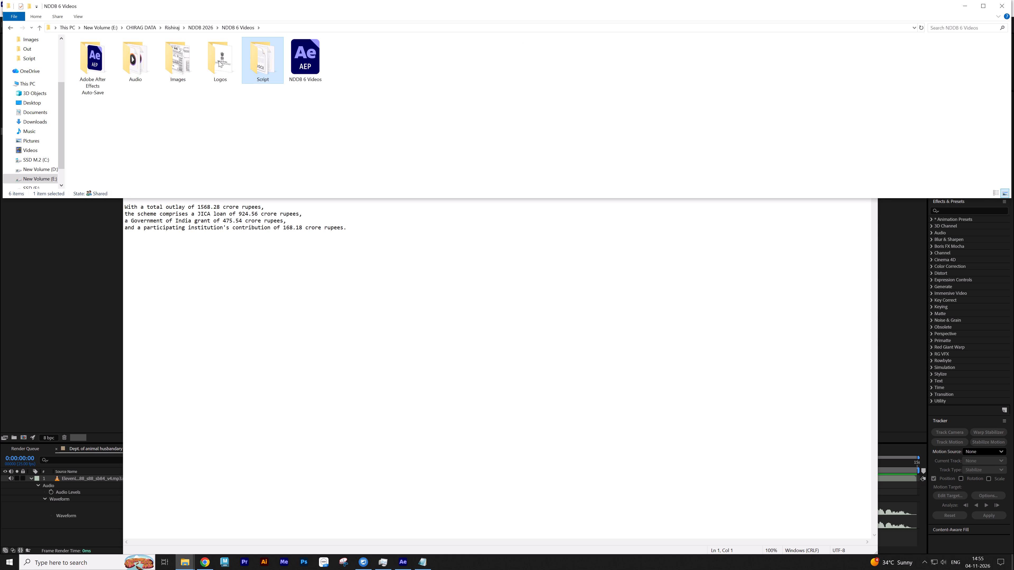
double_click(219, 61)
drag(90, 65, 212, 75)
key(alt+Tab)
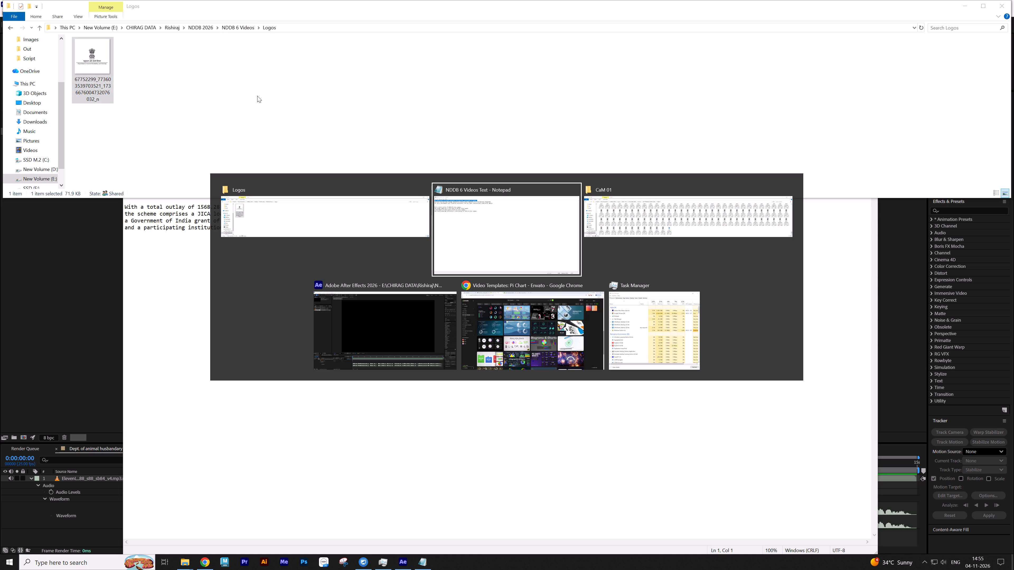
key(alt+Tab)
key(alt+Tab)
Add a white solid layer as the background of the Dept. of animal husbandary composition.
key(ctrl+y)
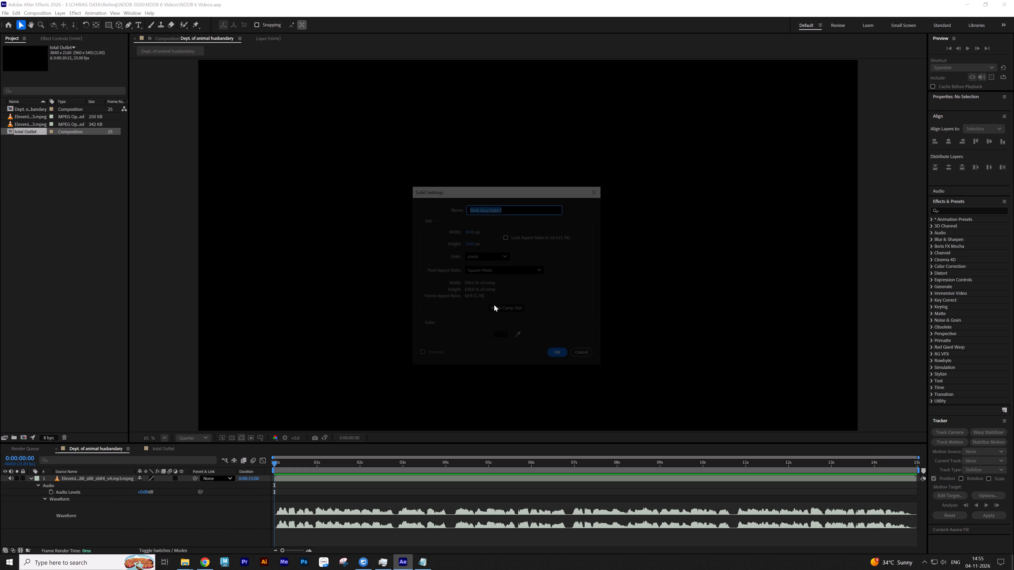
click(557, 361)
click(503, 335)
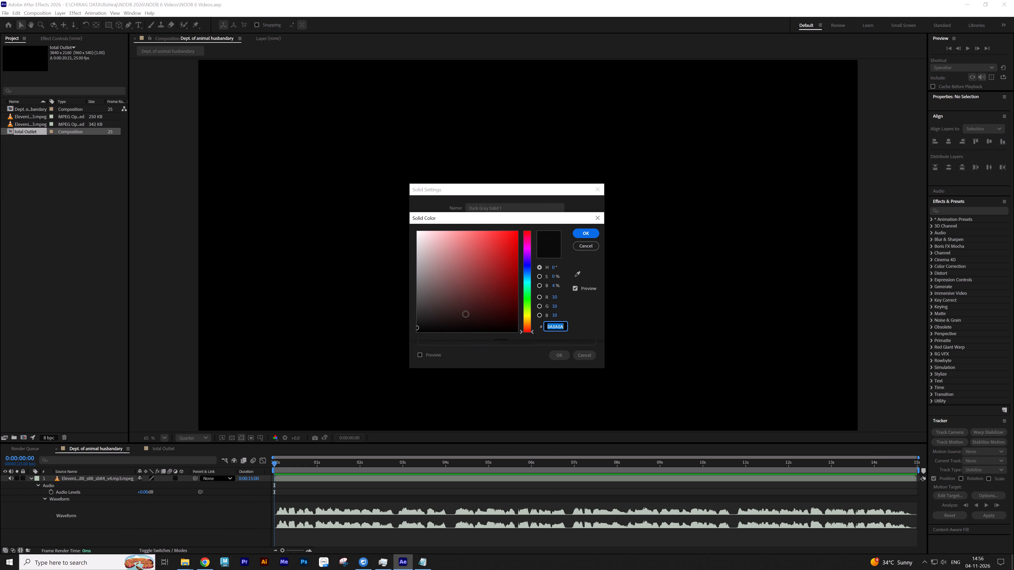
drag(463, 304, 410, 204)
drag(577, 229, 577, 231)
click(564, 350)
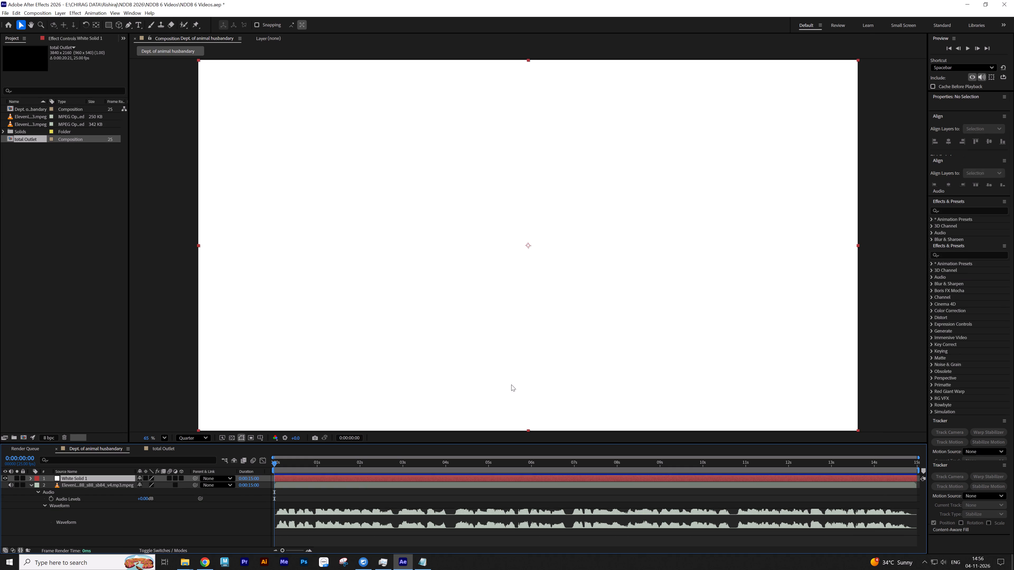
Bring the department logo image from the Logos folder into the composition as a layer above the white solid.
key(alt+Tab)
drag(97, 60, 331, 440)
key(alt+Tab)
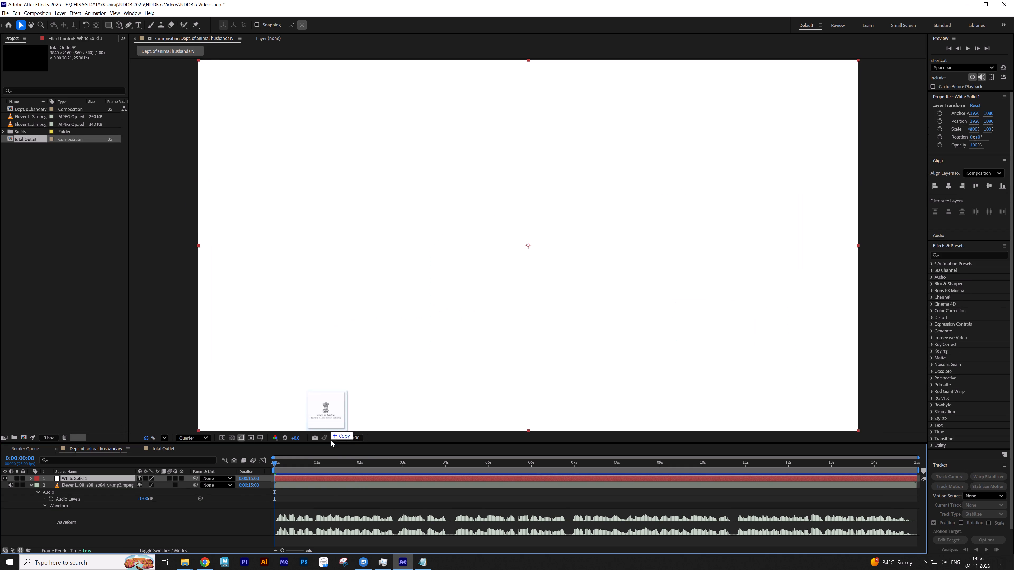
drag(331, 440, 331, 492)
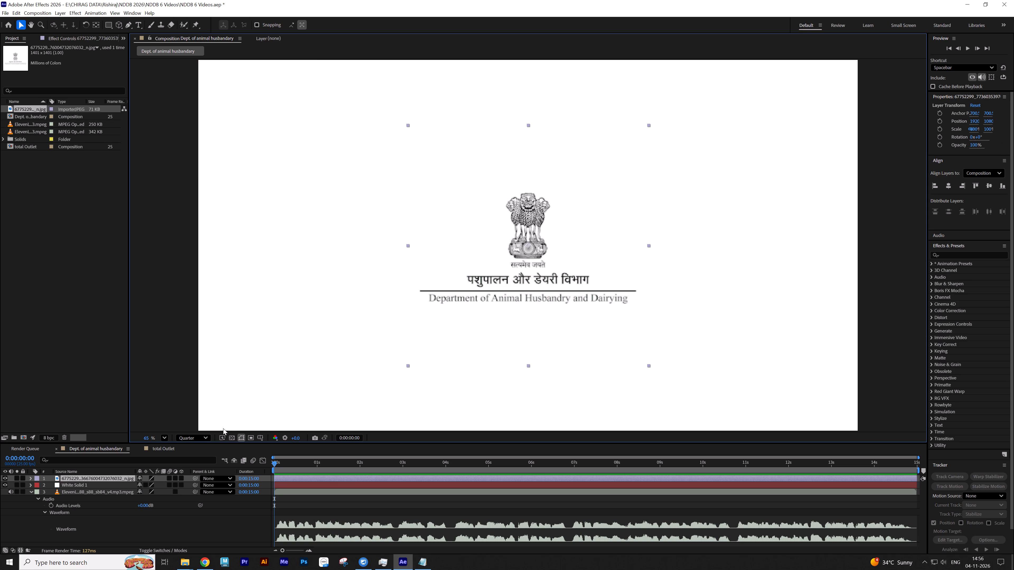
Set the composition preview resolution to Full.
click(205, 437)
click(201, 461)
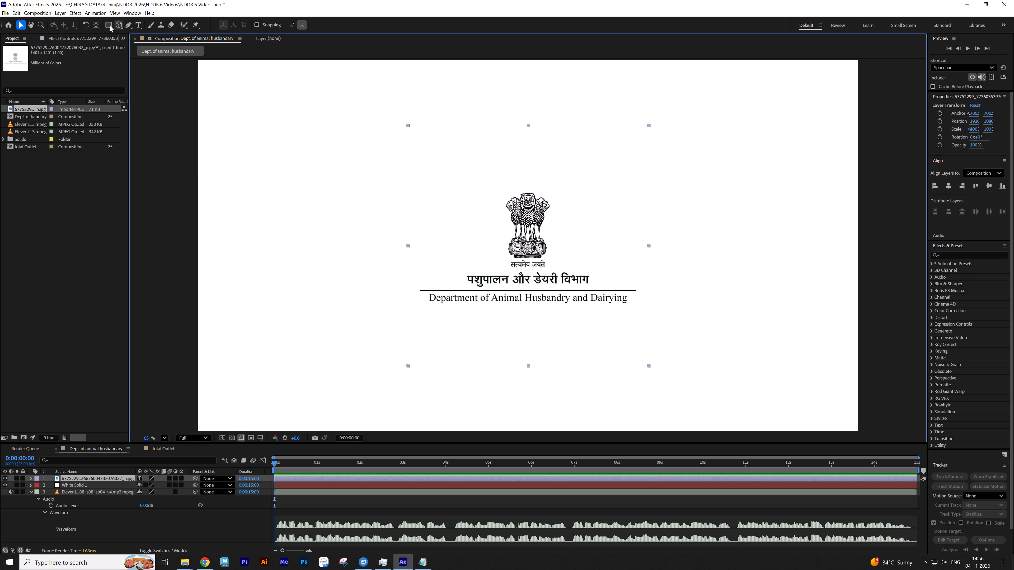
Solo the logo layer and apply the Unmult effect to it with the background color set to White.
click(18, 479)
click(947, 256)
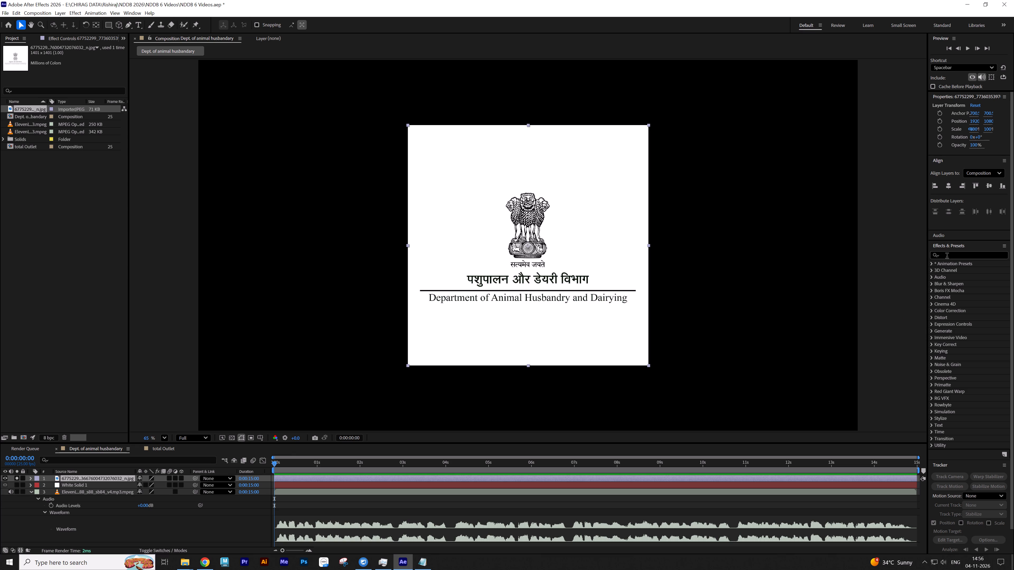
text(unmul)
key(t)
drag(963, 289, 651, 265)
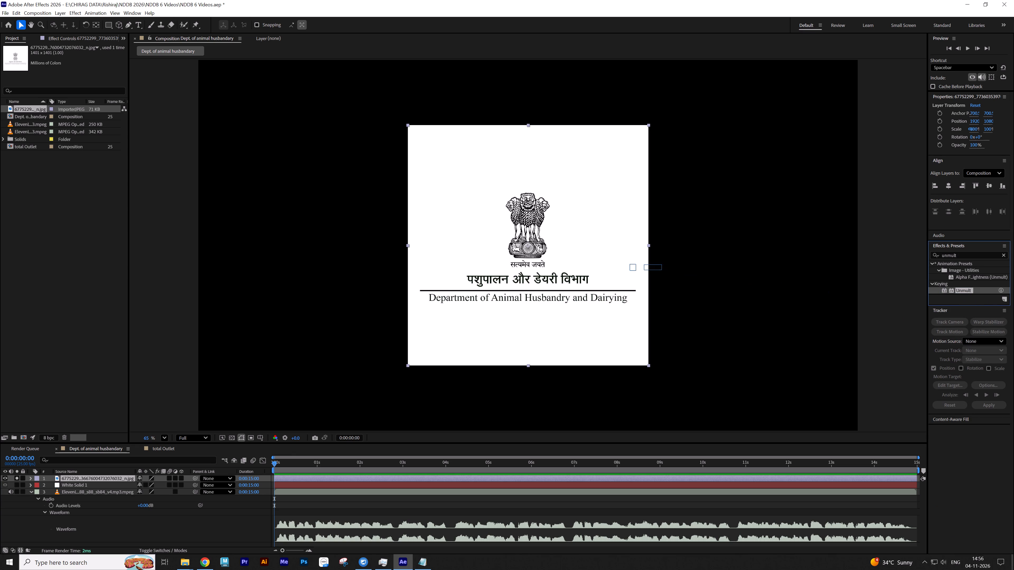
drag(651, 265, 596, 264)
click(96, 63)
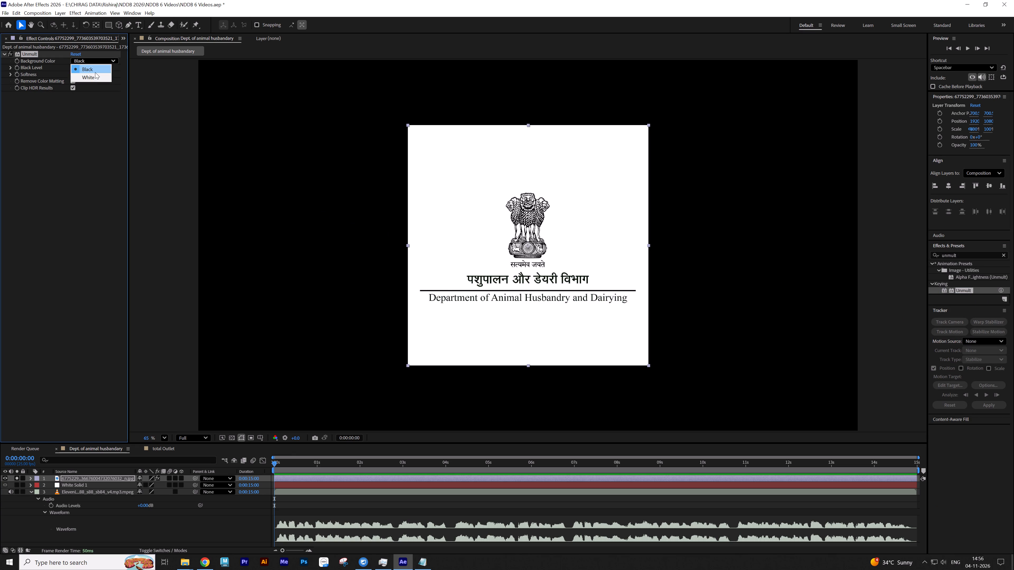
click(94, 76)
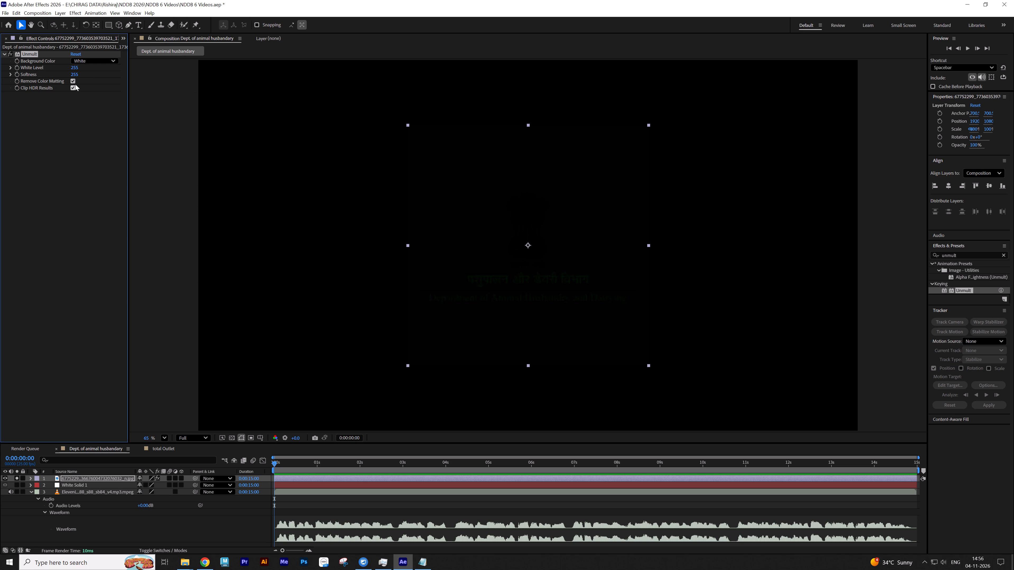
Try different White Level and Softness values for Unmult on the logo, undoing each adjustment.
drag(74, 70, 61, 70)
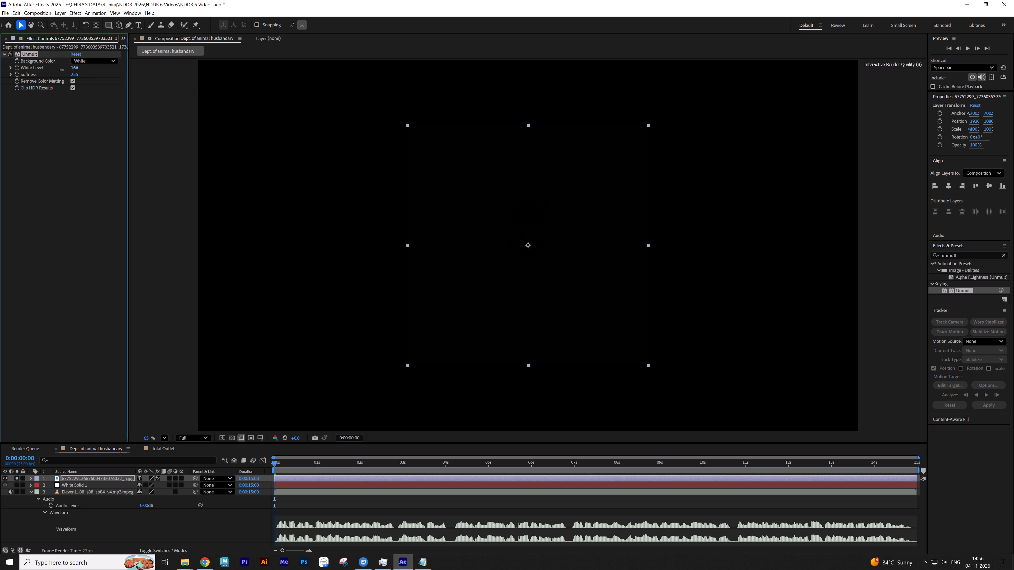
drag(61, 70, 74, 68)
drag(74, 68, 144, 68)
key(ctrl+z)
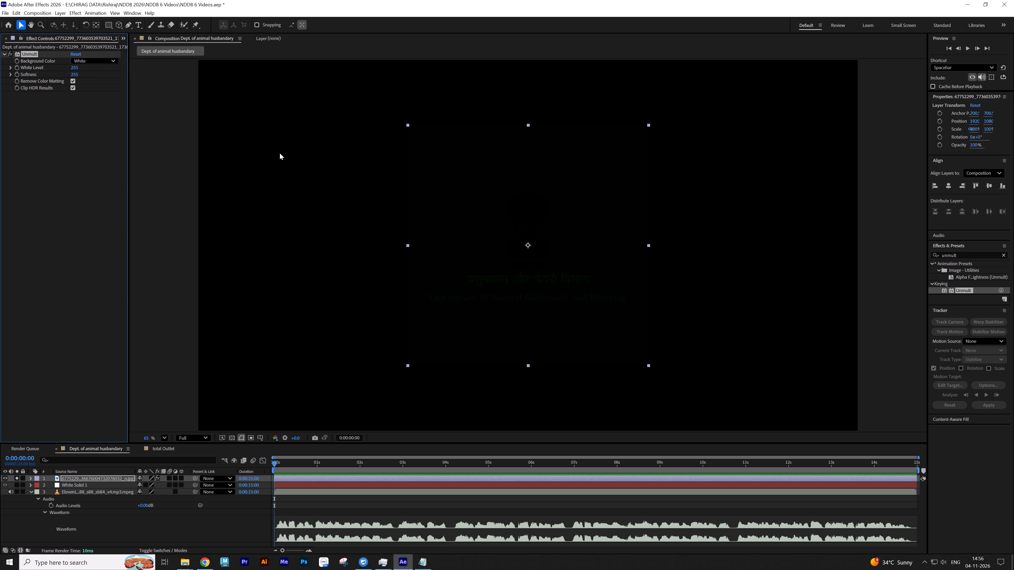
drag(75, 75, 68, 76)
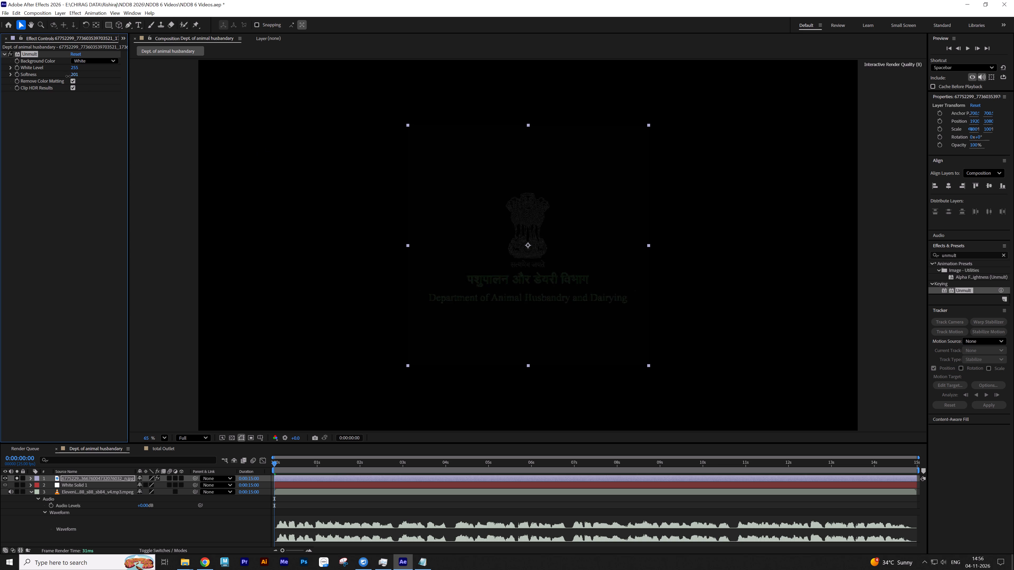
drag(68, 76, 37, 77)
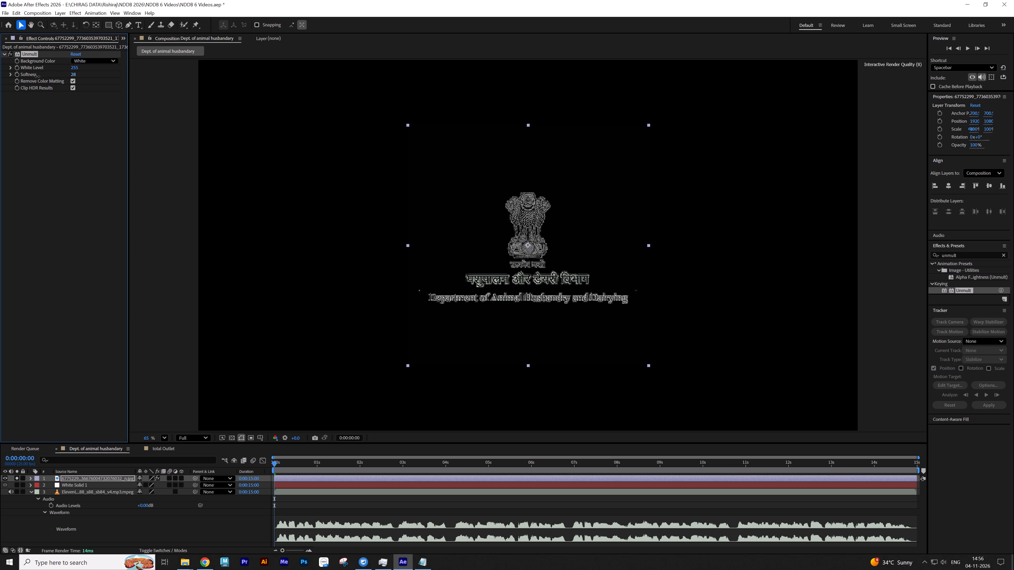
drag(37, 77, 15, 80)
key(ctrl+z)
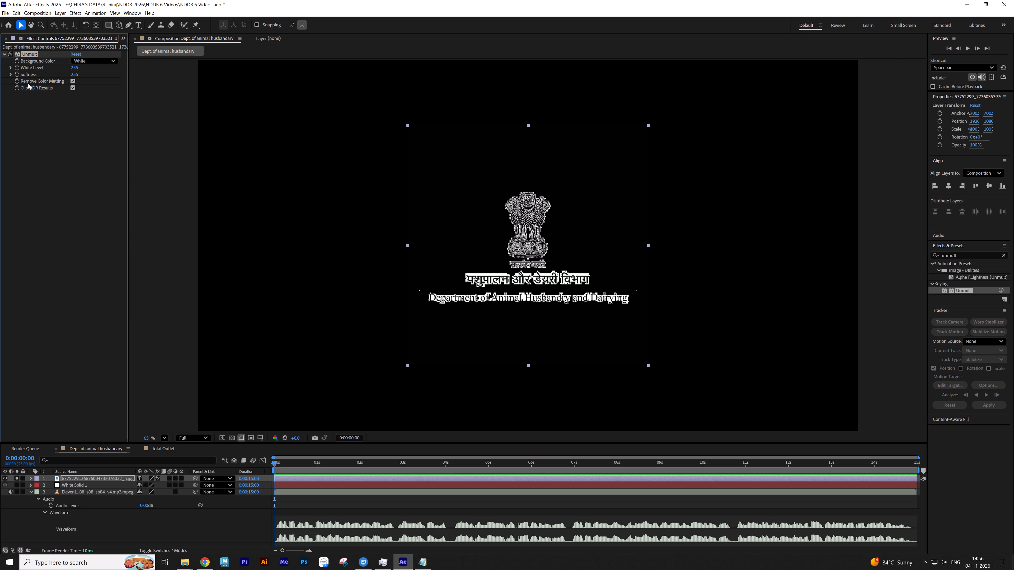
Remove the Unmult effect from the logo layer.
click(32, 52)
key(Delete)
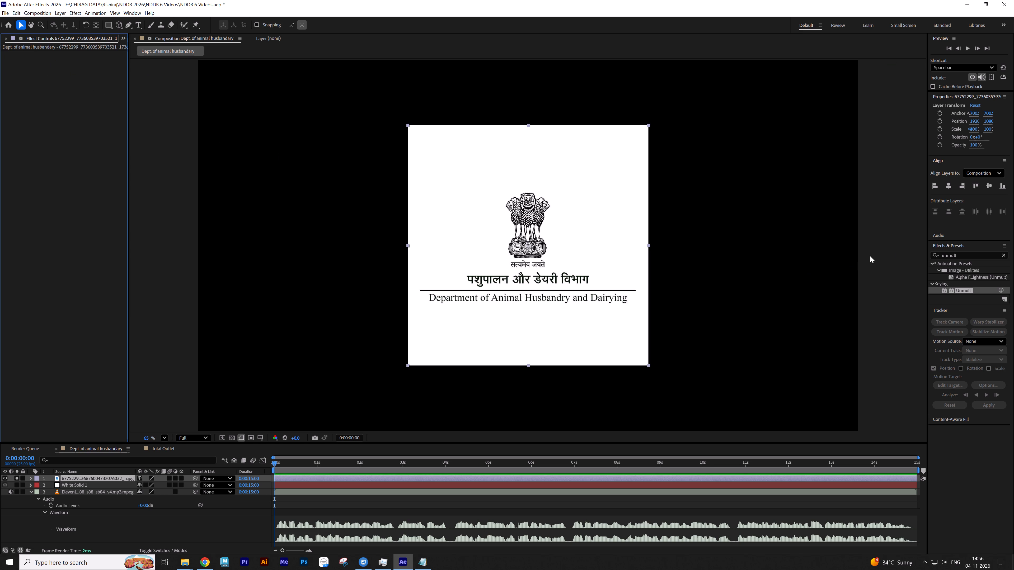
Apply the Luma Key effect to the logo layer with Key Out Brighter and a threshold of about 53.
drag(965, 254, 892, 254)
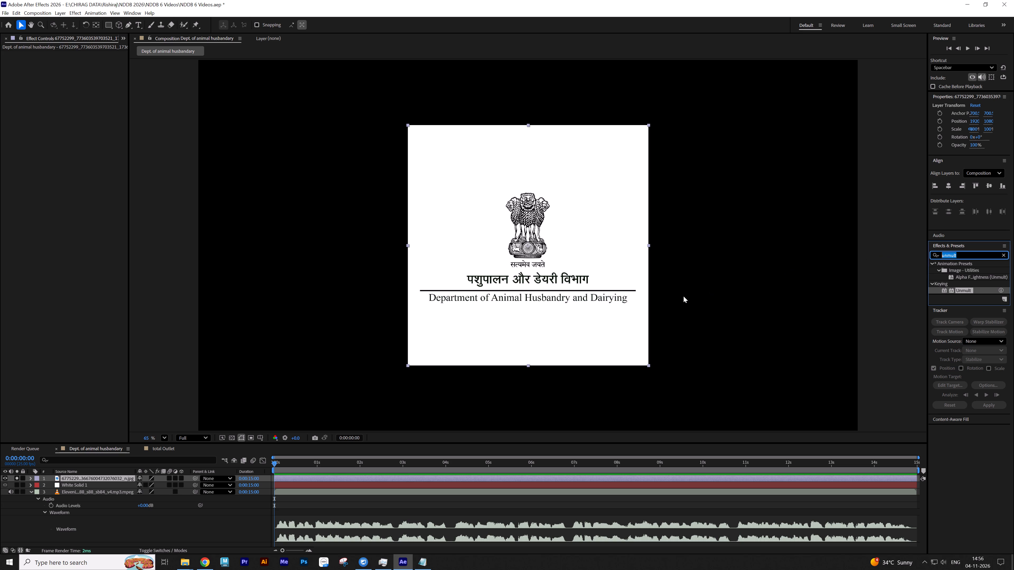
text(lum)
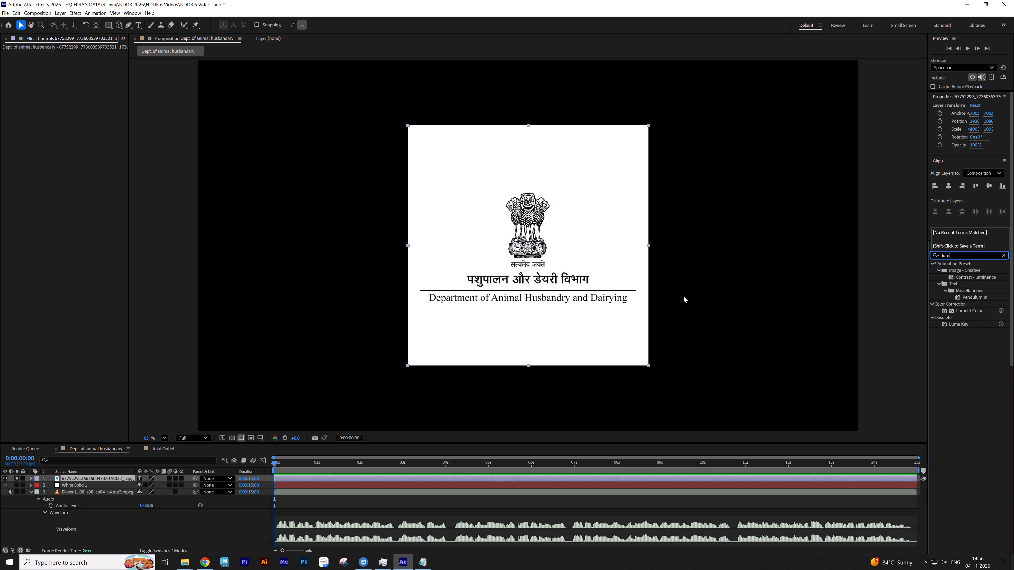
key(a)
drag(957, 269, 571, 269)
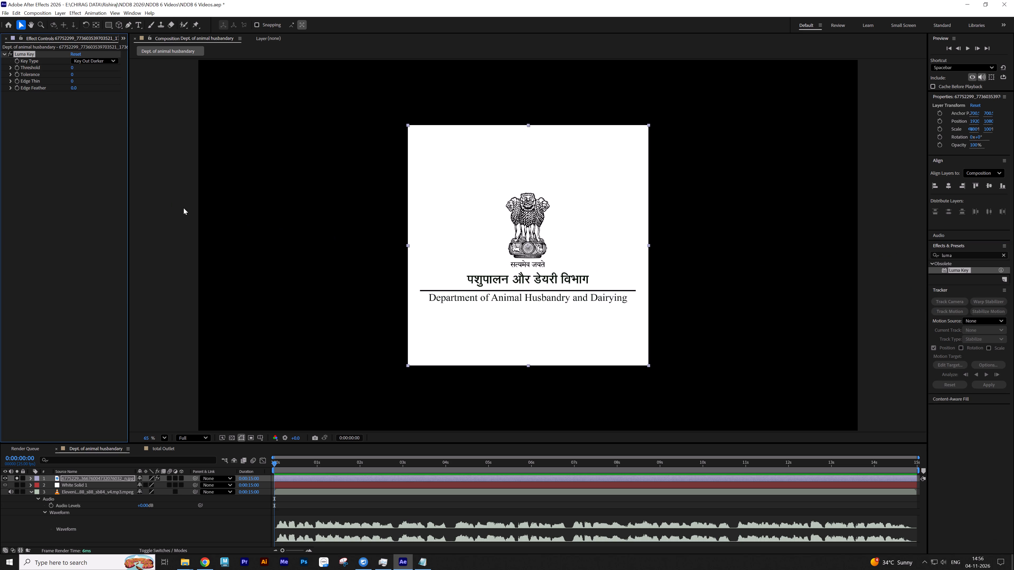
click(87, 62)
click(86, 68)
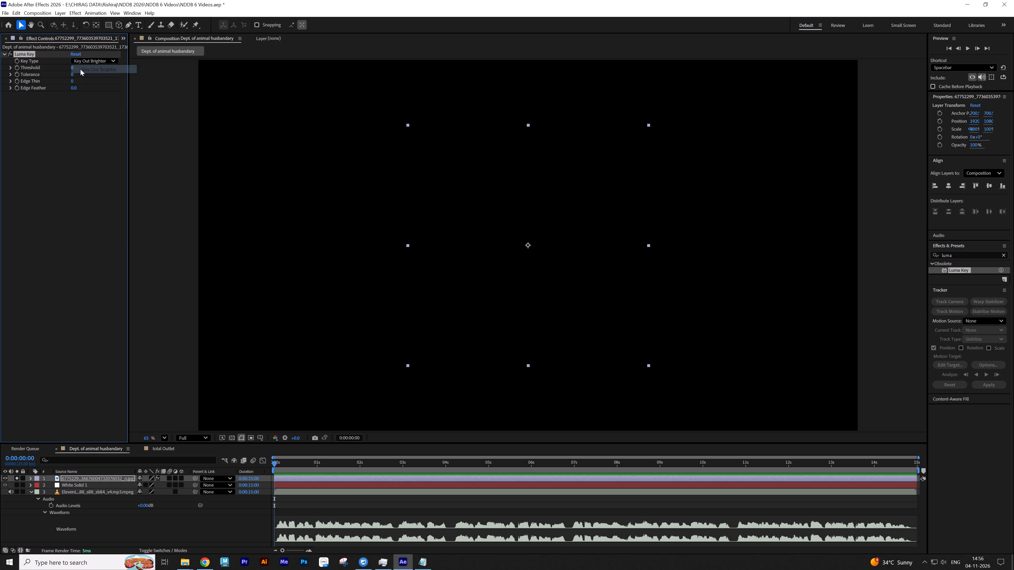
drag(73, 68, 88, 68)
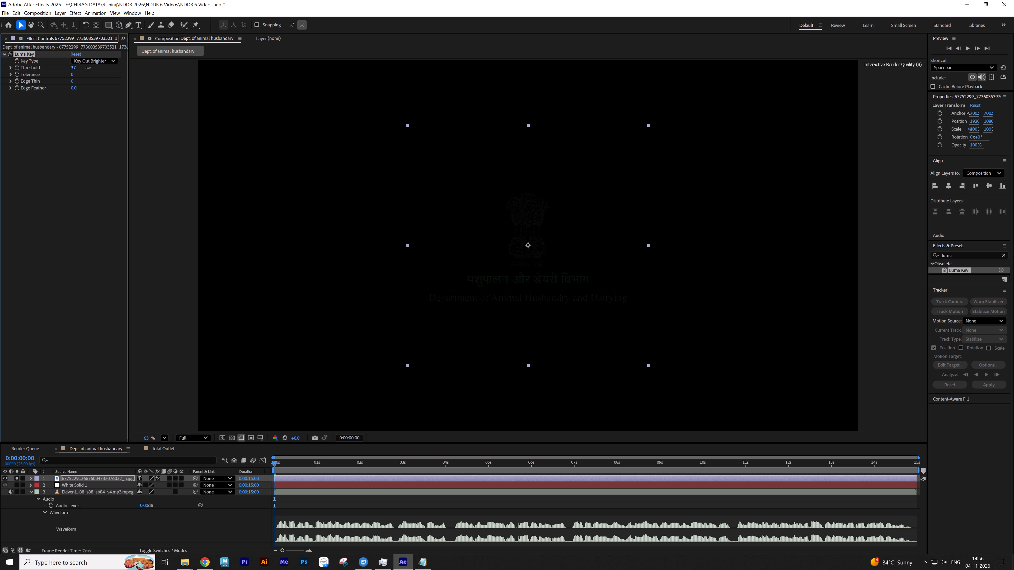
drag(88, 68, 109, 66)
drag(109, 66, 98, 69)
drag(98, 69, 95, 69)
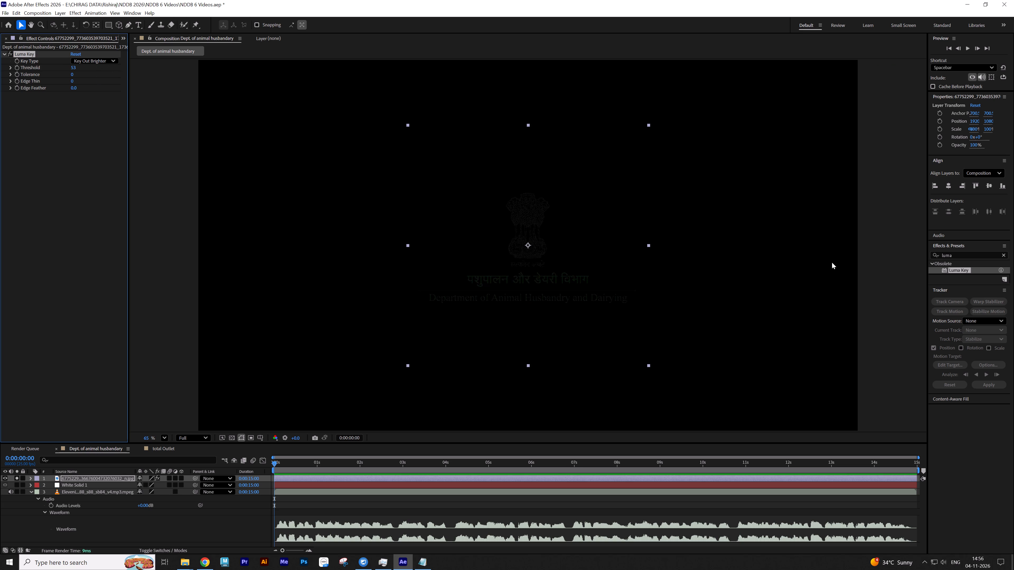
Apply the Fill effect to the logo layer and set its color to black.
drag(969, 255, 866, 254)
key(shift+f)
text(ill)
drag(962, 311, 42, 216)
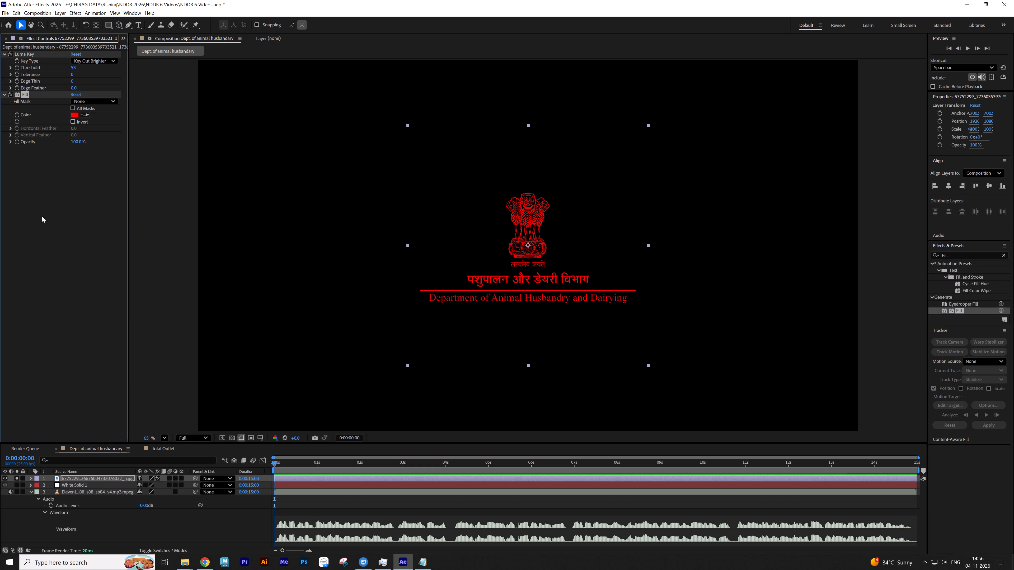
click(74, 115)
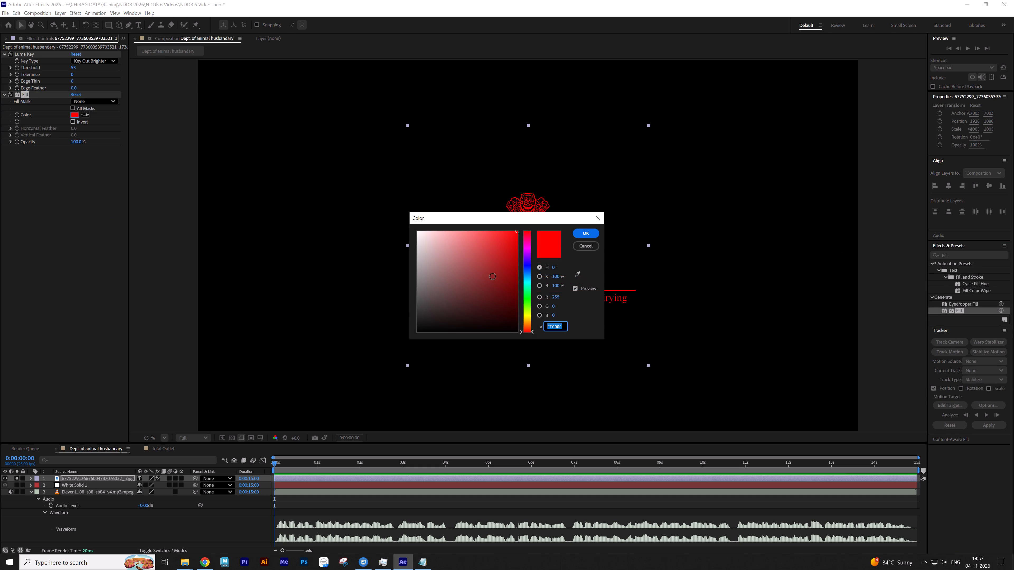
drag(489, 275, 354, 194)
drag(418, 254, 388, 409)
click(590, 233)
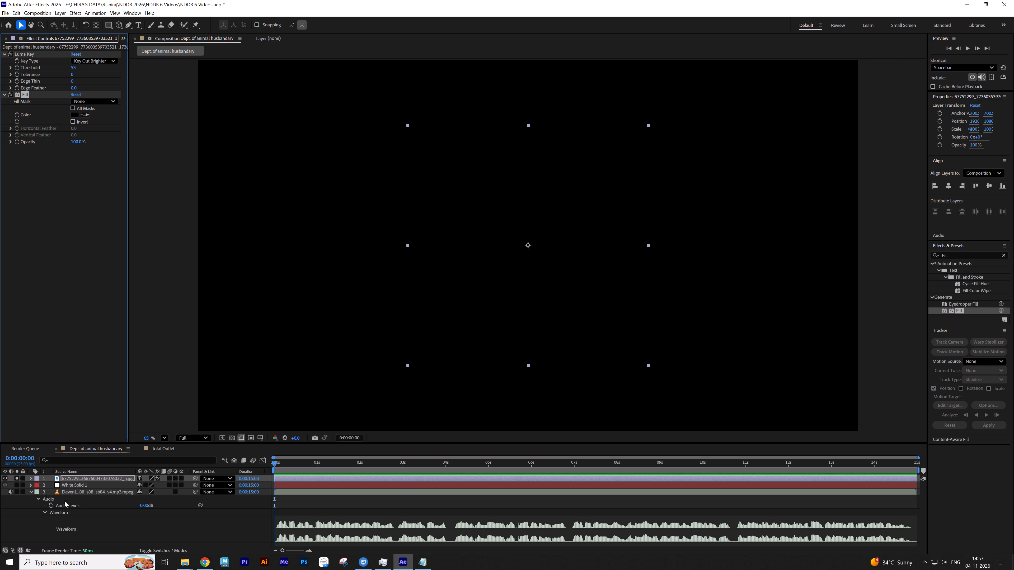
Check the keyed logo against the white solid, then turn solo off for all the layers.
click(18, 490)
click(18, 490)
click(19, 485)
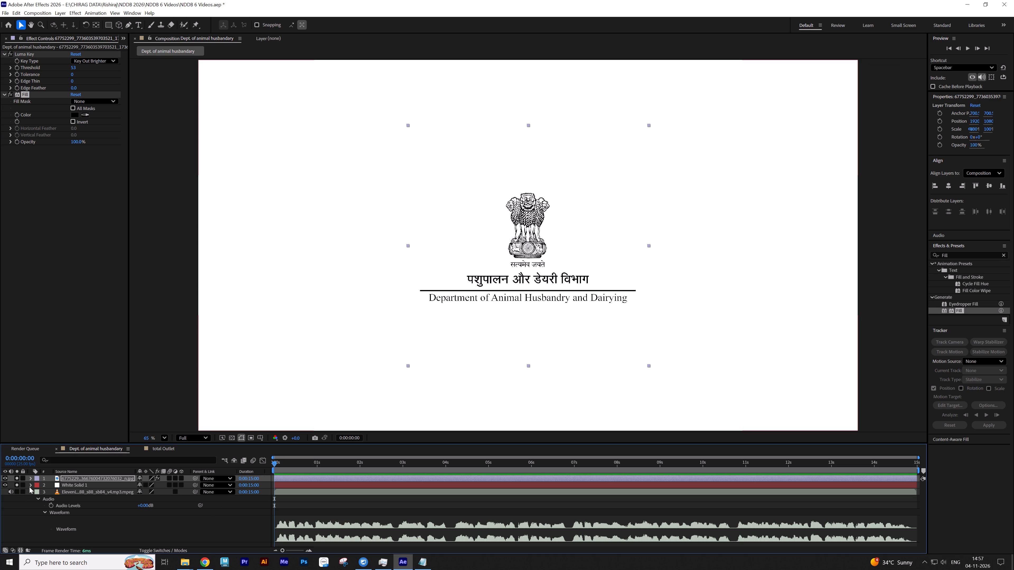
click(16, 492)
drag(16, 480, 17, 491)
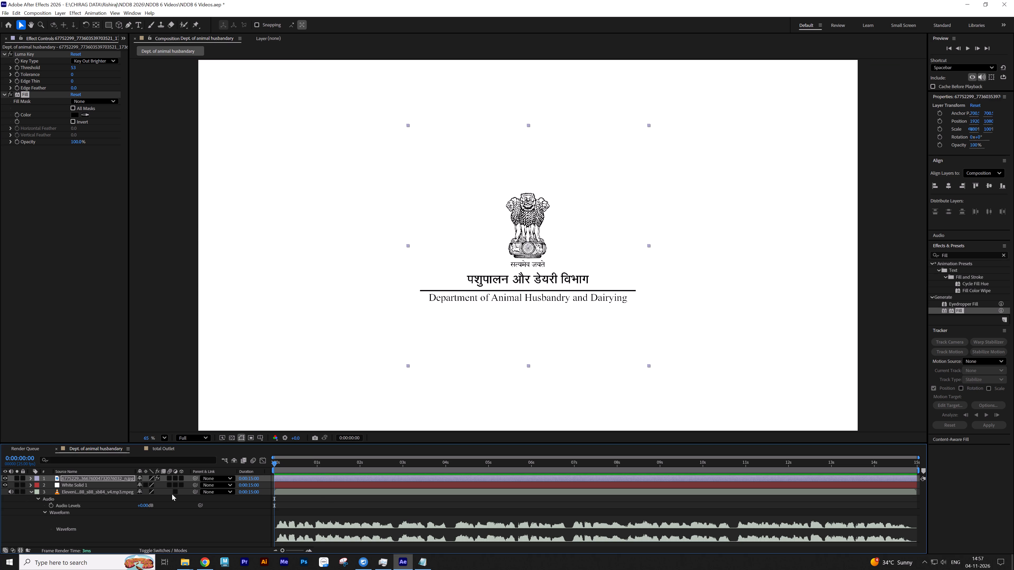
Collapse the audio layer's waveform and properties in the timeline.
click(325, 494)
key(s)
key(s)
Draw a rectangular mask on the logo layer around the lion emblem and the motto directly beneath it.
click(533, 291)
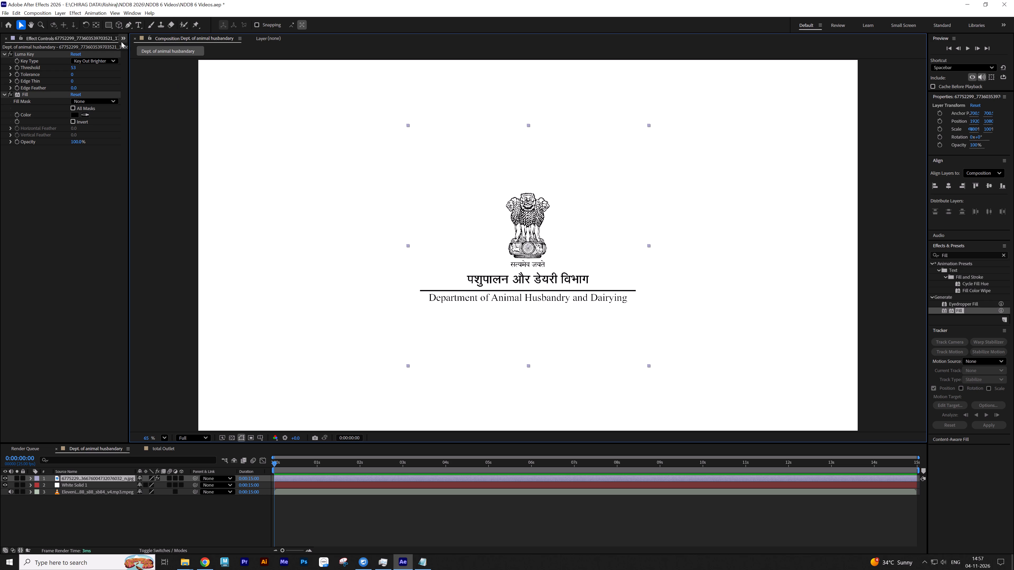
click(110, 27)
drag(495, 182, 553, 272)
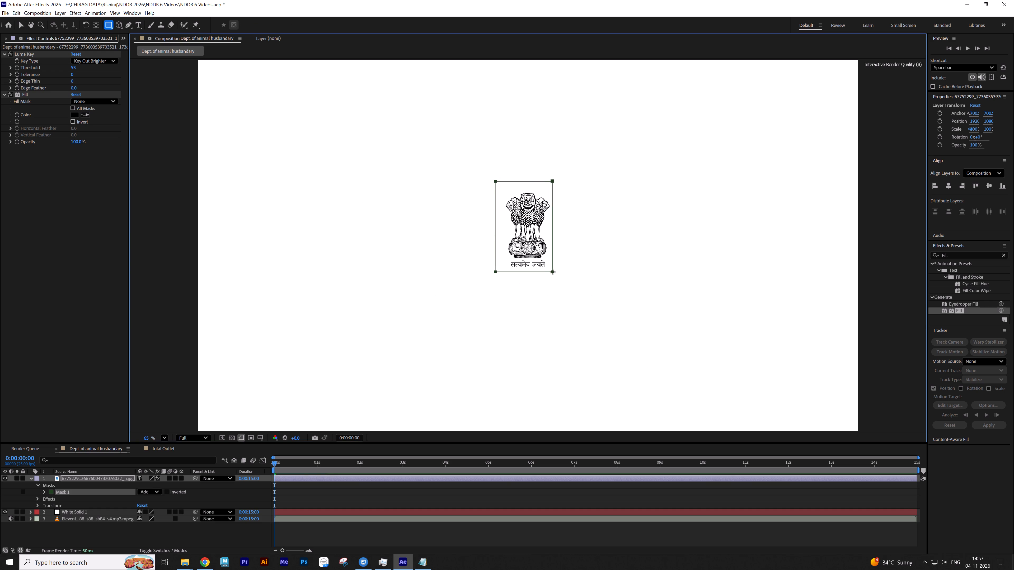
drag(553, 272, 557, 270)
Set the emblem mask's mode to None so the full logo shows, and duplicate the logo layer.
click(145, 492)
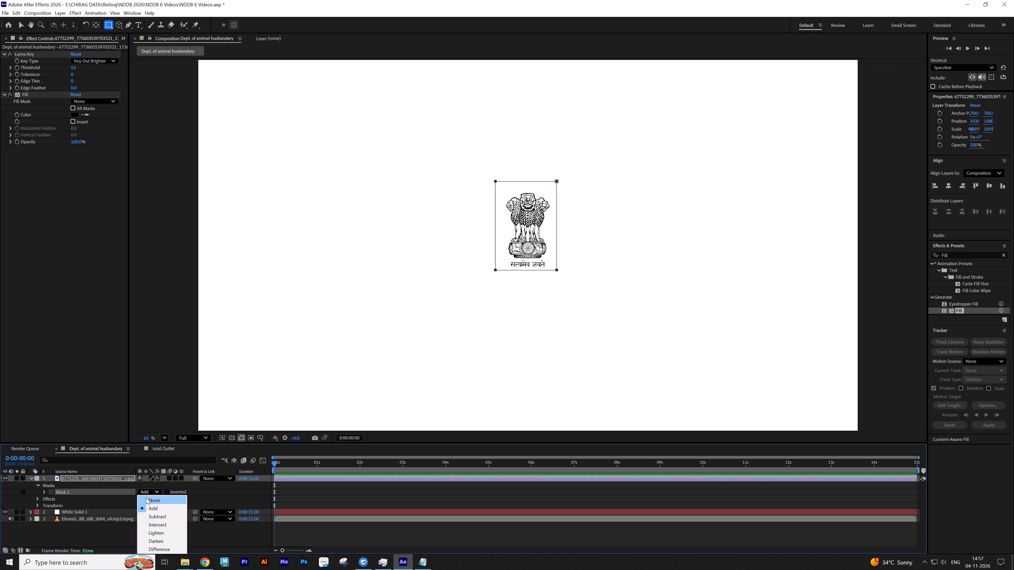
click(146, 502)
key(v)
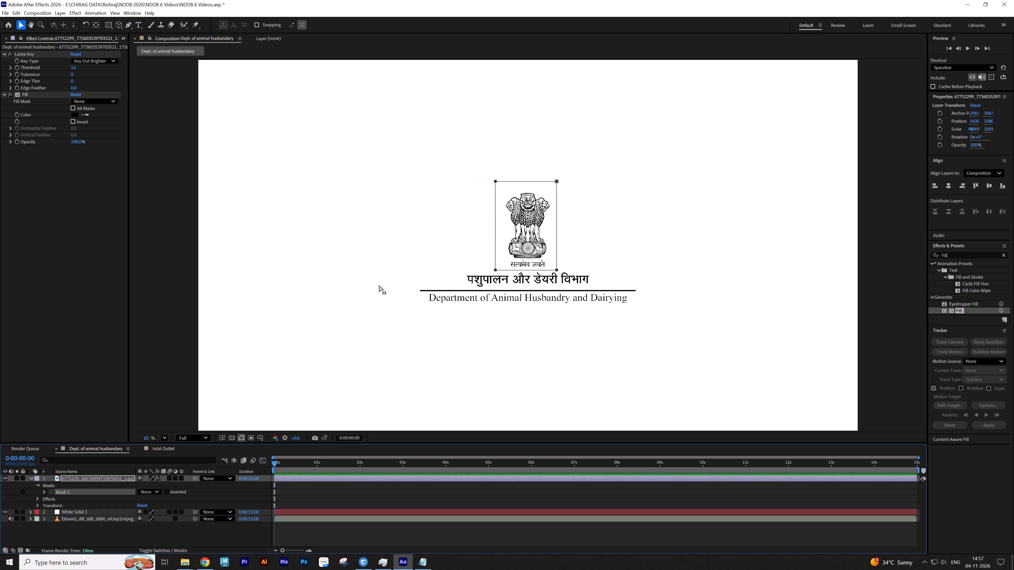
click(110, 22)
click(287, 491)
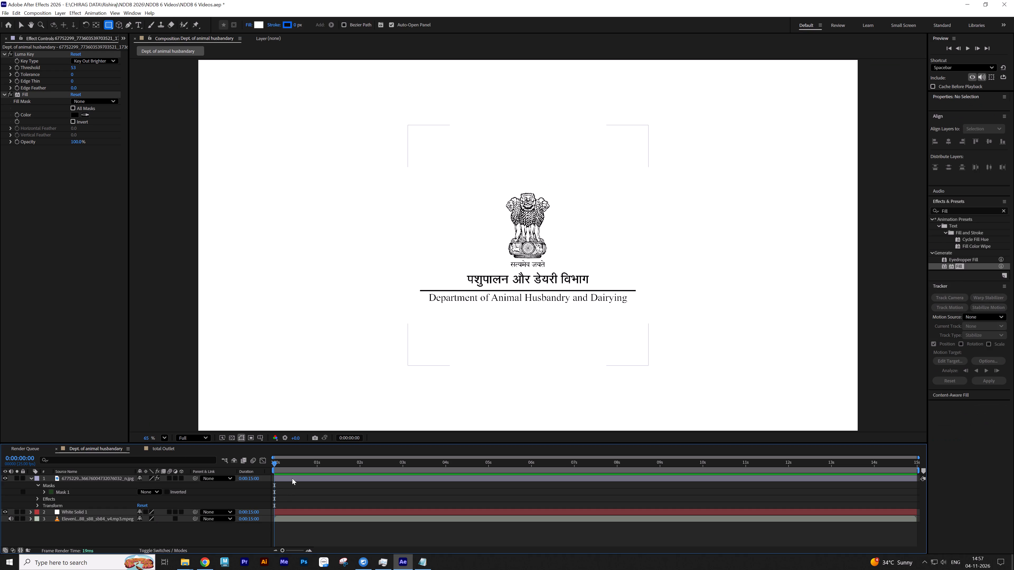
click(292, 478)
key(ctrl+d)
Move and resize the duplicate layer's mask to frame only the Hindi and English department name lines below the emblem.
key(v)
key(m)
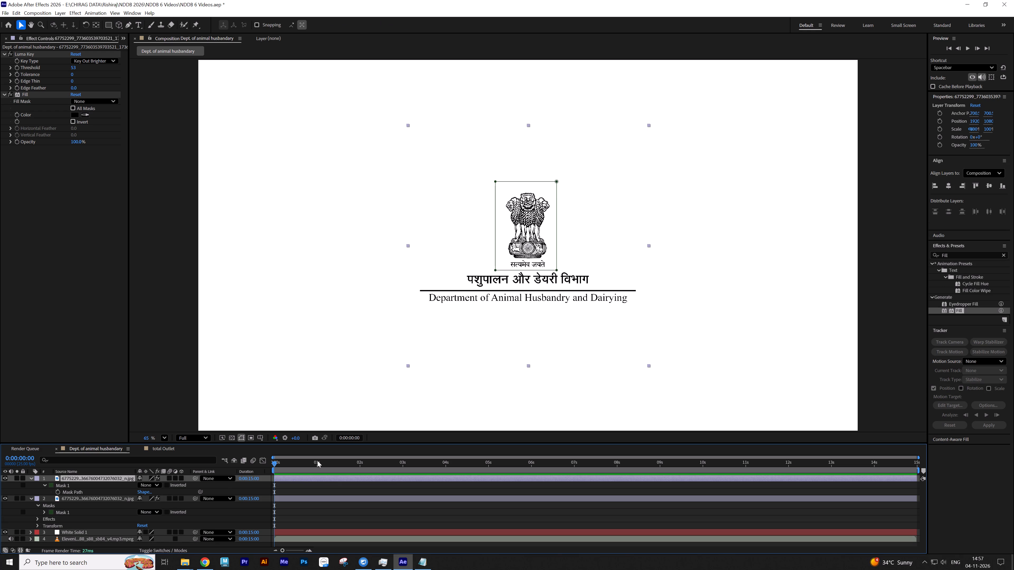
double_click(496, 270)
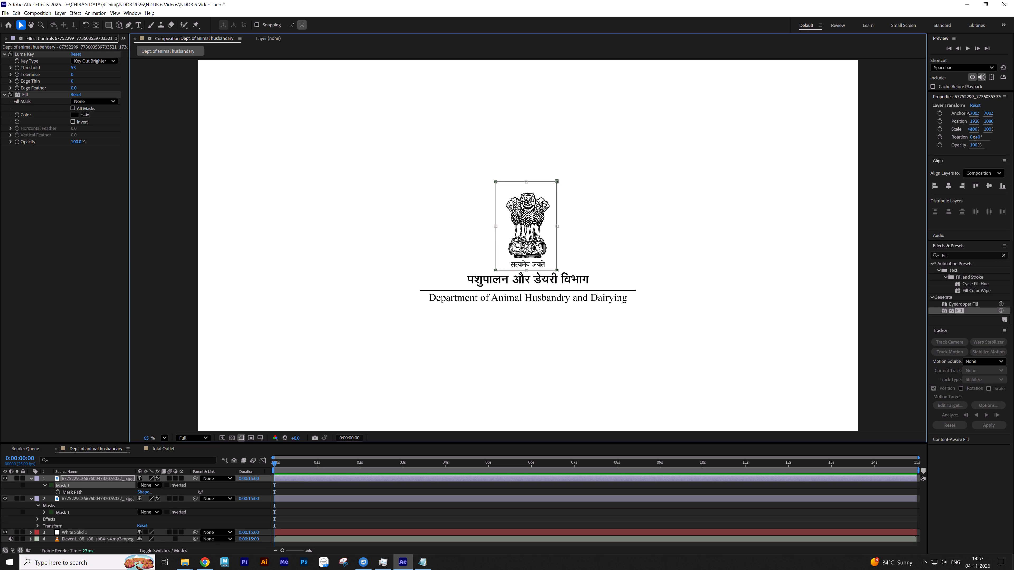
drag(523, 206, 523, 296)
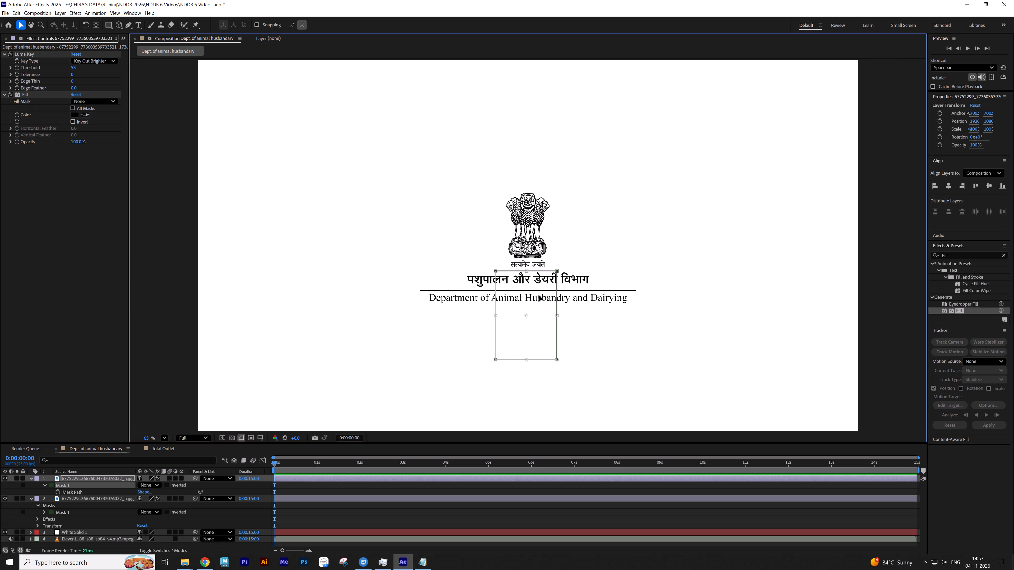
drag(557, 316, 642, 312)
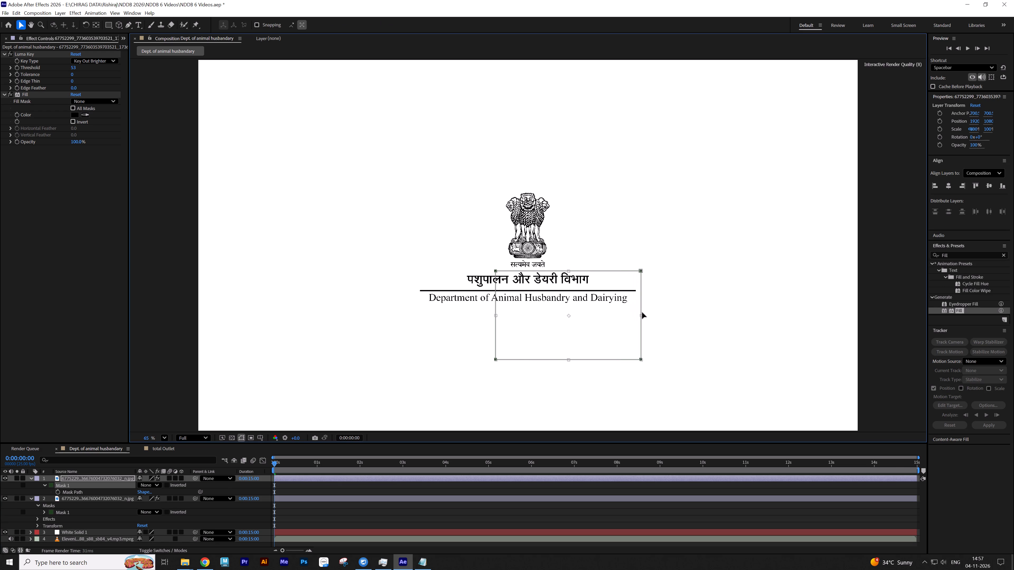
drag(642, 312, 643, 312)
drag(496, 316, 451, 320)
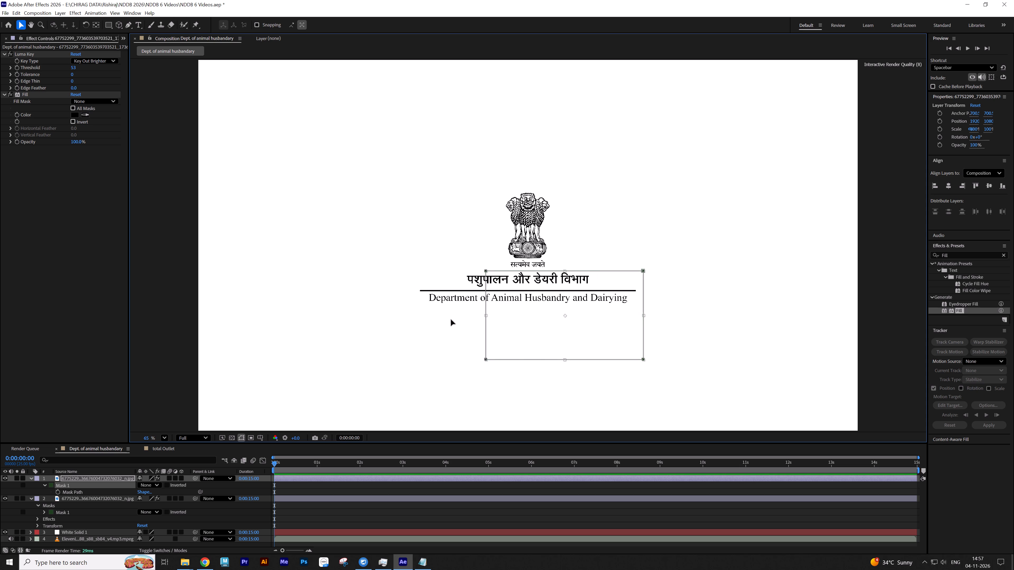
drag(451, 320, 414, 313)
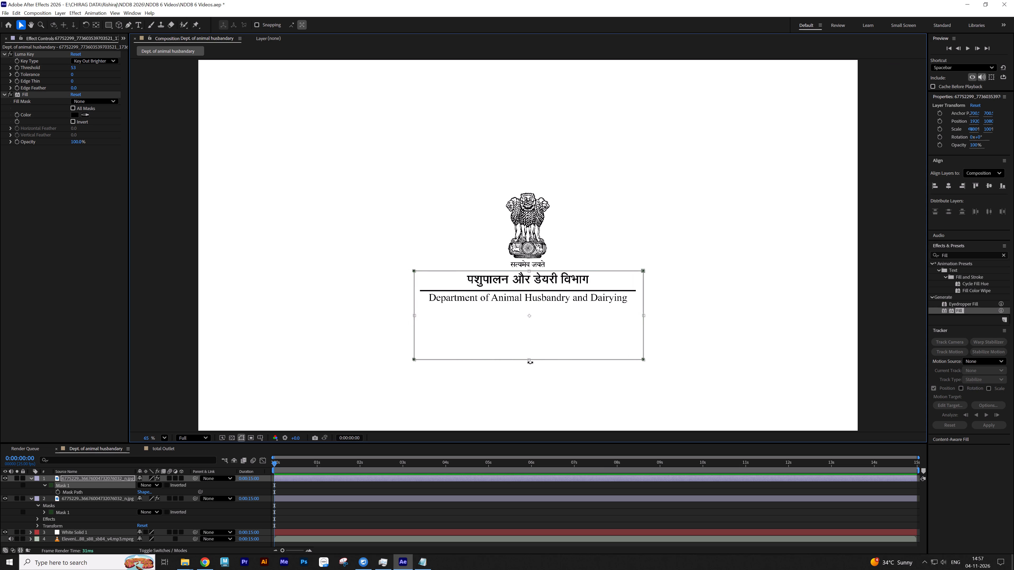
drag(529, 360, 532, 307)
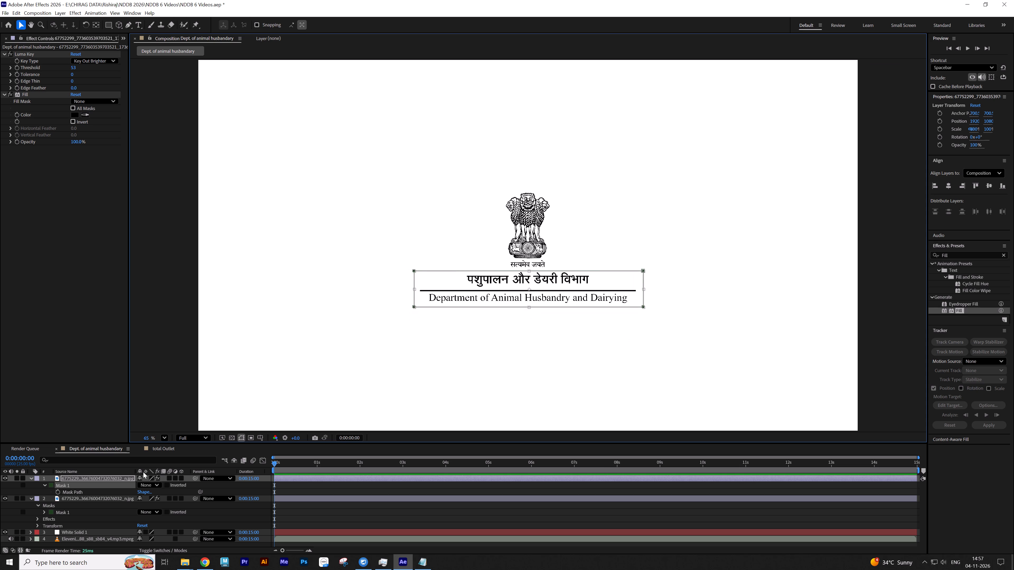
Set the mask mode to Add on both logo layers and collapse their properties.
click(150, 486)
click(151, 494)
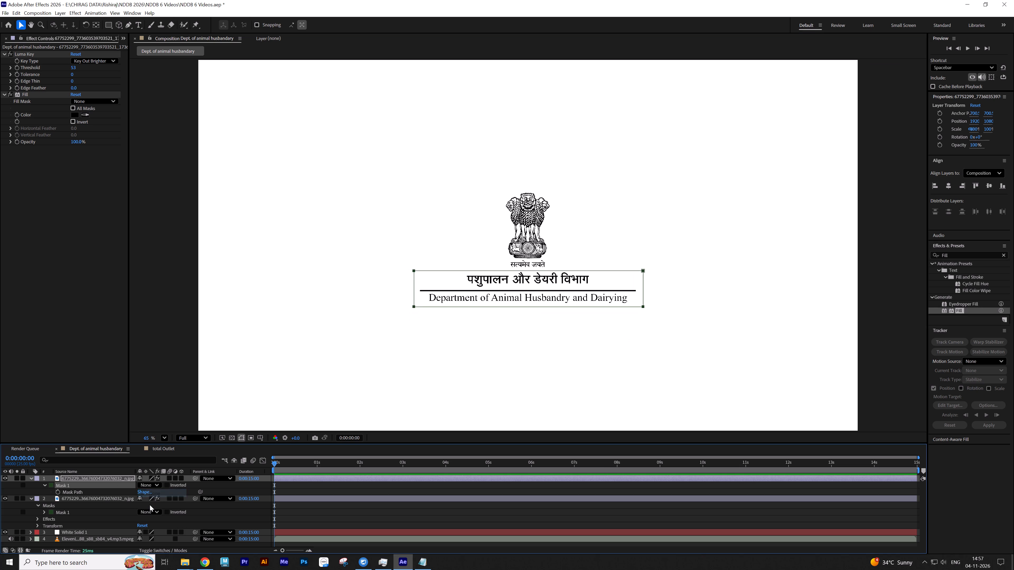
click(151, 487)
click(154, 503)
click(152, 511)
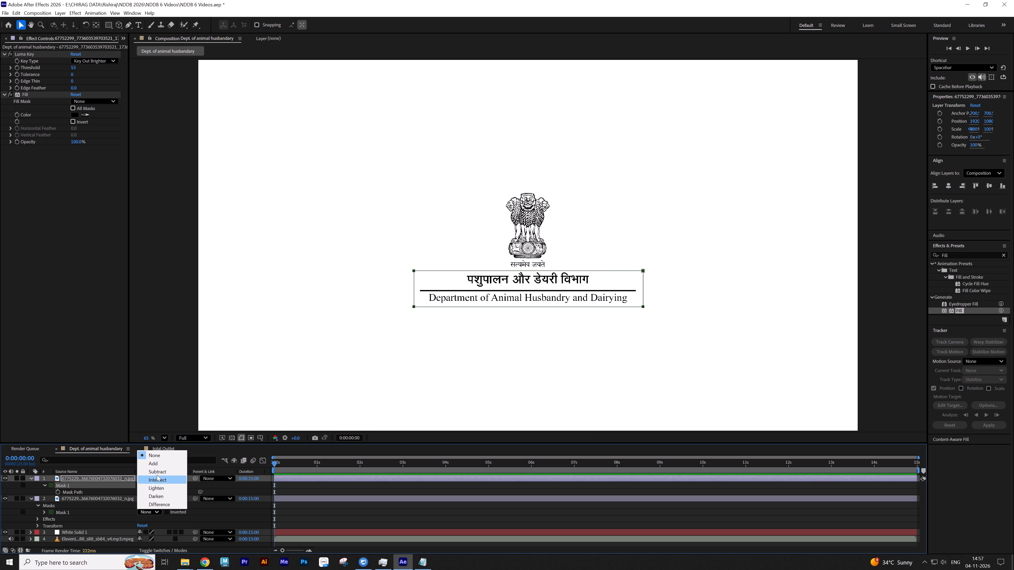
click(157, 464)
click(317, 509)
key(s)
key(s)
Add starting Opacity and Position keyframes to both logo layers at 0:00:00:00.
click(298, 487)
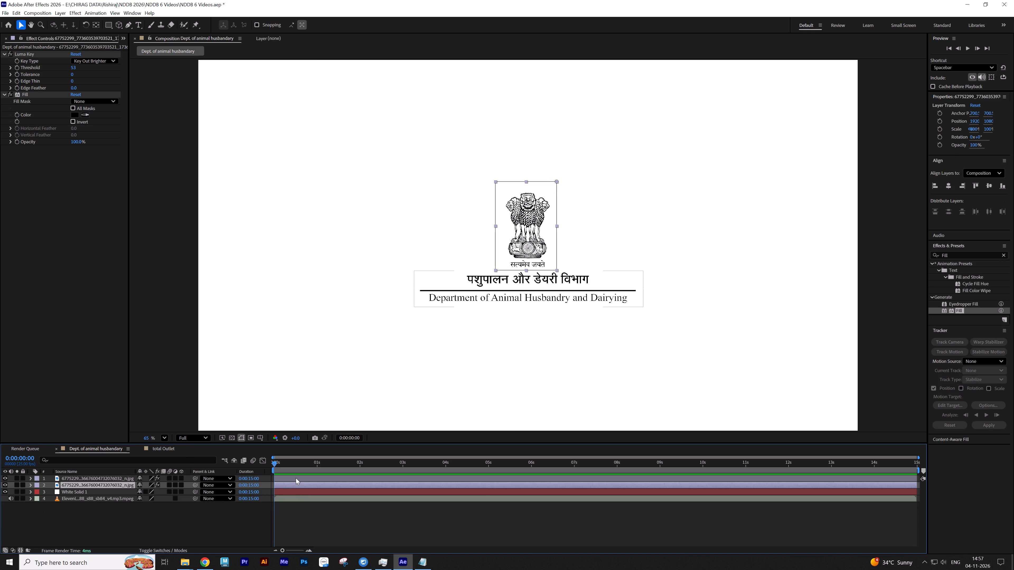
ctrl+click(296, 478)
key(t)
drag(52, 486, 54, 504)
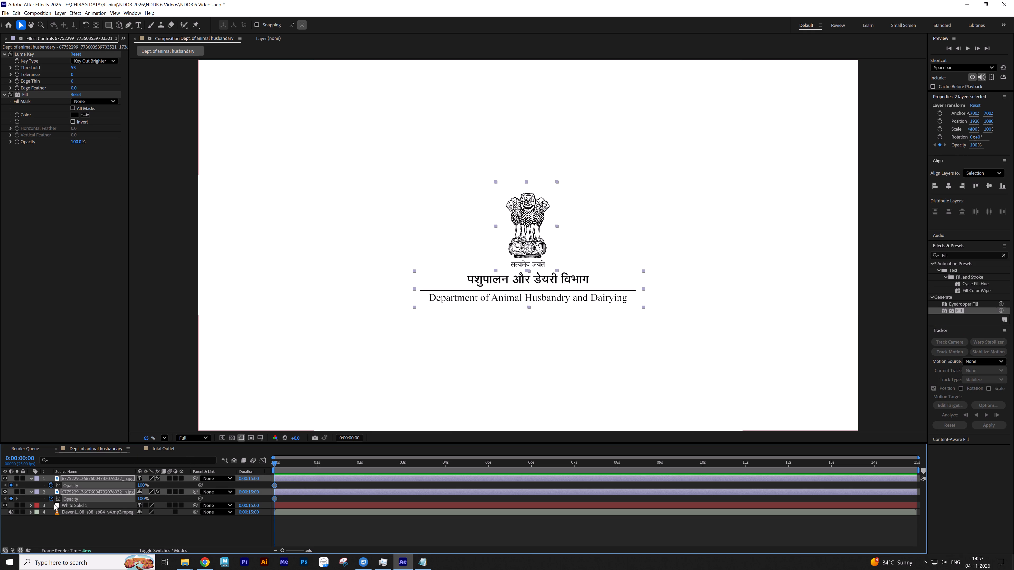
key(p)
drag(52, 486, 54, 500)
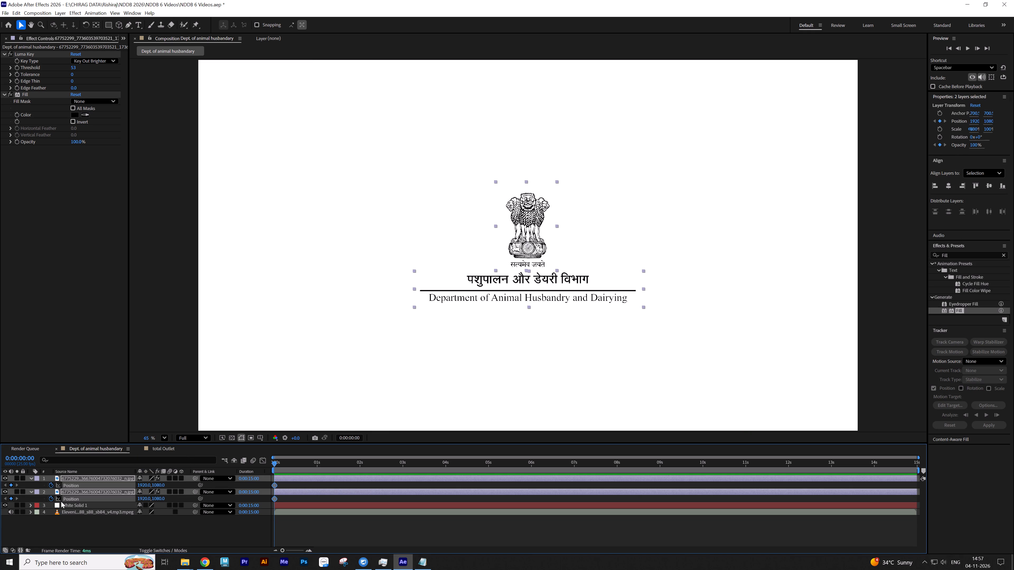
Add Position and Opacity keyframes with unchanged values to both logo layers at 0:00:02:00.
key(u)
key(u)
click(316, 462)
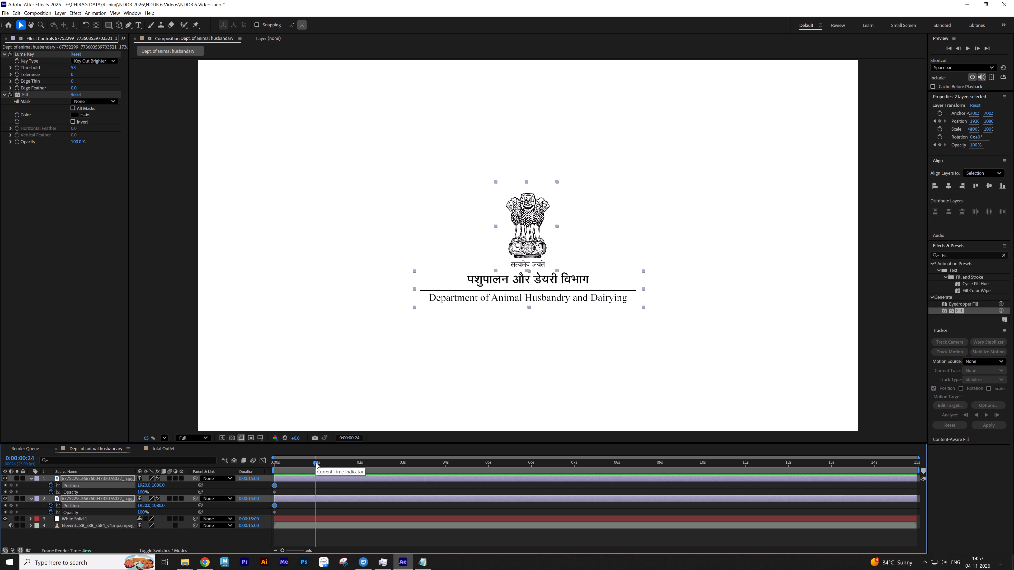
drag(295, 463, 361, 465)
drag(12, 486, 13, 519)
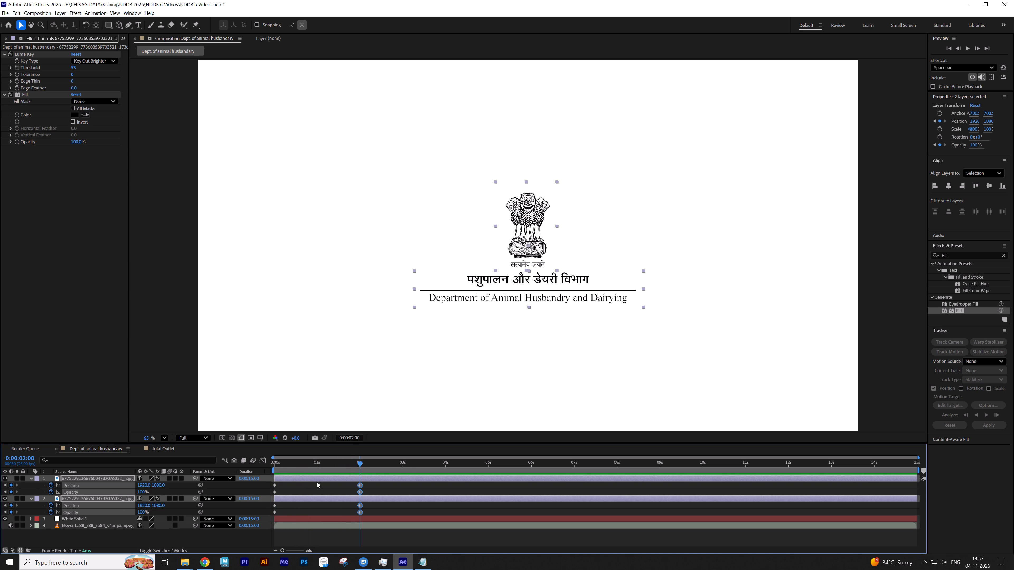
At 0:00:00:00, move the emblem straight up to y about 803 and the department name down to y about 1438.
drag(301, 464, 245, 463)
click(326, 489)
click(285, 498)
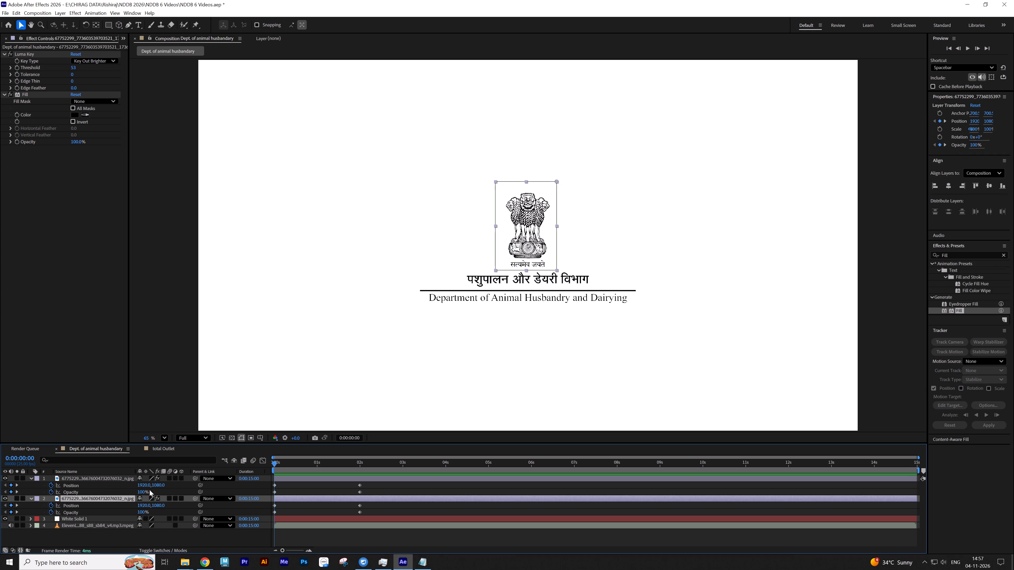
drag(536, 244, 534, 208)
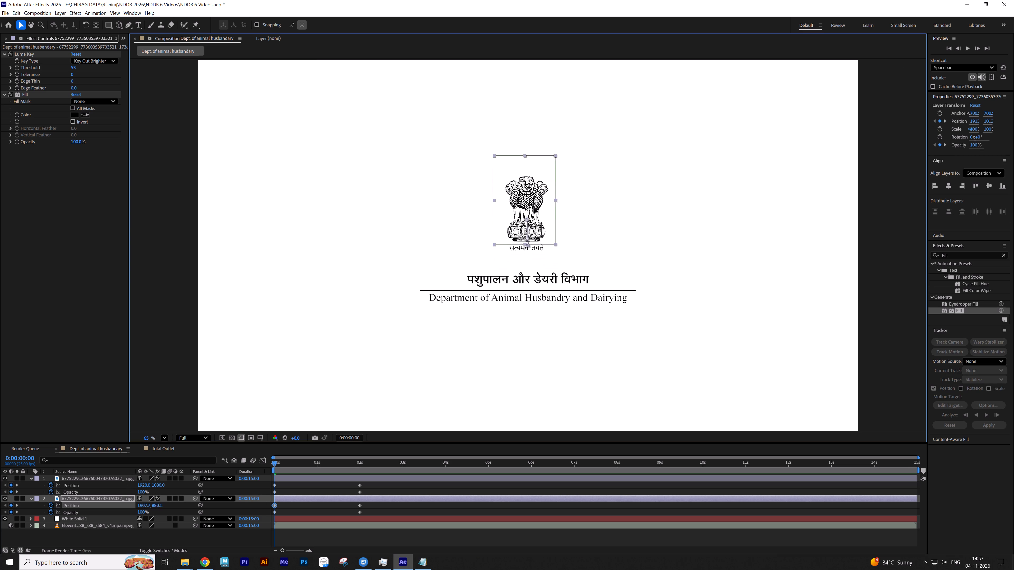
drag(534, 208, 534, 197)
drag(519, 291, 512, 353)
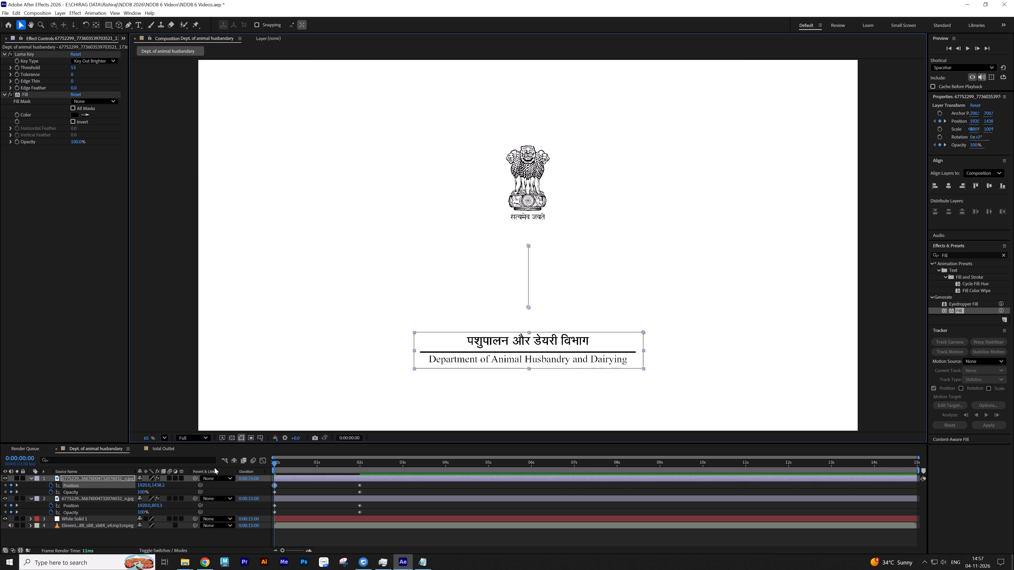
Set the opacity of both logo layers to 0% at 0:00:00:00.
drag(141, 491, 141, 491)
drag(141, 491, 17, 496)
drag(142, 512, 35, 512)
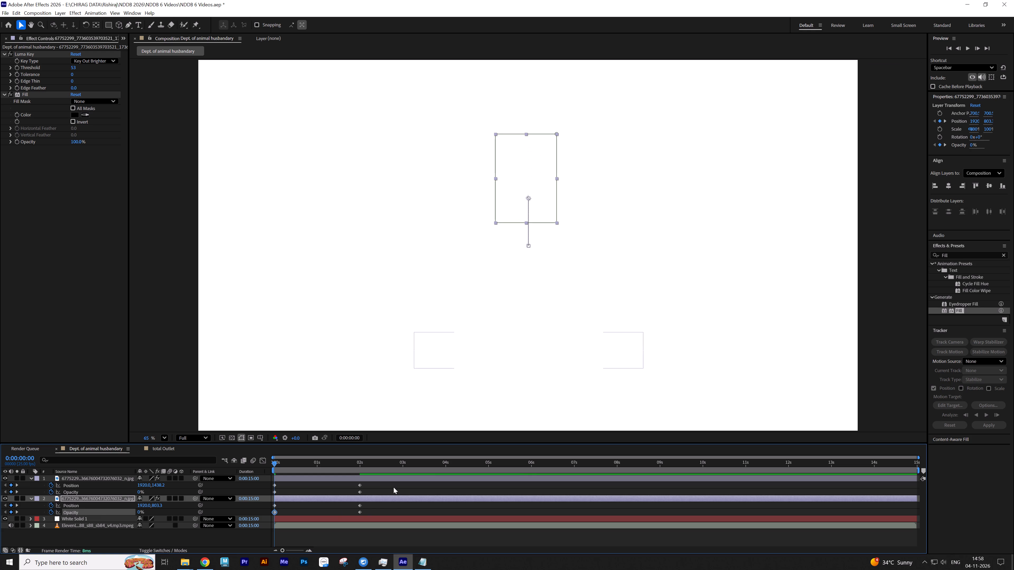
Apply Easy Ease to all logo keyframes and stretch the ending keyframes' incoming influence to 100% in the speed graph.
drag(385, 483, 226, 533)
key(F9)
click(261, 460)
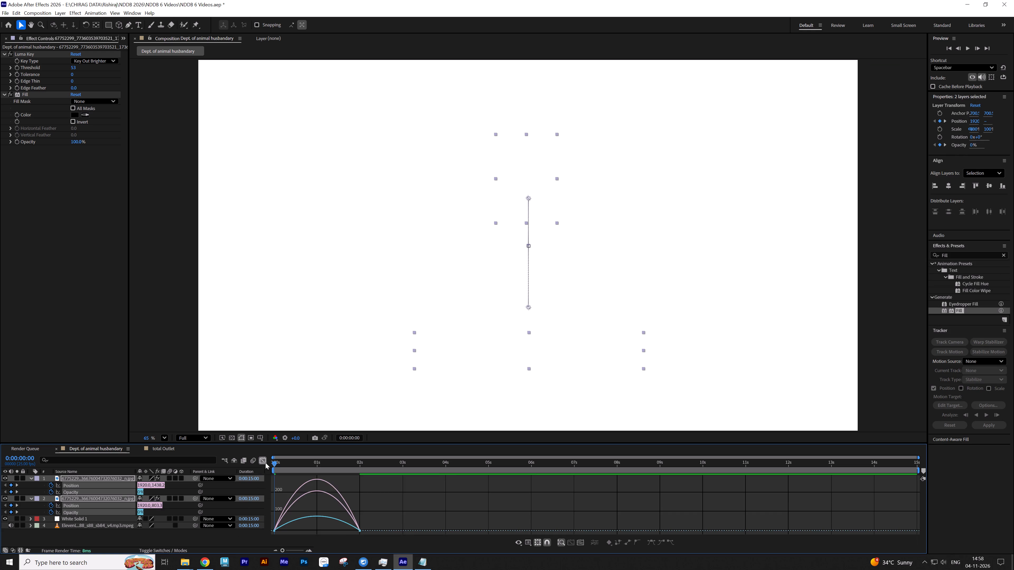
drag(404, 513, 343, 541)
drag(345, 528, 297, 529)
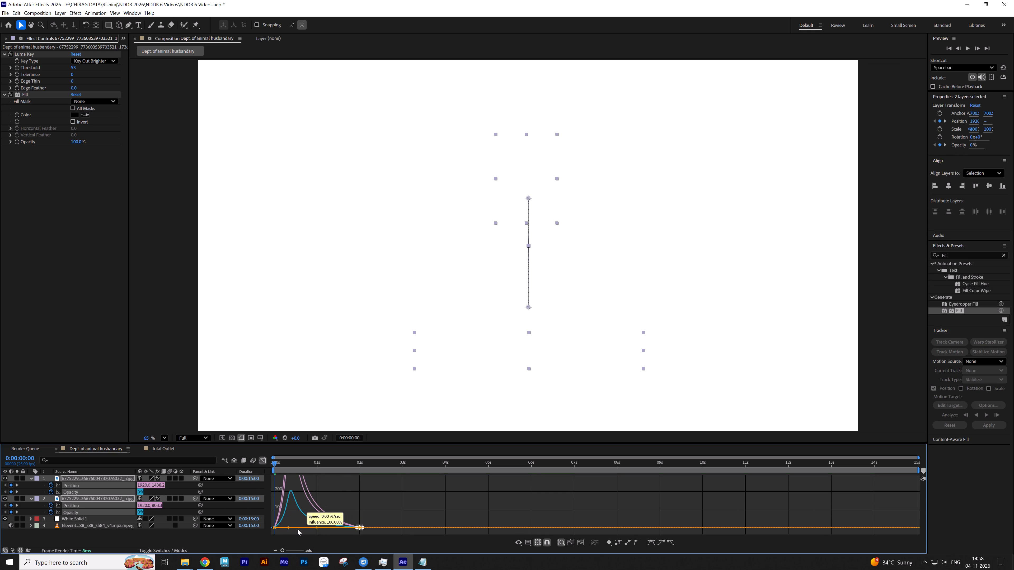
drag(297, 529, 295, 529)
click(260, 460)
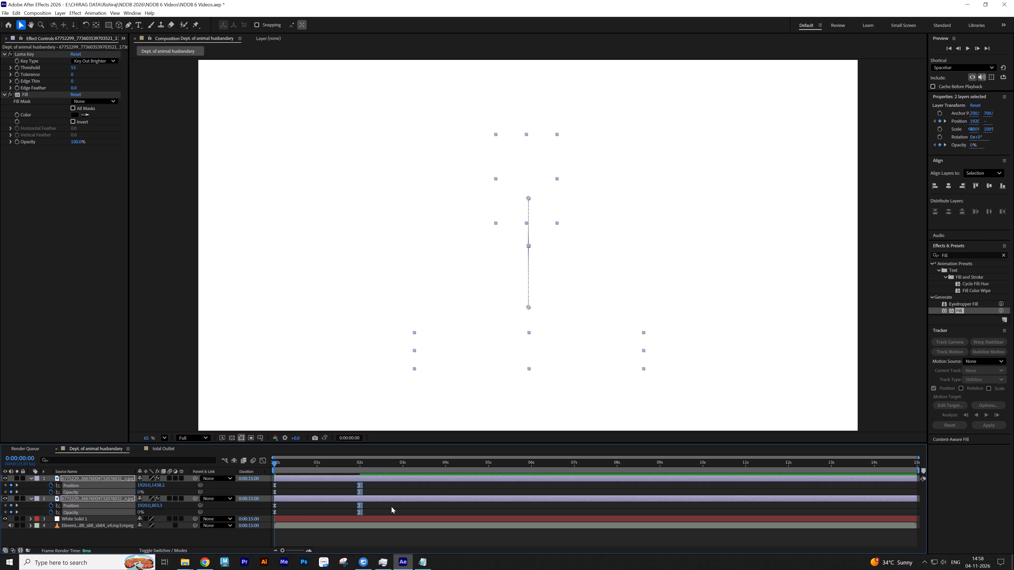
click(395, 505)
drag(277, 462, 287, 462)
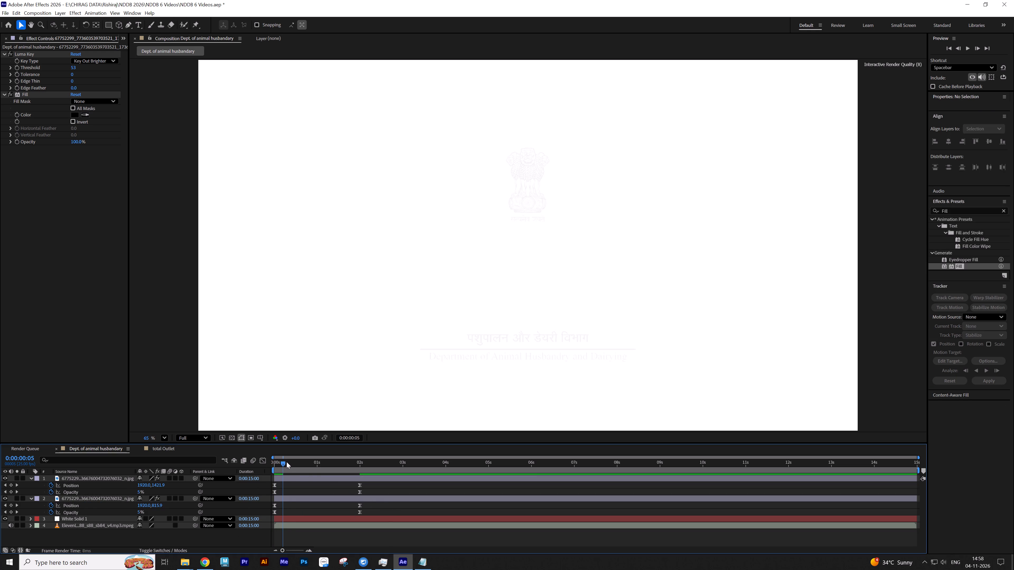
drag(287, 462, 359, 468)
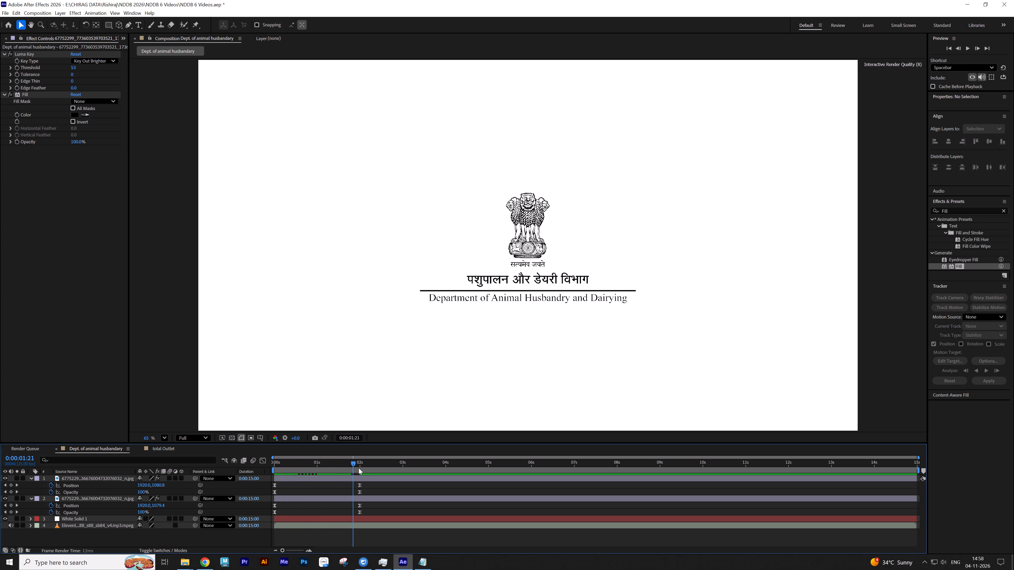
drag(359, 468, 375, 470)
Switch to the NDDB 6 Videos Text transcript in Notepad and highlight the total outlay figure for reference.
key(alt+Tab)
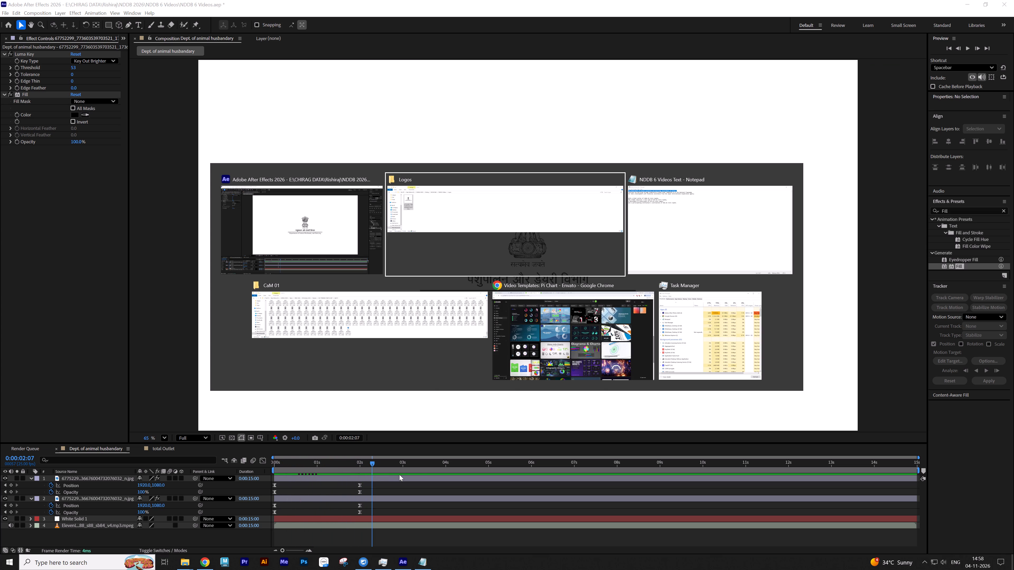
key(alt+Tab)
key(alt+Tab)
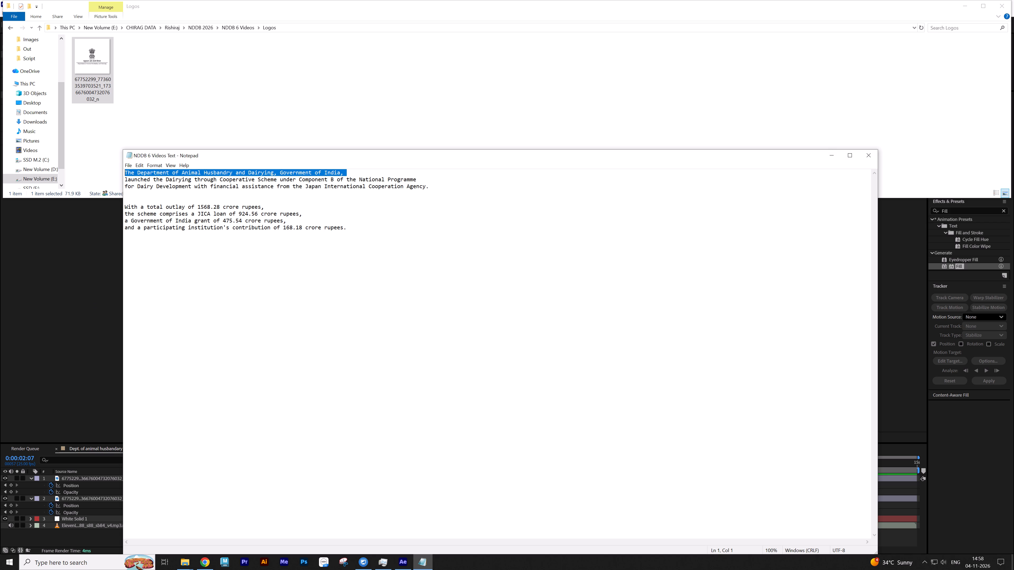
drag(198, 206, 217, 206)
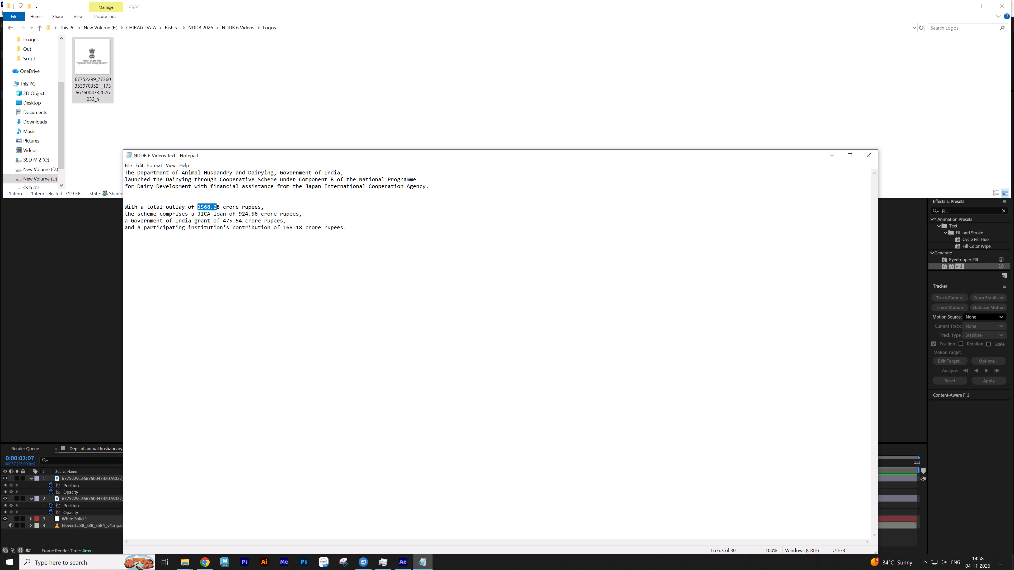
drag(217, 206, 219, 206)
click(70, 311)
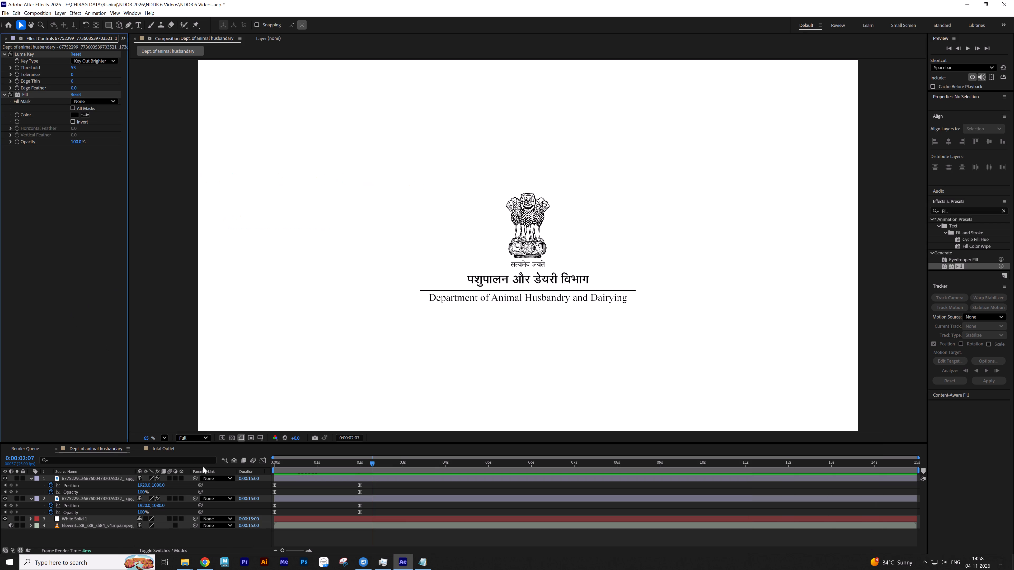
In the total Outlet composition, draw a white circle about 1360 px in diameter near the centre of the frame.
click(163, 448)
click(295, 504)
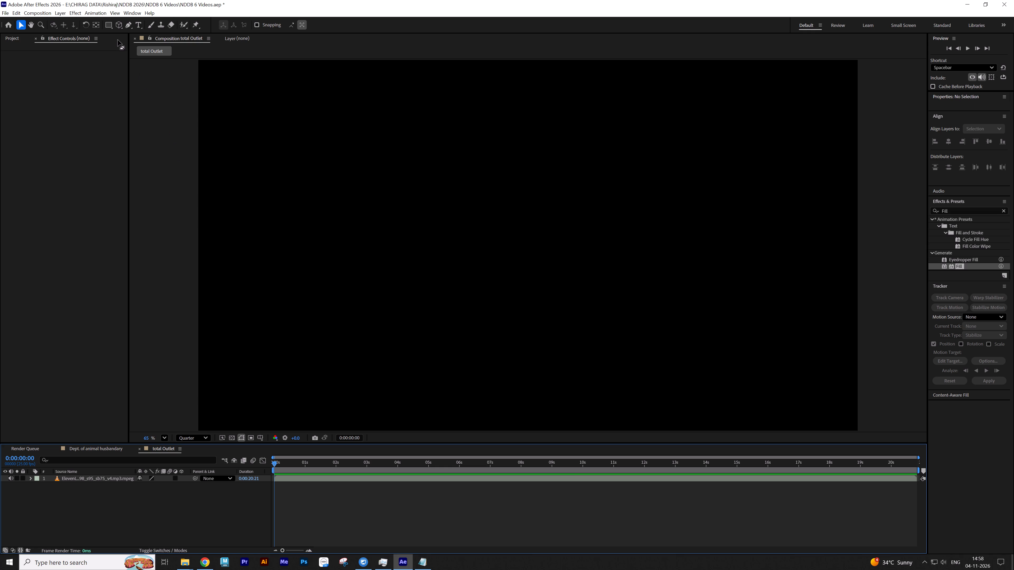
click(110, 26)
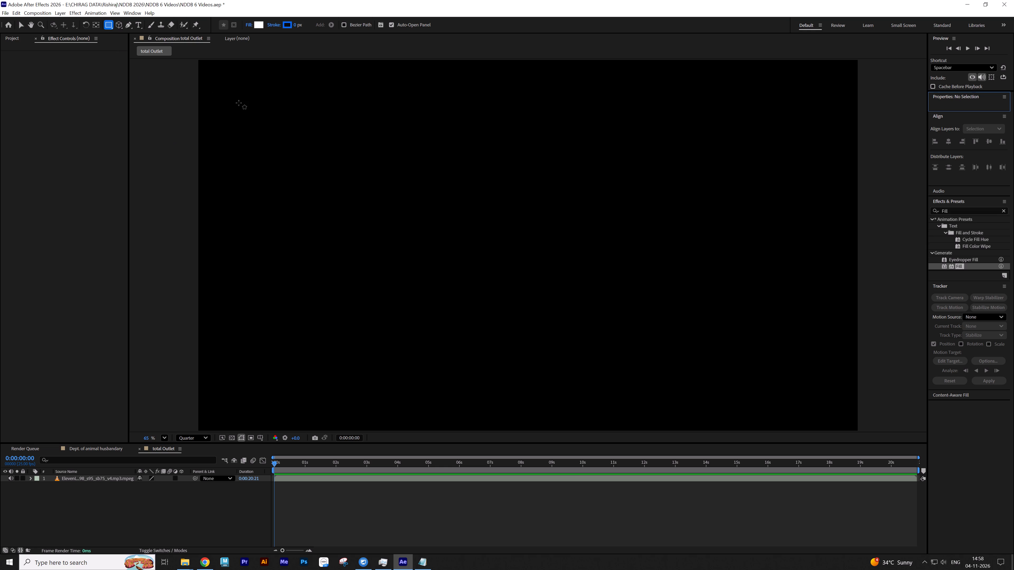
drag(108, 25, 119, 38)
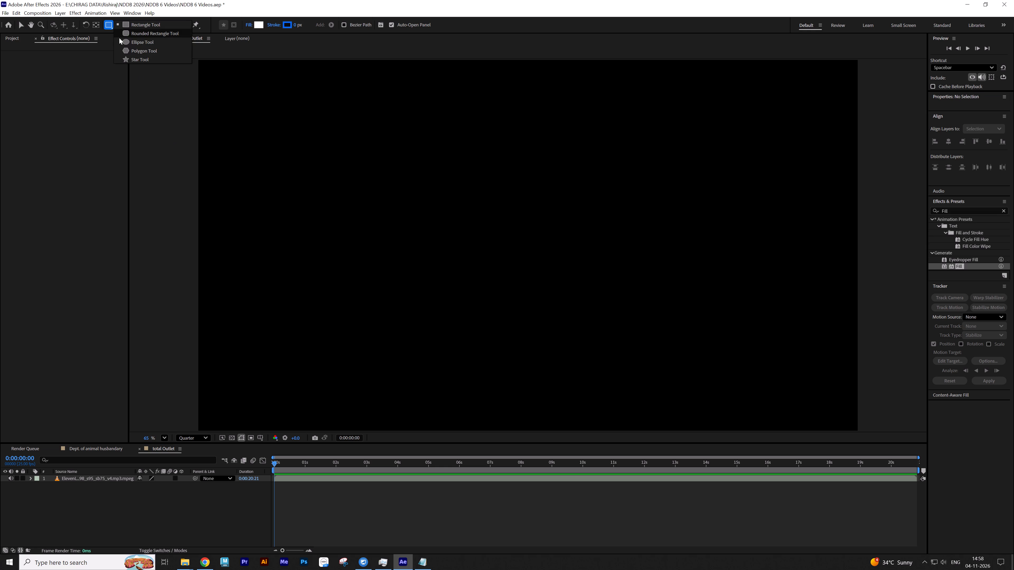
drag(119, 38, 146, 41)
drag(525, 241, 535, 255)
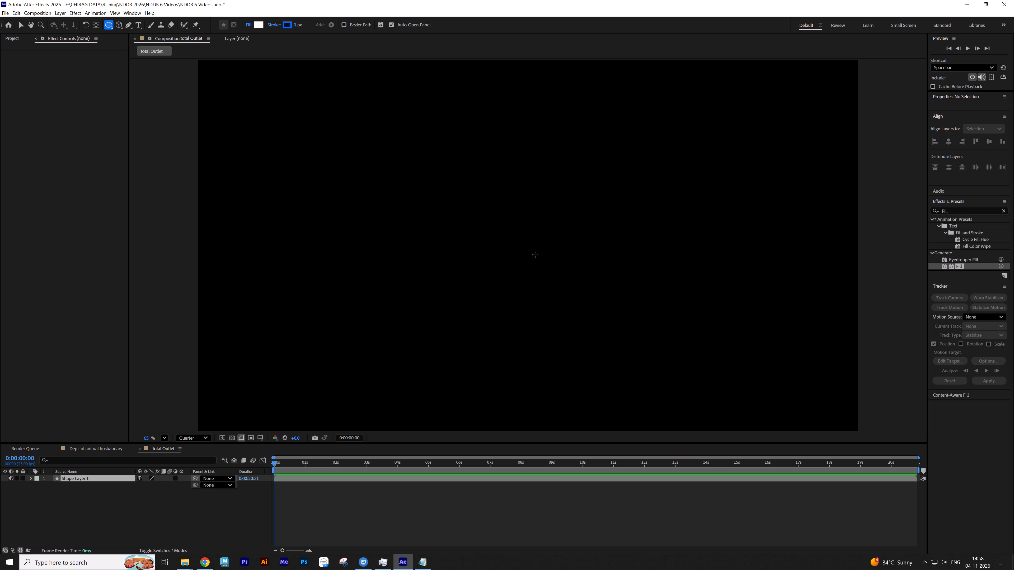
drag(535, 255, 642, 351)
key(v)
click(195, 525)
key(s)
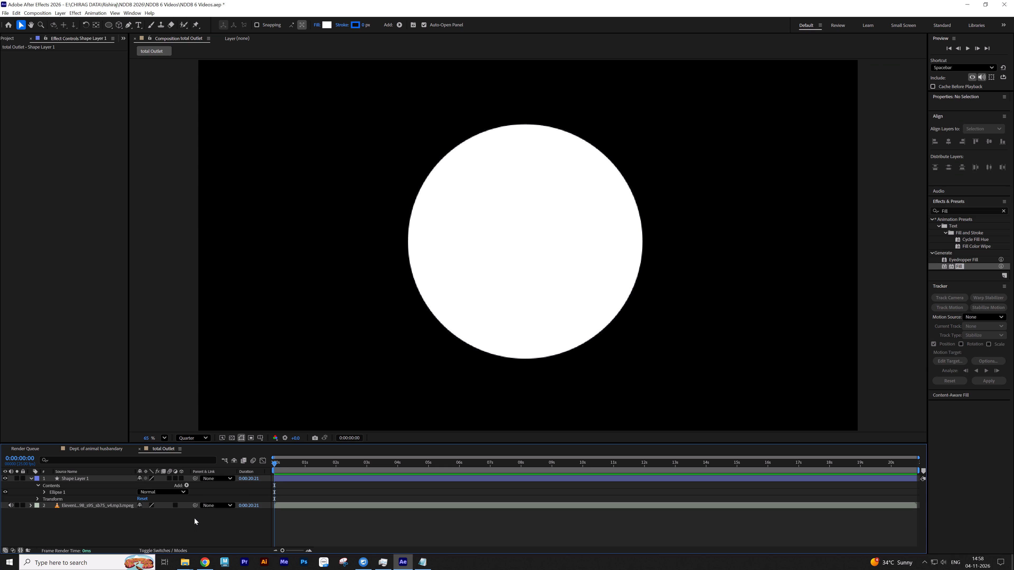
key(s)
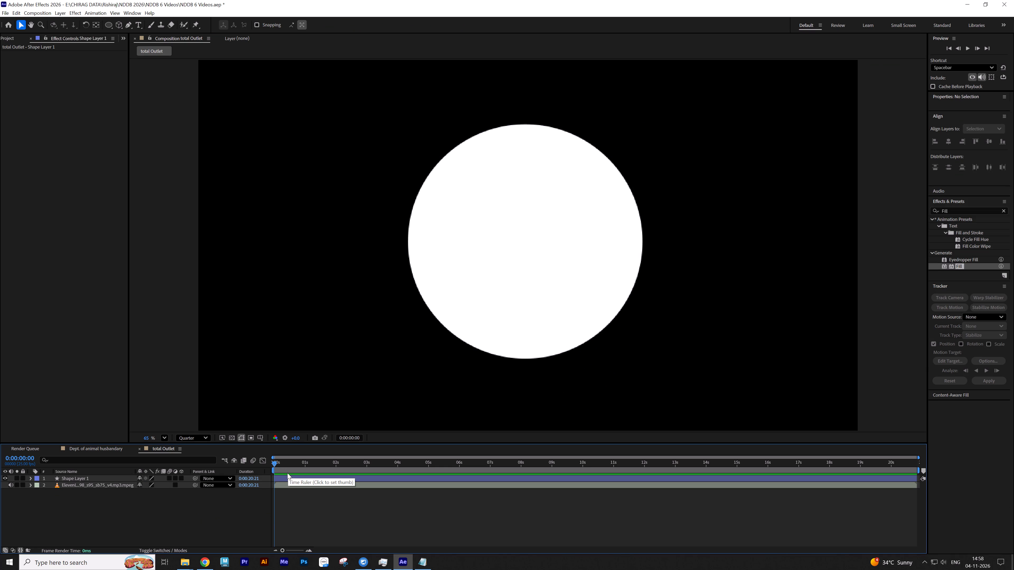
Copy "1568.28 crore" from the Notepad transcript and paste it as a new text layer over the white circle.
click(181, 506)
key(ctrl+t)
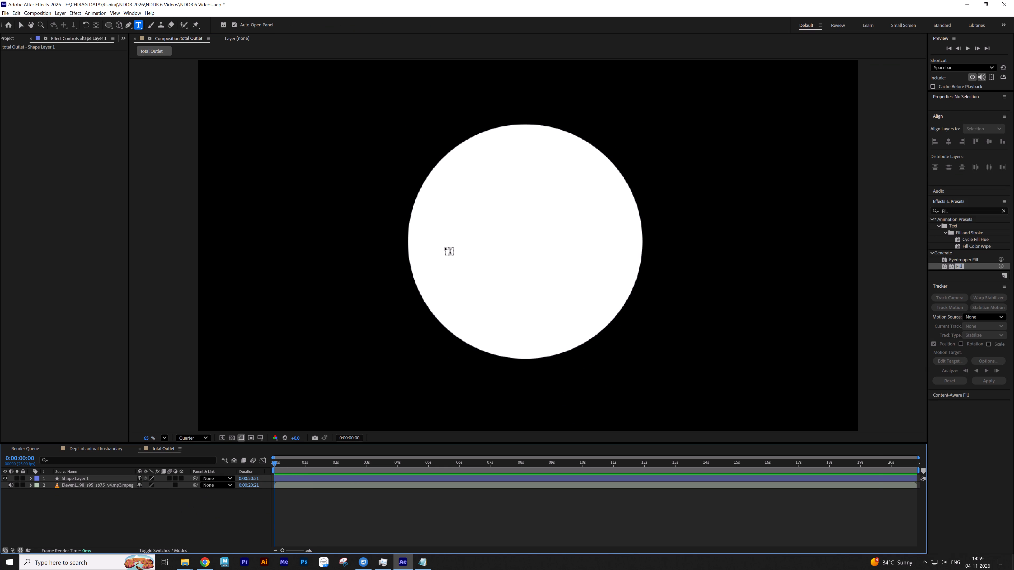
key(alt+Tab)
click(205, 208)
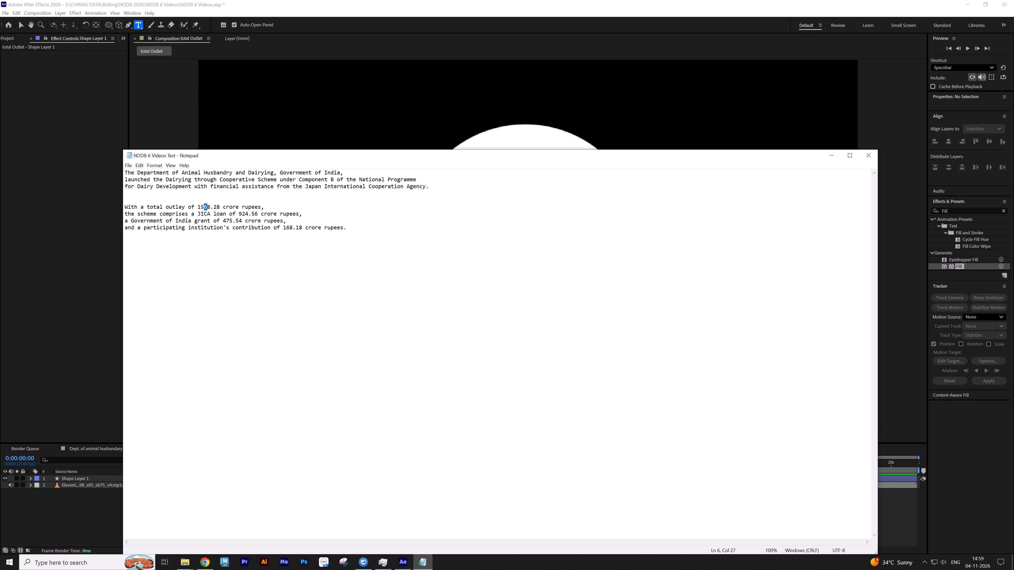
drag(199, 207, 239, 207)
key(ctrl+c)
key(alt+Tab)
click(219, 519)
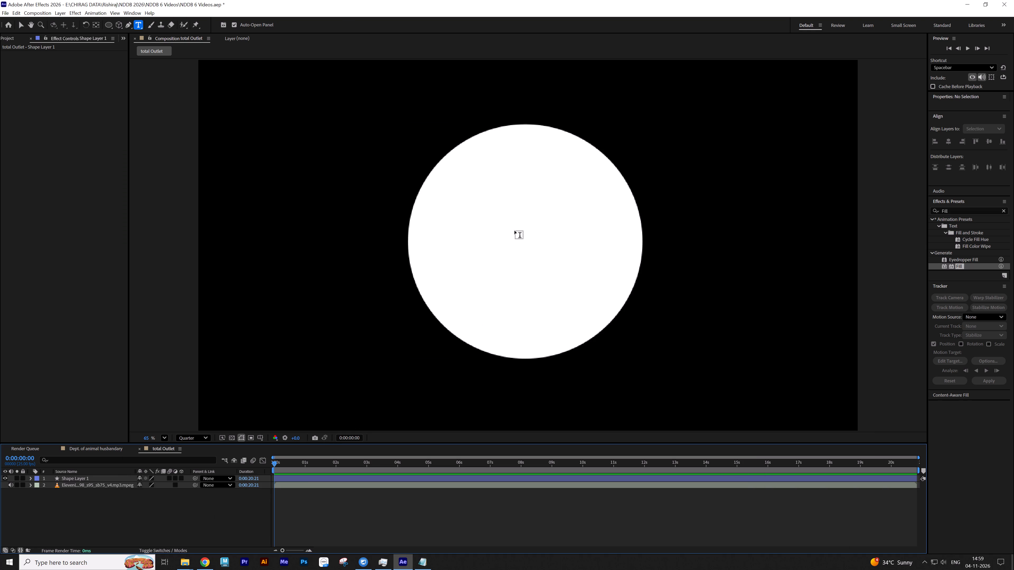
click(494, 244)
key(ctrl+v)
Set the fill colour of the 1568.28 crore text to black (000000).
key(ctrl+a)
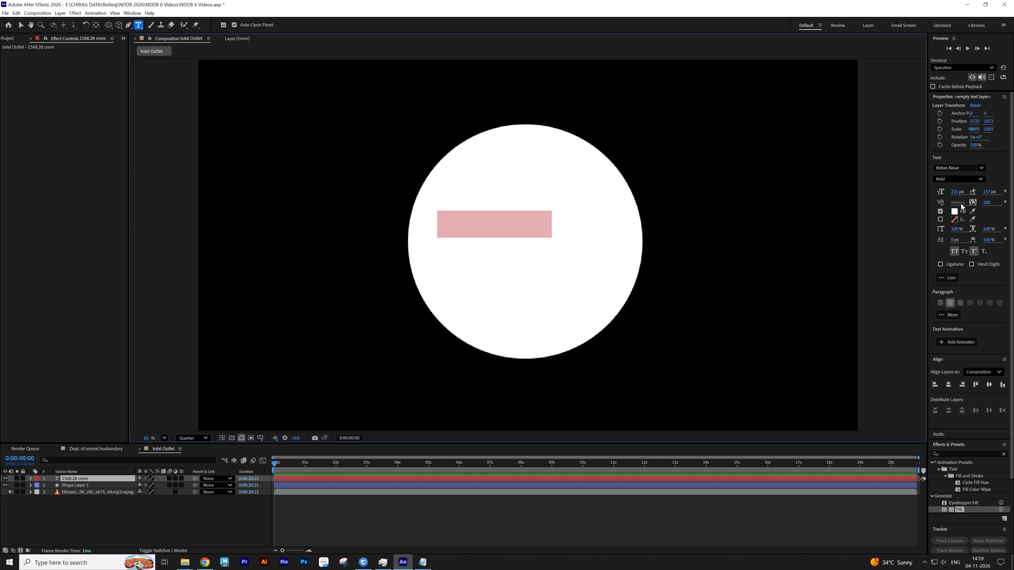
click(954, 209)
drag(491, 277, 375, 360)
click(577, 237)
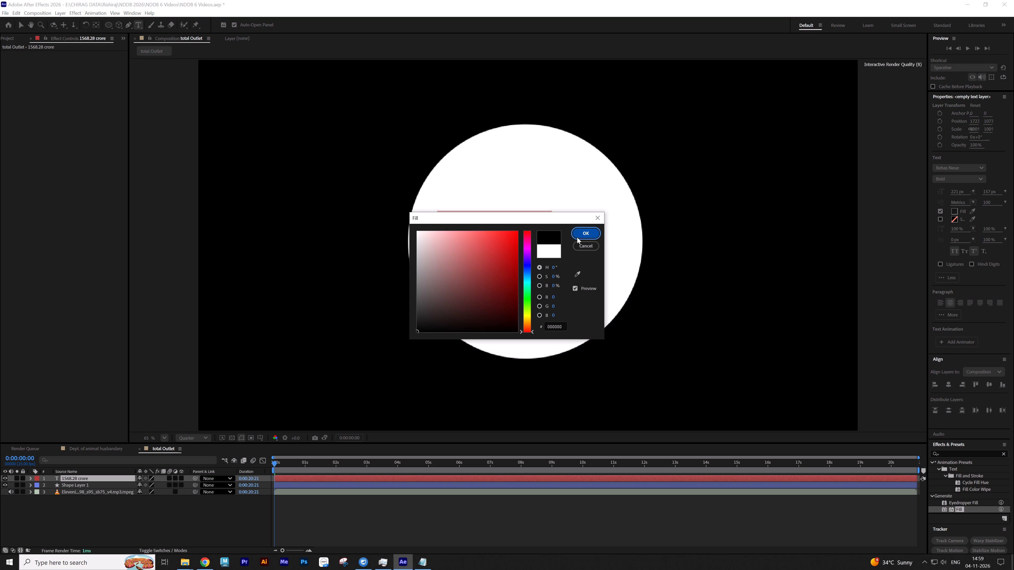
click(318, 506)
key(v)
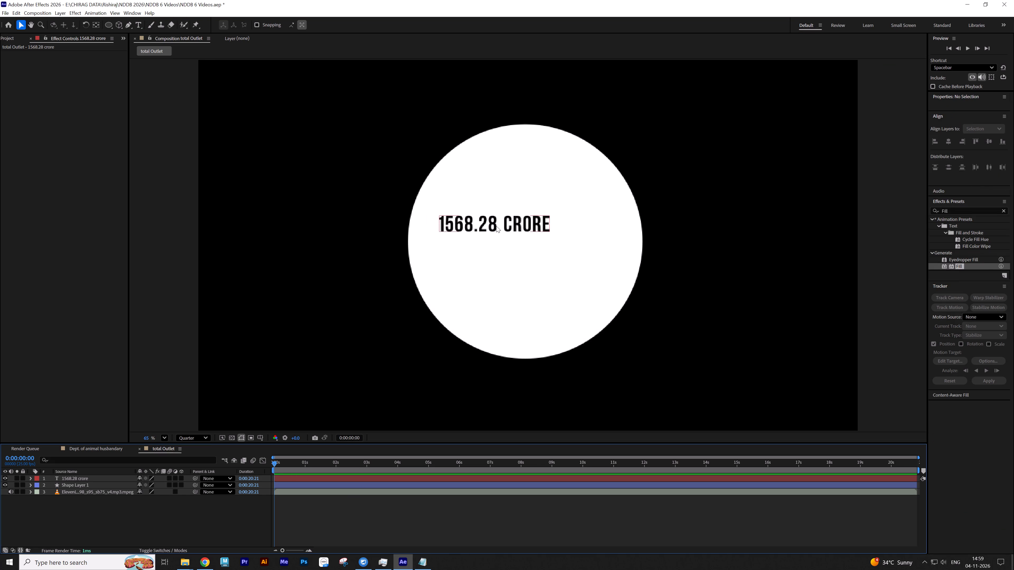
Align the 1568.28 crore text and the white circle to the composition's centre, both horizontally and vertically.
drag(497, 226, 526, 244)
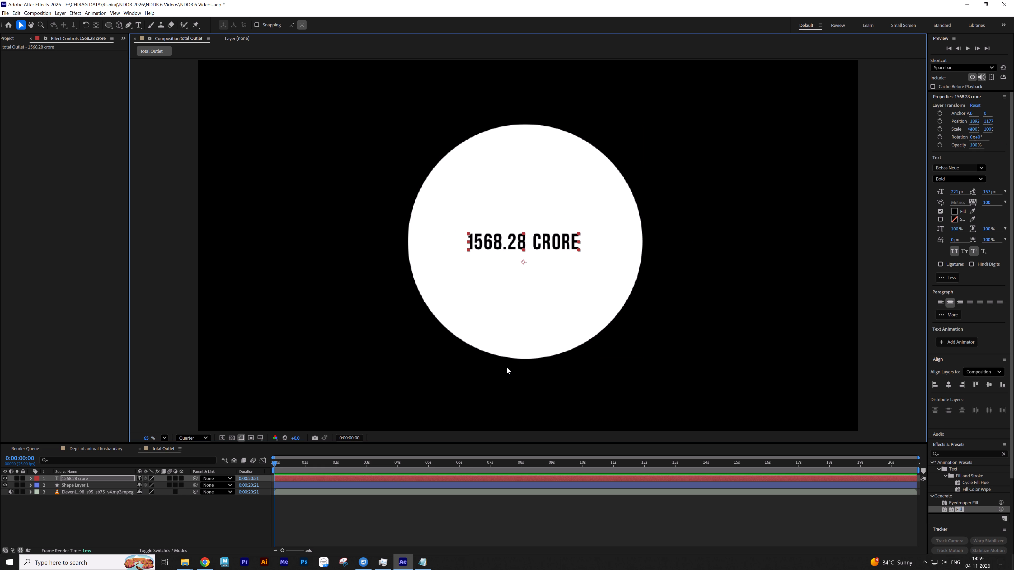
click(367, 513)
click(524, 243)
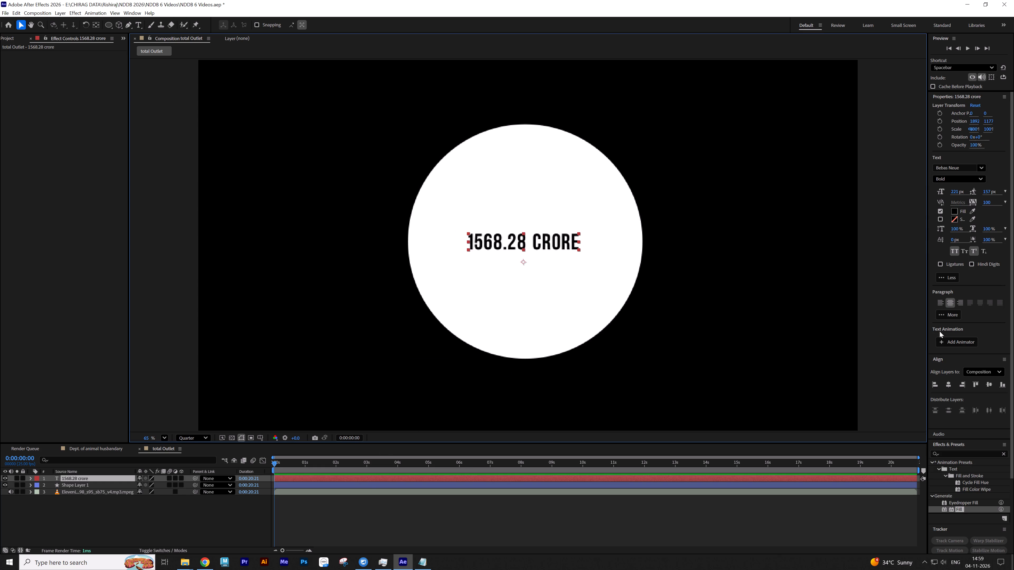
click(948, 387)
click(992, 384)
click(581, 302)
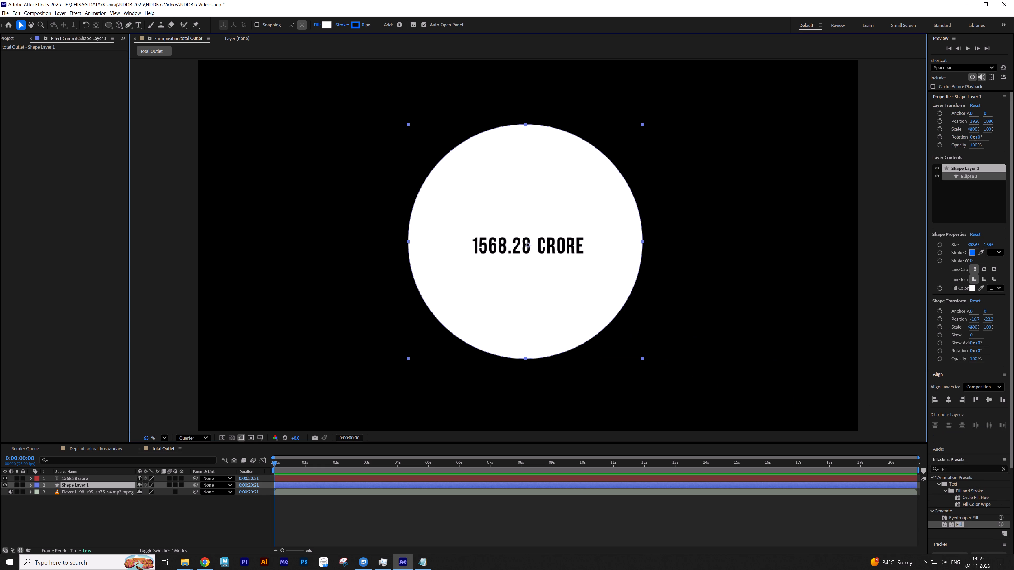
click(947, 401)
click(990, 400)
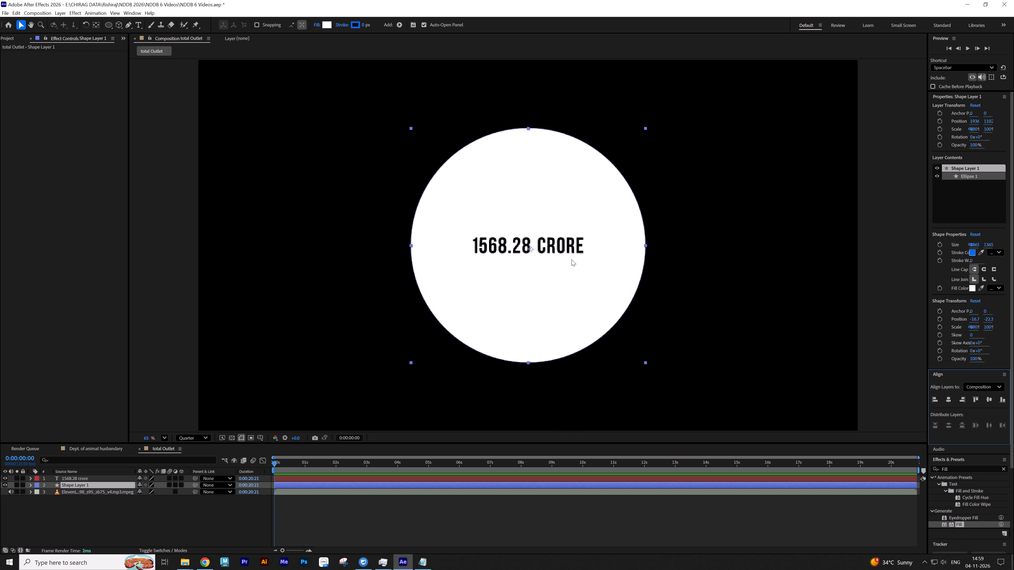
click(557, 247)
click(378, 512)
key(s)
key(s)
Pre-compose the circle's shape layer as Shape Layer 1 Comp 1, moving all attributes into the new composition.
click(312, 487)
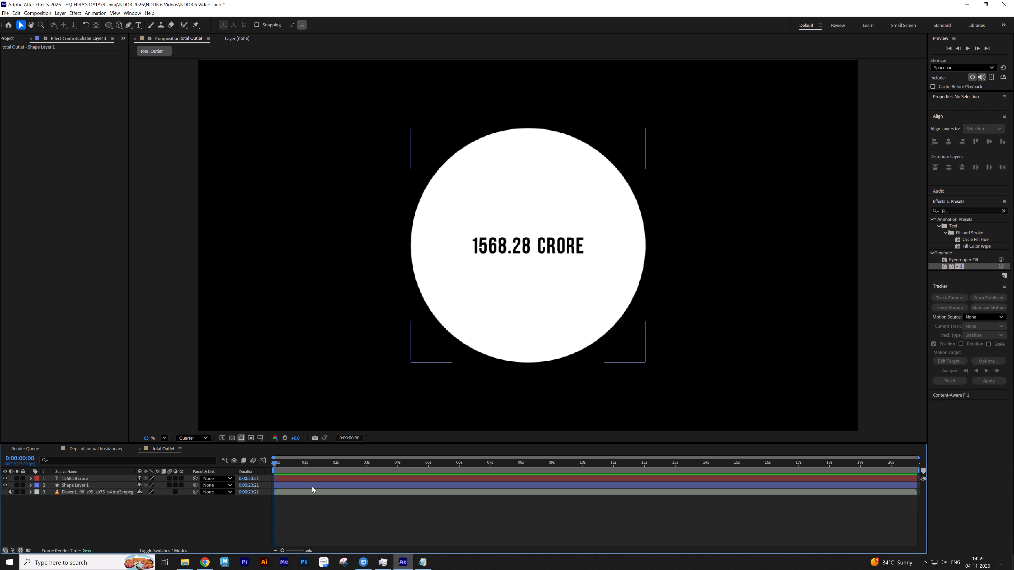
key(ctrl+shift+c)
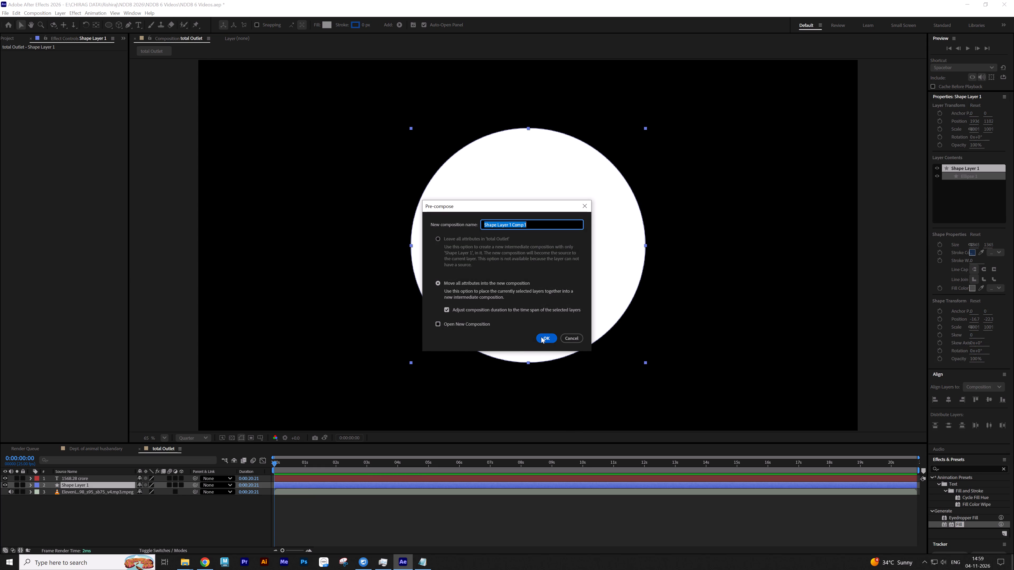
click(541, 337)
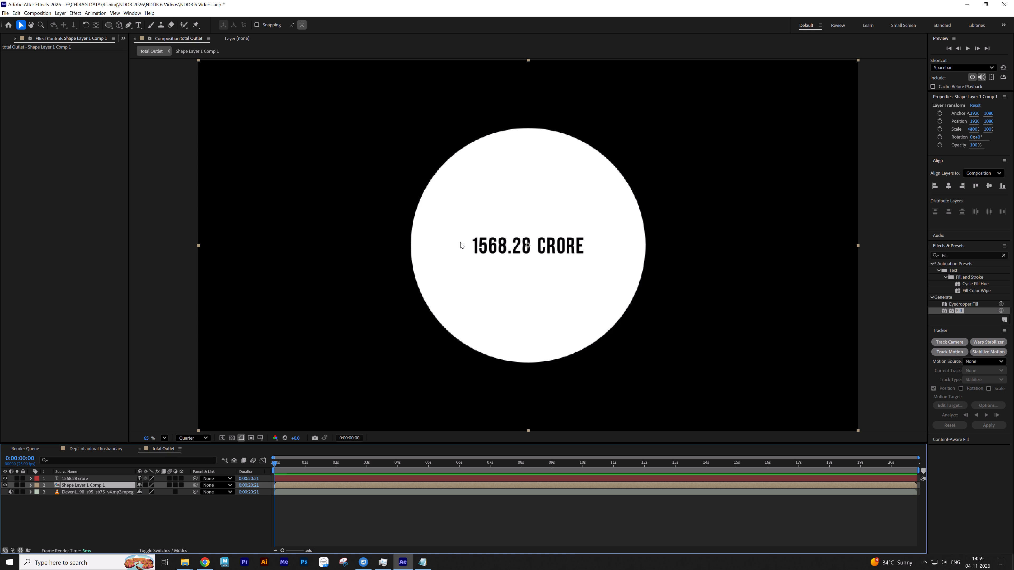
Draw a centred circular mask slightly larger than the white circle on the Shape Layer 1 Comp 1 layer.
click(108, 24)
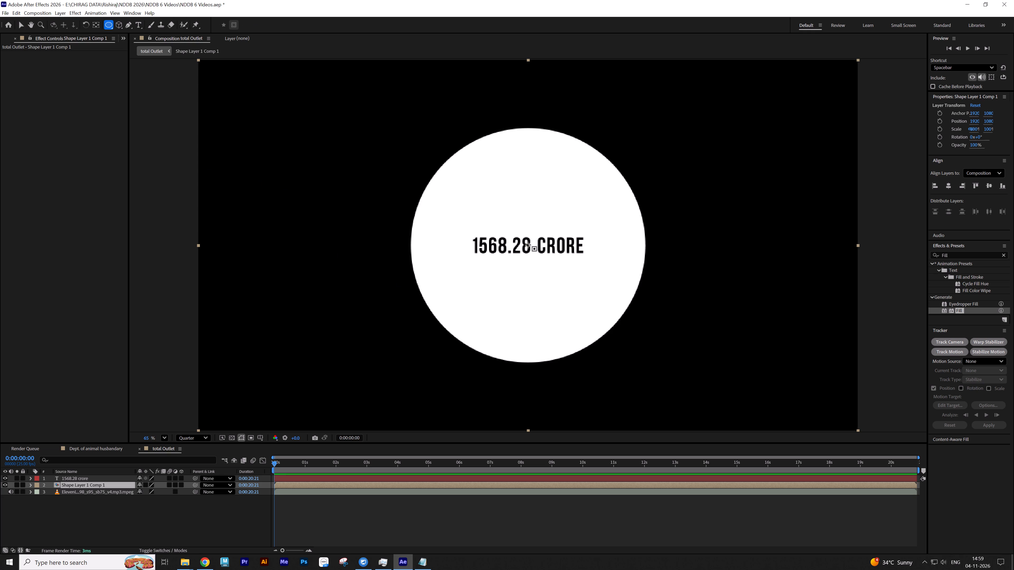
drag(528, 245, 640, 348)
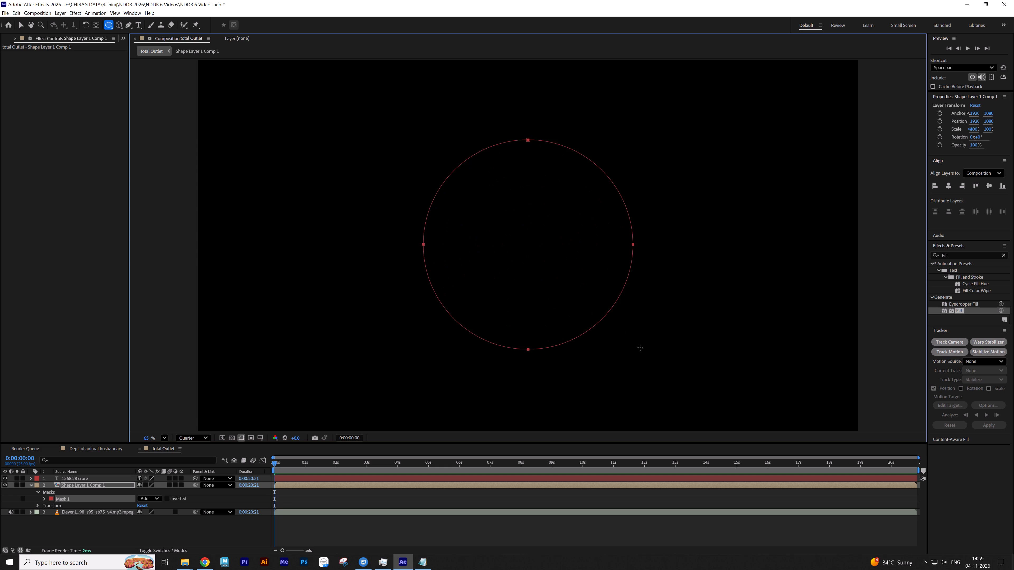
drag(640, 348, 650, 357)
key(v)
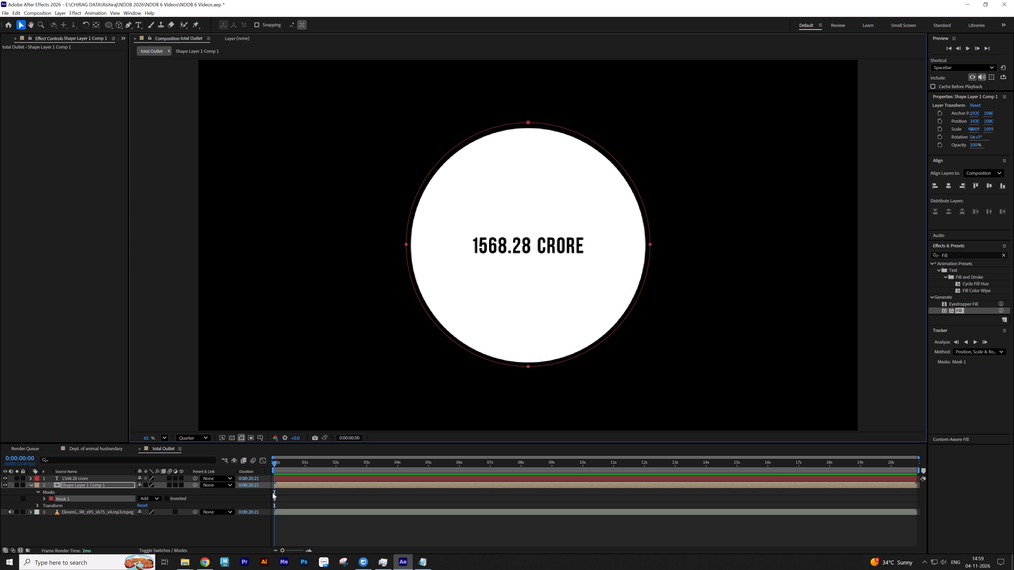
click(282, 500)
key(s)
key(s)
Parent the 1568.28 crore text layer to the Shape Layer 1 Comp 1 layer.
click(289, 477)
drag(193, 479, 112, 481)
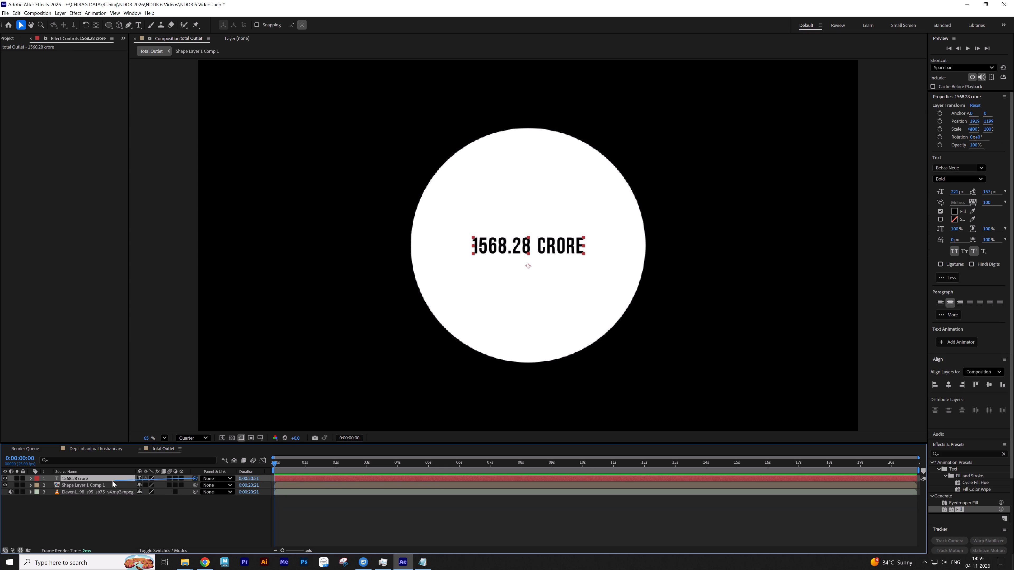
drag(112, 481, 87, 486)
click(87, 484)
Apply Animation Composer's Ease Fade Together 3 text preset, From Start, as an In animation on the 1568.28 crore text.
click(88, 478)
click(134, 13)
click(151, 66)
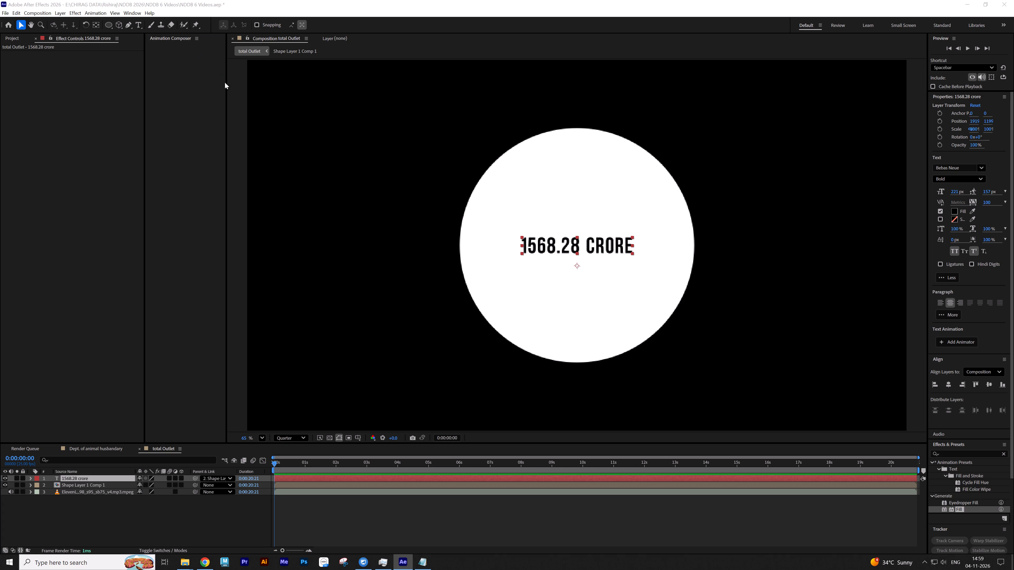
drag(226, 83, 321, 83)
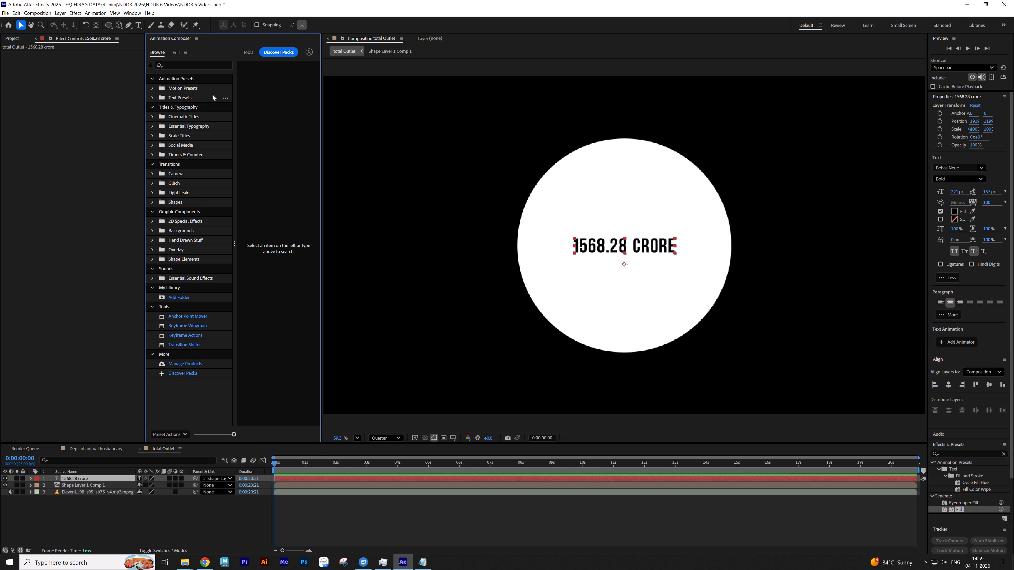
click(181, 96)
click(275, 136)
click(272, 428)
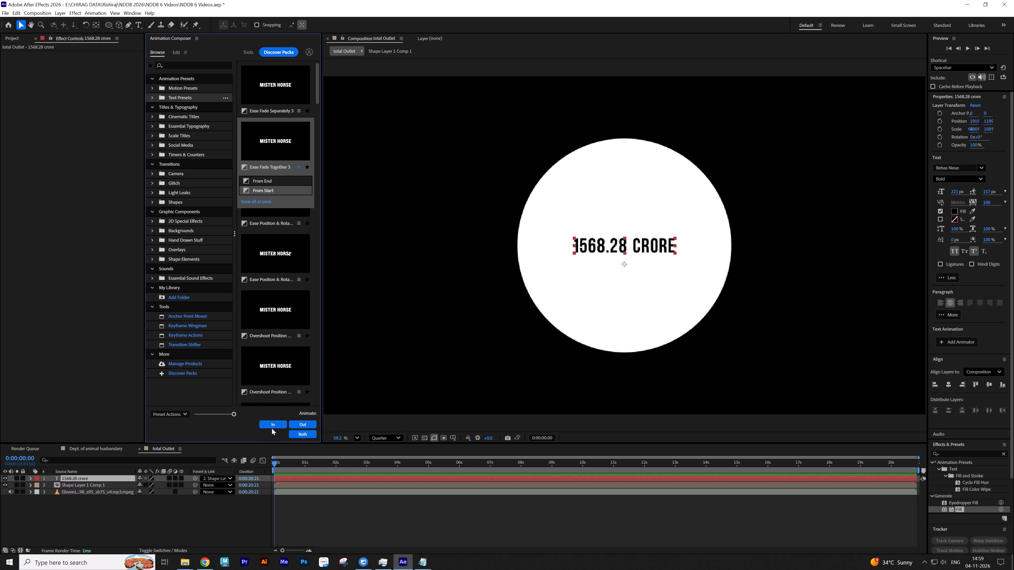
click(271, 427)
click(312, 525)
key(s)
key(s)
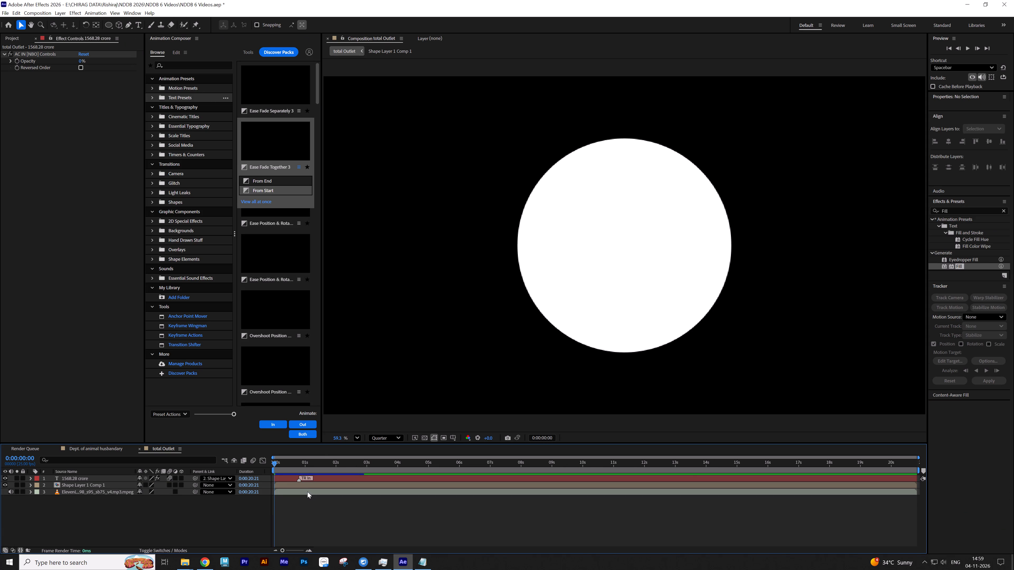
Move the text layer's In animation marker to about 1.2 seconds on the timeline.
drag(297, 480, 311, 479)
click(308, 522)
key(s)
key(s)
drag(288, 463, 244, 463)
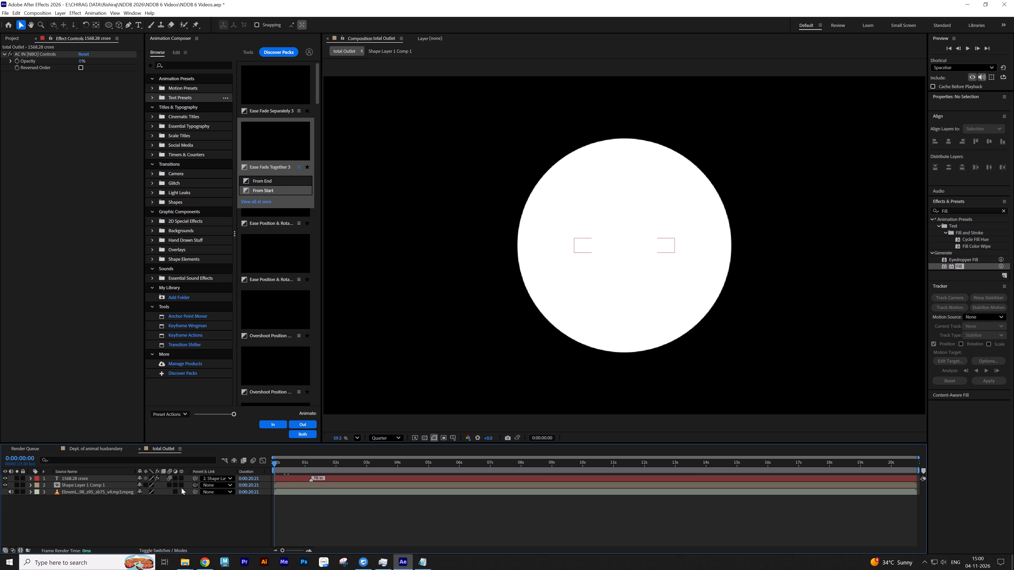
Add a 100% scale keyframe to Shape Layer 1 Comp 1 and line it up with the text's In marker at about 1.2 seconds.
click(88, 480)
click(87, 484)
key(s)
click(47, 491)
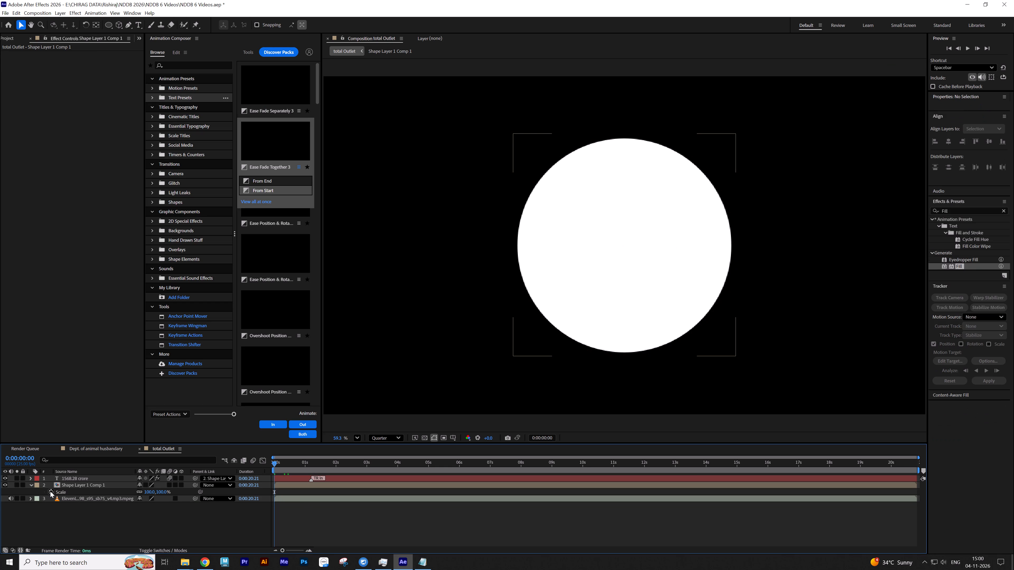
click(50, 491)
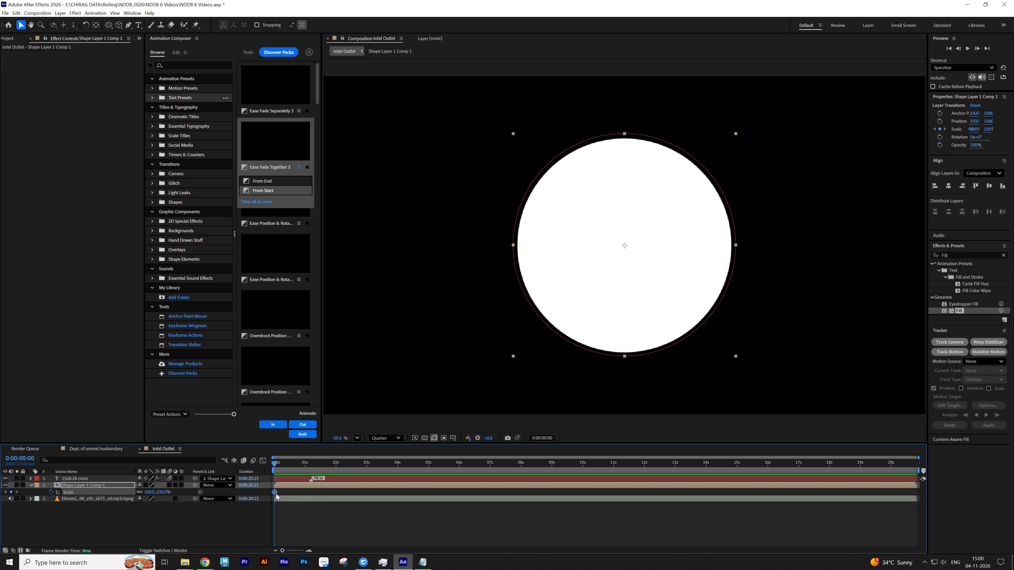
drag(275, 492, 316, 494)
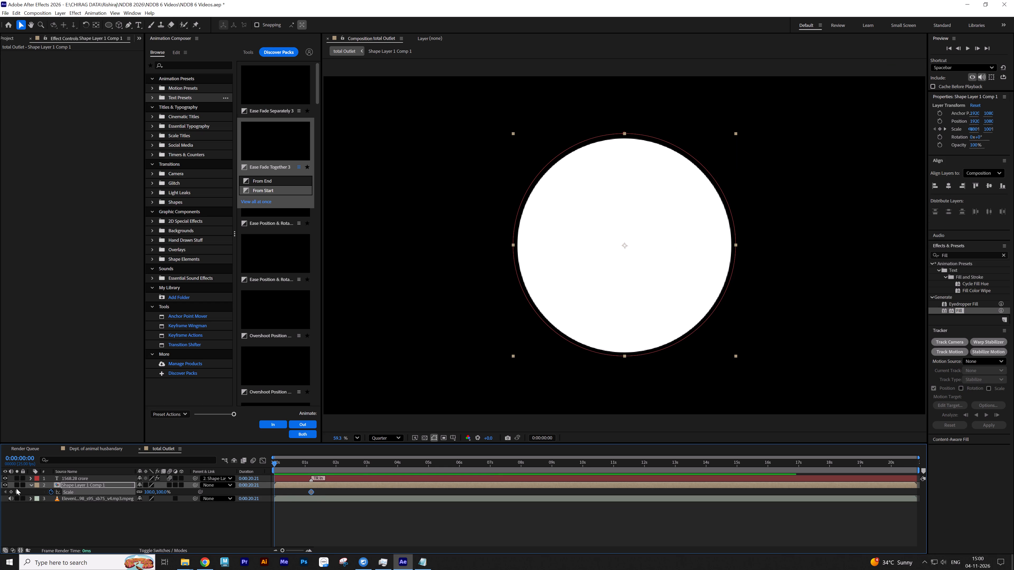
Add a scale keyframe of 0% to Shape Layer 1 Comp 1 at the start of the timeline.
click(12, 491)
drag(317, 491, 245, 504)
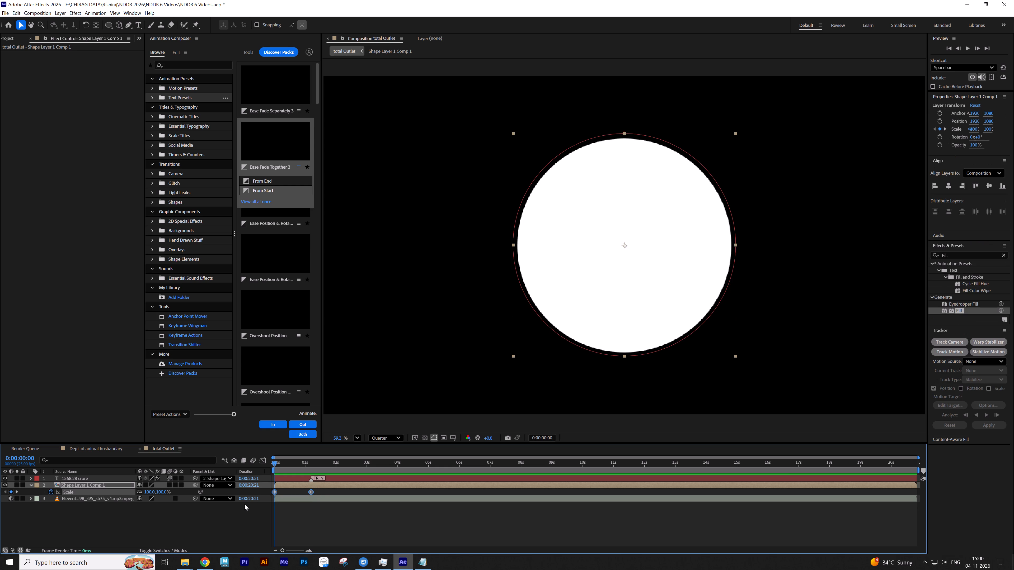
click(257, 508)
click(161, 492)
key(0)
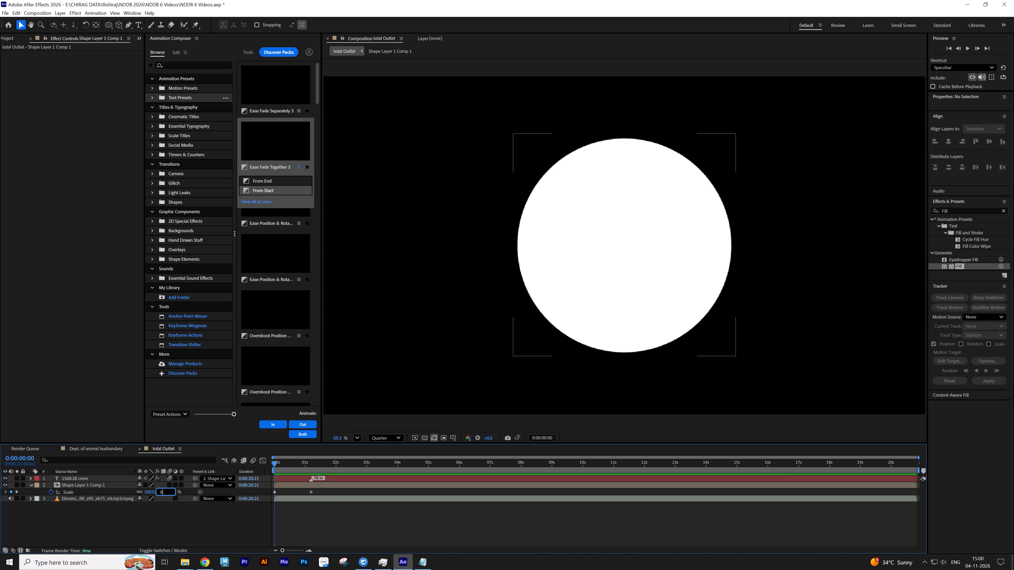
key(Return)
Shift the 1568.28 crore text layer to start at about 1.2 seconds, level with the circle's final scale keyframe.
drag(306, 481, 342, 481)
Easy-ease both circle scale keyframes and reshape their speed graph to peak early and slow down gradually.
drag(326, 489, 247, 502)
key(F9)
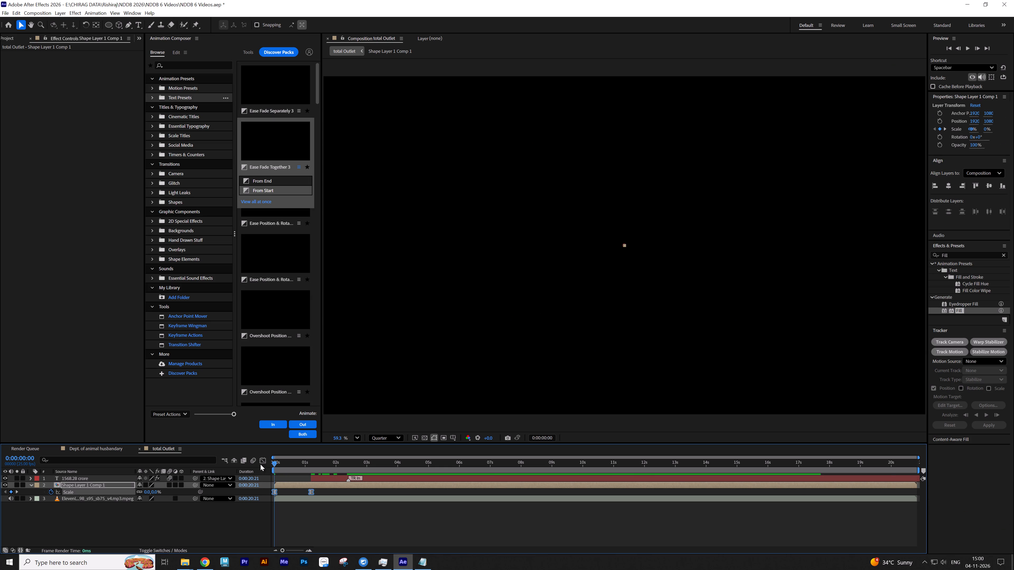
click(262, 462)
drag(323, 495, 302, 539)
drag(305, 530, 281, 530)
drag(333, 442, 341, 374)
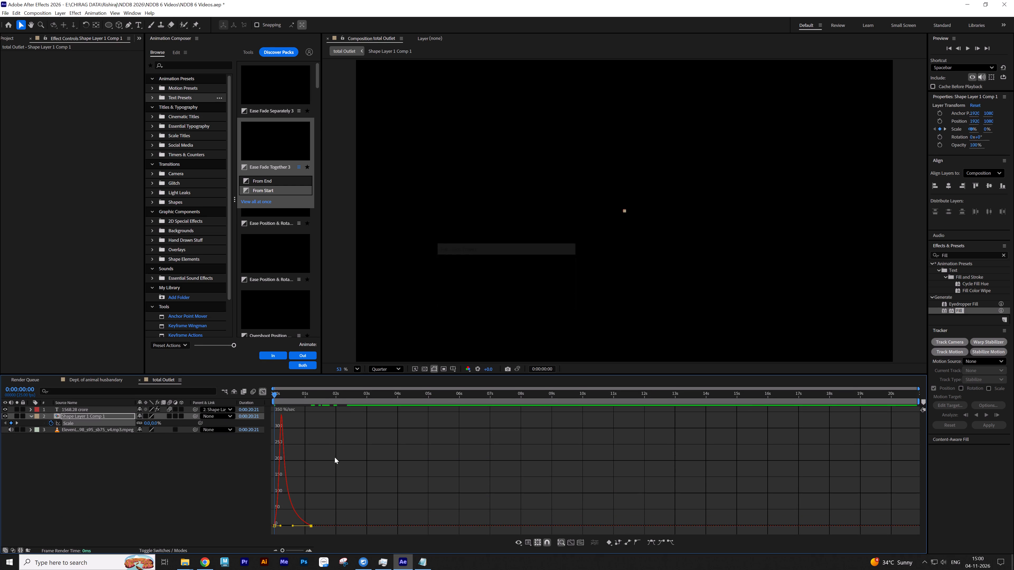
click(335, 457)
click(263, 392)
Preview the circle's growth and the 1568.28 crore text reveal from the start of the composition.
click(322, 479)
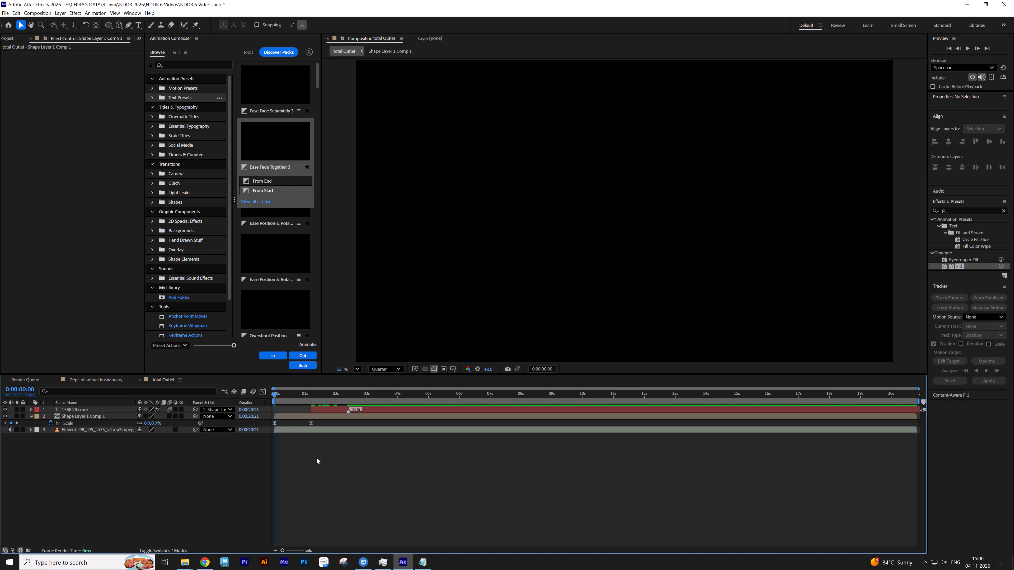
key(space)
key(space)
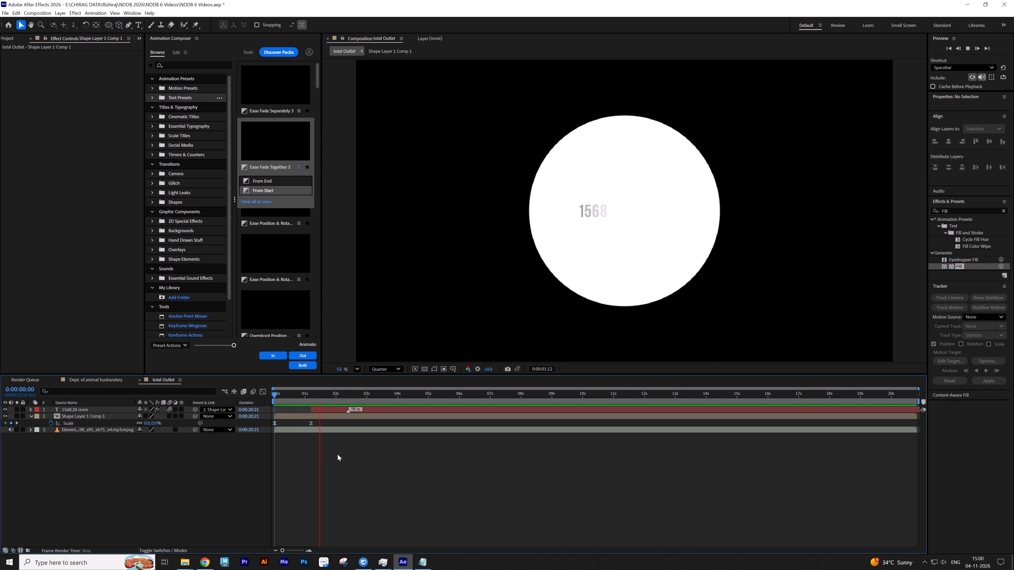
key(space)
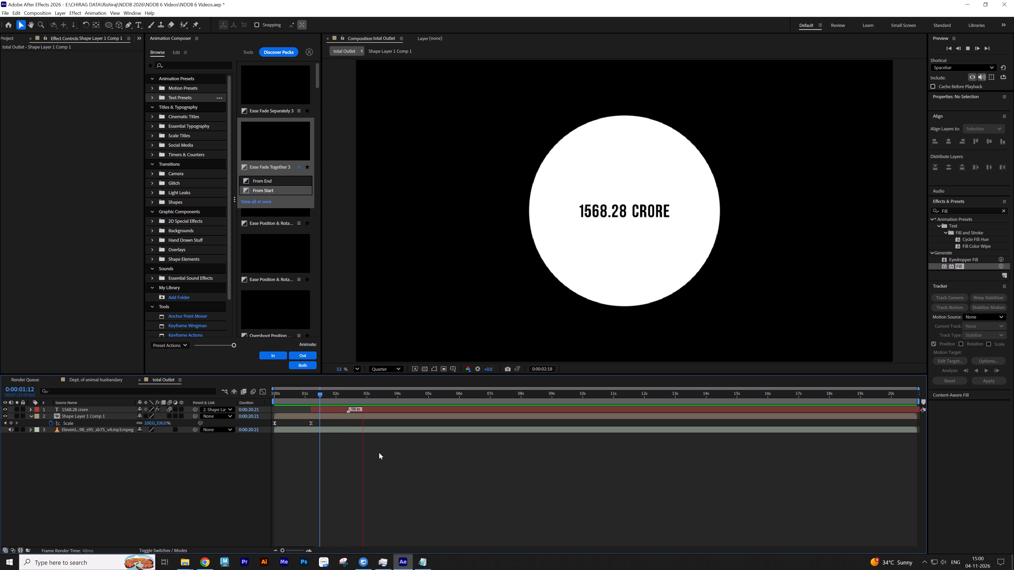
key(space)
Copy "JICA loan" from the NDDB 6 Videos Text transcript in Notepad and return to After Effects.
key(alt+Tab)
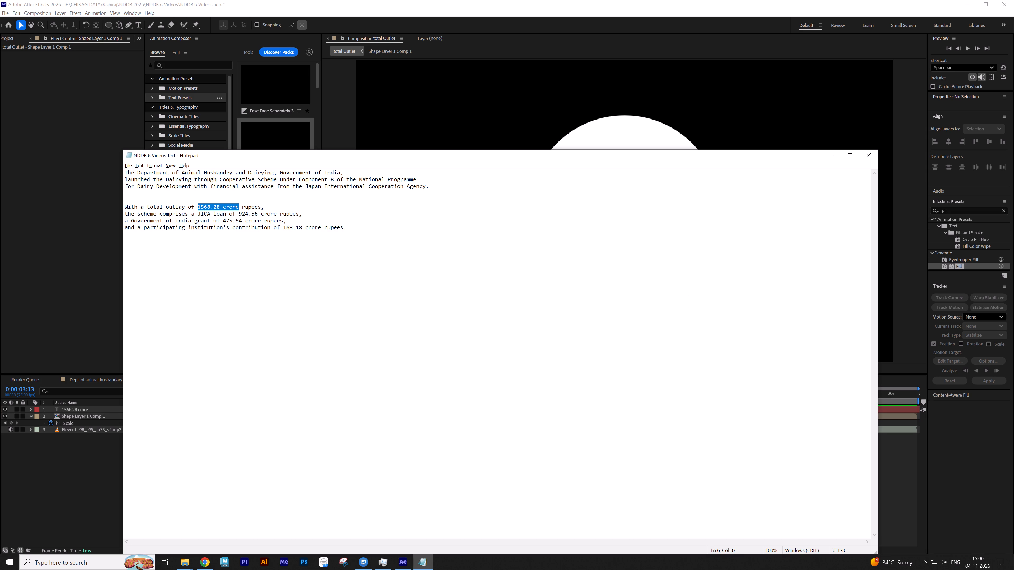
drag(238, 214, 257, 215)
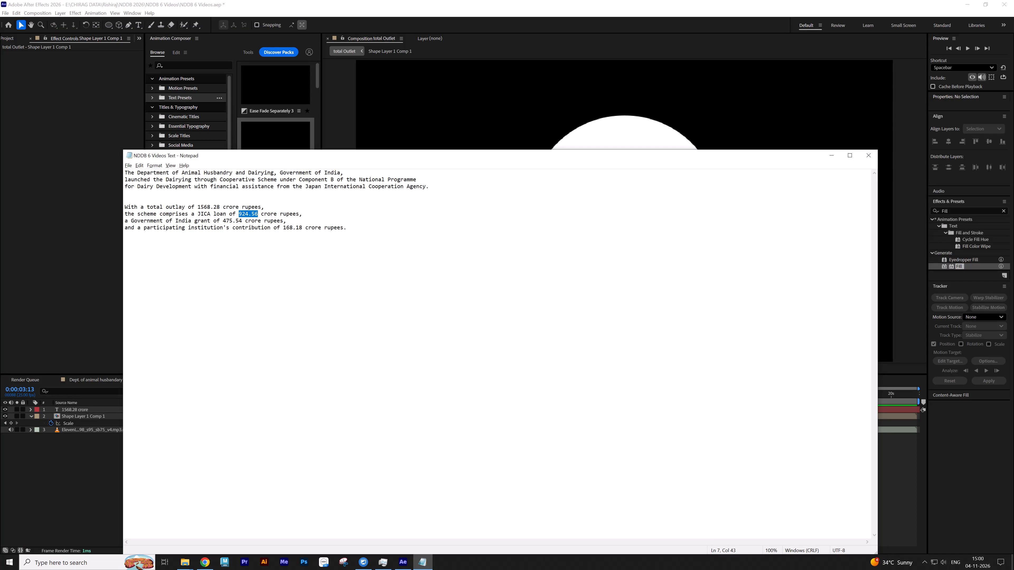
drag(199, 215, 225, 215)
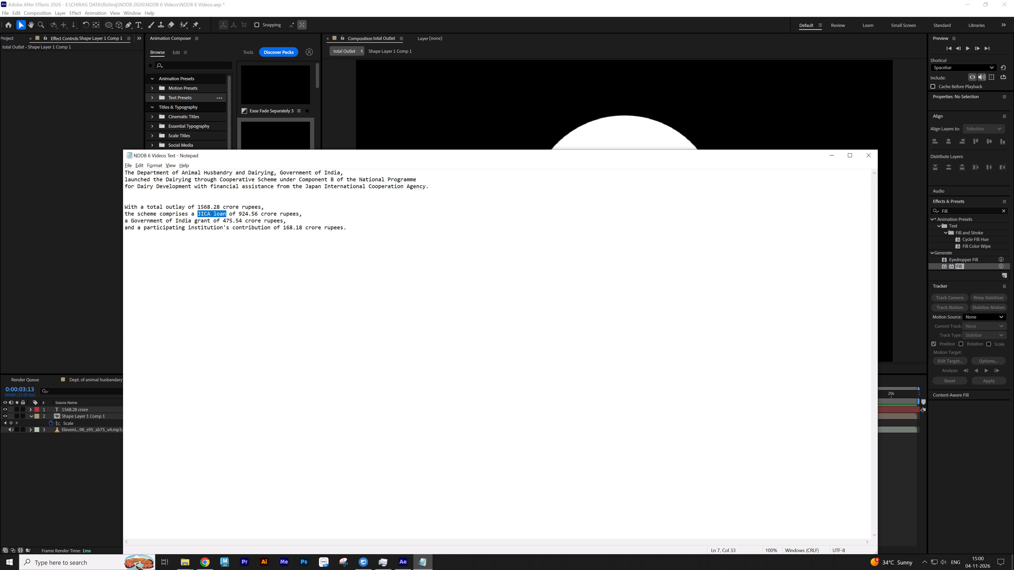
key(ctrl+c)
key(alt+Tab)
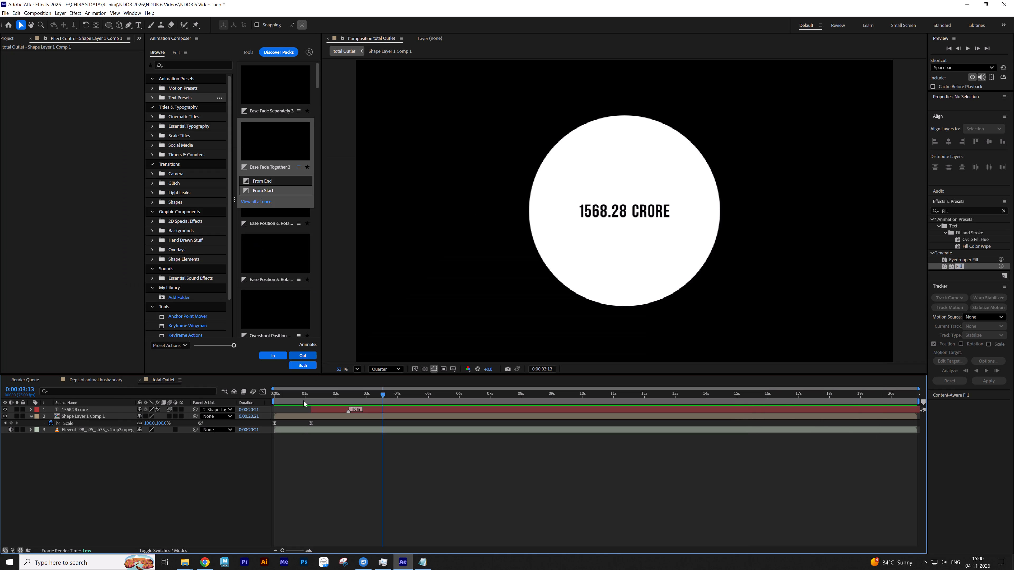
Duplicate the 1568.28 crore text layer, show the narration's waveform, and shift the copy to start at about 5.1 seconds.
click(309, 470)
click(380, 411)
key(ctrl+d)
drag(380, 410, 401, 408)
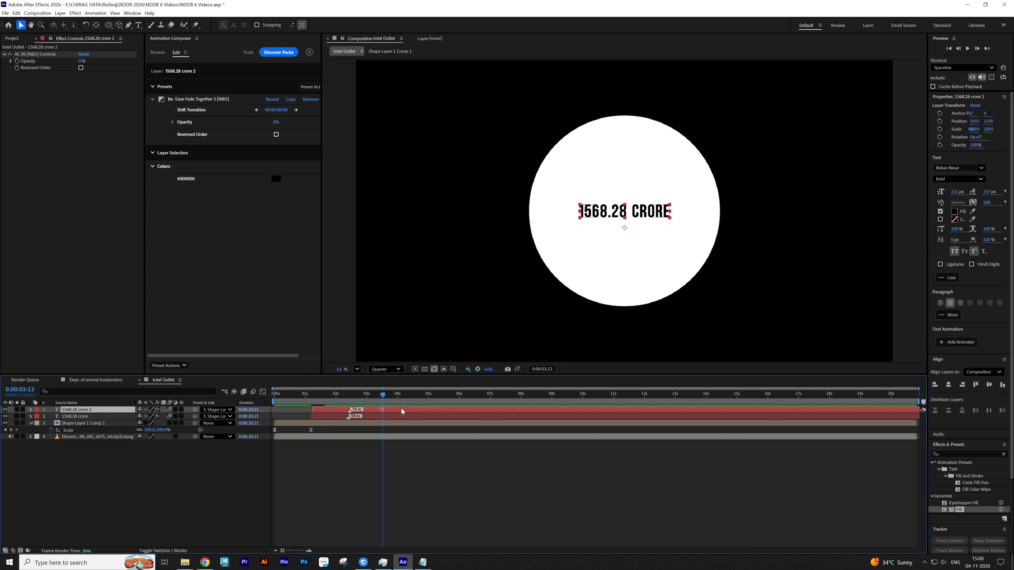
drag(401, 408, 466, 409)
ctrl+click(32, 437)
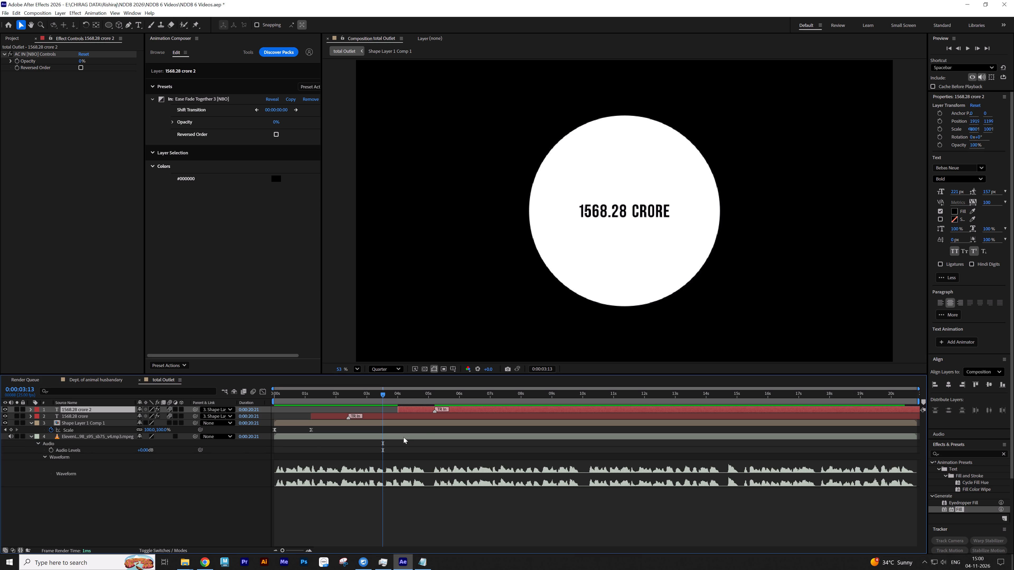
drag(424, 411, 459, 411)
Keyframe the original 1568.28 crore text's position to move from the circle's centre at about 4.2 seconds to just above the circle at 5:07.
click(427, 416)
drag(385, 396, 435, 396)
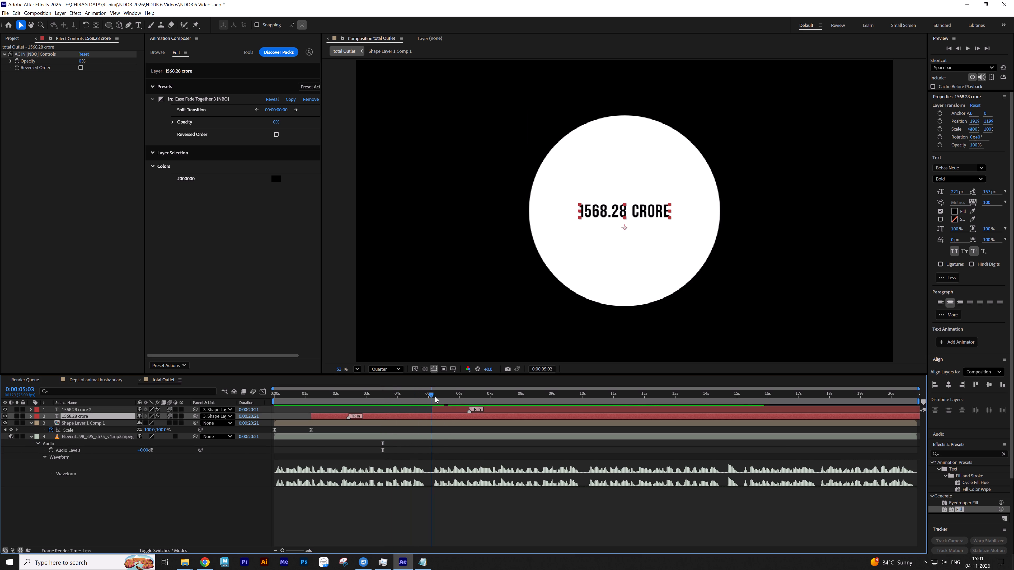
drag(435, 396, 422, 408)
drag(422, 408, 416, 409)
click(415, 415)
key(t)
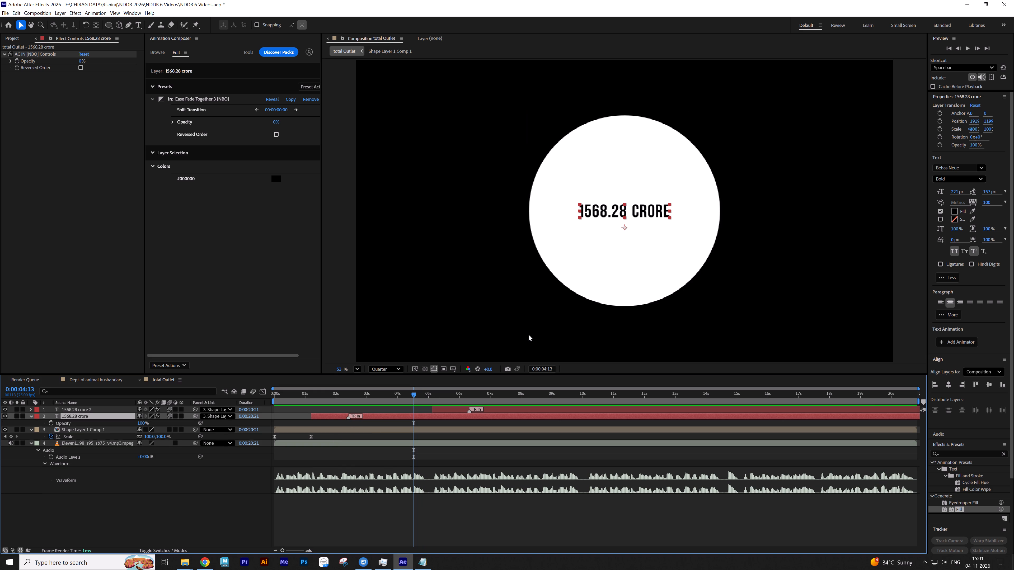
key(v)
click(636, 213)
key(p)
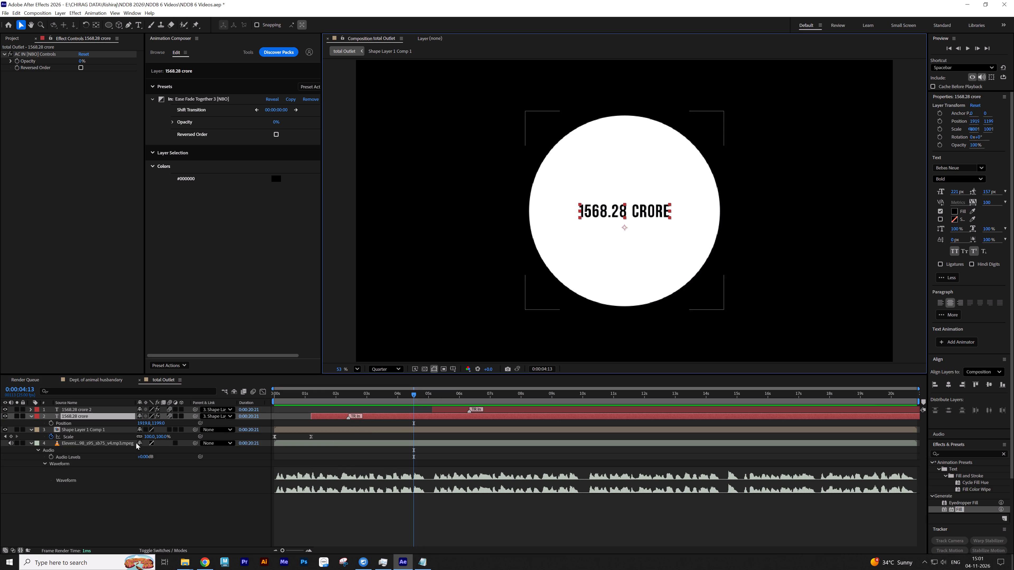
click(52, 421)
click(435, 394)
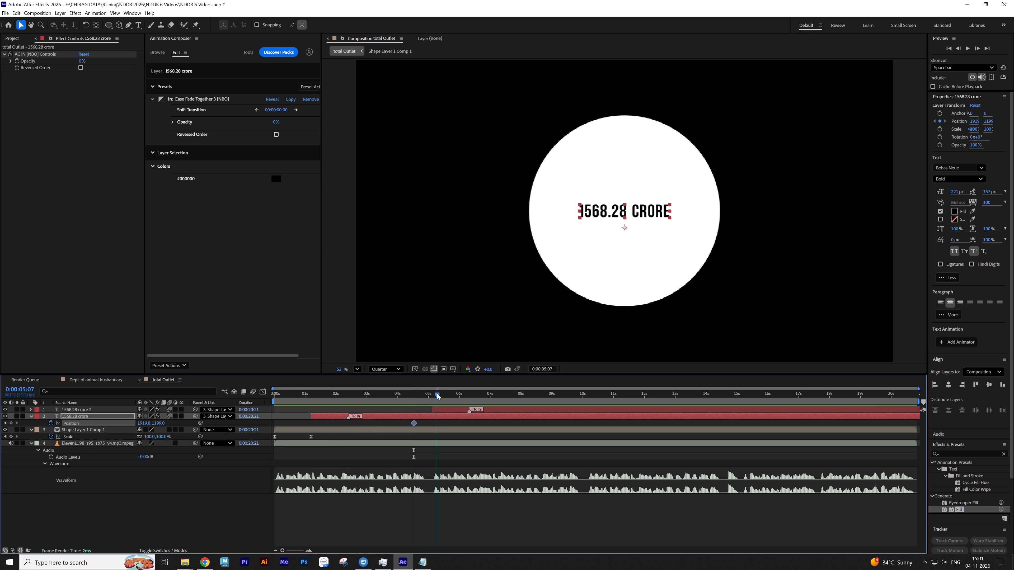
drag(615, 216, 623, 102)
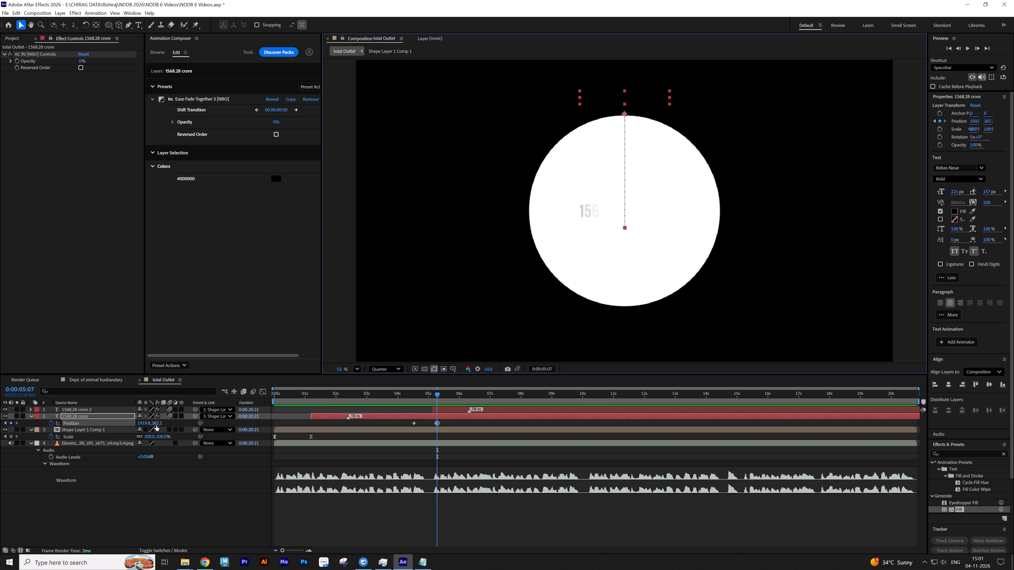
drag(414, 423, 404, 424)
Easy-ease the original text's two position keyframes and reshape their speed graph to peak early and slow down gradually.
drag(450, 421, 378, 435)
key(F9)
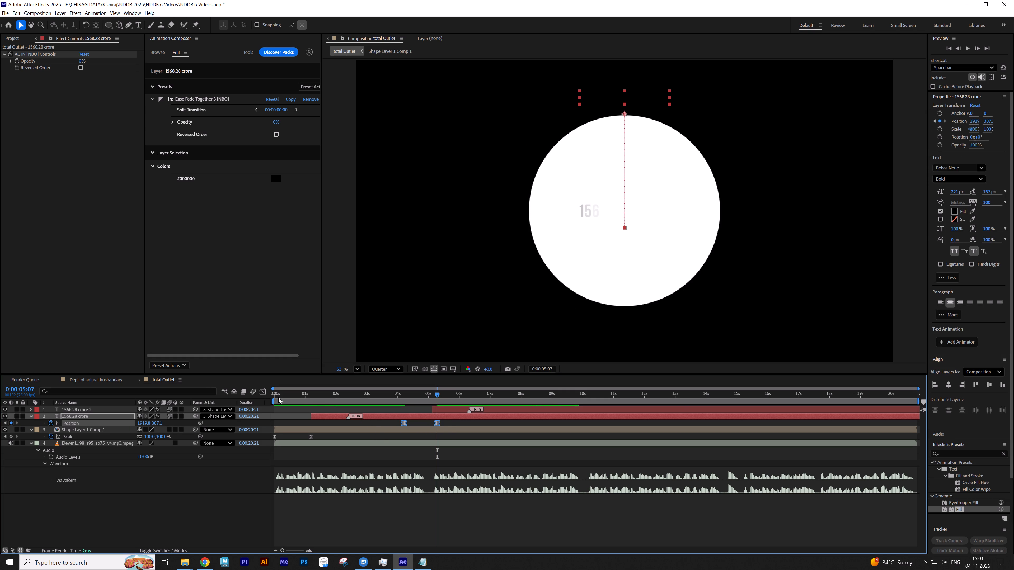
click(259, 391)
click(261, 391)
drag(460, 476, 427, 544)
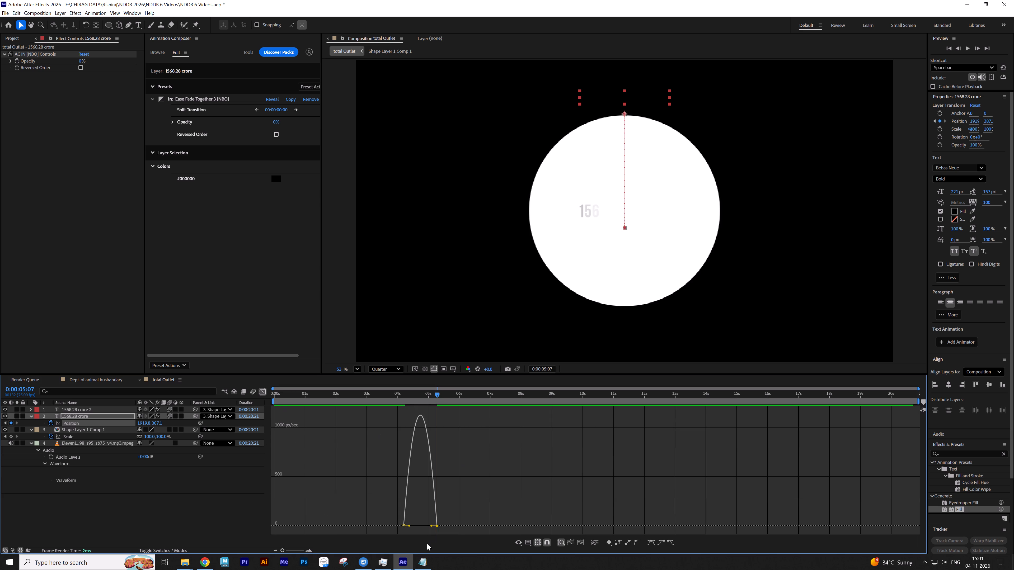
drag(431, 524, 410, 525)
click(262, 392)
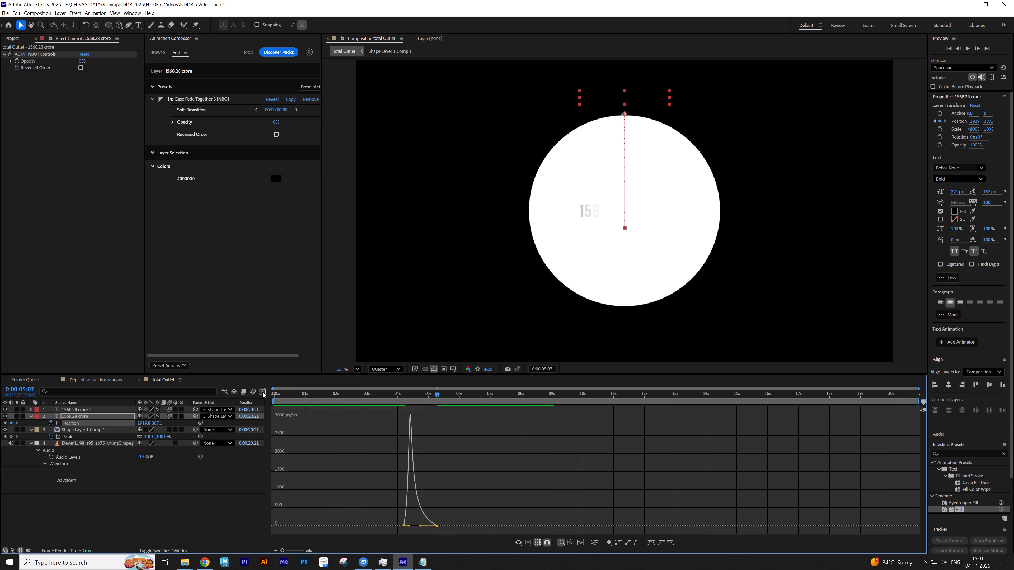
click(443, 456)
click(442, 430)
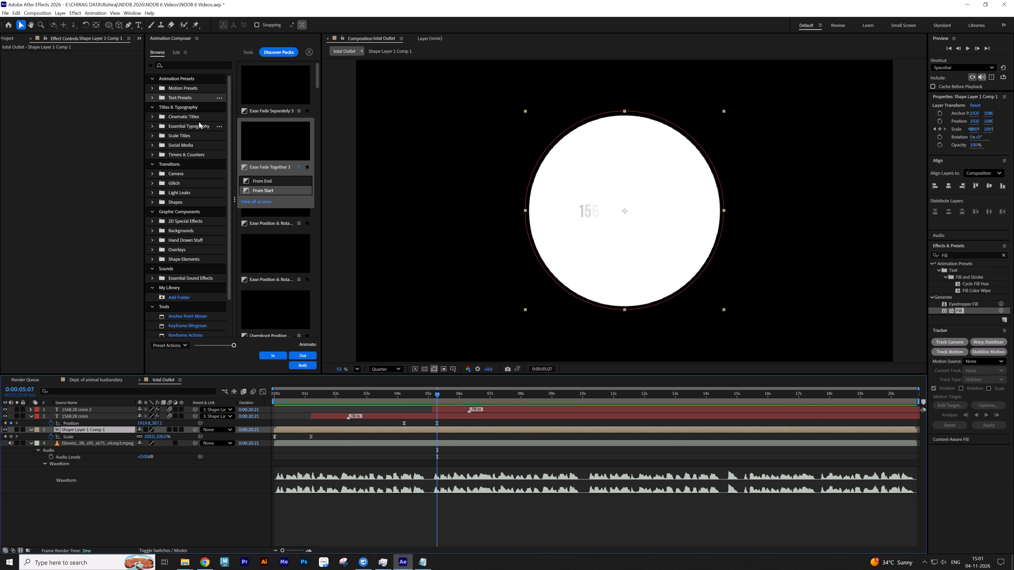
Copy the JICA loan figure 924.56 from the Notepad transcript and return to After Effects.
key(alt+Tab)
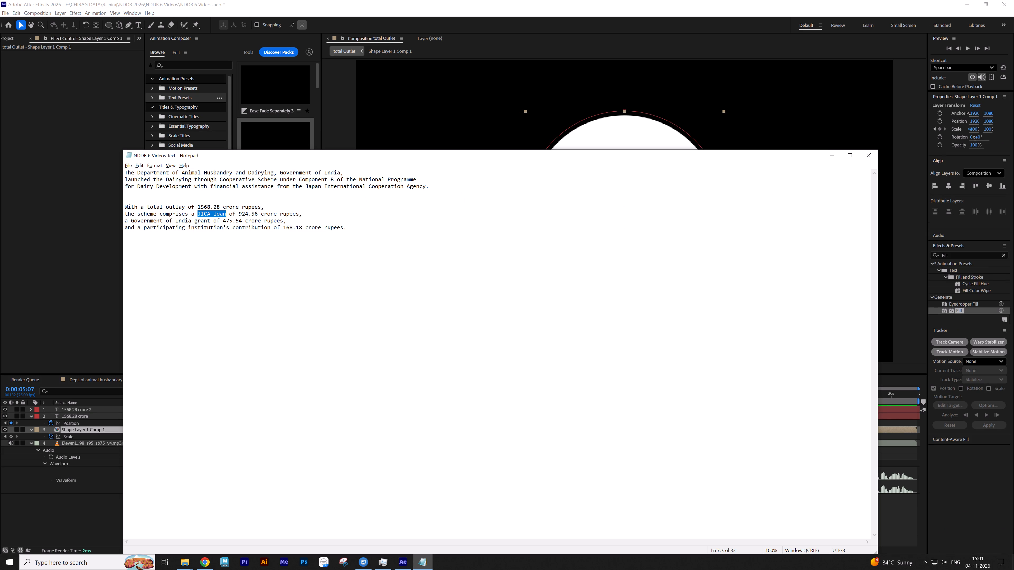
drag(239, 213, 257, 213)
key(ctrl+c)
key(alt+Tab)
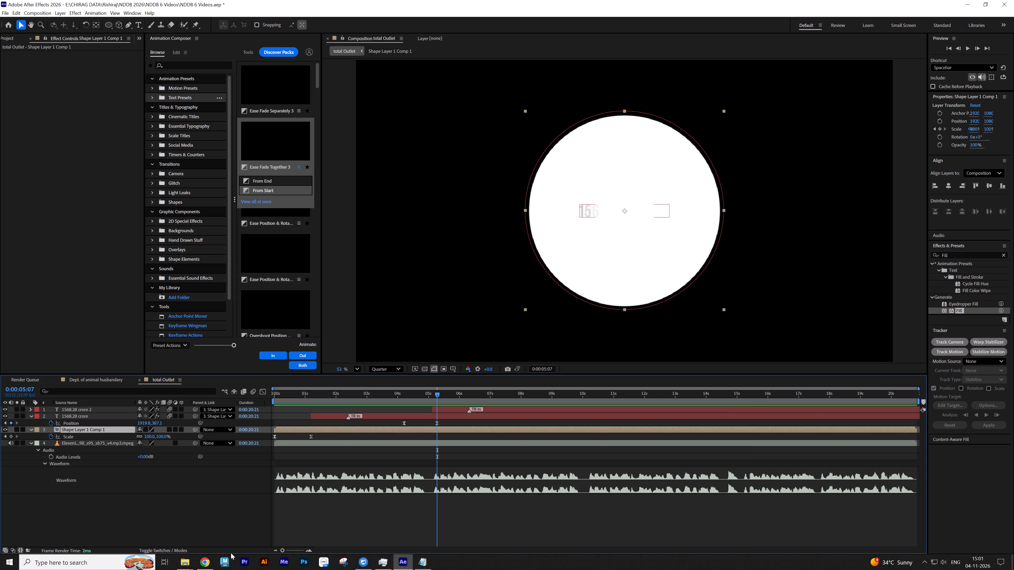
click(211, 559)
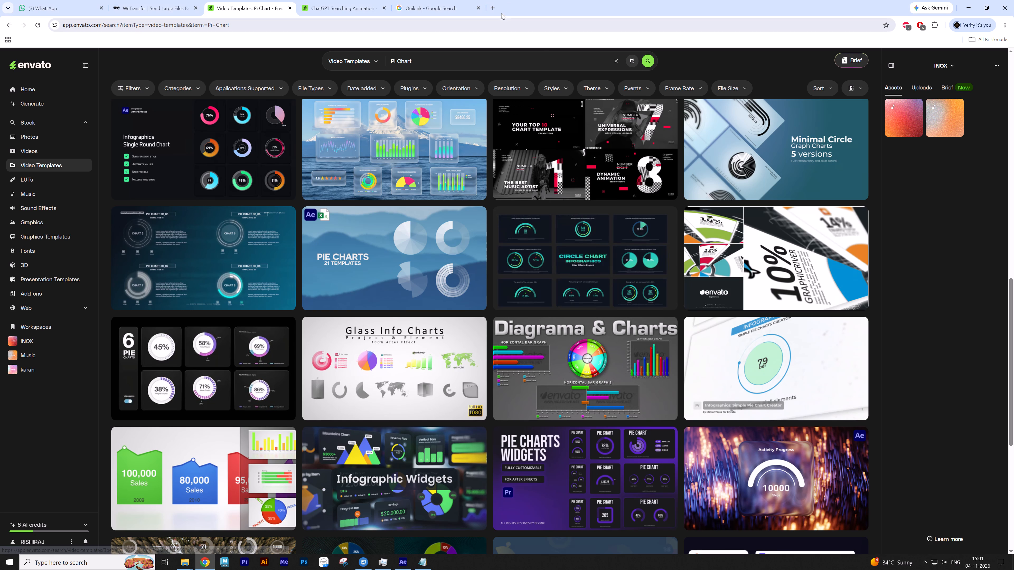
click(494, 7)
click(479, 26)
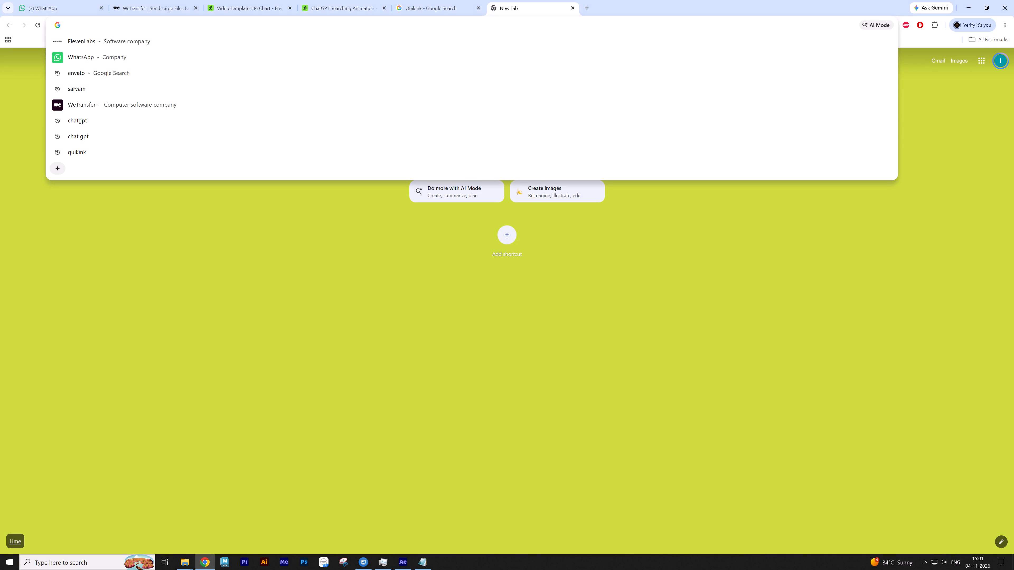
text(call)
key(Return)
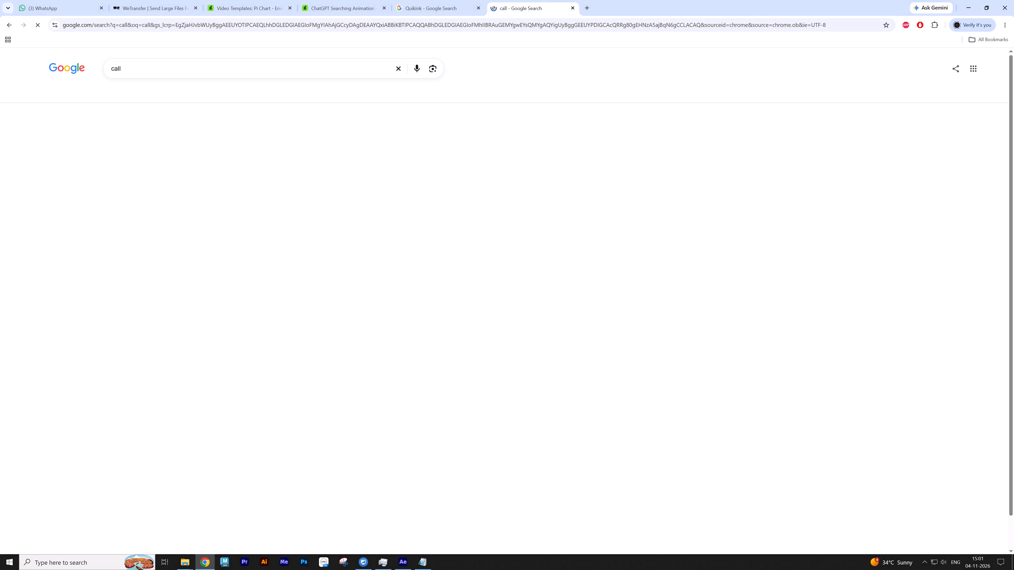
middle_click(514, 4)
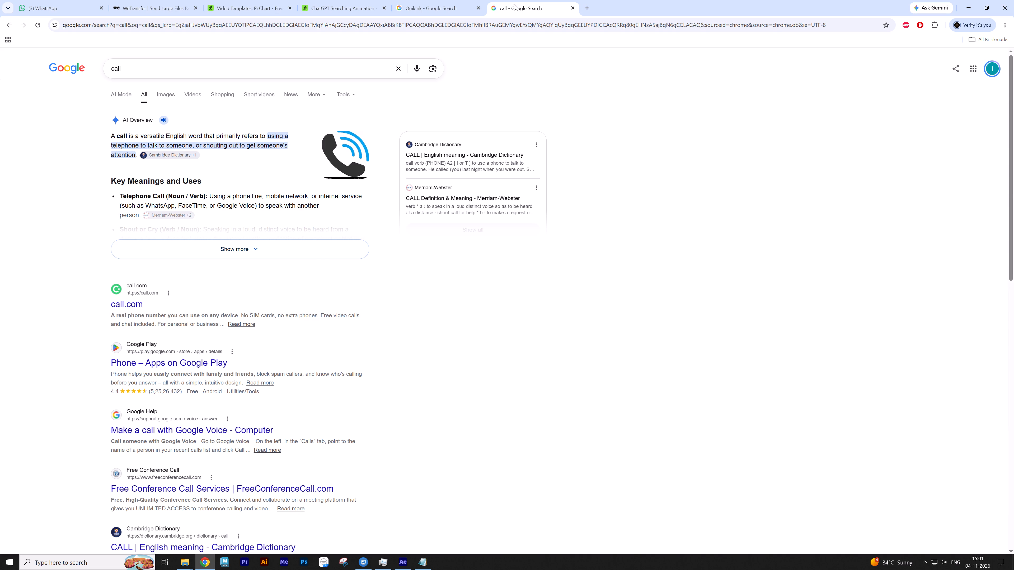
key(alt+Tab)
Open Calculator, move the total Outlet composition's current time to 6:03, and enter 1568 followed by minus.
click(76, 558)
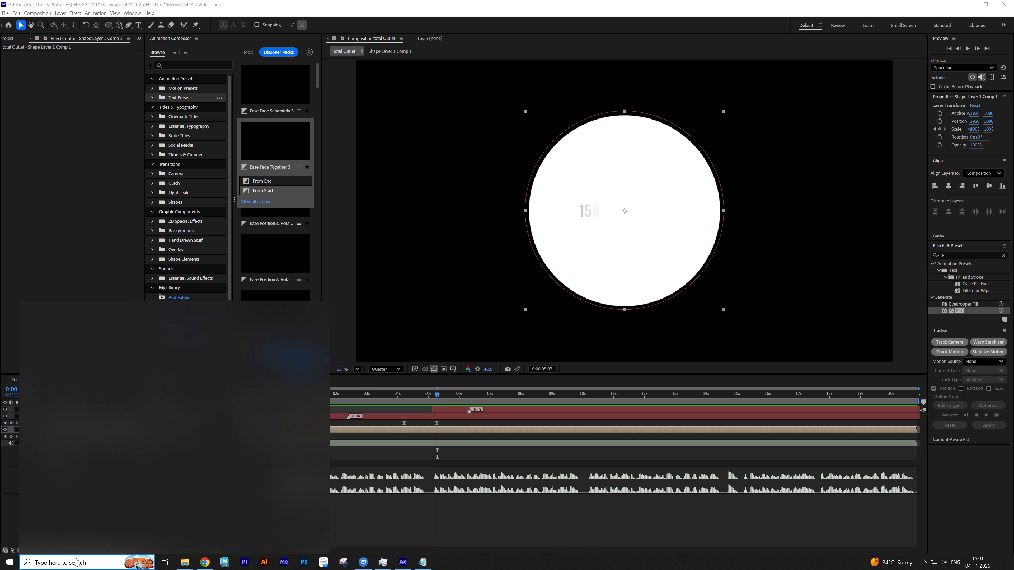
text(cal)
key(Return)
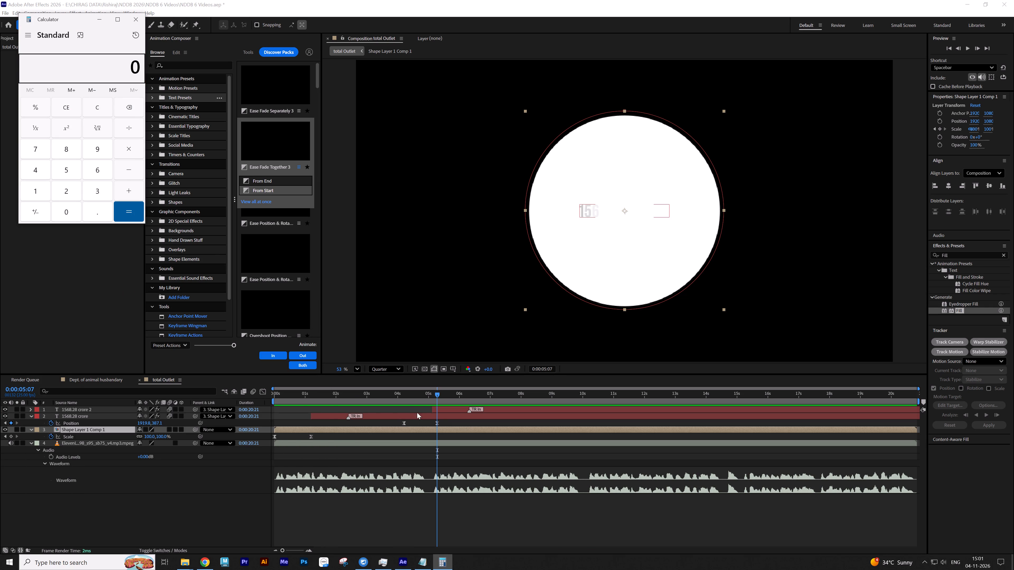
drag(416, 393, 463, 393)
key(alt+Tab)
click(38, 188)
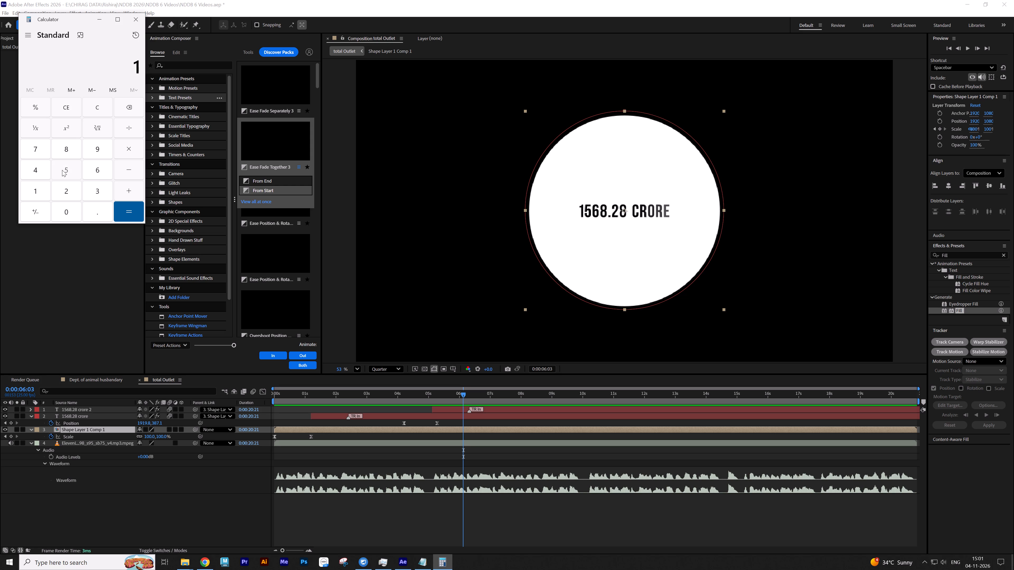
click(62, 170)
click(100, 174)
click(67, 152)
click(127, 167)
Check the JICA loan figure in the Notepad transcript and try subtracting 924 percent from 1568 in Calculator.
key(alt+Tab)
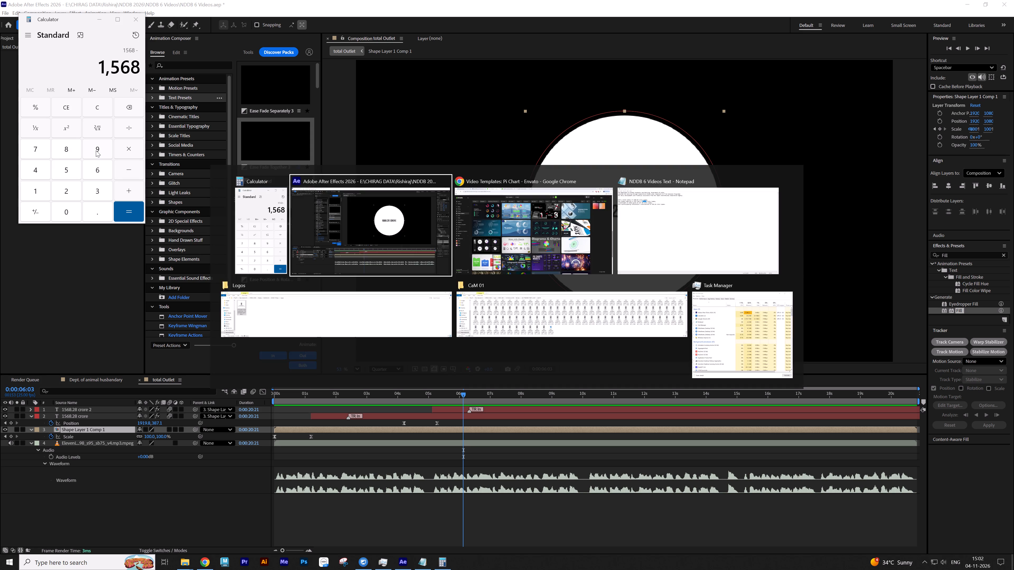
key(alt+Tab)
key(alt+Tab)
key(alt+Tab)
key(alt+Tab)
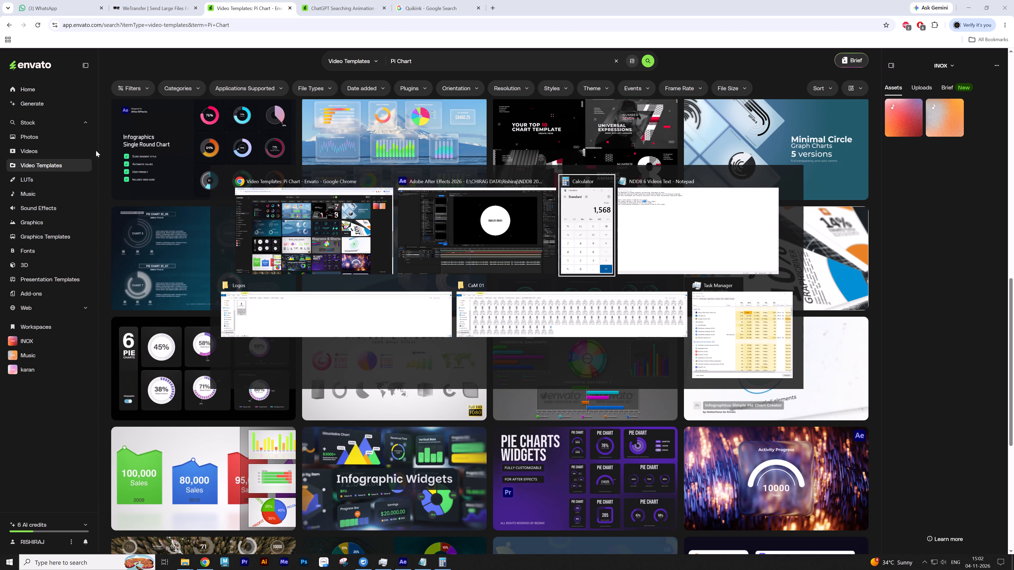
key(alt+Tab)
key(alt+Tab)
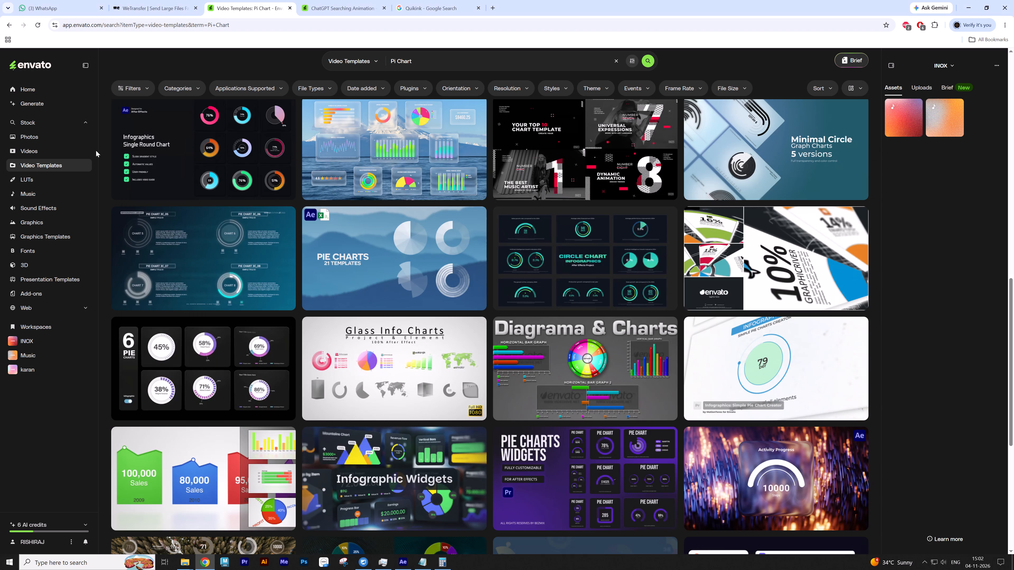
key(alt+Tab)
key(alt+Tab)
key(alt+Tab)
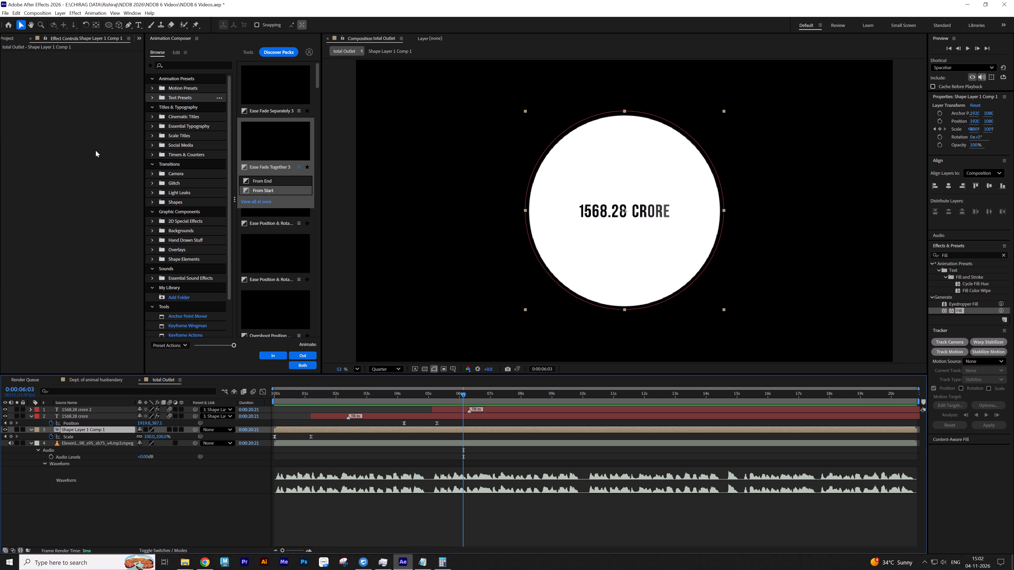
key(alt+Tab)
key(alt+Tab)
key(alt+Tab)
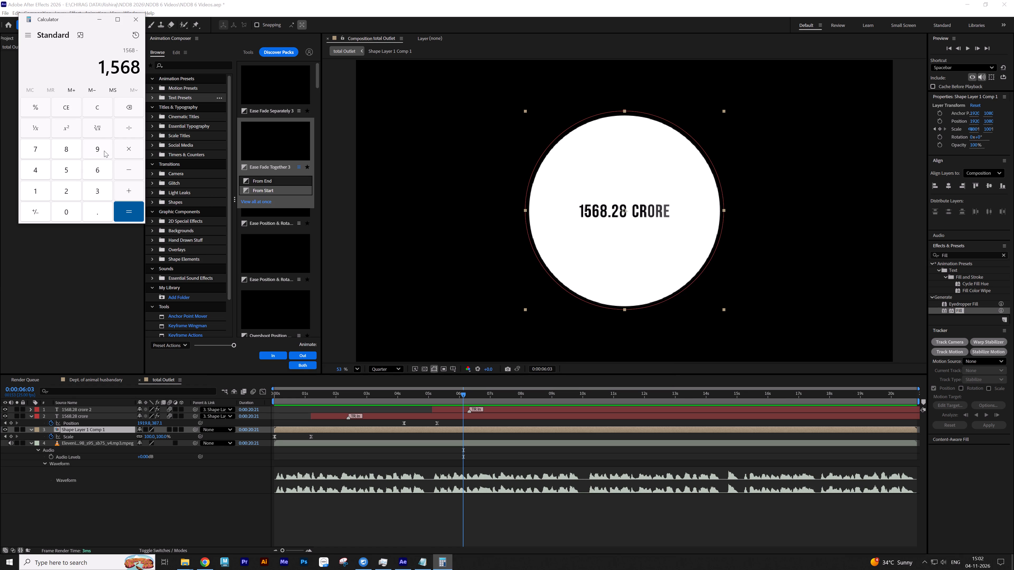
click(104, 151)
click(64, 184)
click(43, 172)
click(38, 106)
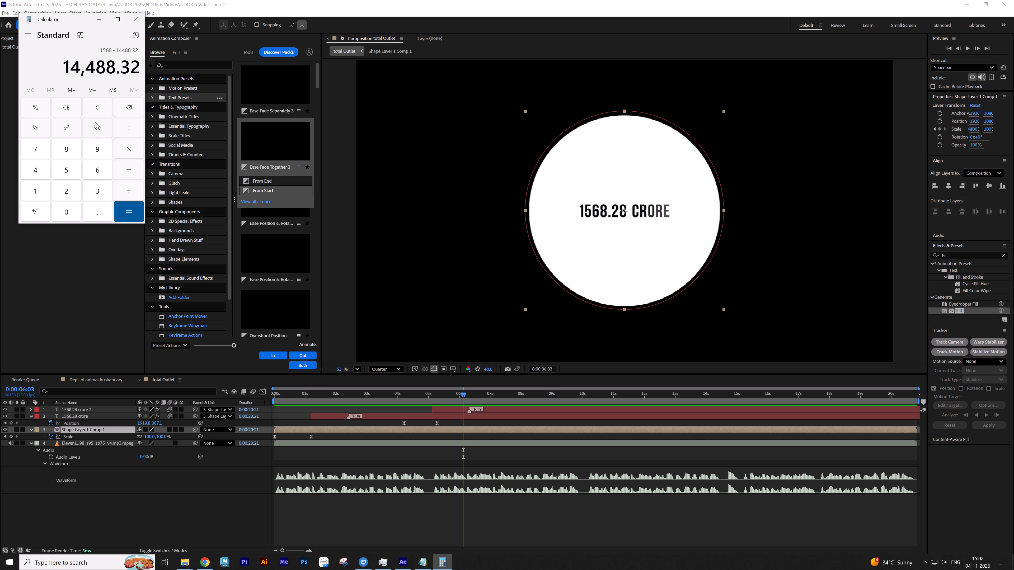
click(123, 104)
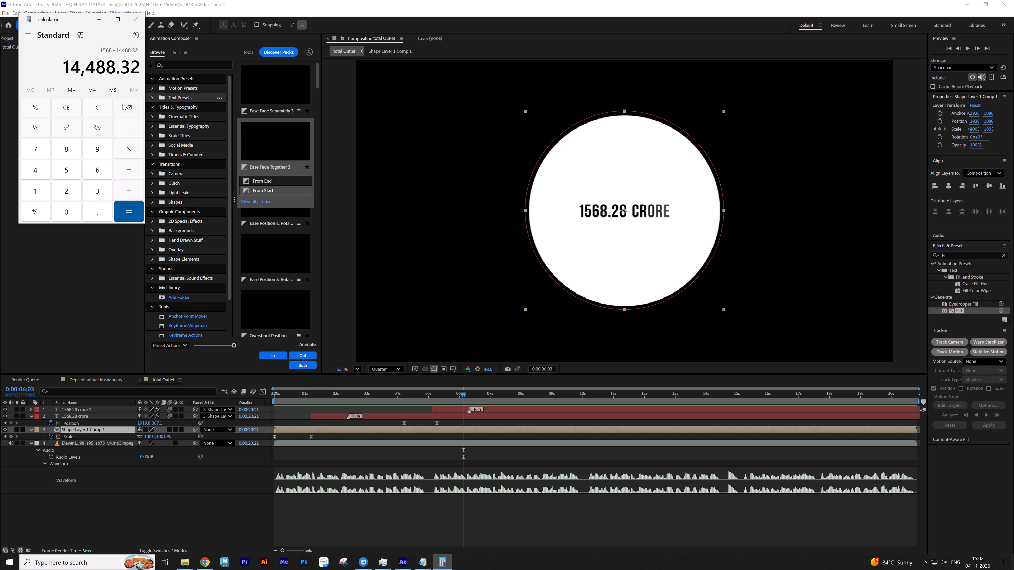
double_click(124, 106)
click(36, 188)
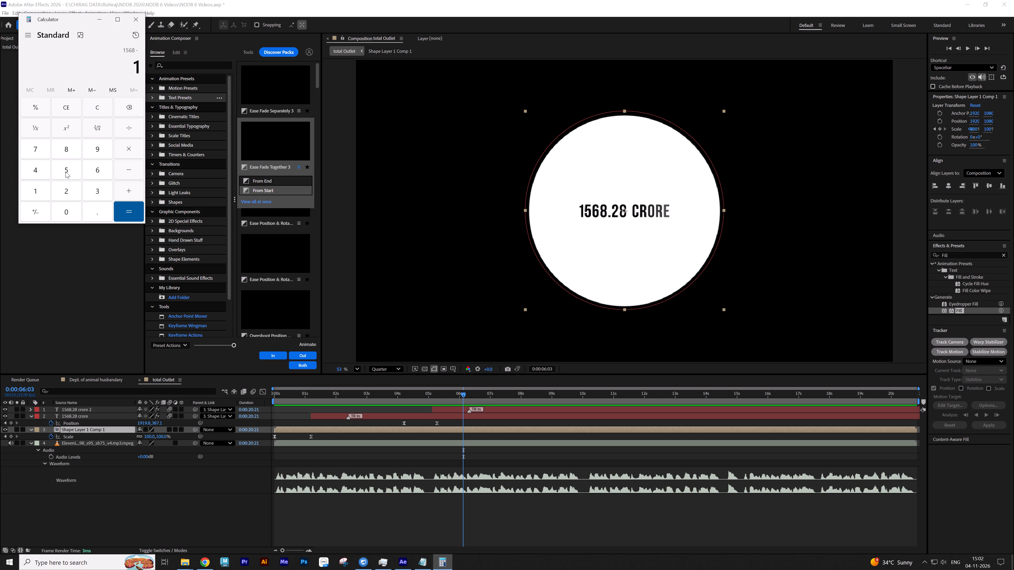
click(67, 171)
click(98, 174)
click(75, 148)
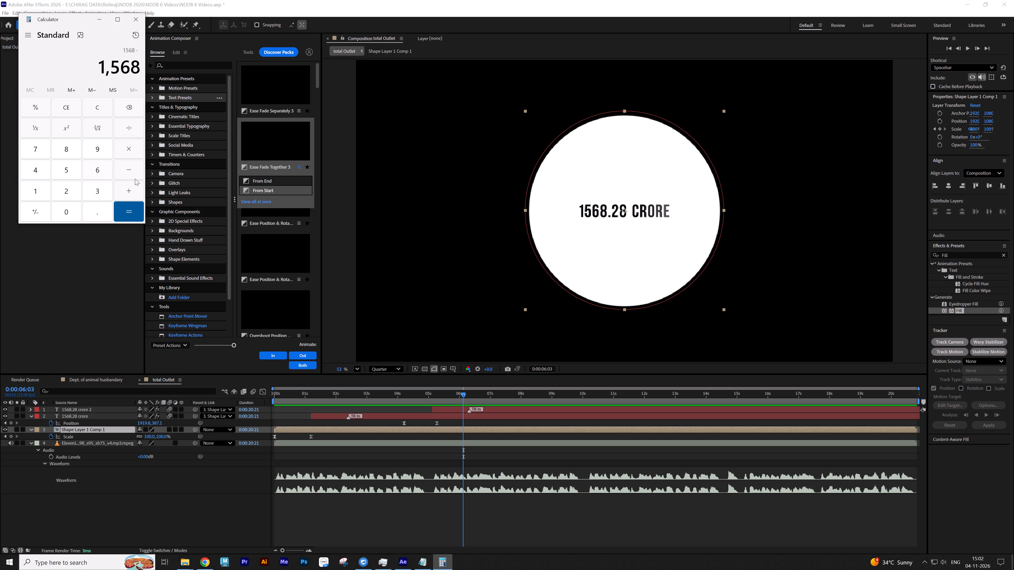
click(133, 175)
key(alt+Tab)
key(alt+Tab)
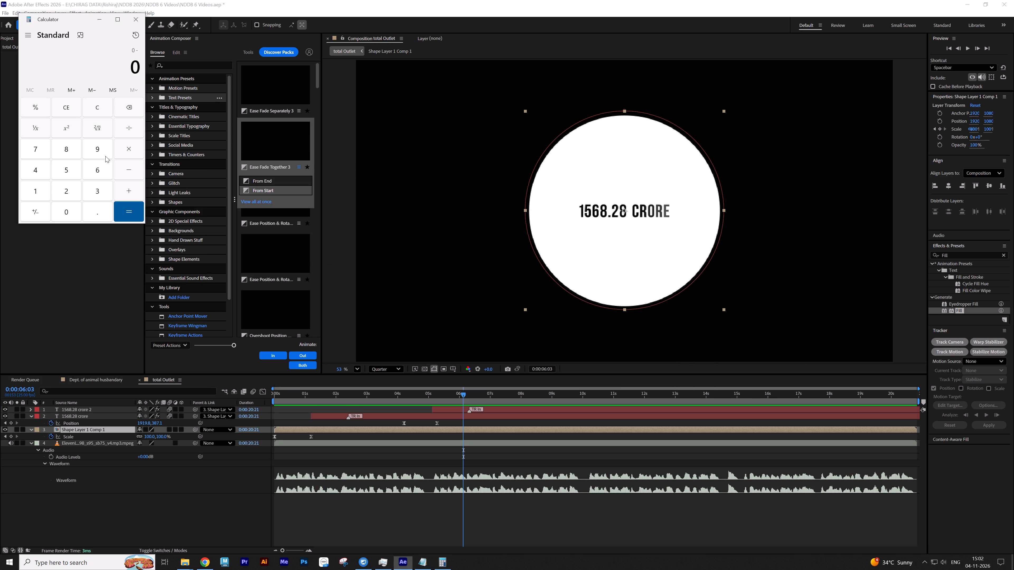
Clear Calculator, subtract the loan's 924 from 1568, rechecking the Notepad transcript partway, and close Calculator.
click(72, 108)
click(86, 106)
click(36, 191)
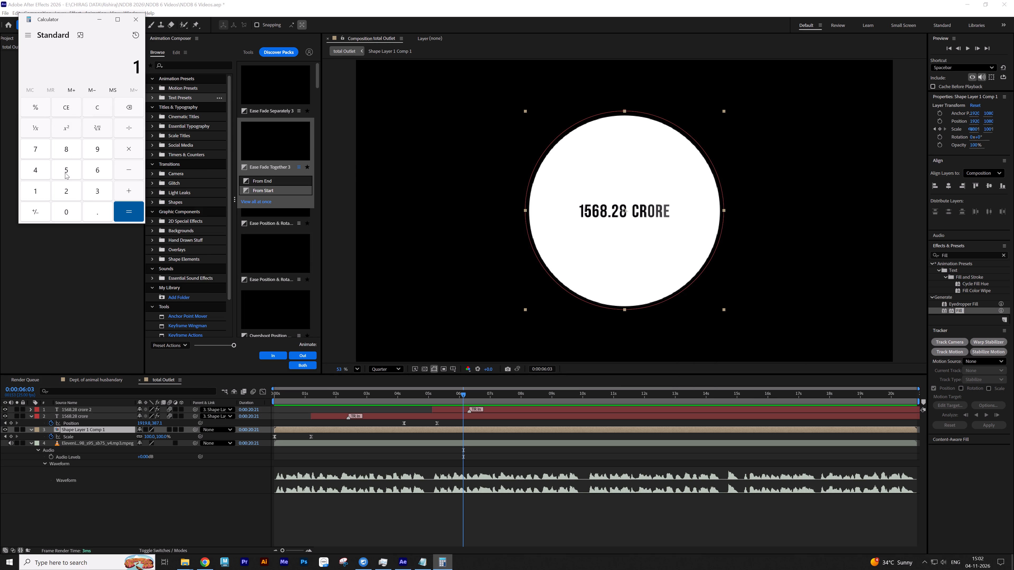
click(65, 173)
click(95, 161)
click(67, 154)
click(131, 174)
key(alt+Tab)
key(alt+Tab)
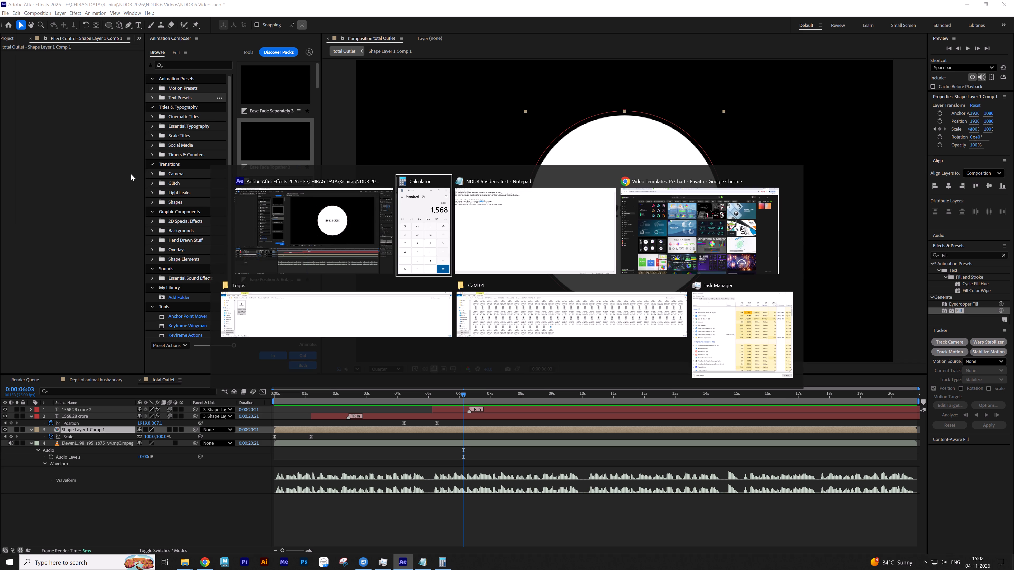
key(alt+Tab)
key(alt+Tab)
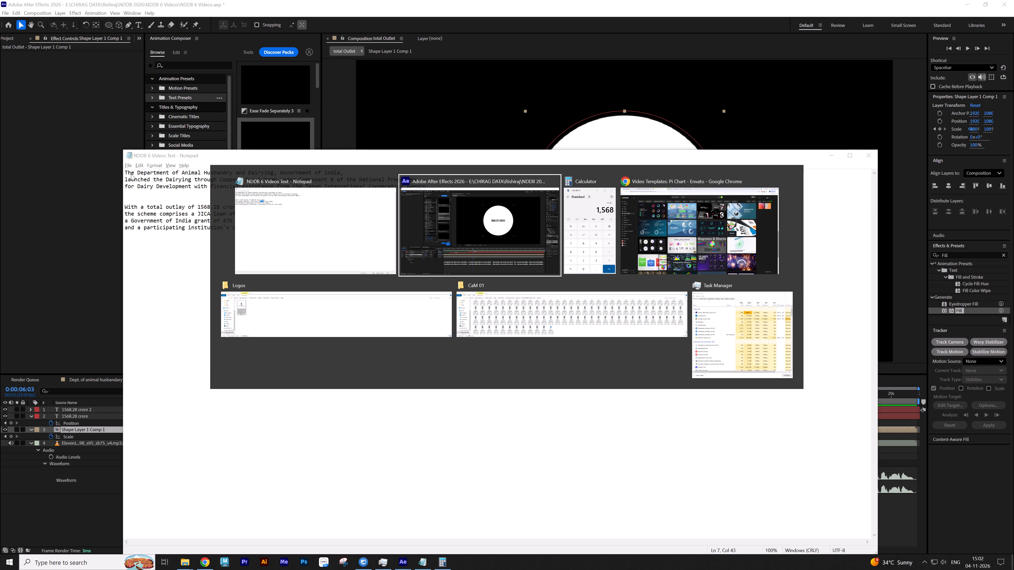
key(alt+Tab)
key(alt+shift+Tab)
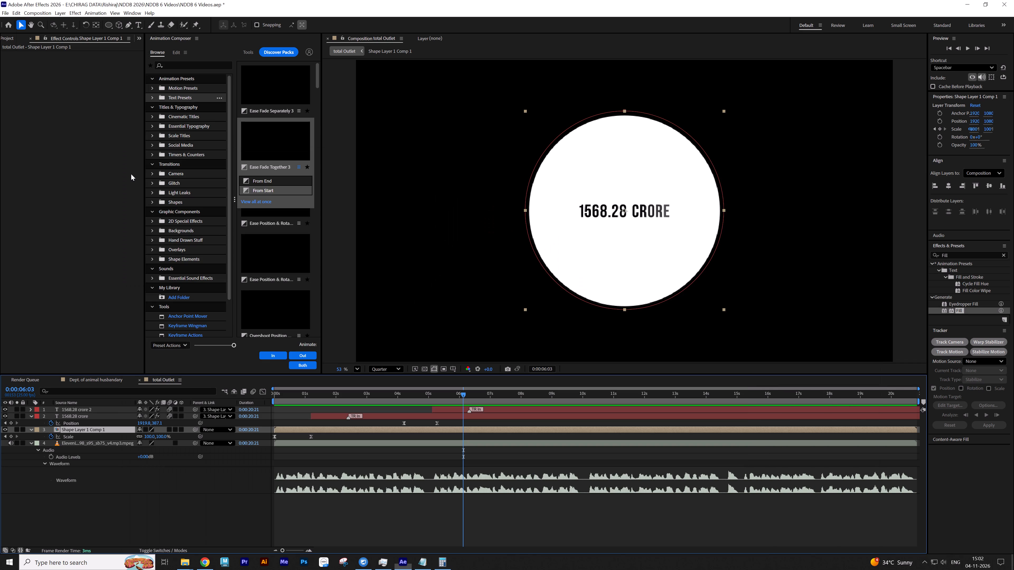
key(alt+Tab)
key(alt+Tab)
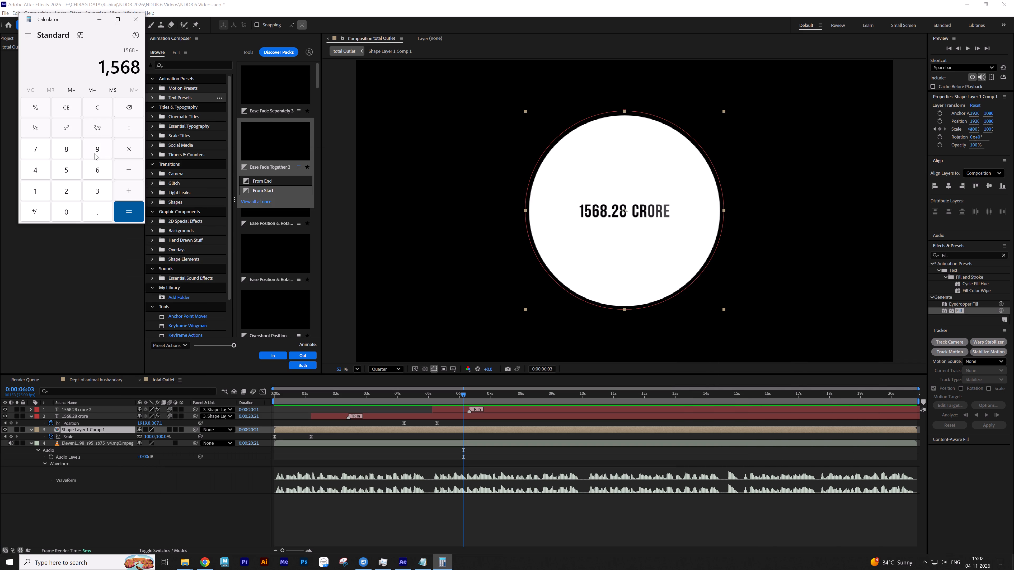
click(95, 152)
click(64, 185)
click(37, 173)
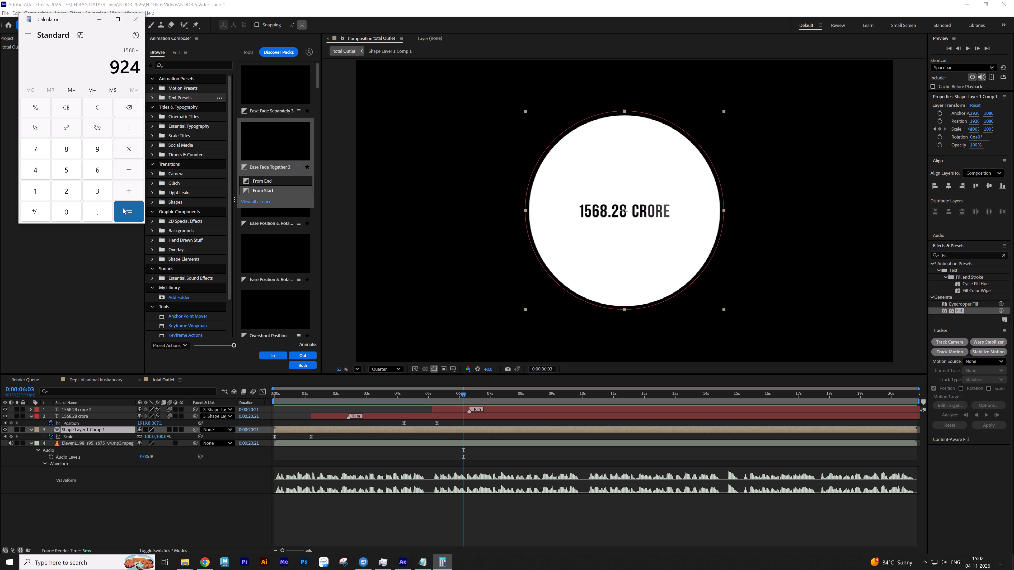
click(126, 209)
click(142, 22)
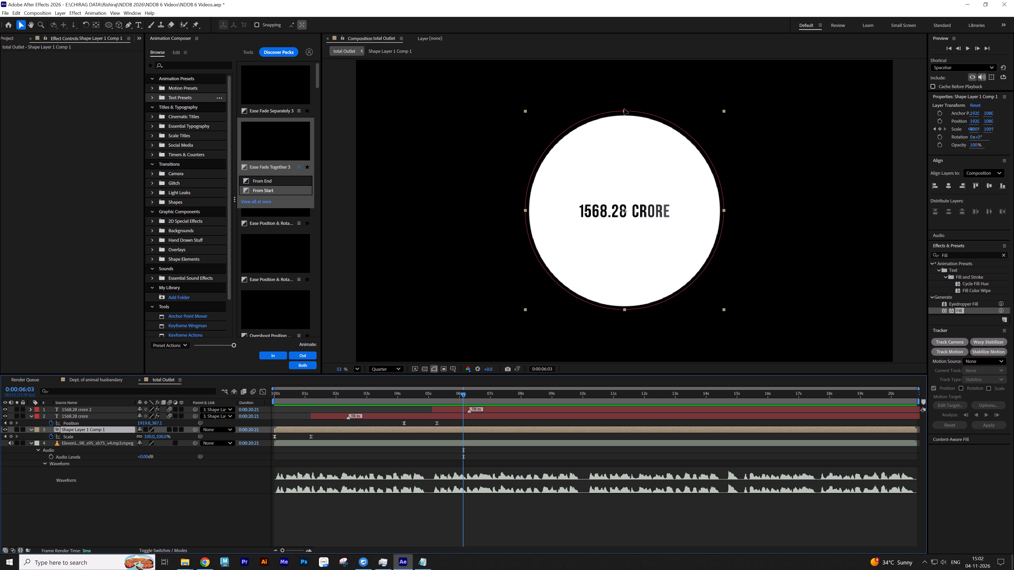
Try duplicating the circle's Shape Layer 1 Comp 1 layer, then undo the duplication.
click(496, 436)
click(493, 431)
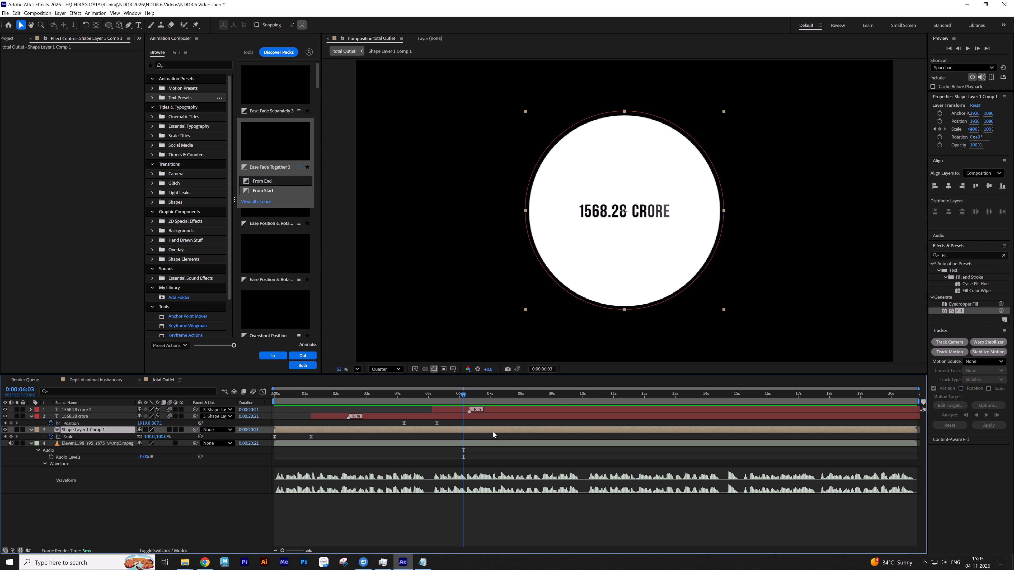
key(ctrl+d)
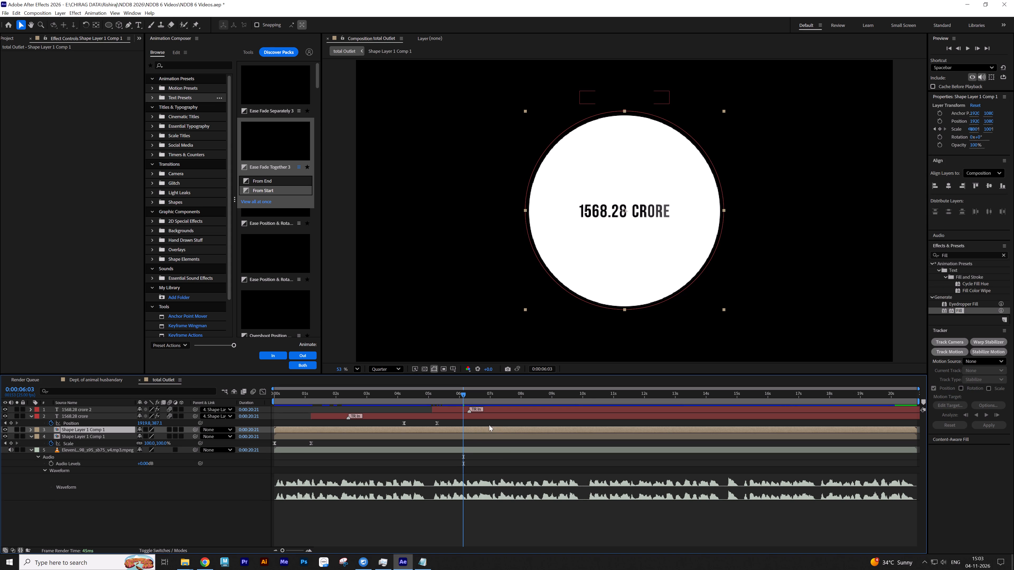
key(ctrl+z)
Search the effects for Gradient and apply Gradient Ramp to the circle's Shape Layer 1 Comp 1 layer.
click(472, 431)
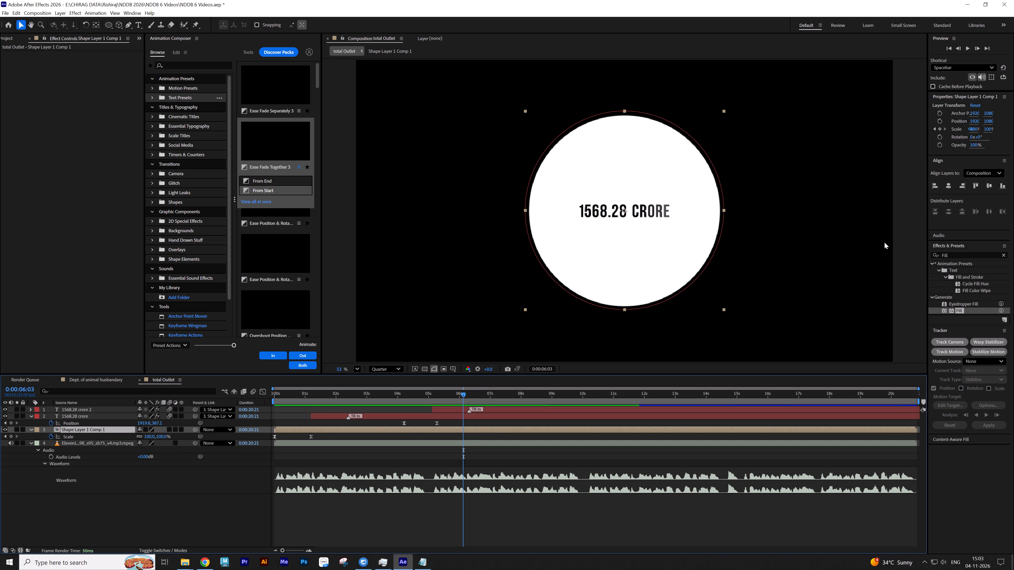
drag(953, 257, 907, 257)
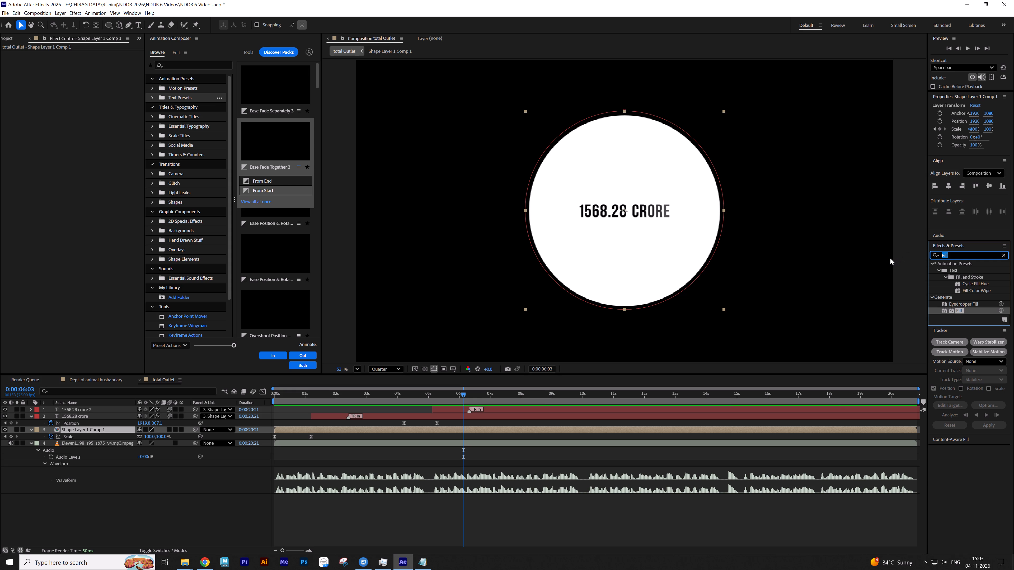
text(Grad)
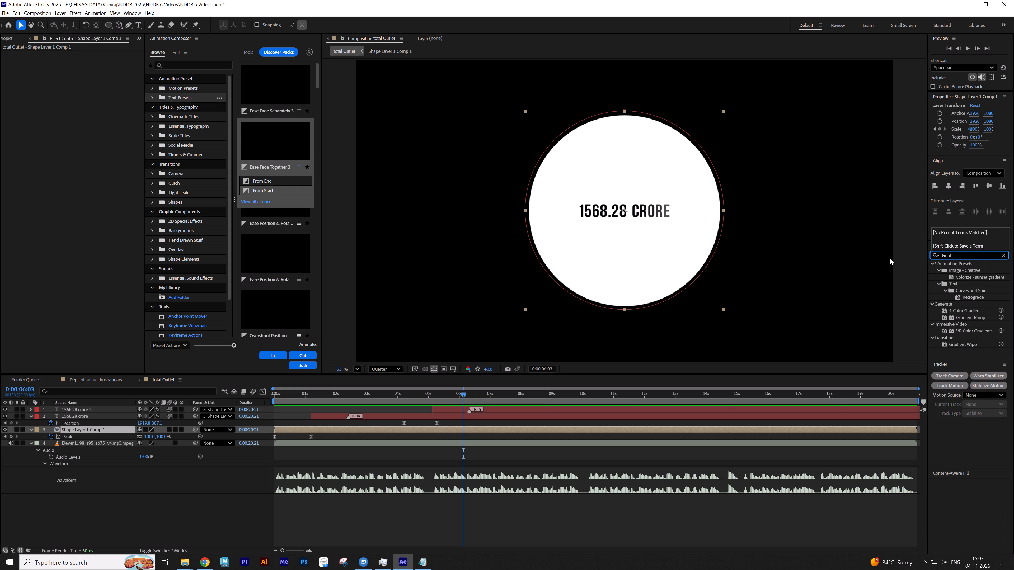
key(i)
text(ent)
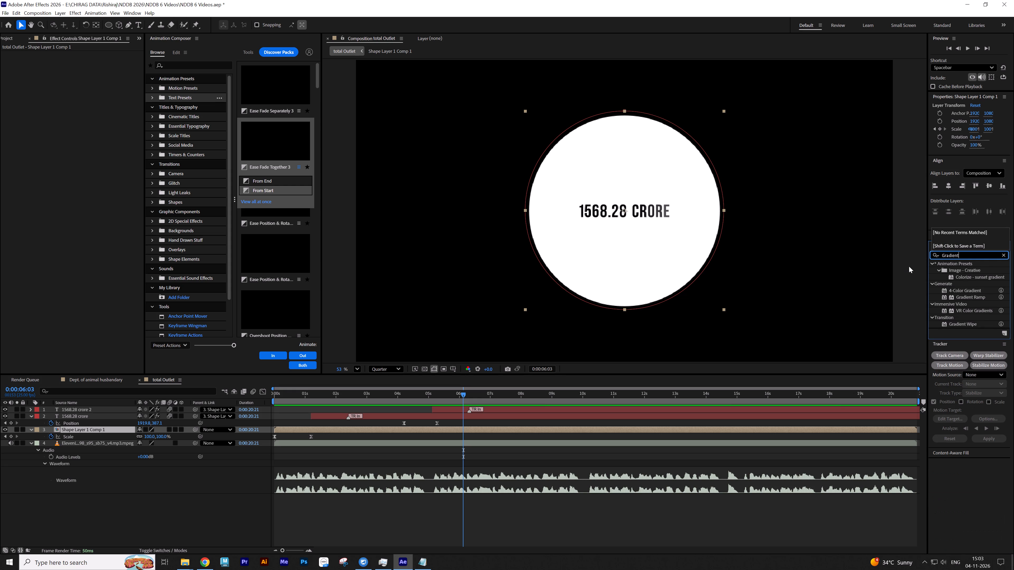
drag(968, 296, 564, 434)
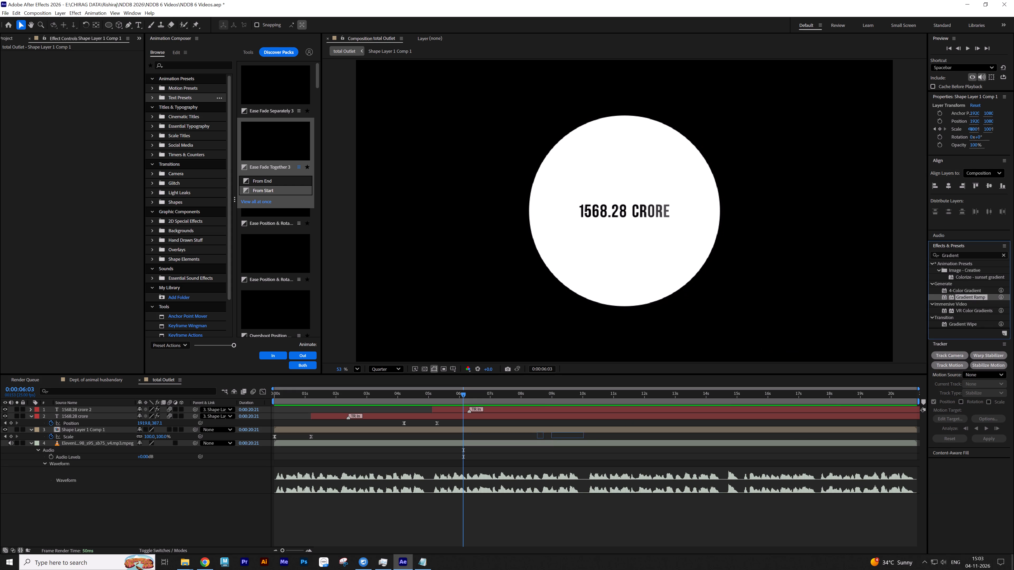
drag(564, 434, 561, 429)
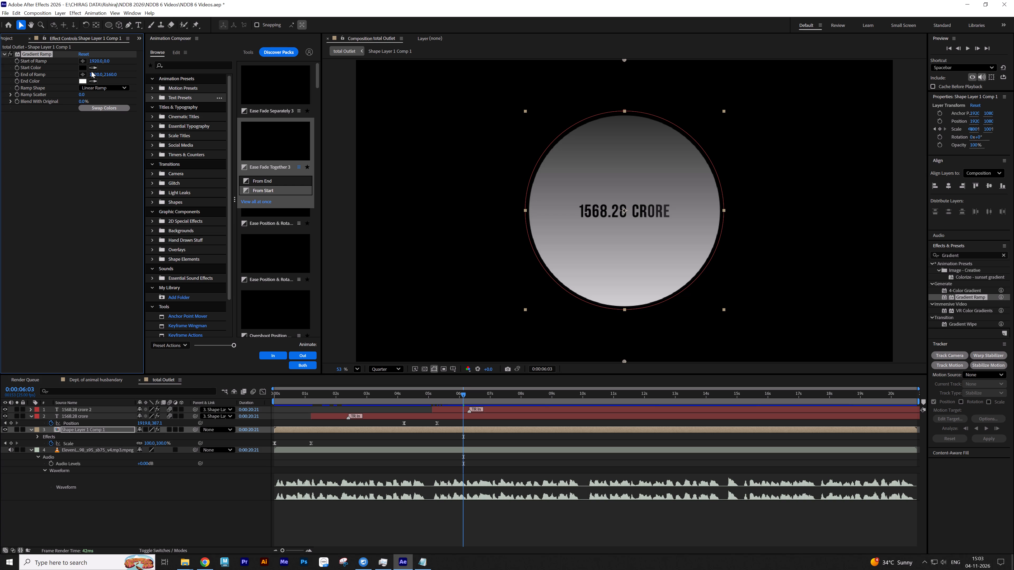
Reposition the circle's Gradient Ramp, starting far above the frame at about 1907, -1312 and ending near the circle's bottom at about 1912, 1792.
drag(85, 61, 56, 66)
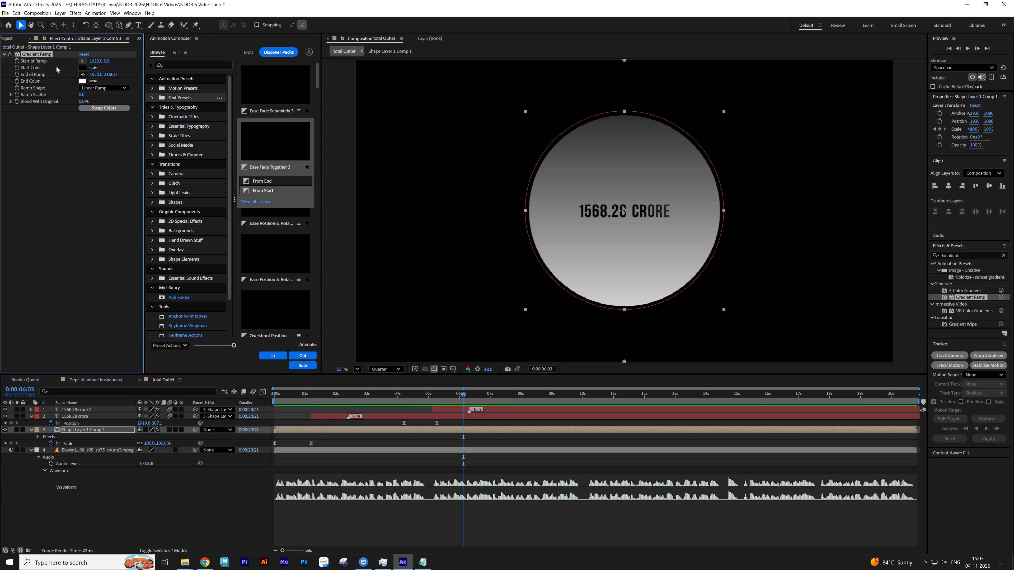
drag(56, 66, 112, 66)
drag(625, 60, 621, 0)
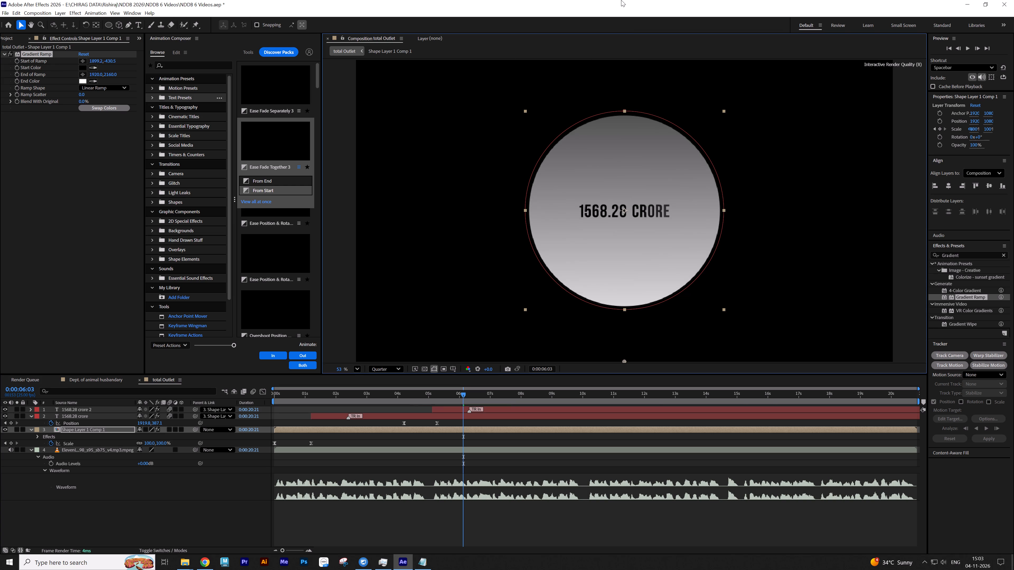
drag(621, 0, 620, 0)
drag(623, 361, 625, 330)
drag(625, 330, 623, 310)
scroll(626, 235, down, 4)
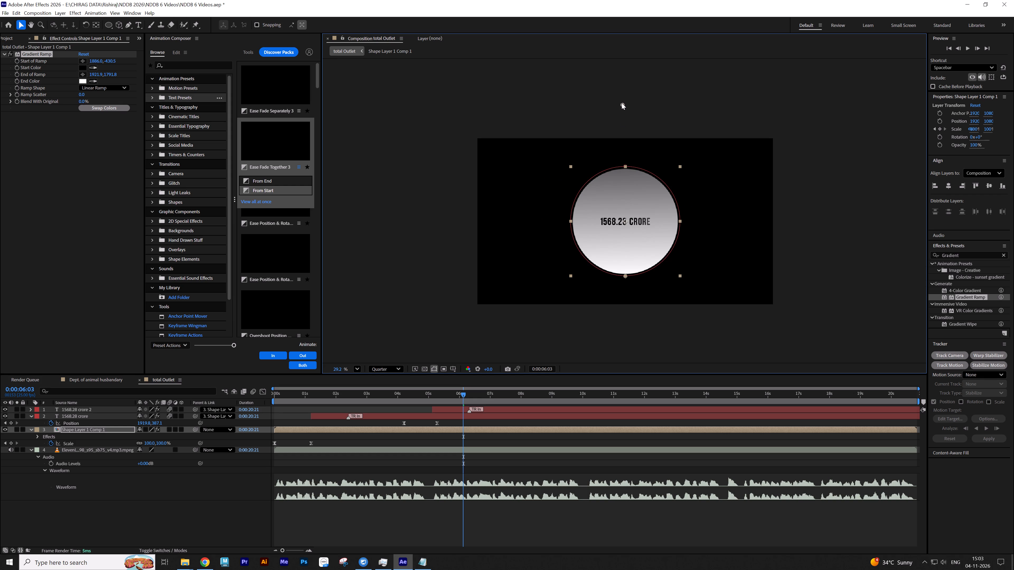
drag(622, 103, 623, 35)
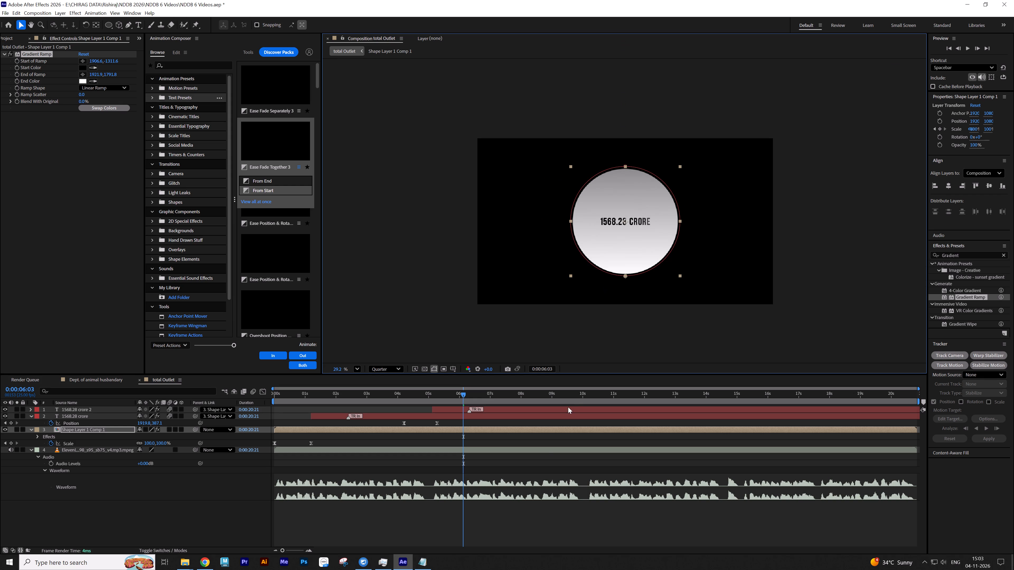
Duplicate the Shape Layer 1 Comp 1 circle layer and trim the upper copy's start to 0:00:06:03.
click(520, 444)
key(s)
key(s)
click(485, 427)
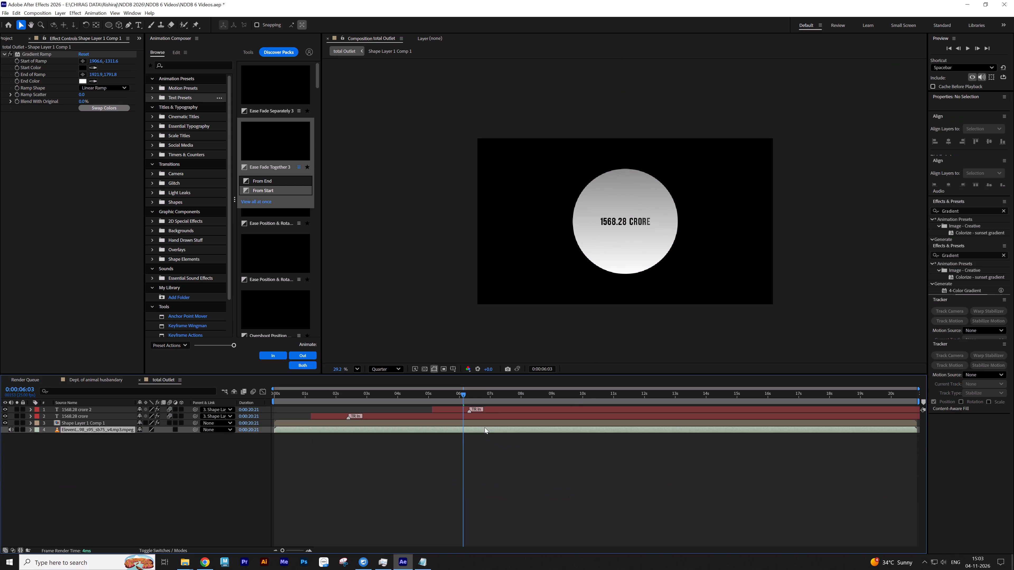
click(484, 424)
key(ctrl+d)
click(486, 422)
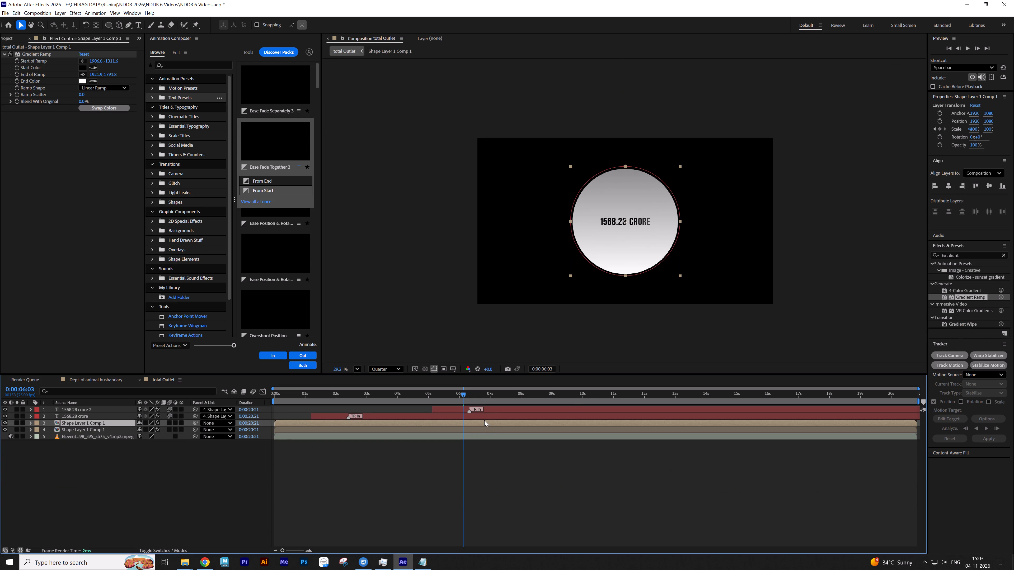
key(alt+bracketleft)
Delete the circular Mask 1 from the upper Shape Layer 1 Comp 1 copy.
key(t)
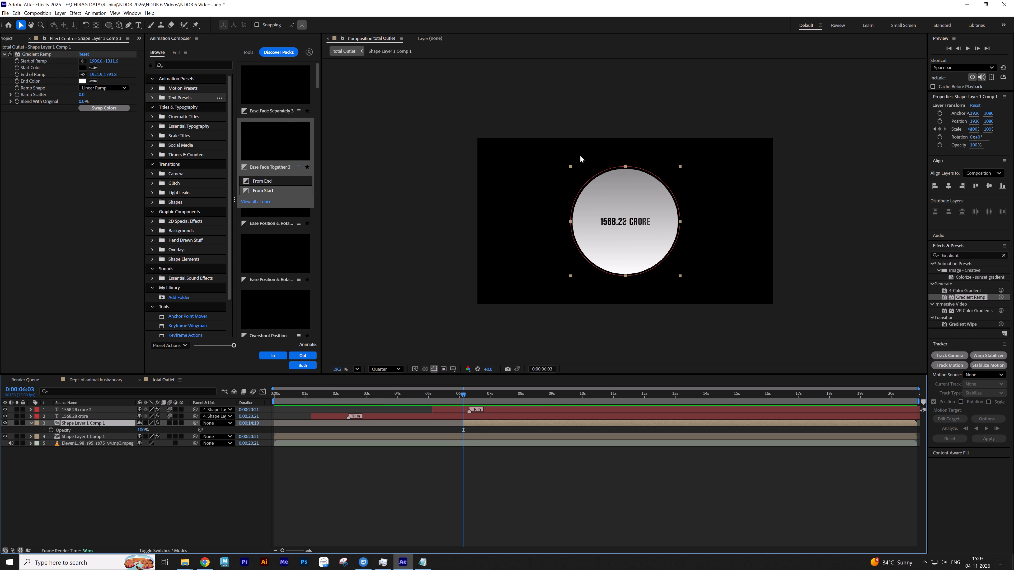
click(680, 220)
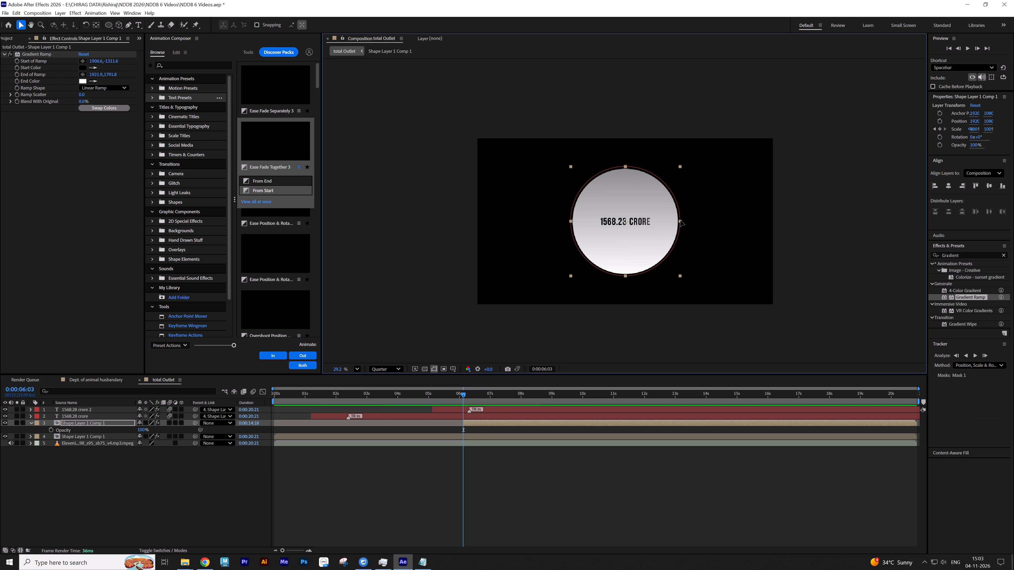
click(109, 25)
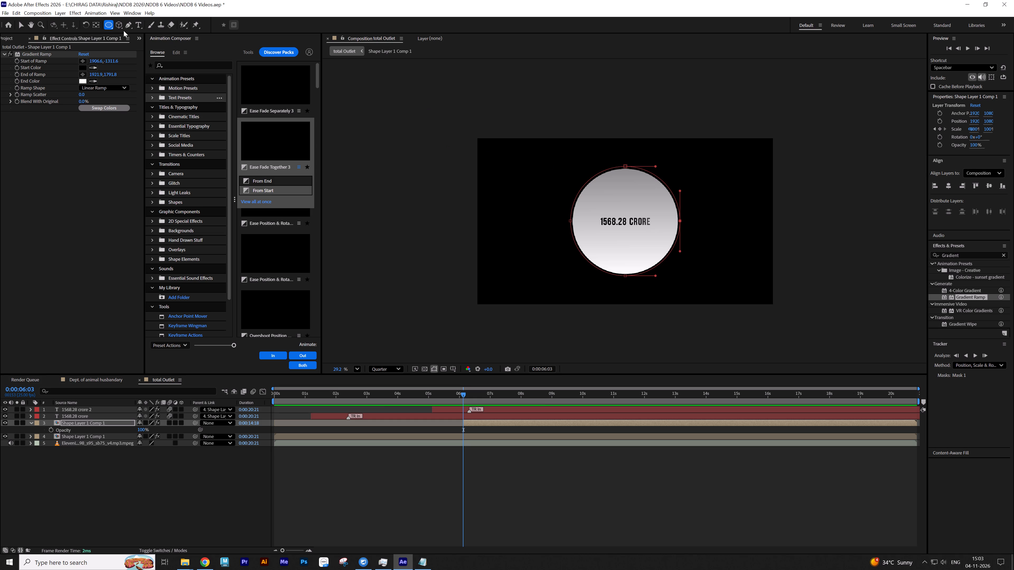
drag(110, 26, 142, 28)
click(444, 454)
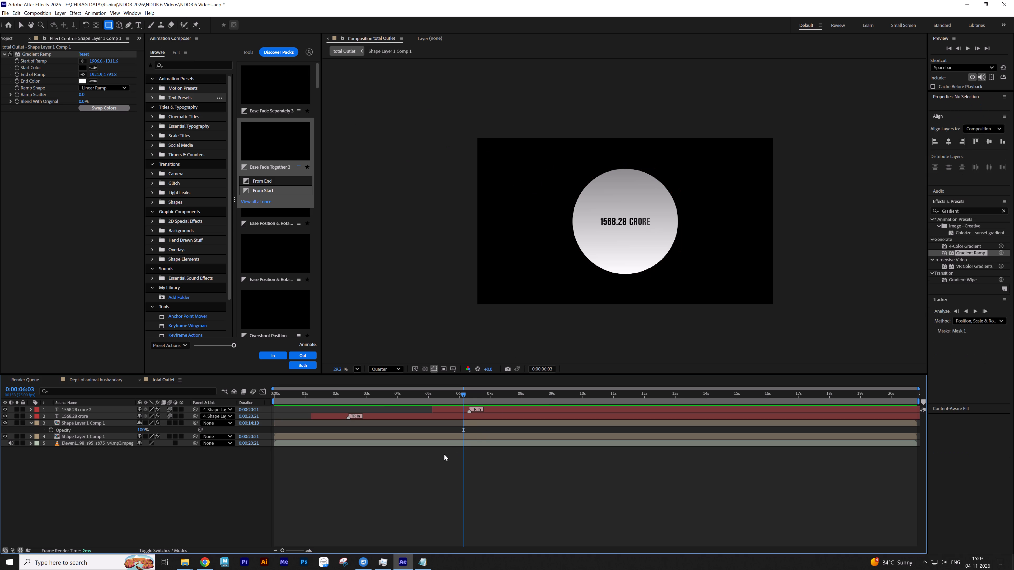
click(473, 422)
click(90, 427)
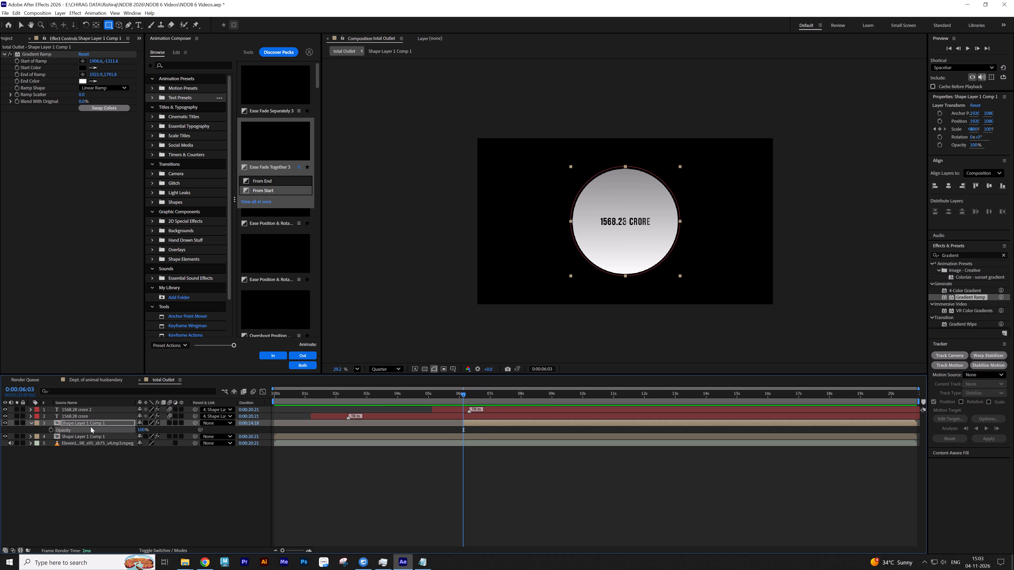
key(m)
click(78, 429)
key(Delete)
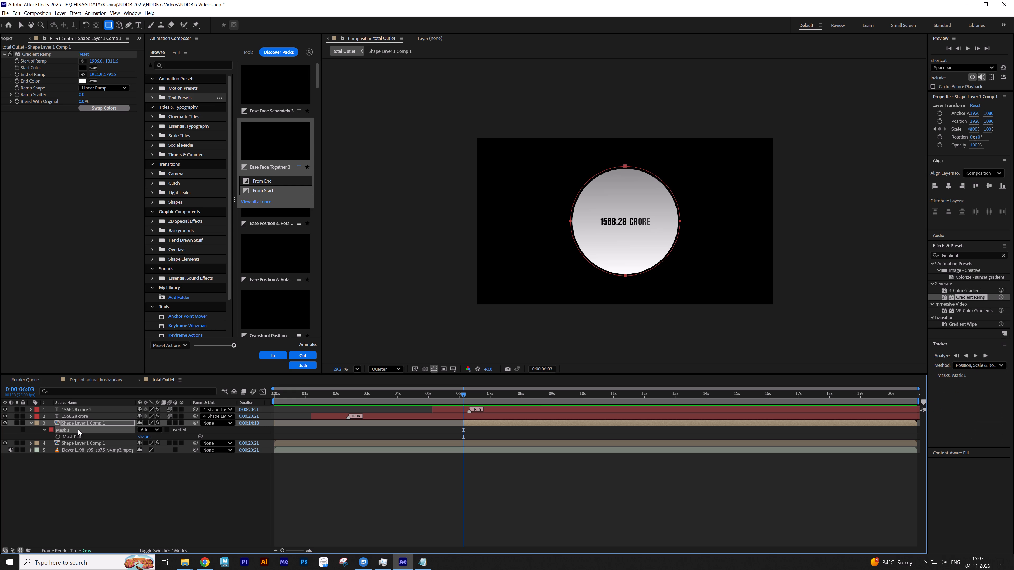
Draw a tall rectangular mask on the upper circle copy, covering the circle's left half up to about its vertical centreline.
click(484, 421)
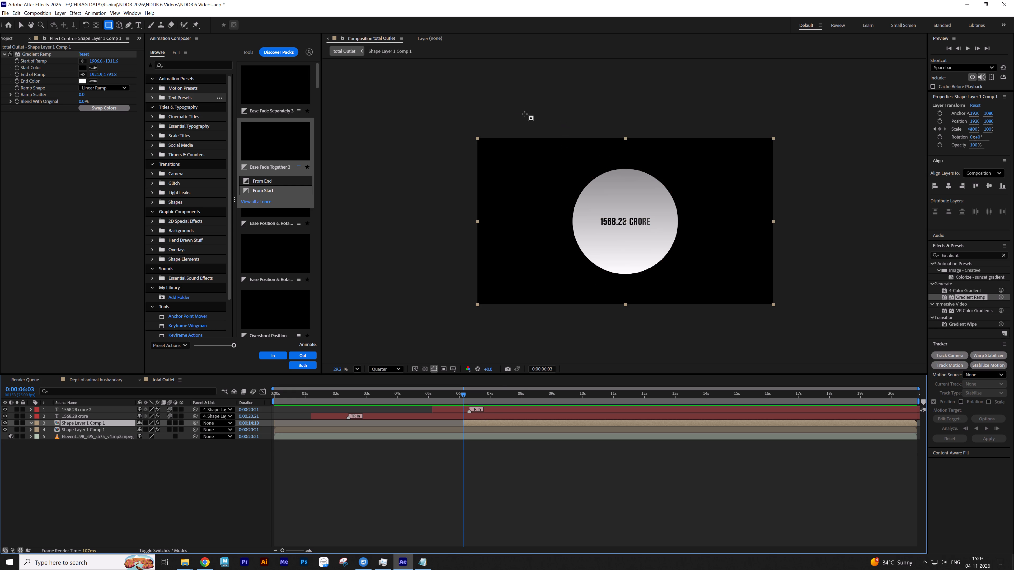
drag(507, 114, 583, 309)
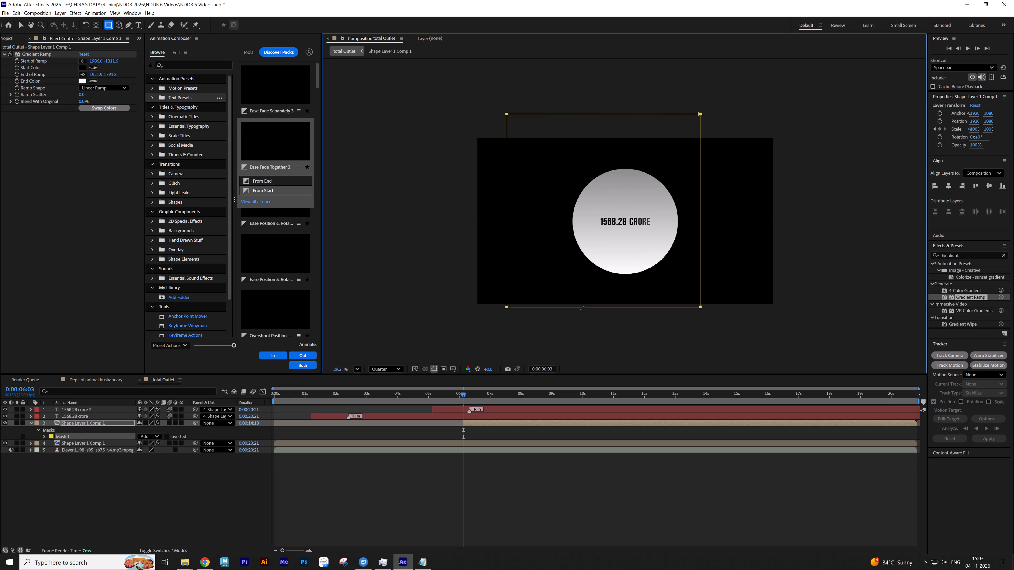
drag(583, 309, 608, 317)
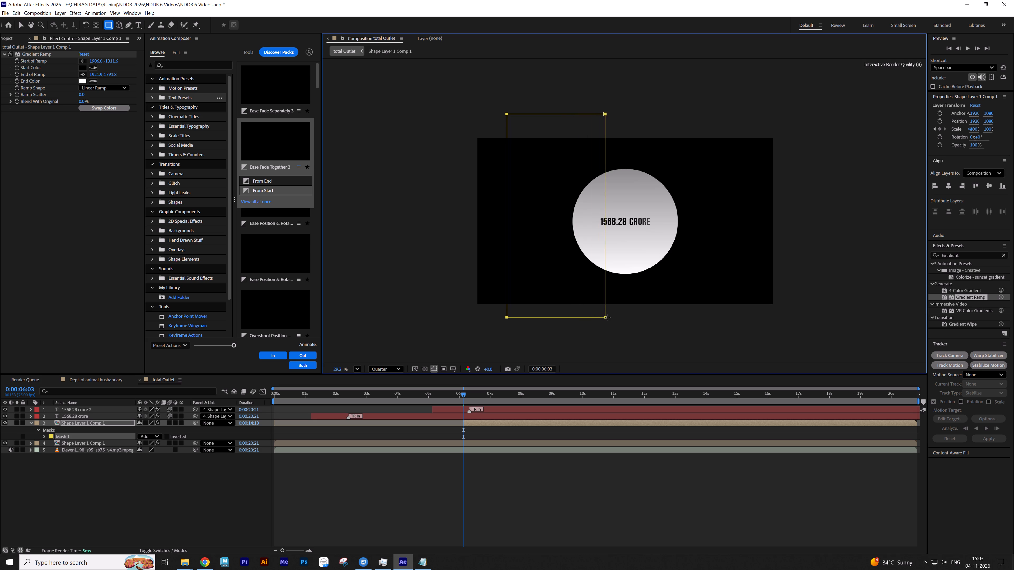
drag(608, 317, 625, 317)
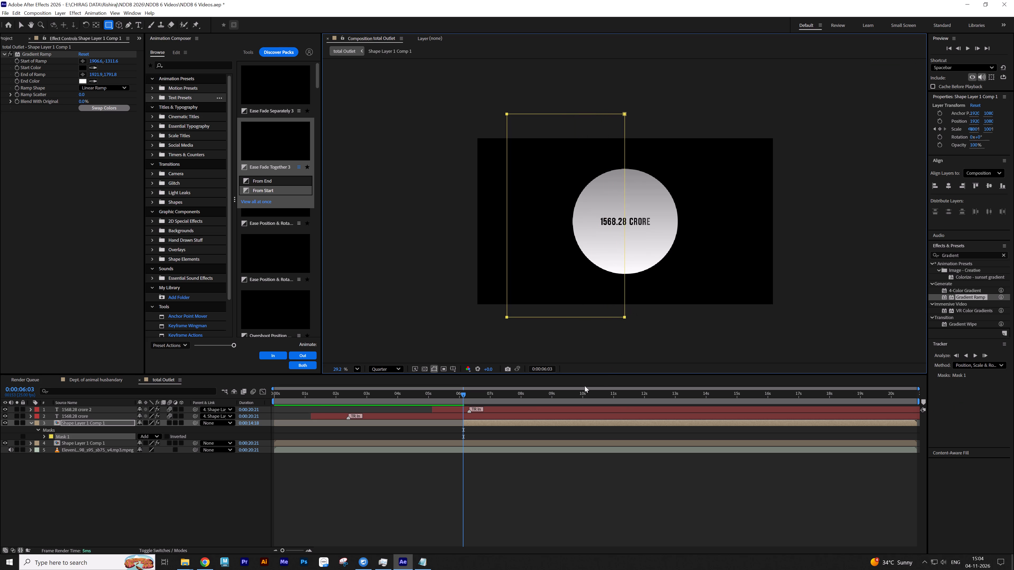
click(477, 421)
key(v)
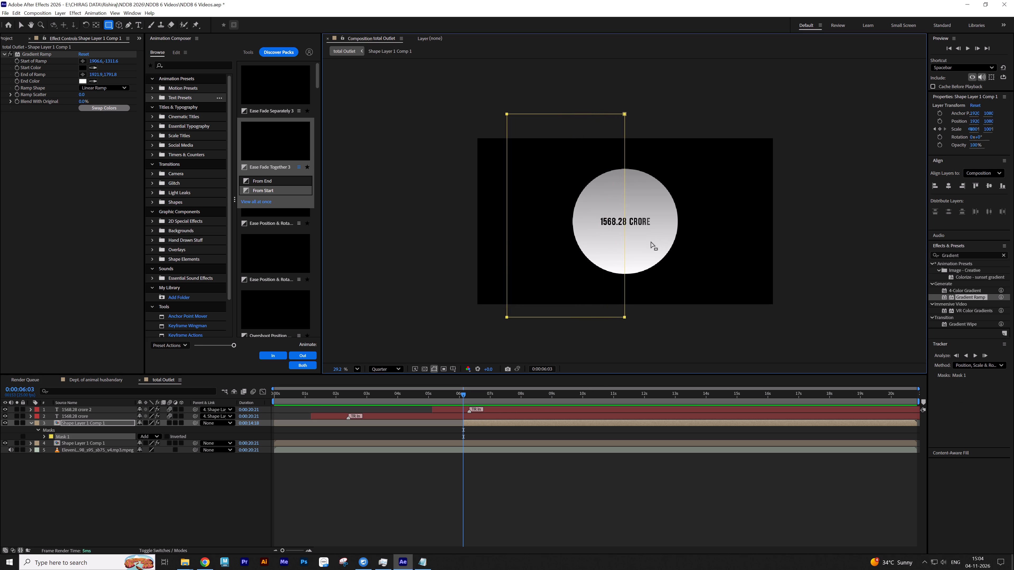
drag(624, 260, 627, 260)
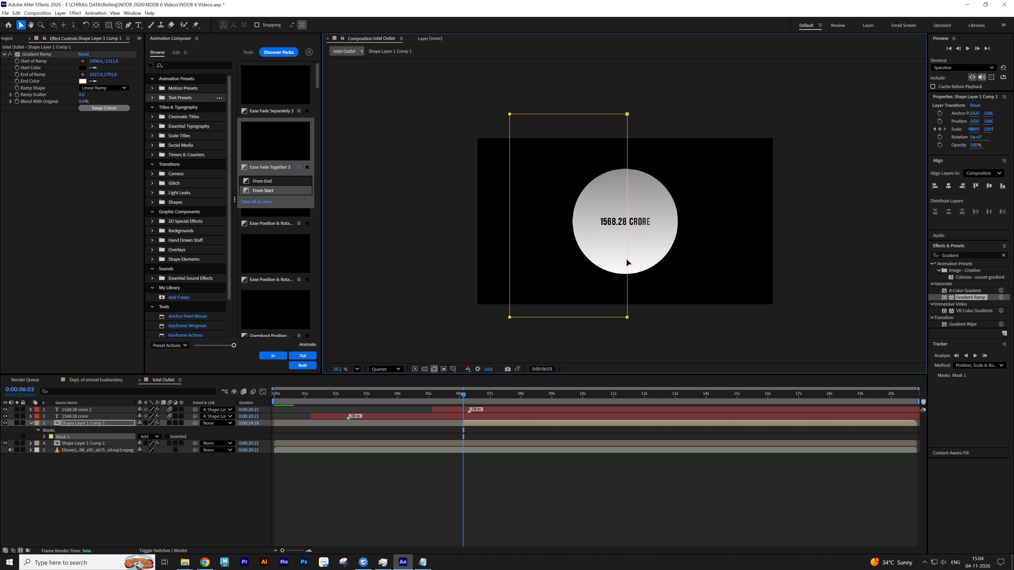
Show the rulers and place a vertical guide near the middle of the circle.
click(363, 465)
click(473, 431)
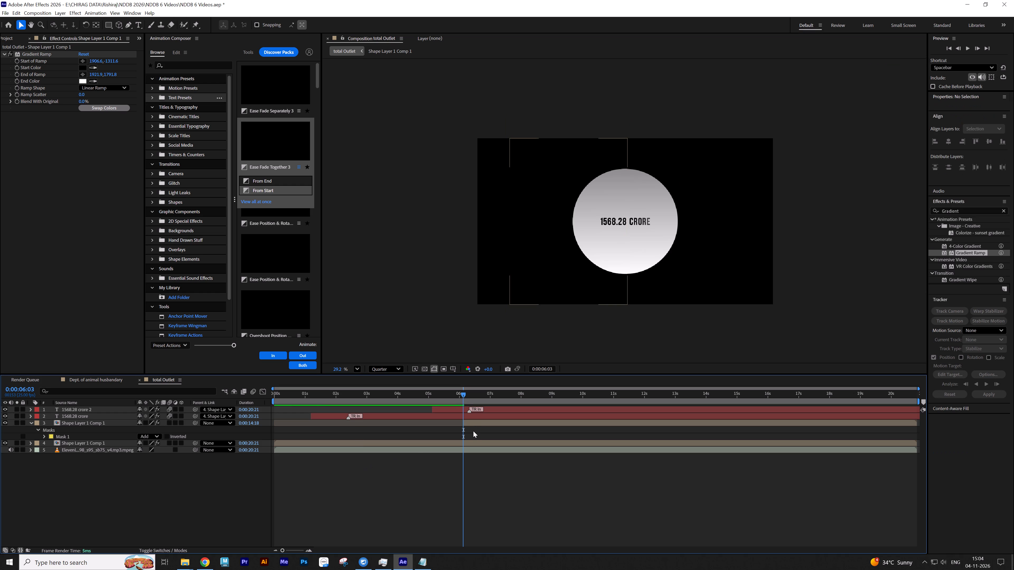
key(ctrl+r)
drag(327, 207, 538, 227)
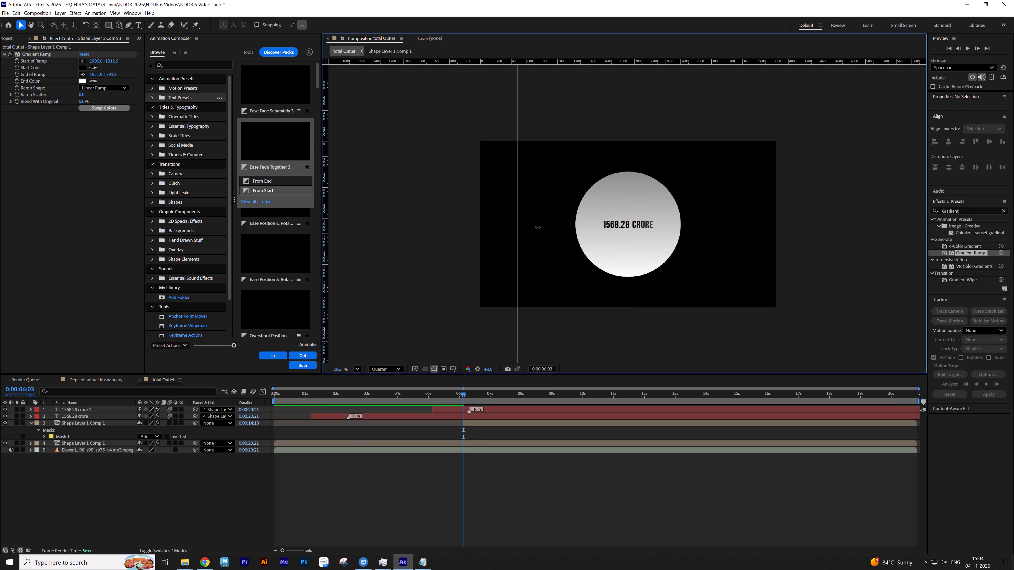
drag(538, 227, 629, 238)
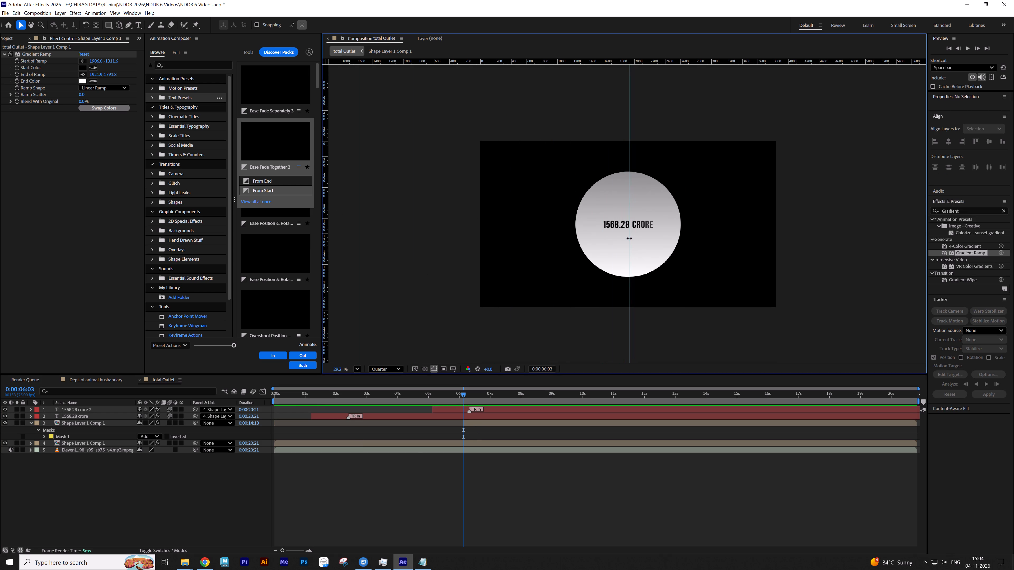
drag(629, 238, 627, 239)
Fine-tune the vertical guide to line up with the top midpoint of the lower circle layer's mask.
scroll(650, 244, up, 3)
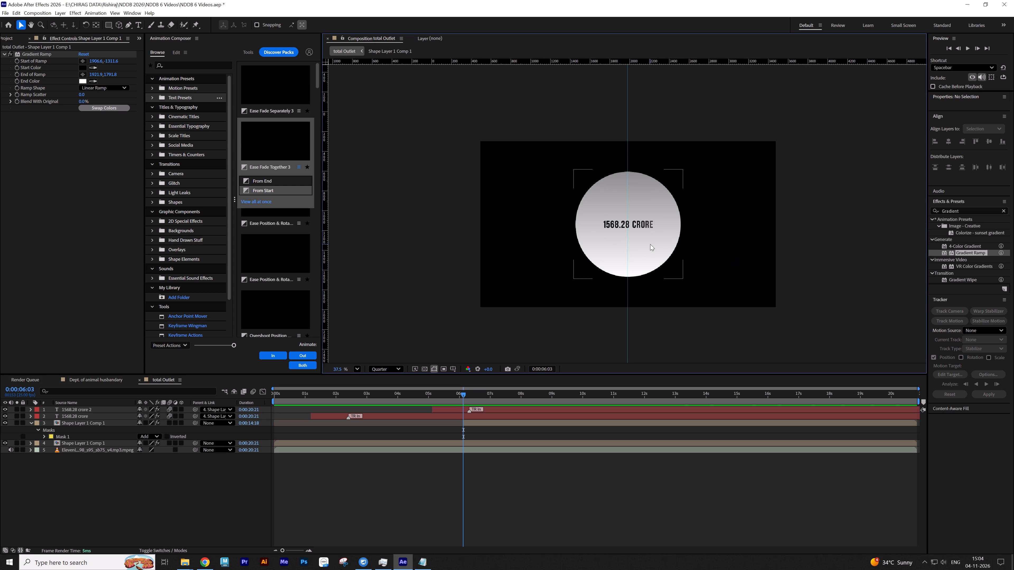
scroll(650, 244, up, 2)
middle_drag(640, 231, 640, 248)
scroll(640, 248, down, 1)
click(640, 245)
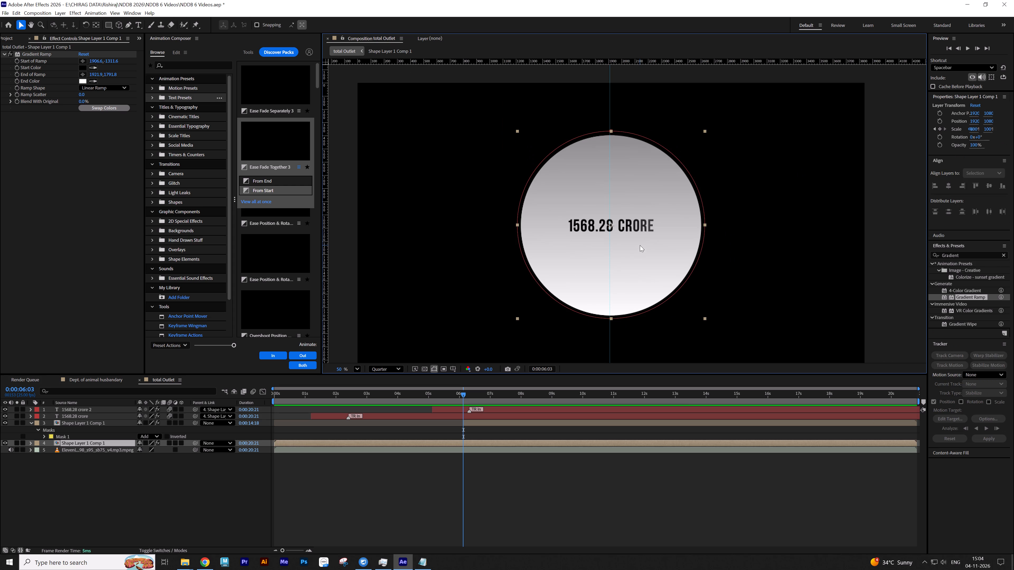
scroll(609, 116, up, 11)
scroll(610, 142, up, 5)
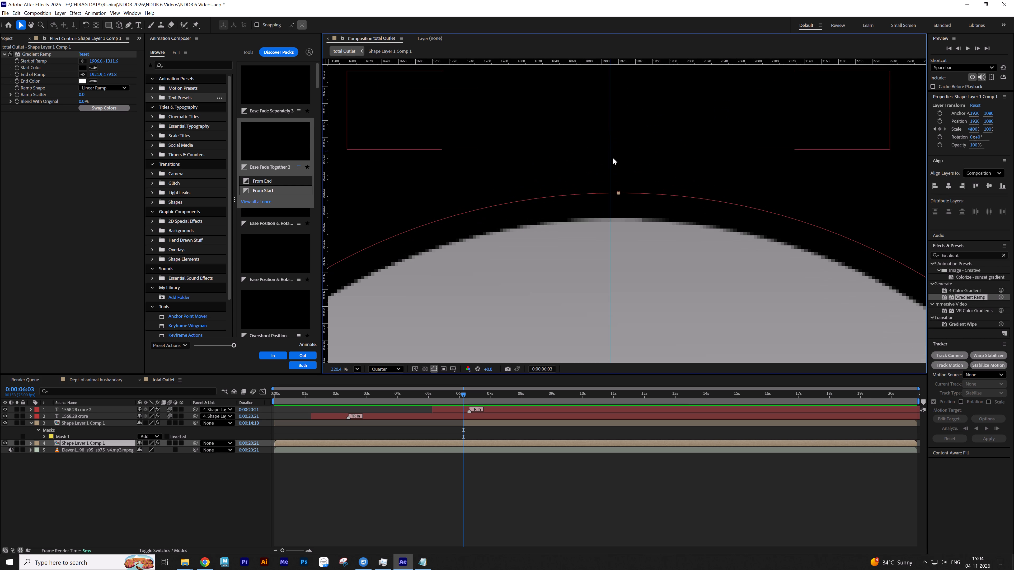
drag(610, 179, 617, 178)
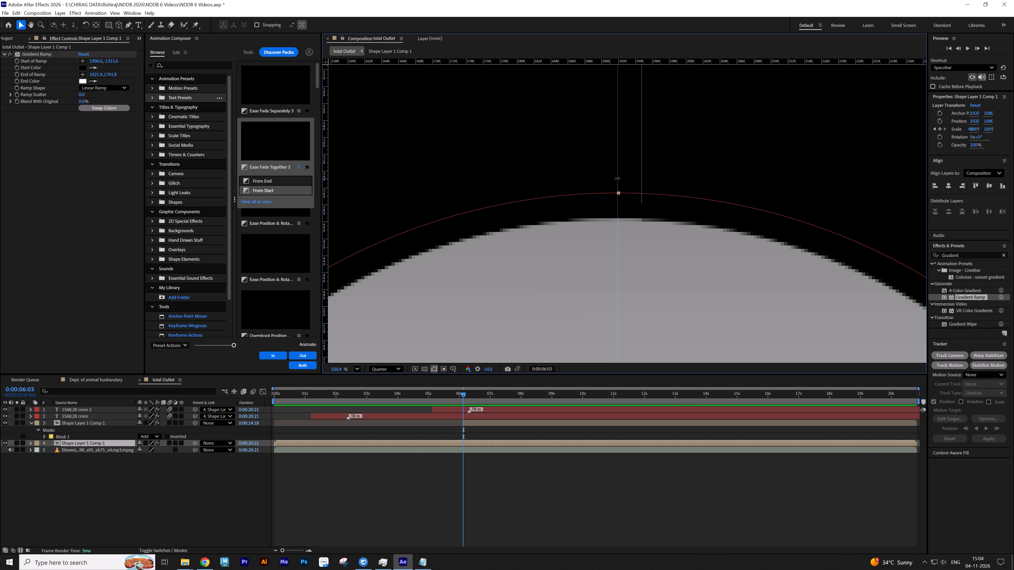
drag(617, 178, 618, 178)
Align the right edge of the upper copy's rectangular mask with the centre guide.
scroll(621, 181, down, 6)
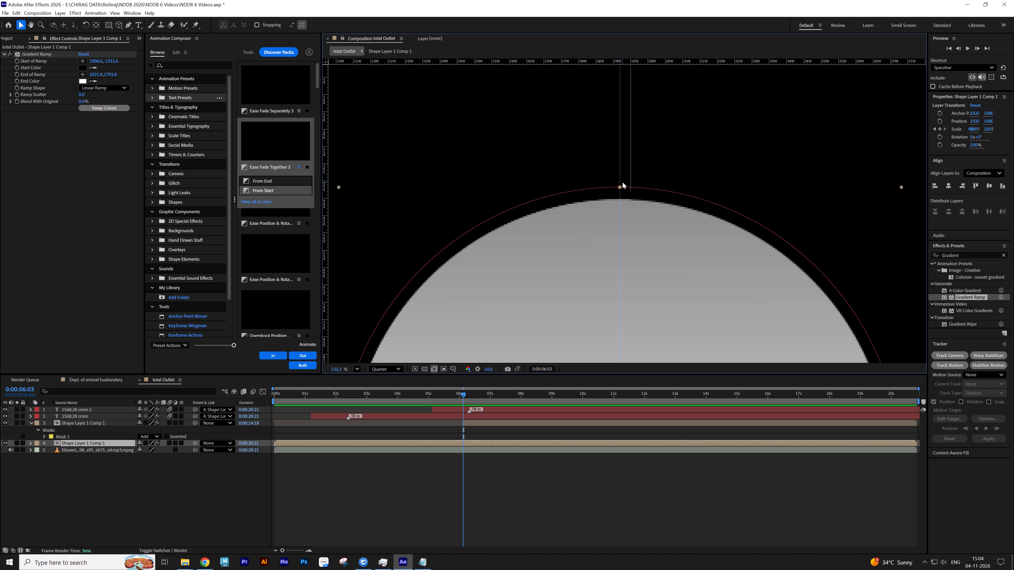
scroll(622, 182, down, 7)
middle_drag(644, 249, 644, 168)
scroll(641, 171, down, 2)
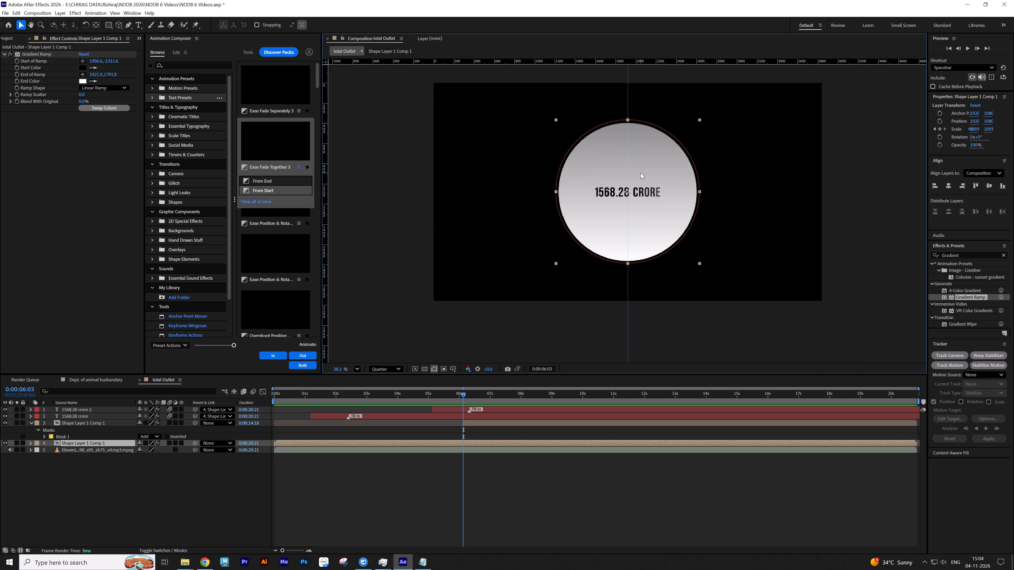
middle_drag(637, 182, 630, 202)
click(514, 427)
click(514, 425)
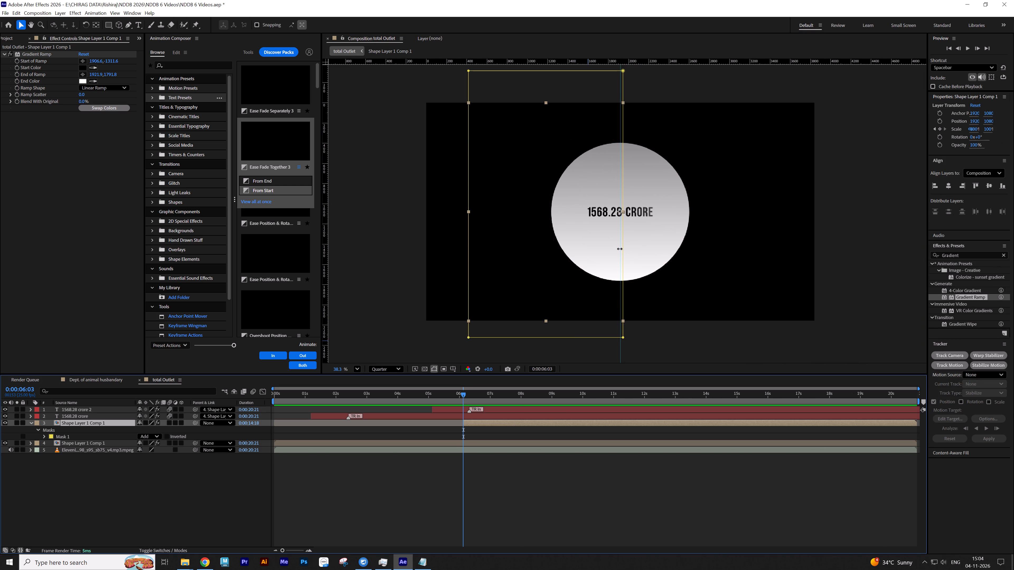
click(624, 248)
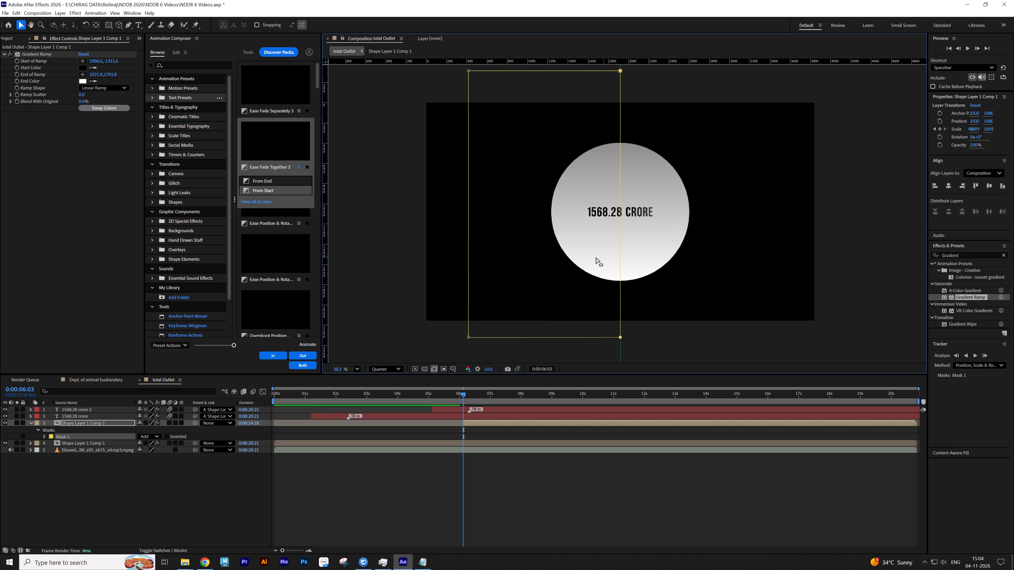
Search the effects for tint and apply Tint to the masked upper circle copy.
click(35, 56)
drag(970, 256, 907, 257)
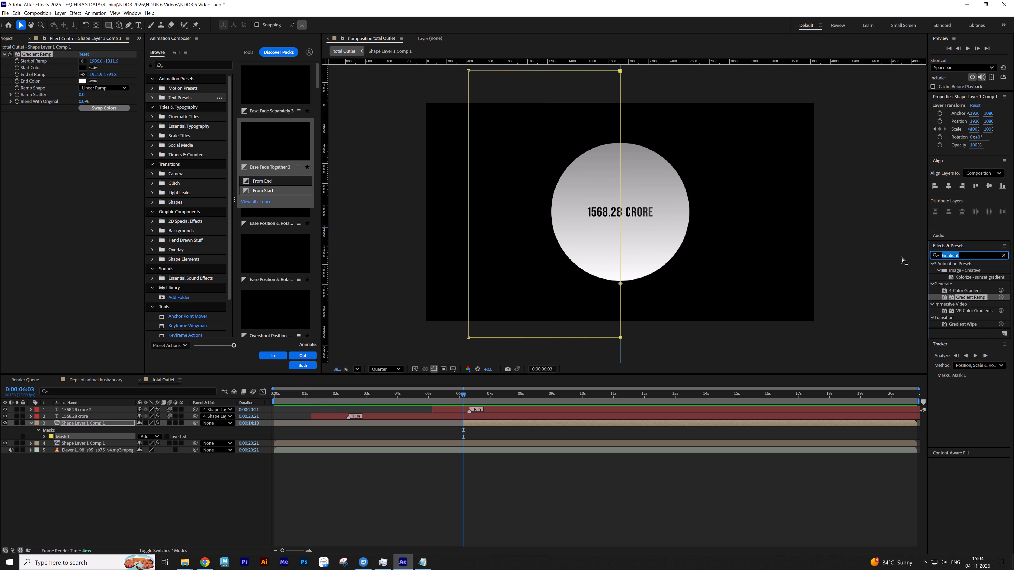
text(tint)
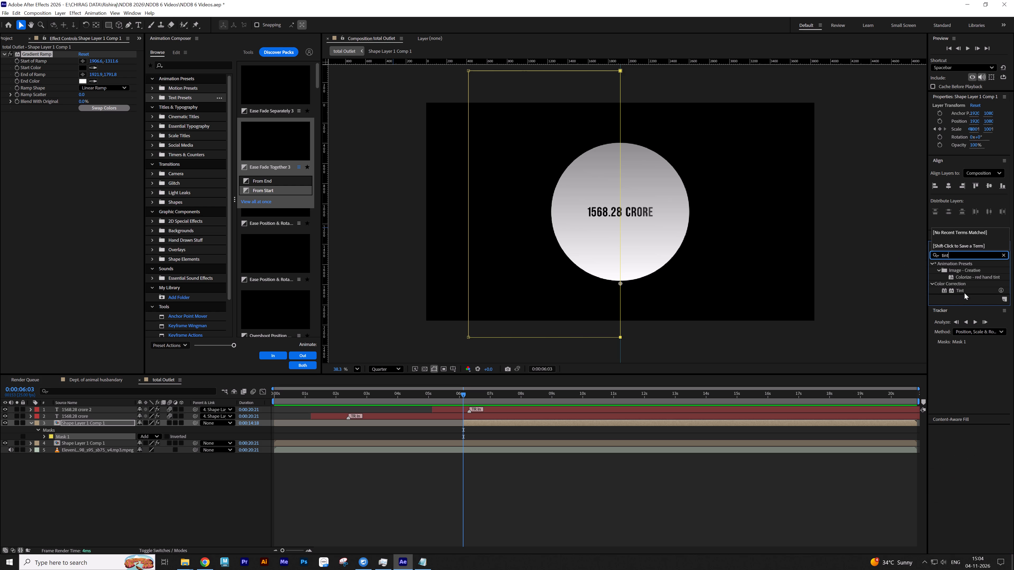
drag(965, 292, 127, 291)
Set the Tint effect's Map White To colour to a bright red.
click(85, 129)
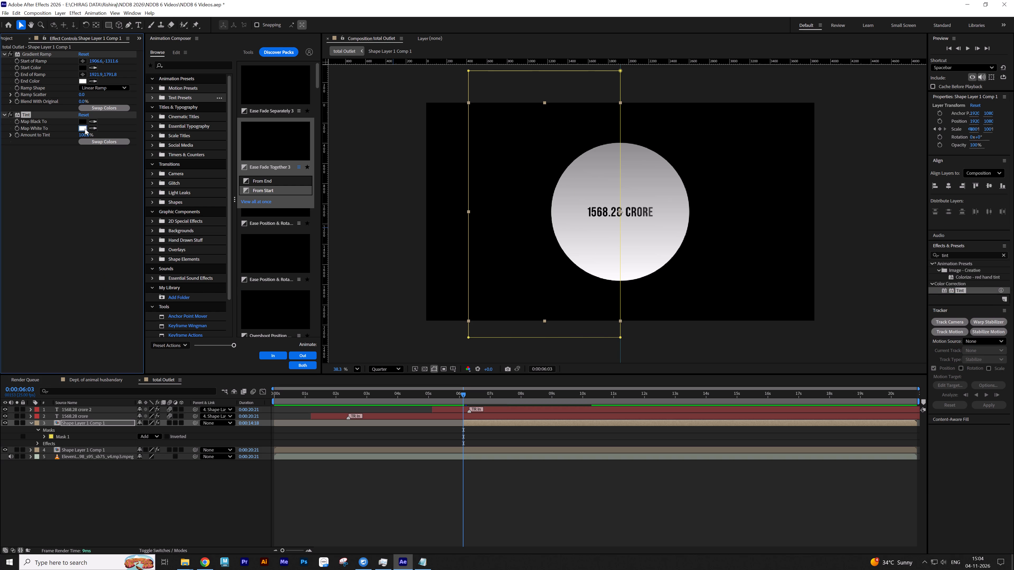
drag(487, 266, 467, 221)
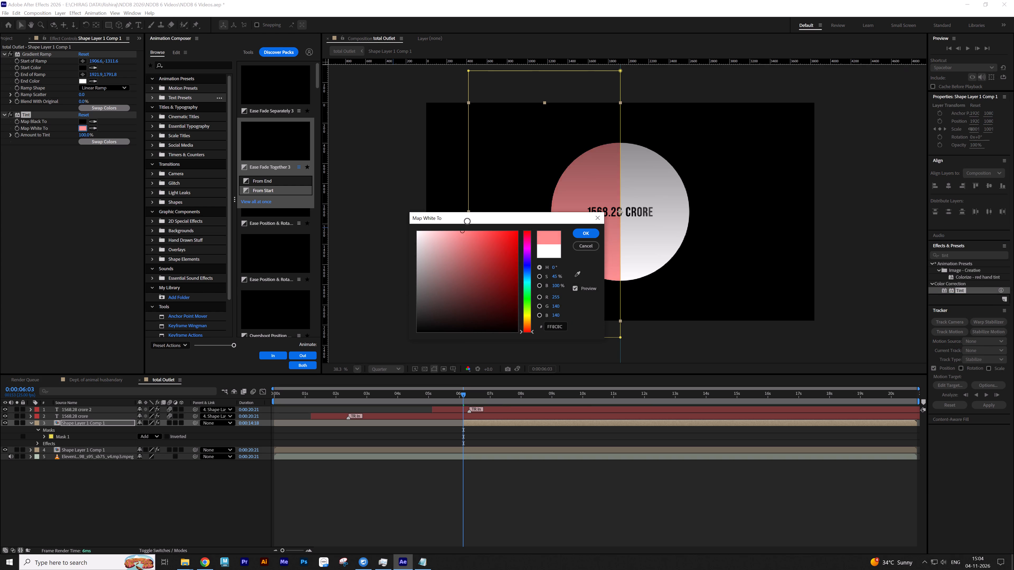
drag(467, 221, 487, 213)
click(581, 230)
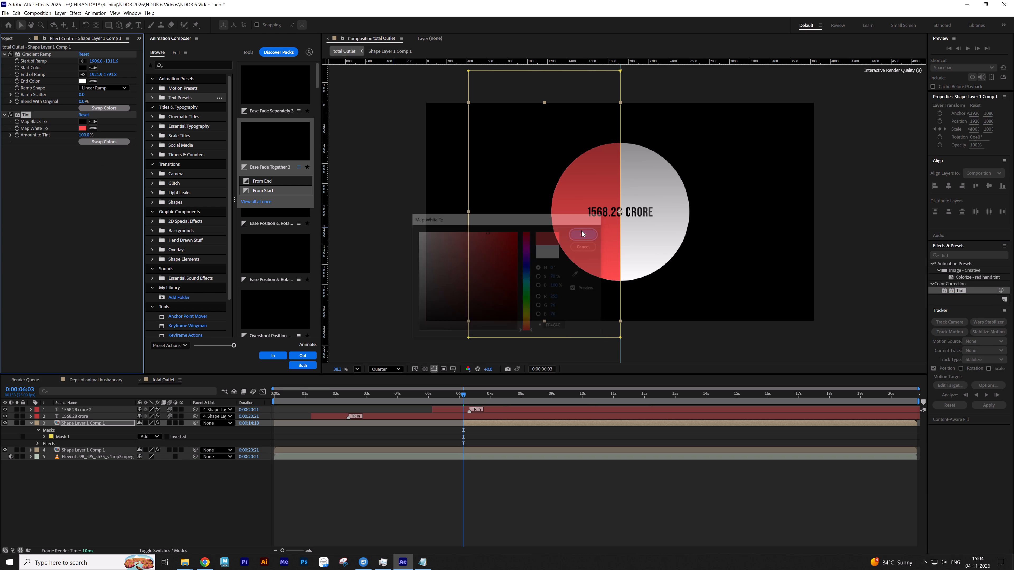
Reposition the Gradient Ramp's start point above and to the left of the red circle half.
click(36, 53)
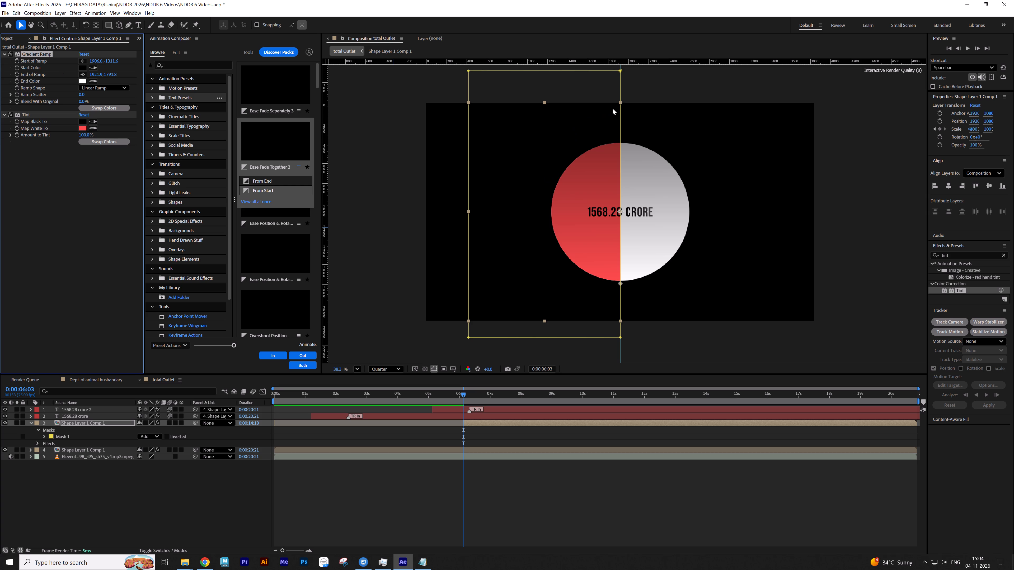
scroll(609, 111, down, 5)
middle_drag(609, 113, 601, 218)
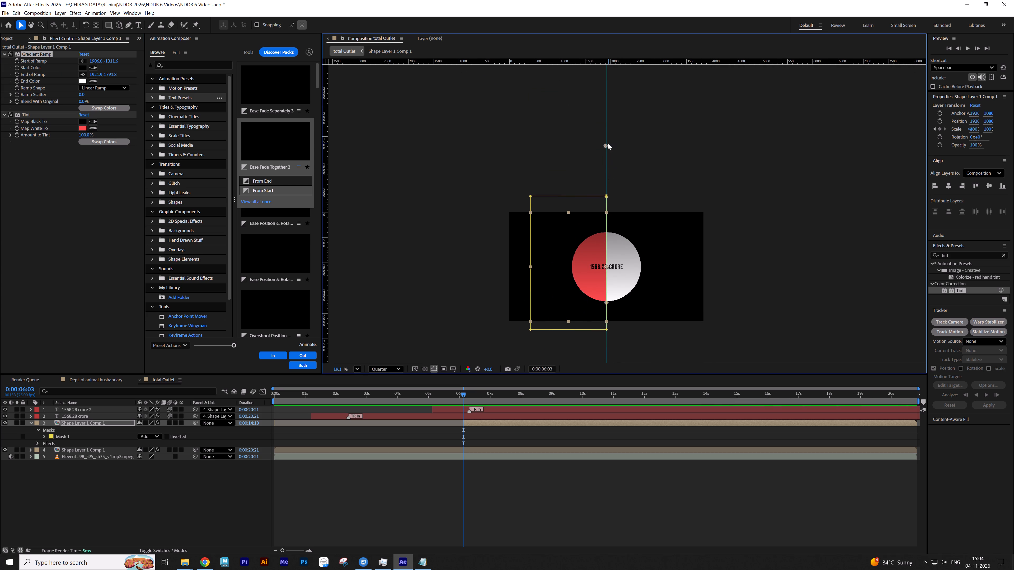
drag(605, 145, 545, 174)
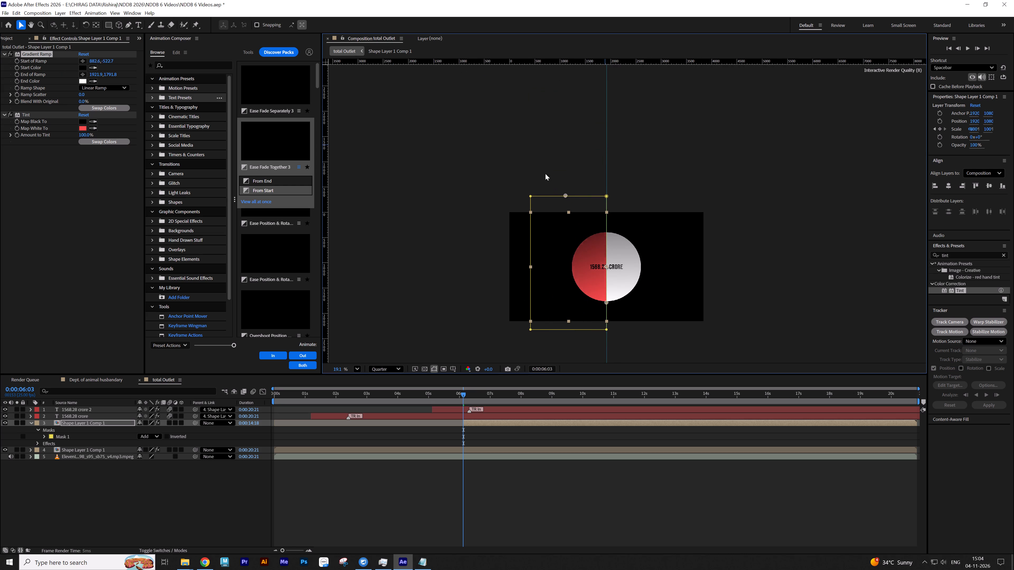
drag(545, 174, 547, 206)
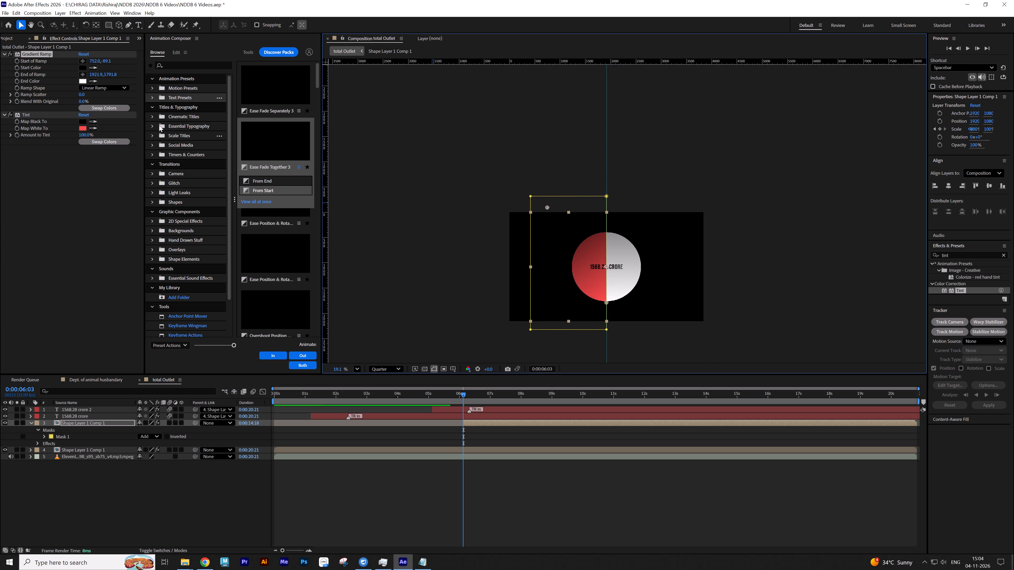
Set the Tint effect's Map Black To colour to a dark red.
click(82, 121)
drag(499, 292, 499, 293)
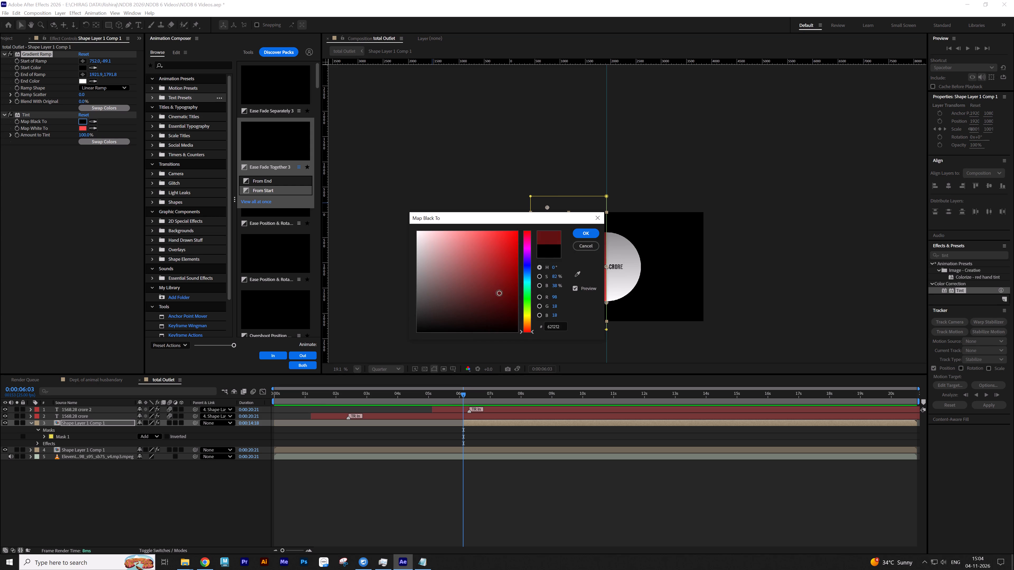
drag(499, 293, 519, 302)
click(586, 231)
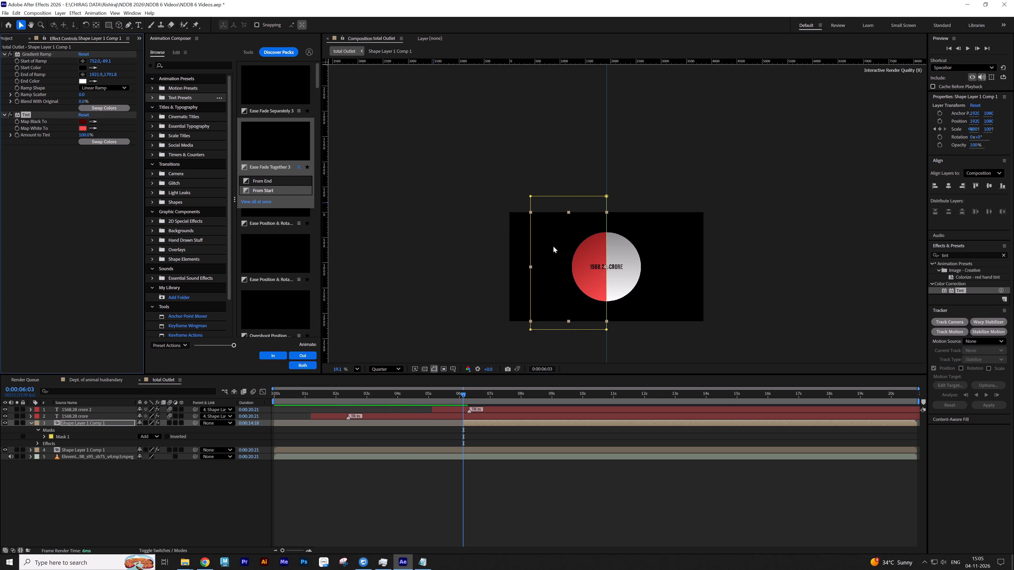
Reposition the red half's Gradient Ramp end point near the circle's lower edge, then deselect the layer.
click(37, 51)
click(36, 55)
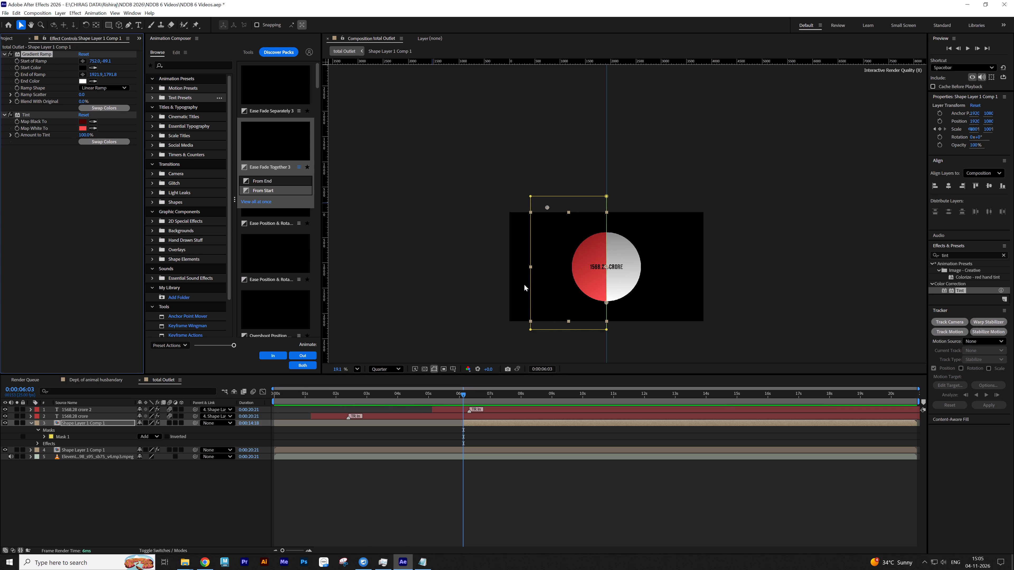
drag(607, 303, 610, 246)
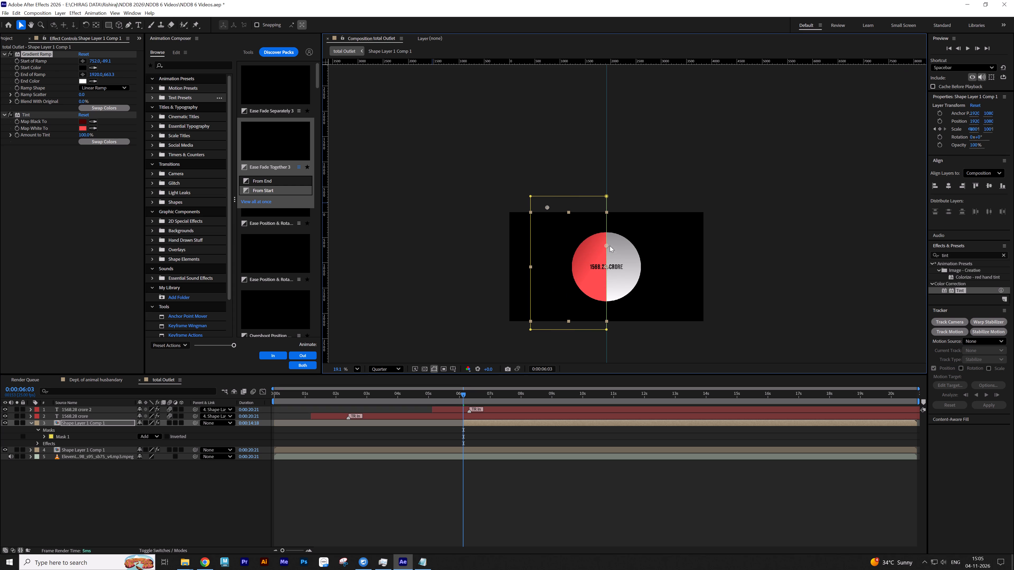
drag(610, 246, 601, 320)
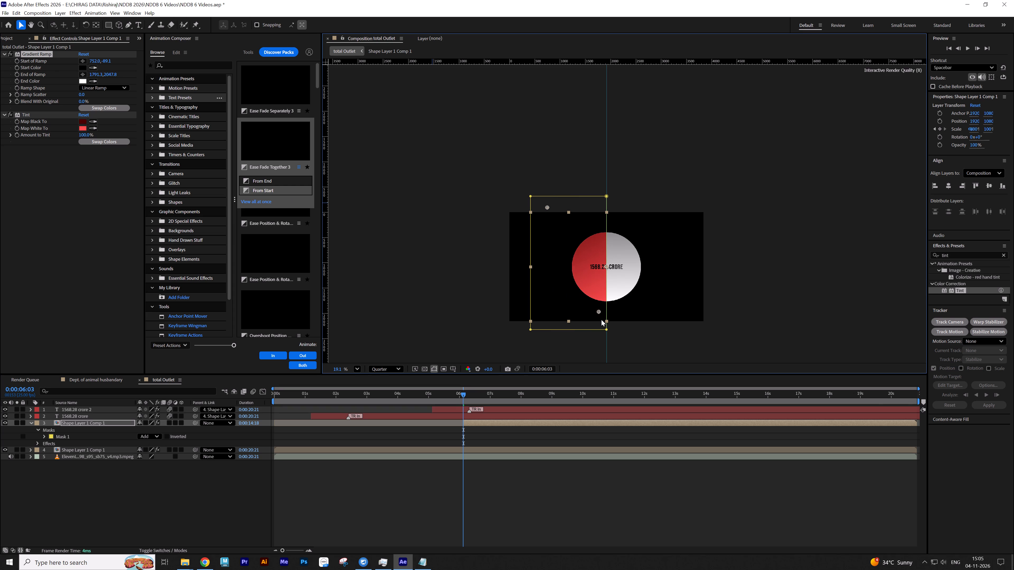
drag(601, 320, 601, 321)
drag(602, 320, 602, 301)
click(450, 495)
key(s)
key(s)
Add a vertex at the circle's centre on the red layer's mask edge, then select the mask's lower right corner.
scroll(569, 326, up, 6)
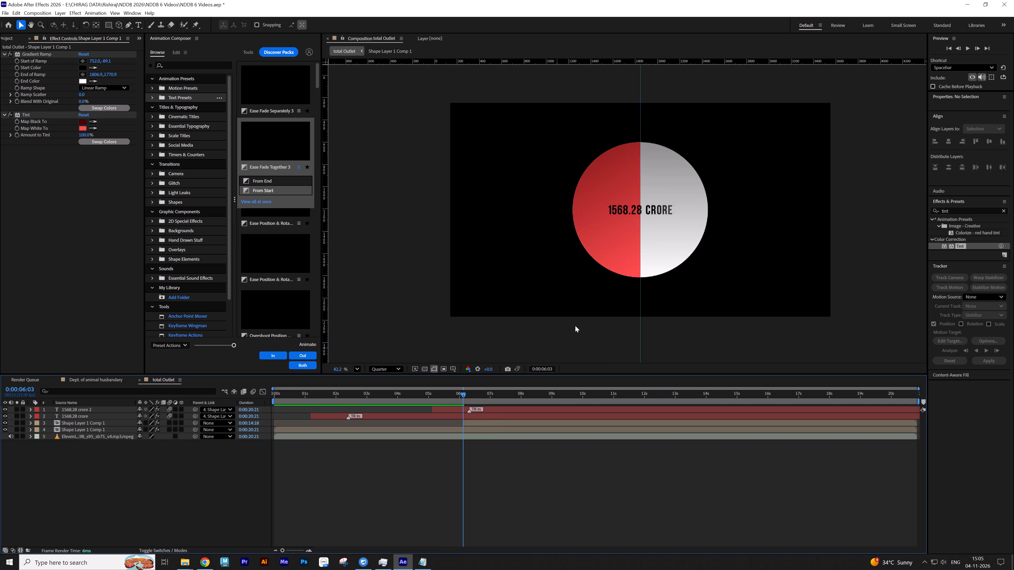
middle_drag(633, 279, 585, 296)
key(v)
click(591, 253)
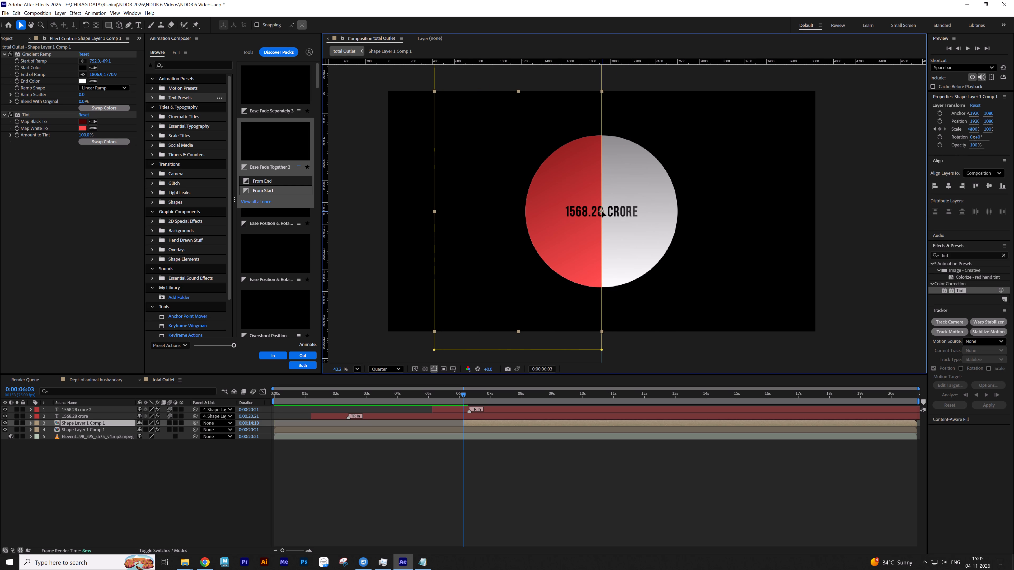
key(g)
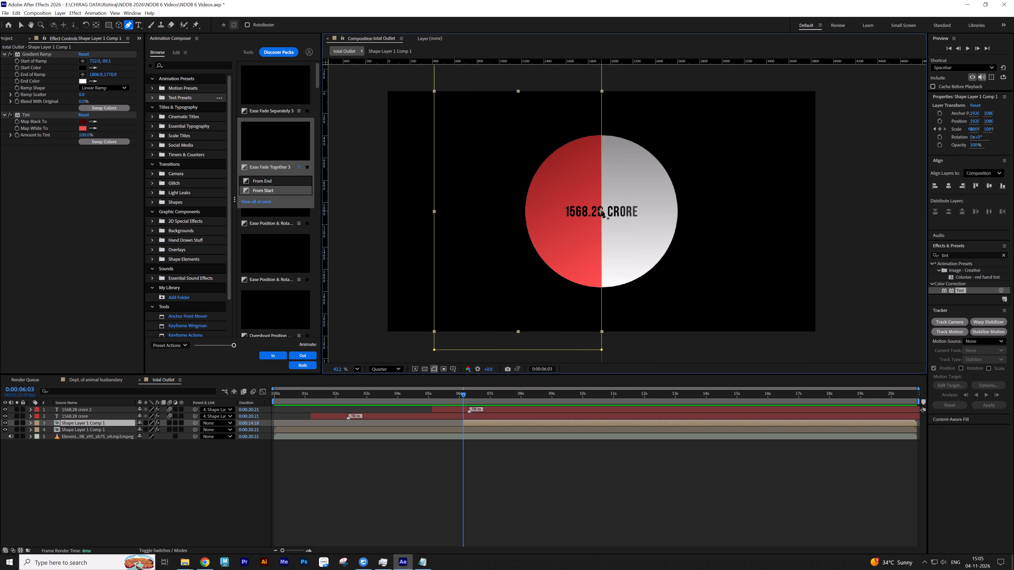
click(601, 211)
key(v)
click(602, 350)
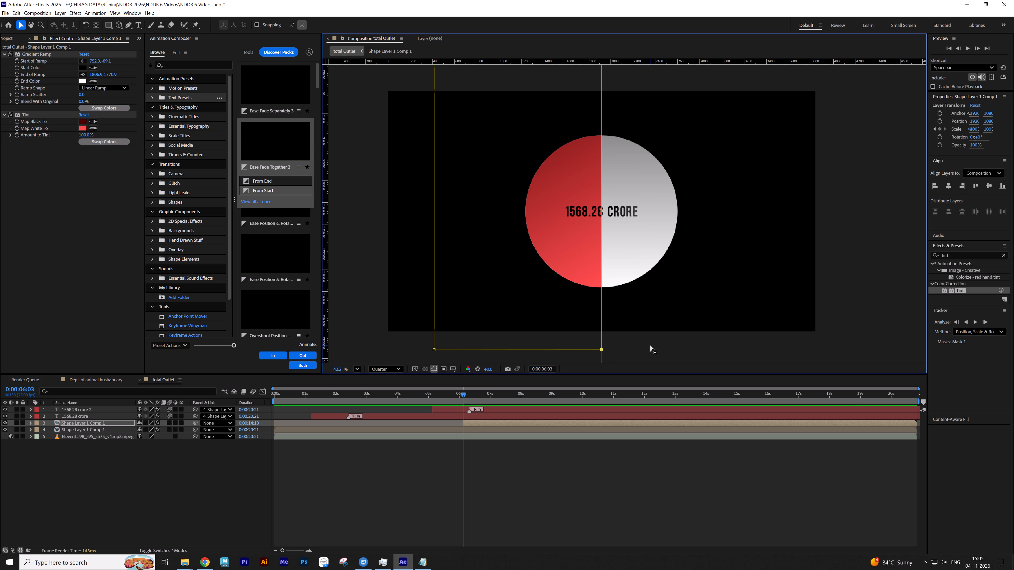
Open Calculator and divide 1568 by 2 to work out half of the total outlay.
click(81, 564)
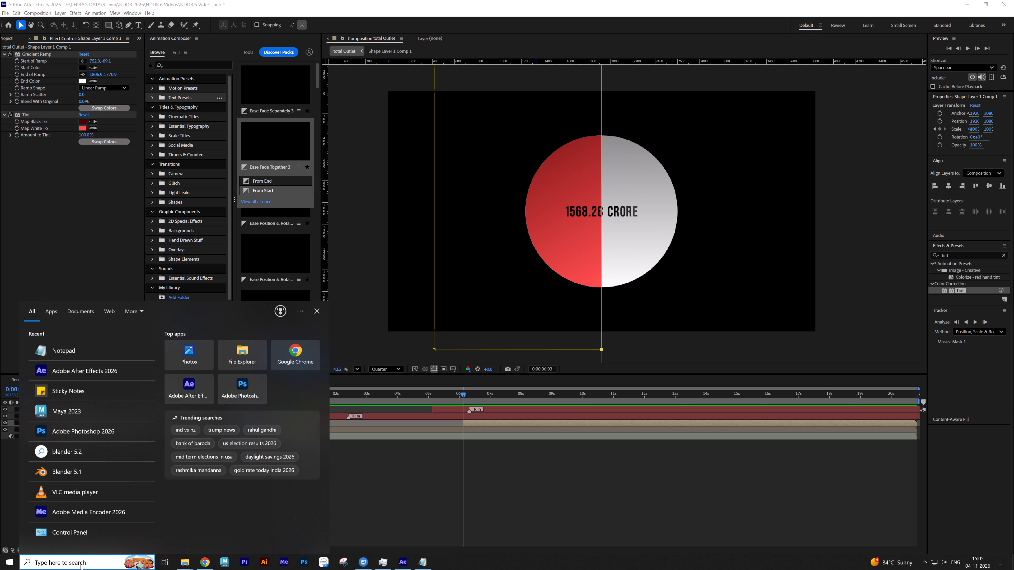
key(c)
key(a)
key(l)
click(123, 351)
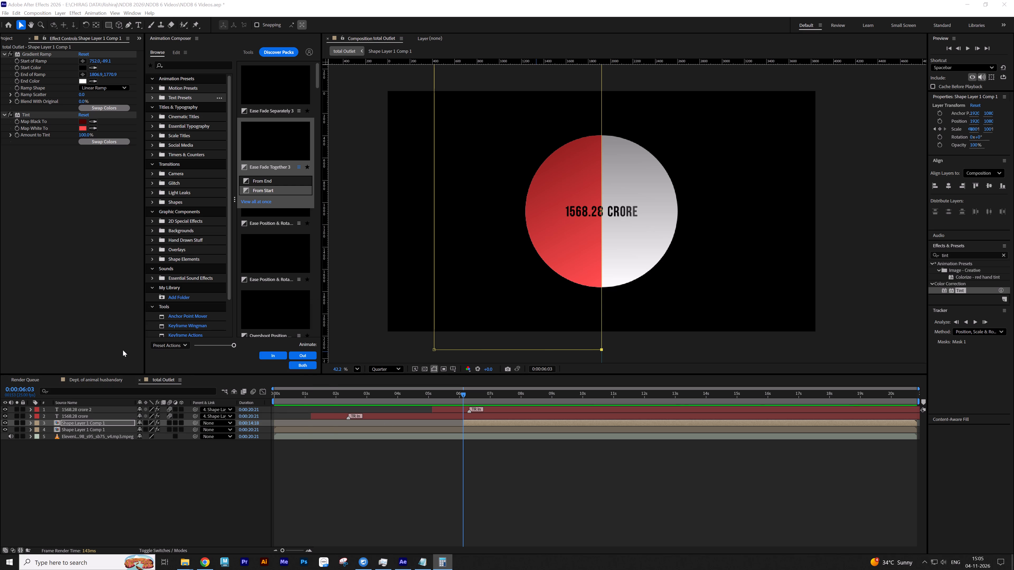
click(34, 189)
click(62, 171)
click(96, 173)
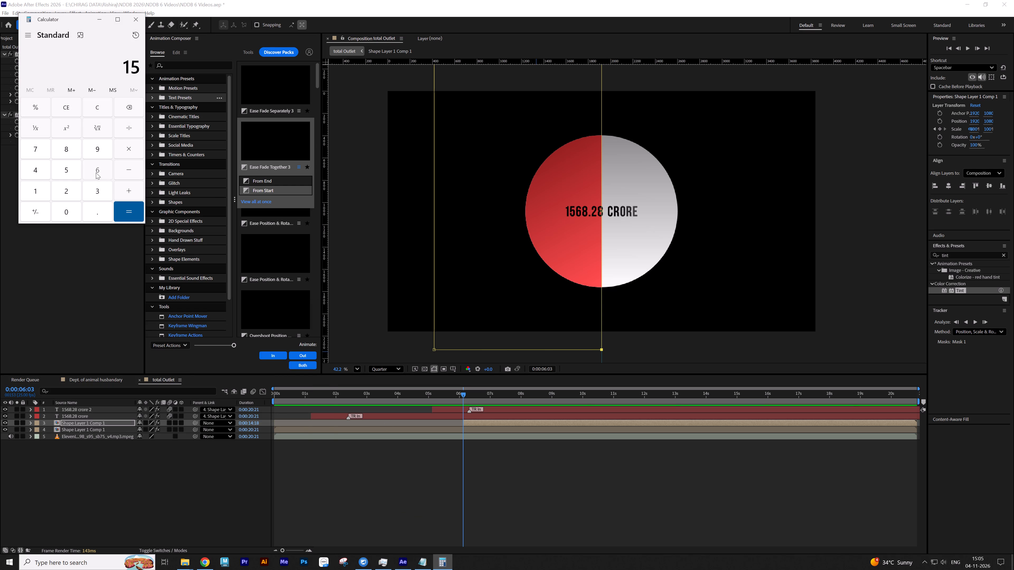
click(74, 154)
click(131, 129)
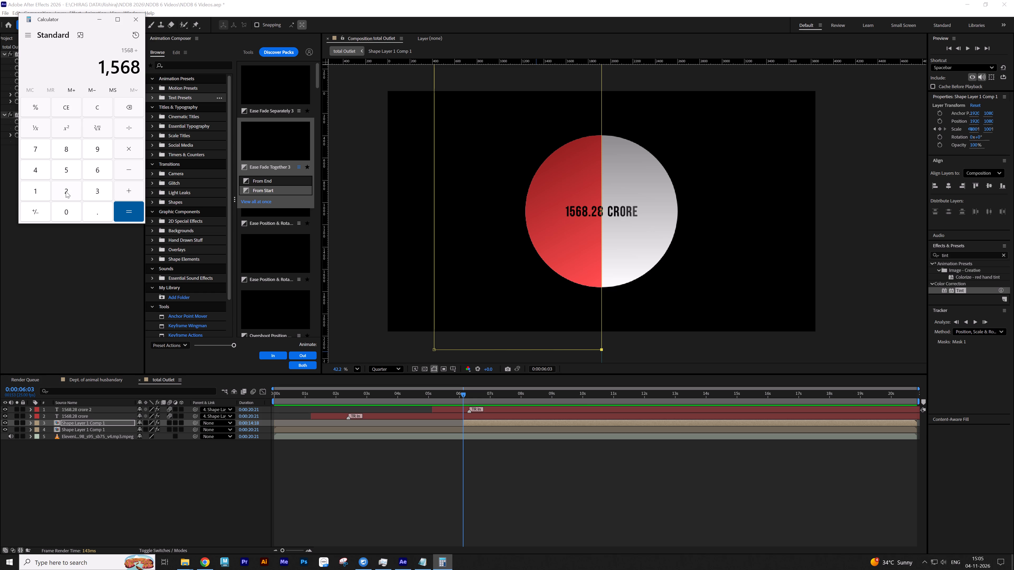
click(66, 191)
click(123, 214)
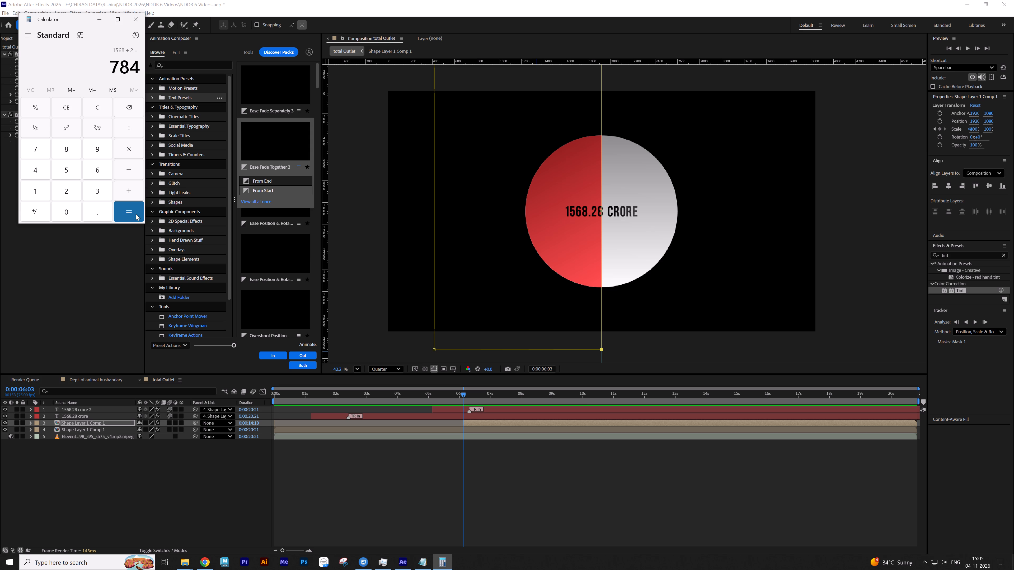
Shift the red mask's lower right vertex to the right so the red portion covers more than half the circle.
click(602, 350)
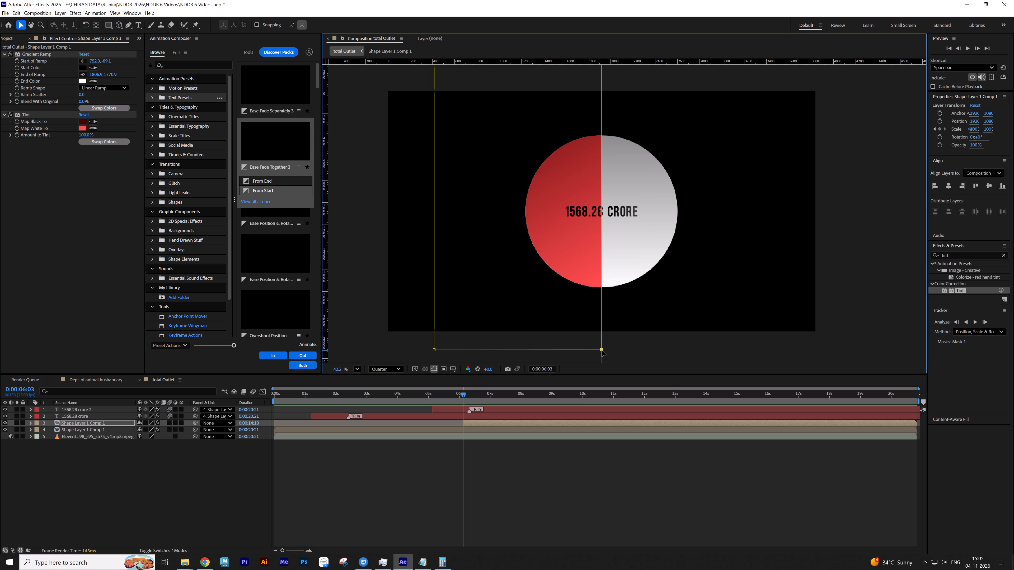
key(shift+Right)
key(shift+Right)
key(shift+Right)
key(shift+Right)
key(shift+Right)
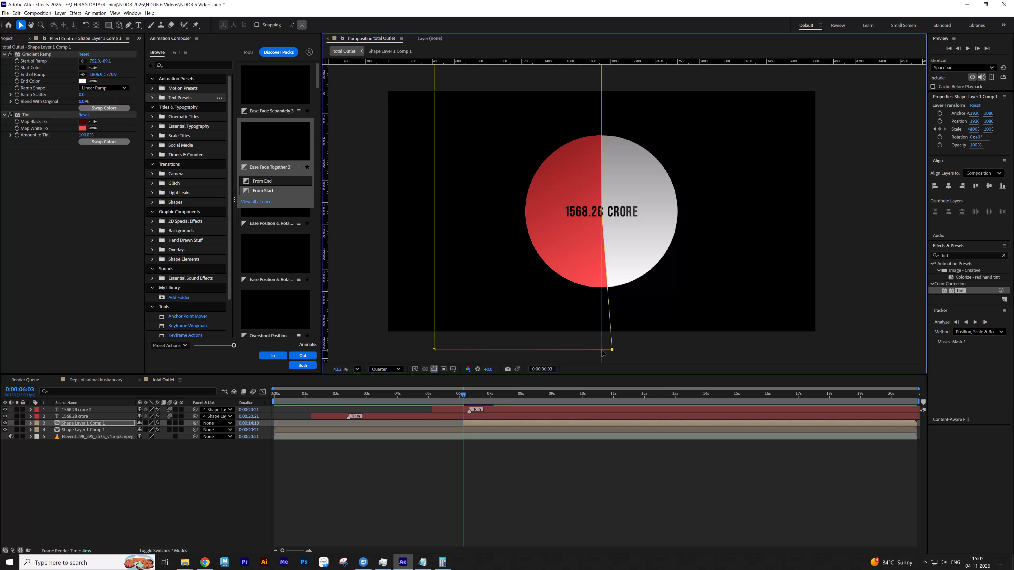
key(shift+Right)
key(shift+Right)
key(shift+Right)
key(shift+Right)
key(shift+Right)
key(shift+Right)
key(shift+Right)
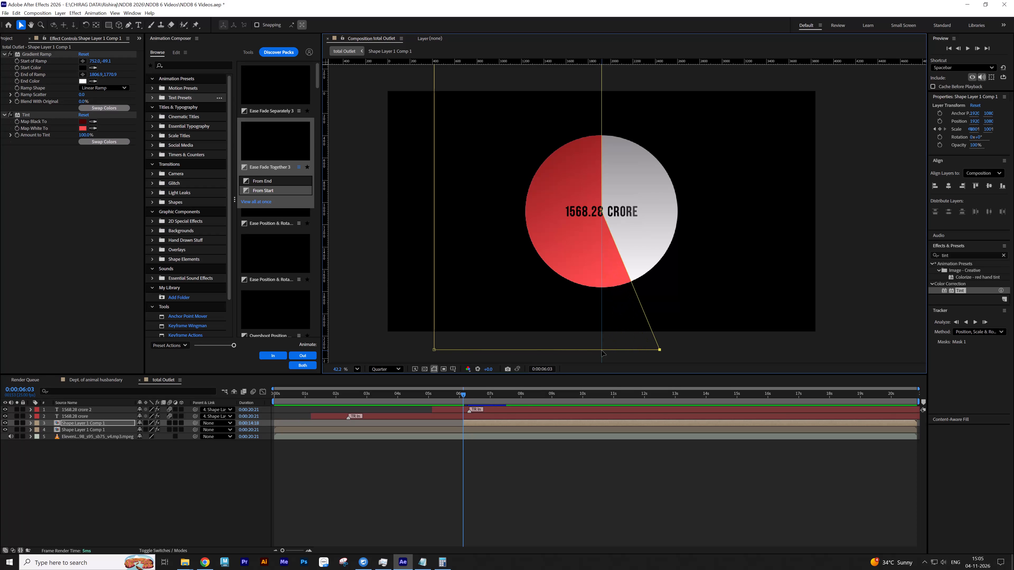
key(shift+Right)
key(shift+Right)
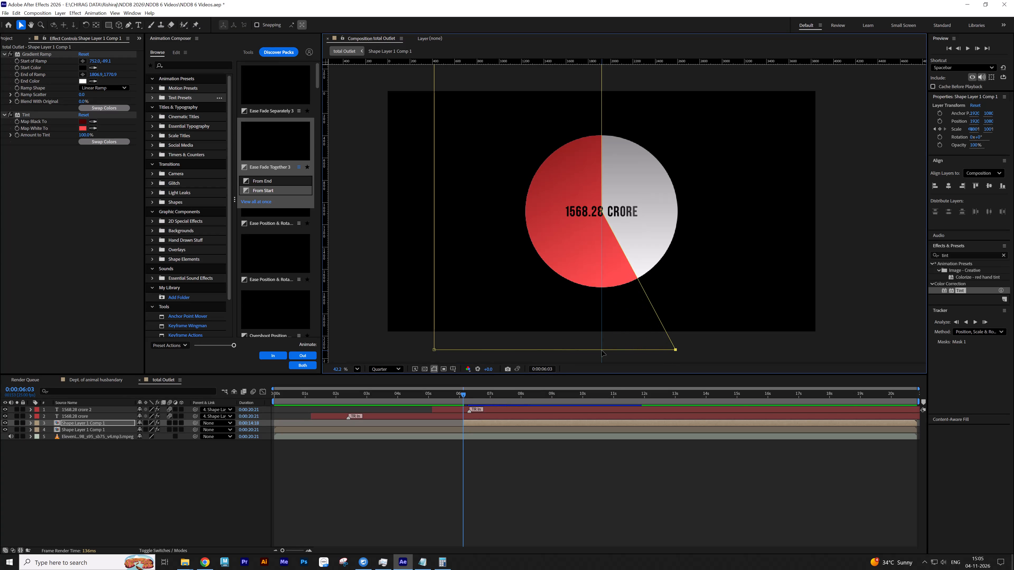
click(492, 463)
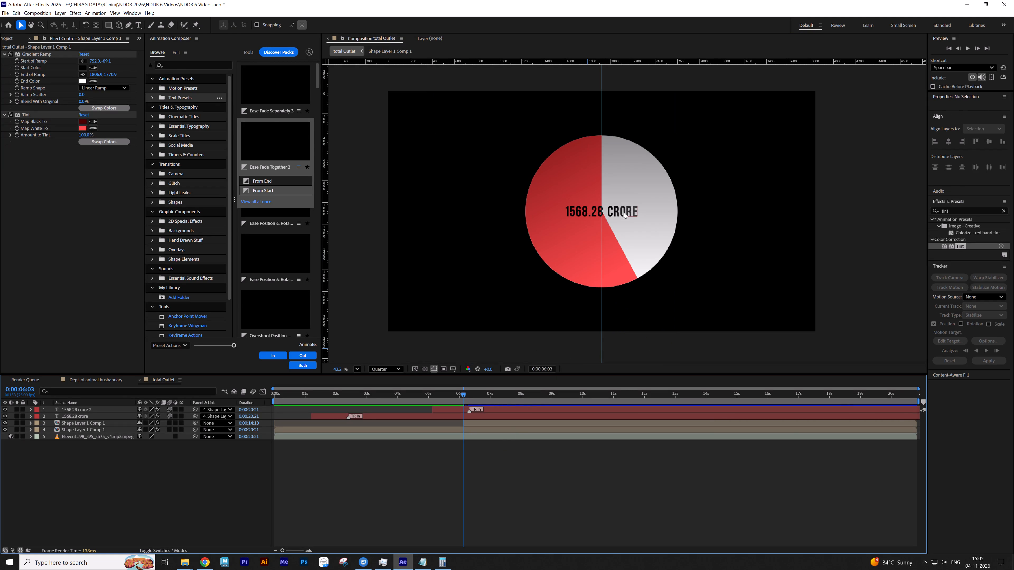
Move the 1568.28 crore 2 text from the circle's centre onto the red portion.
click(623, 212)
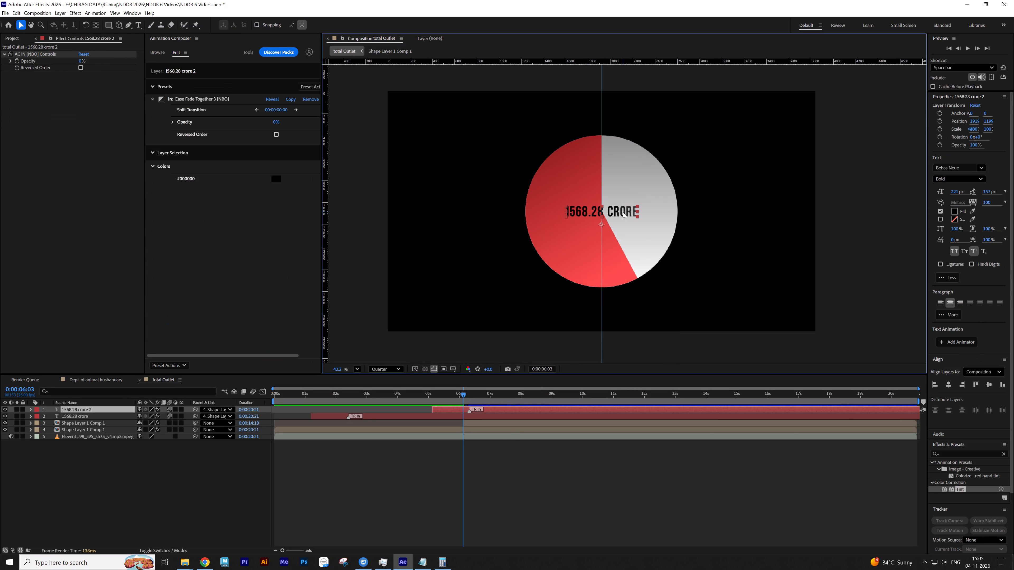
drag(617, 212, 578, 205)
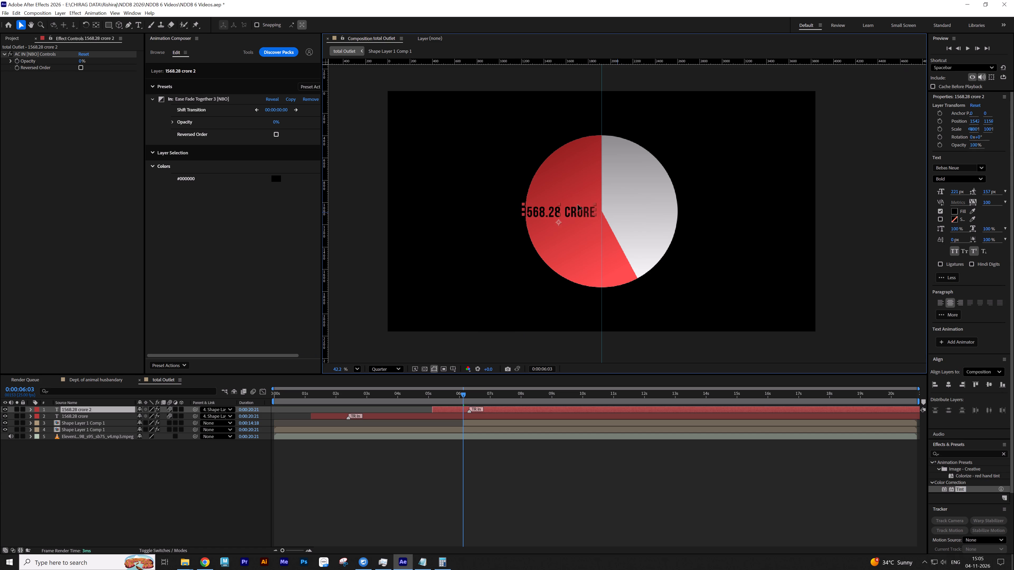
drag(578, 205, 581, 200)
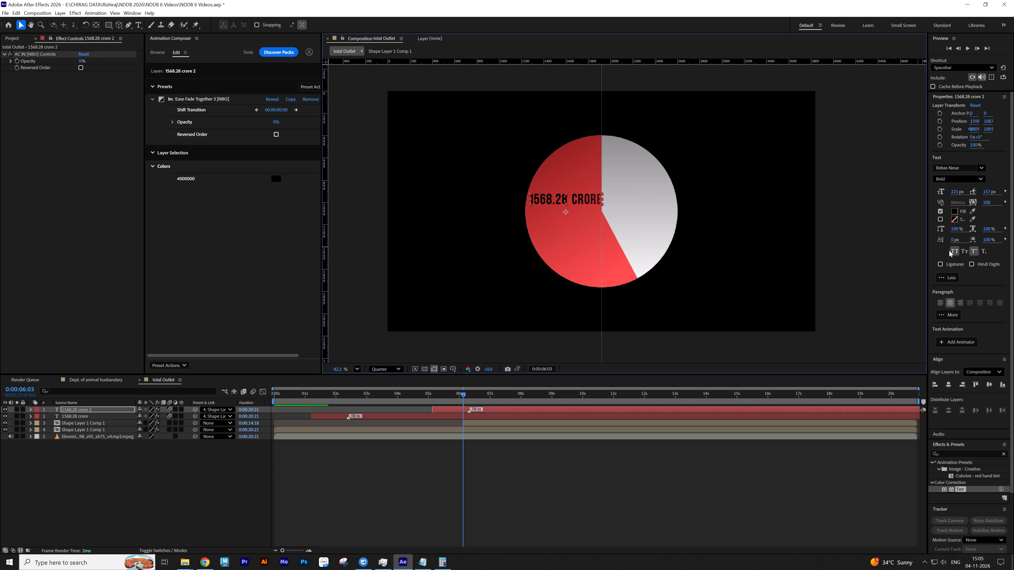
Set the moved text's fill colour to white (FFFFFF).
click(955, 209)
drag(483, 274, 378, 205)
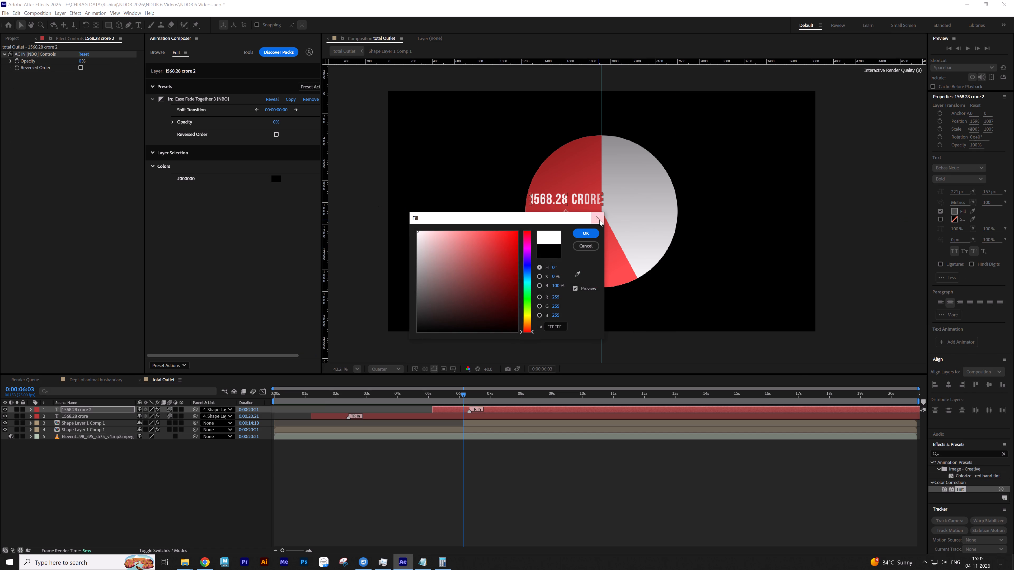
click(589, 229)
Copy "JICA loan" from the Notepad script and replace the white text on the red portion with it.
key(alt+Tab)
key(alt+Tab)
key(alt+Tab)
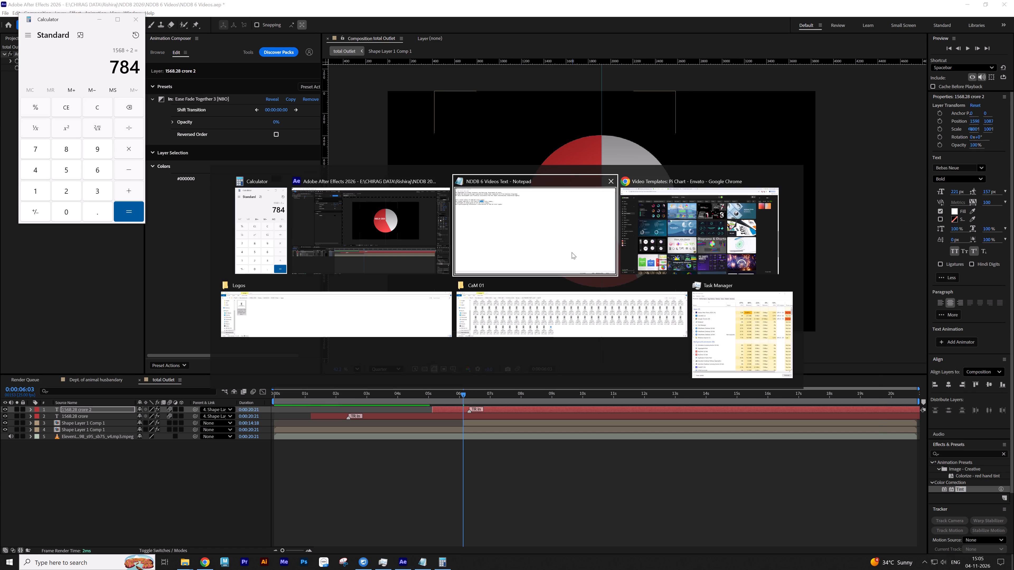
drag(264, 210, 261, 210)
drag(198, 214, 214, 213)
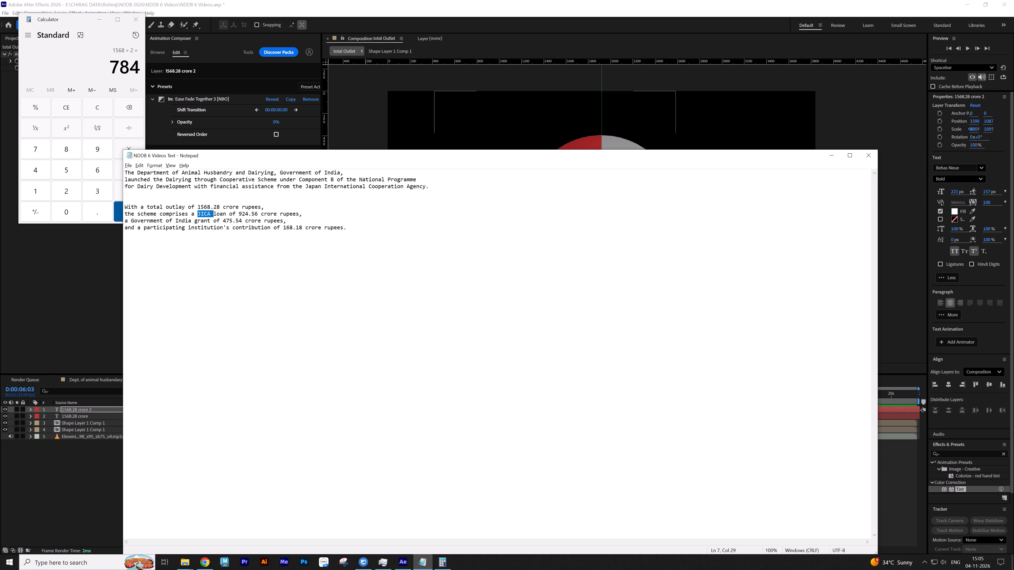
drag(214, 213, 226, 213)
key(ctrl+c)
key(alt+Tab)
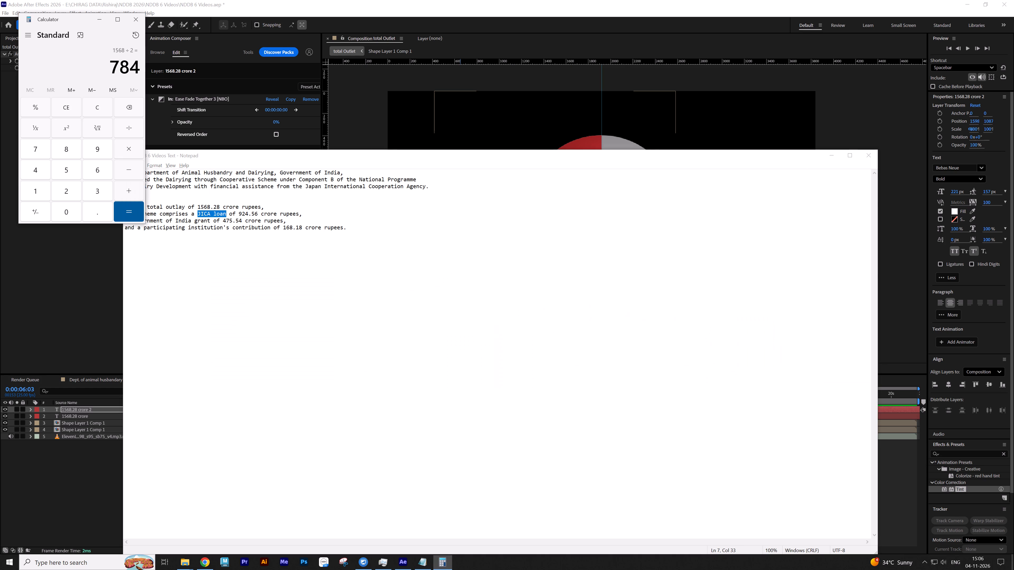
key(alt+Tab)
key(alt+Tab)
double_click(565, 203)
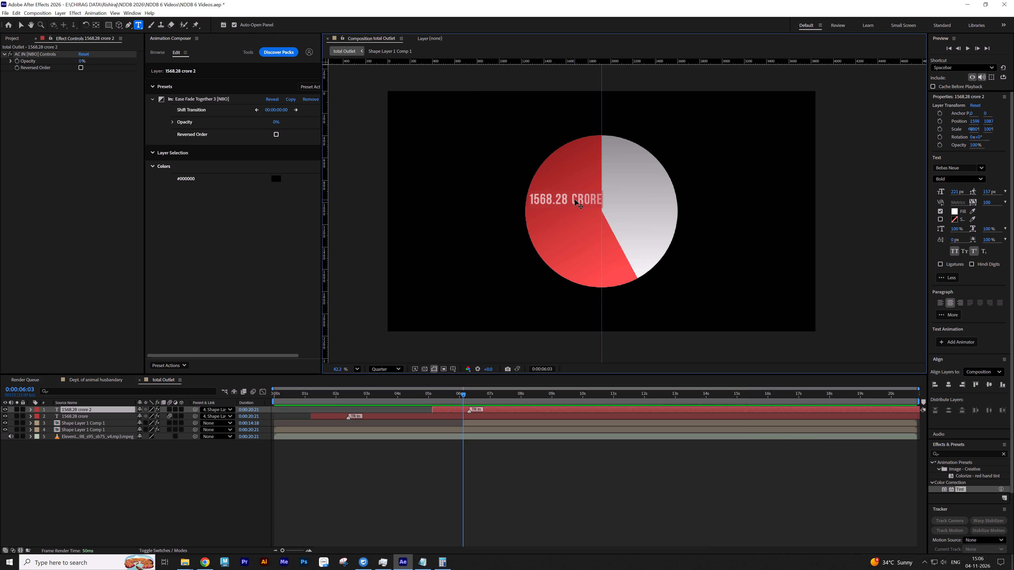
key(ctrl+v)
Add "924.56 crore", copied from the Notepad script, as a second line under "JICA loan" on the red portion.
click(590, 202)
key(Return)
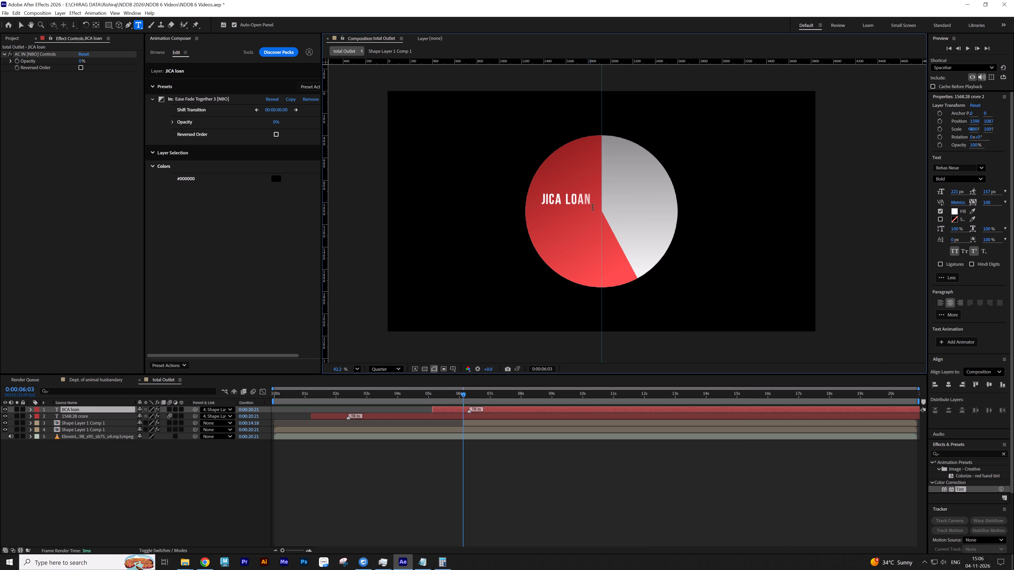
key(alt+Tab)
key(alt+Tab)
key(alt+Tab)
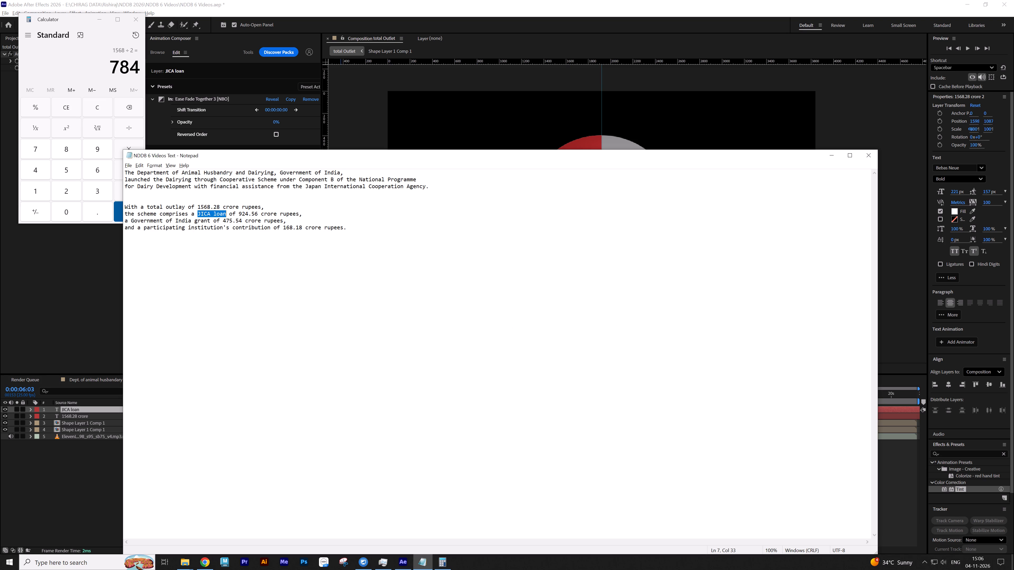
click(248, 215)
drag(240, 214, 276, 214)
key(ctrl+c)
key(alt+Tab)
key(alt+Tab)
key(alt+Tab)
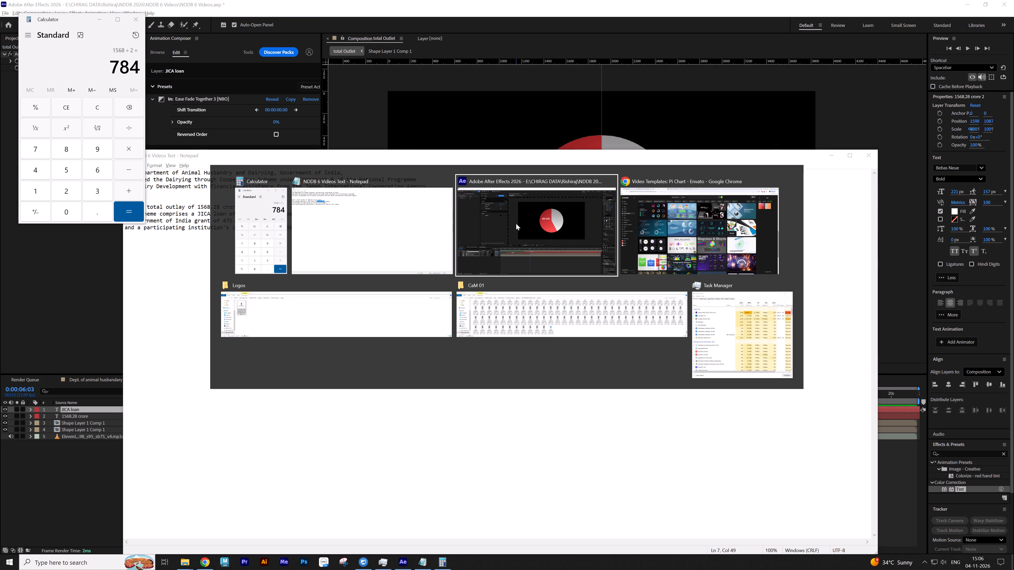
click(590, 203)
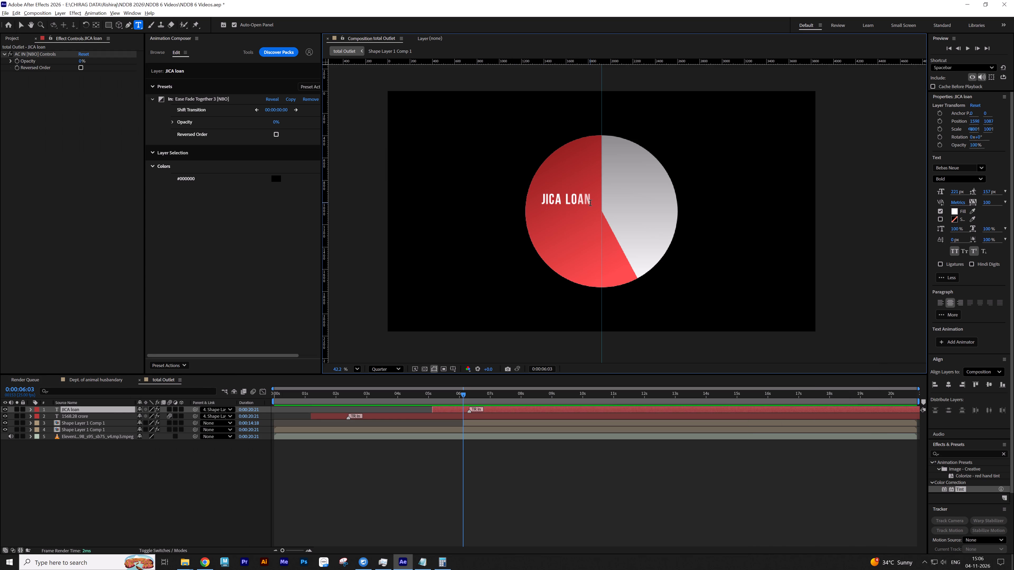
key(Return)
key(ctrl+v)
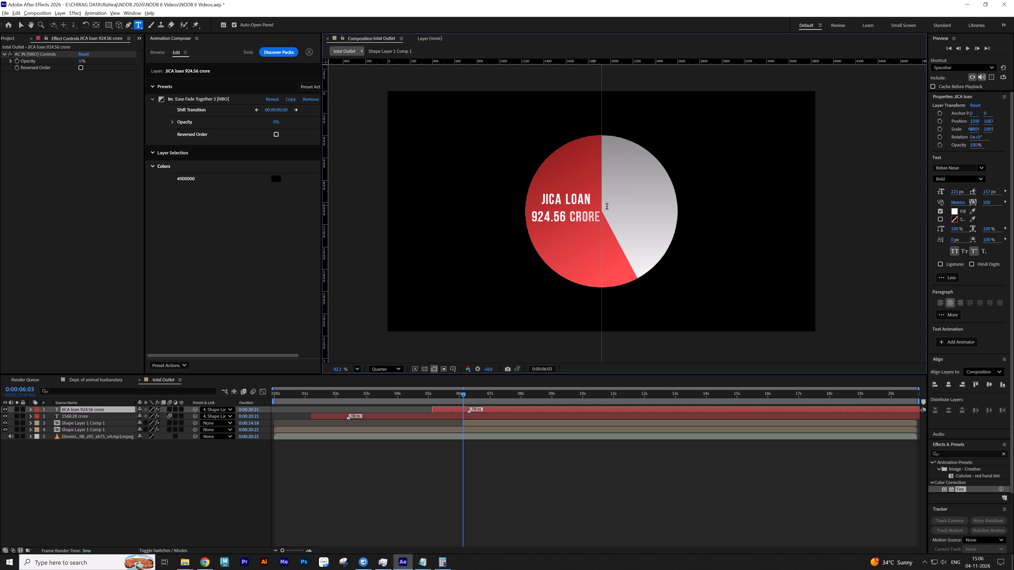
click(580, 478)
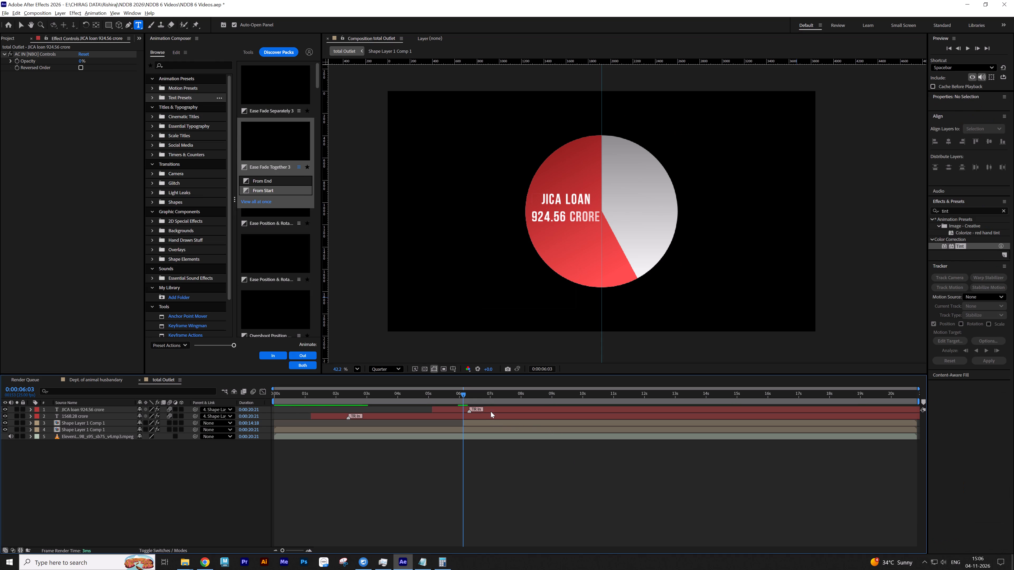
Scale the JICA loan label down slightly and move it a little lower so it fits within the red portion.
click(491, 411)
key(v)
drag(599, 222, 588, 215)
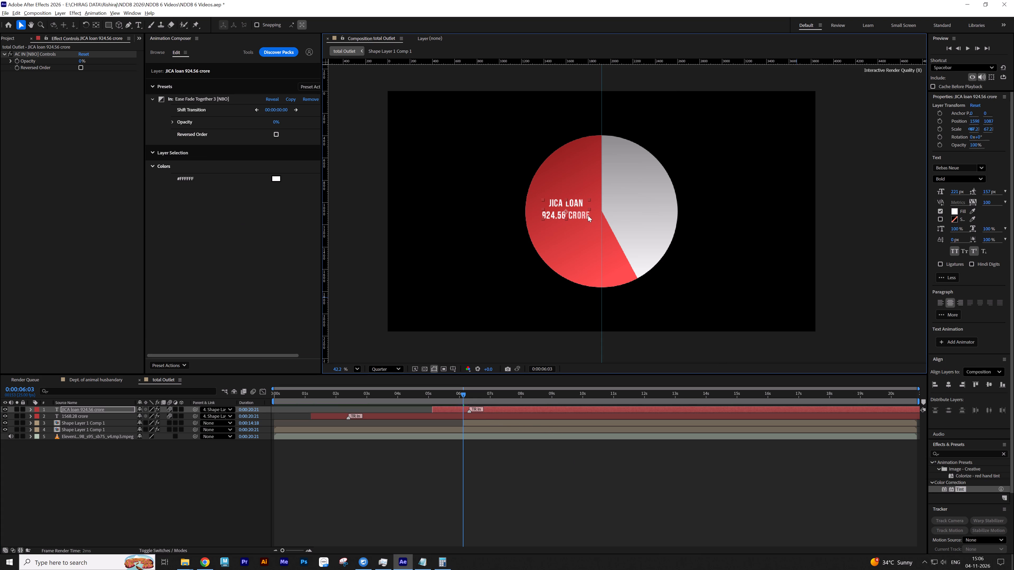
drag(588, 215, 595, 217)
drag(579, 211, 579, 221)
click(518, 452)
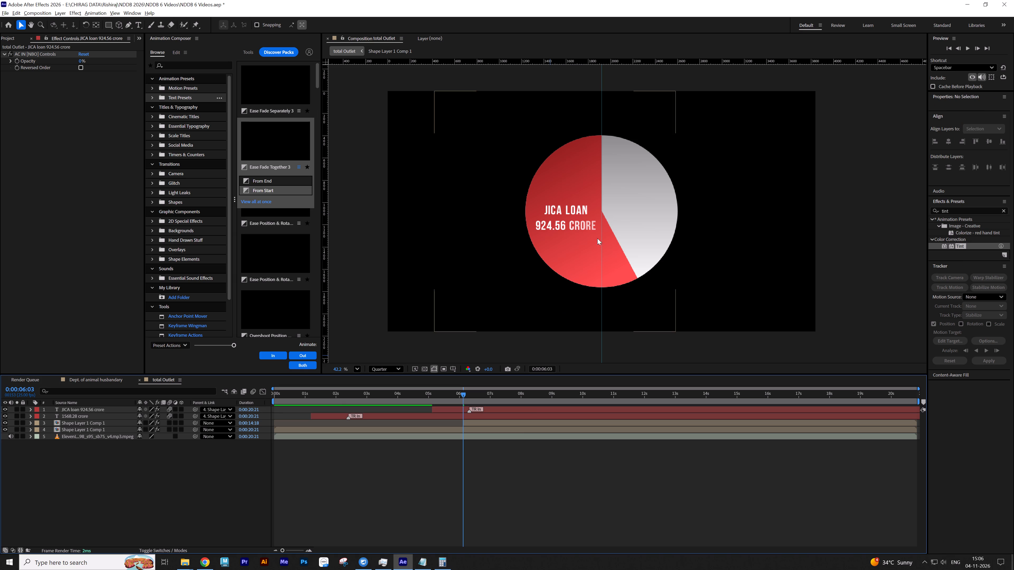
Duplicate the red Shape Layer 1 Comp 1 layer.
click(619, 214)
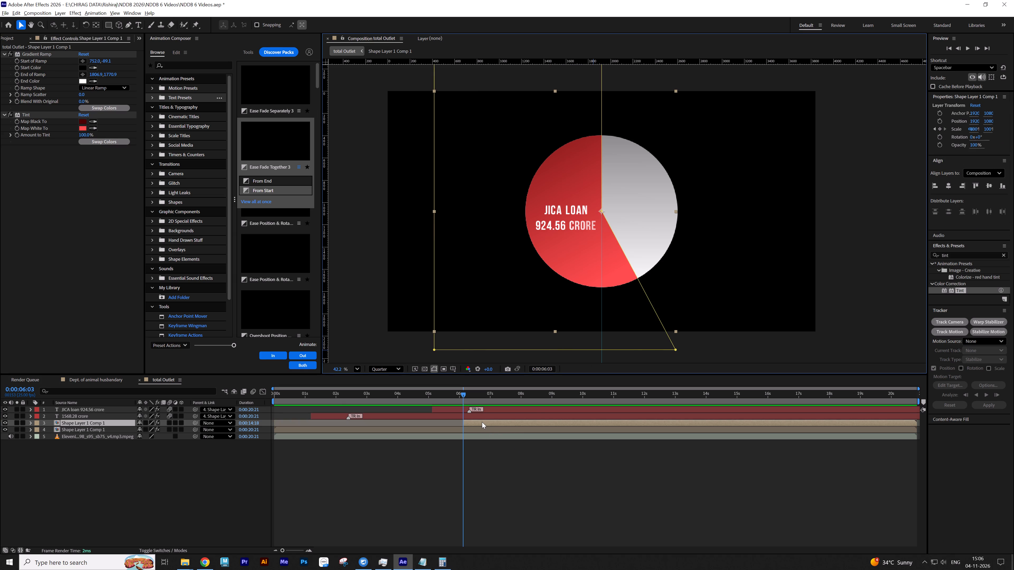
key(ctrl+d)
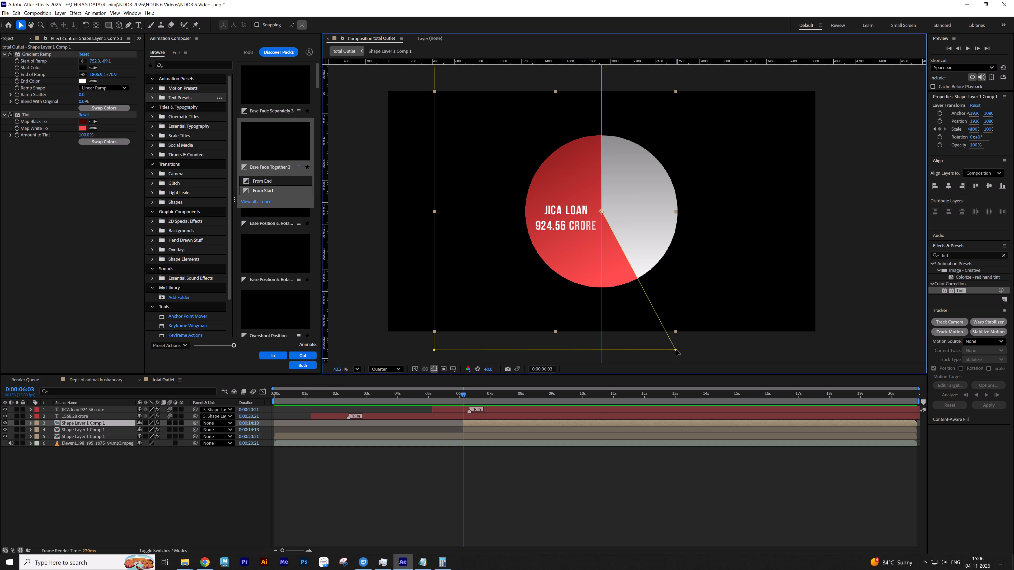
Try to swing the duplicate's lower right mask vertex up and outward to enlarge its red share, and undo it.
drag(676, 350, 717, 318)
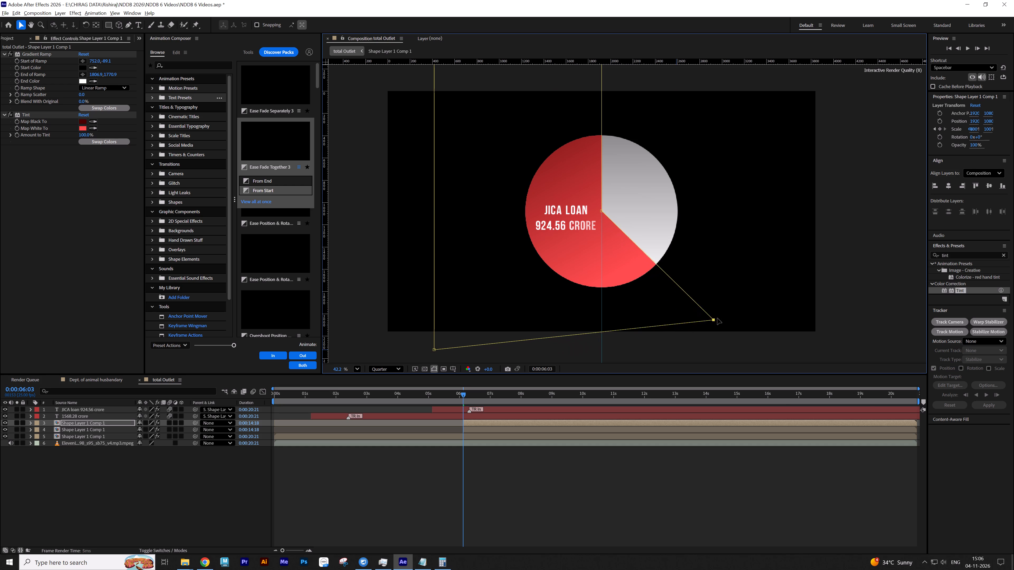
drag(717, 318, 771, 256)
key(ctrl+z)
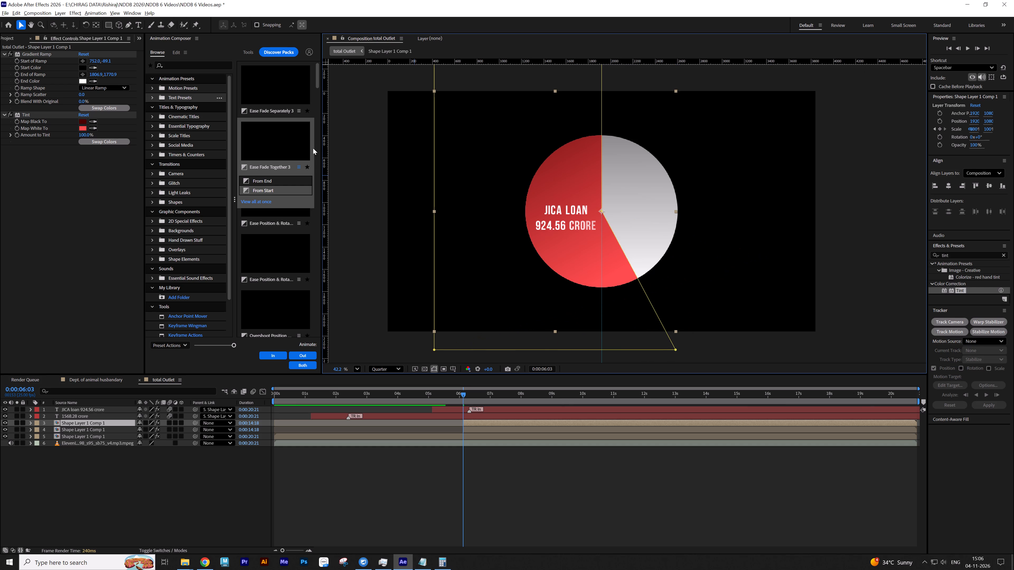
Search the effects and presets for "hue".
click(27, 113)
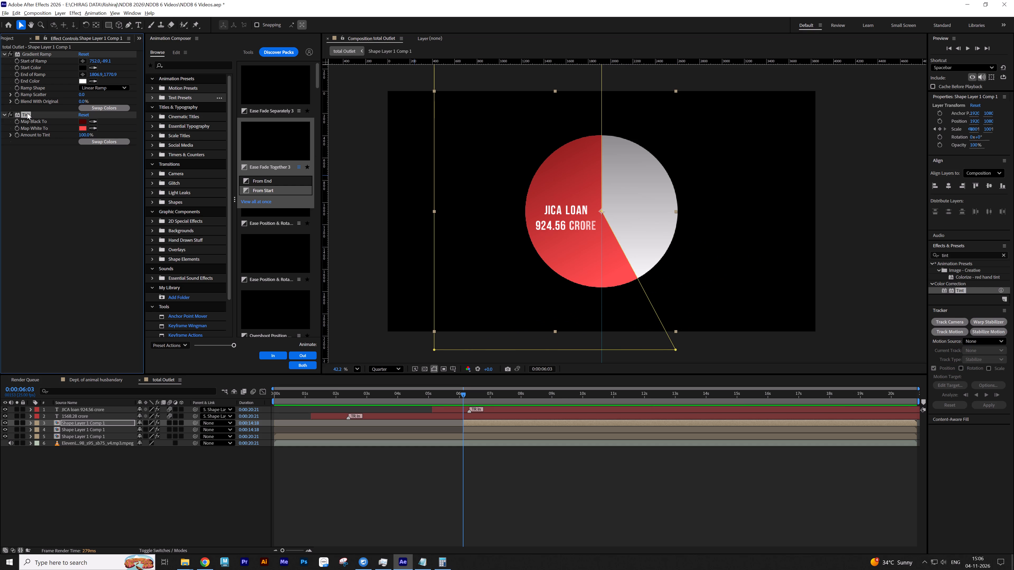
click(40, 172)
drag(959, 252, 889, 253)
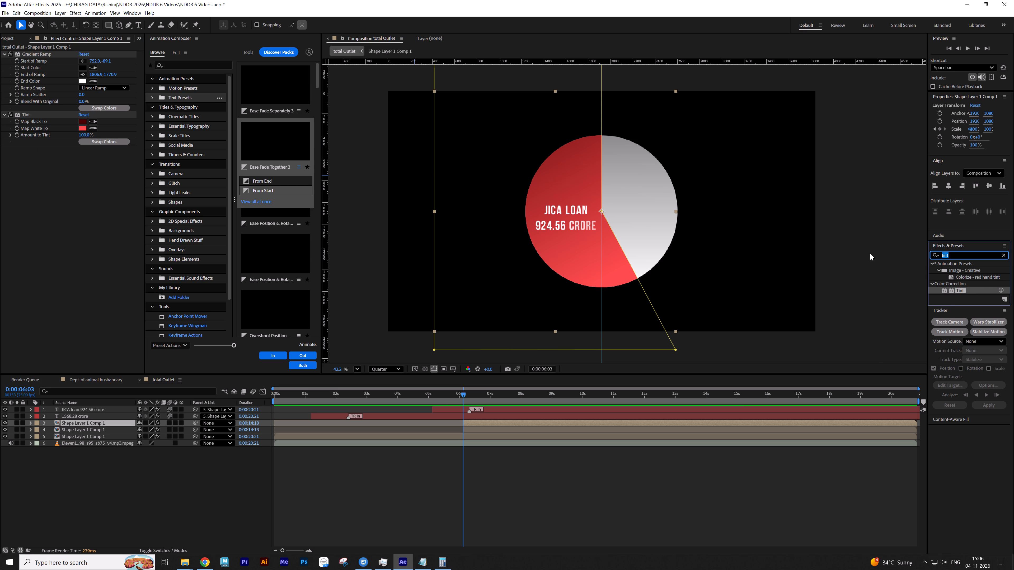
key(h)
text(ue)
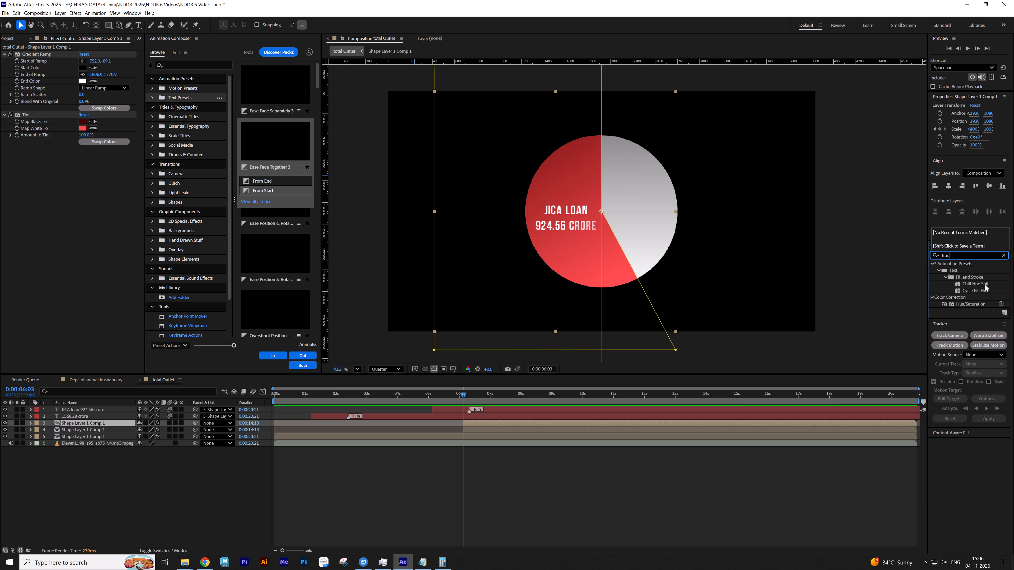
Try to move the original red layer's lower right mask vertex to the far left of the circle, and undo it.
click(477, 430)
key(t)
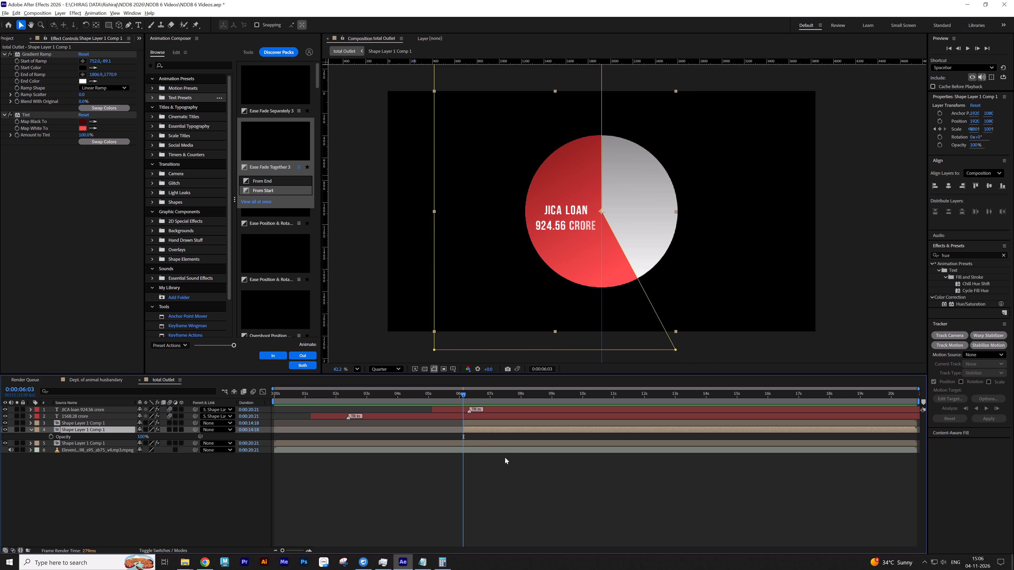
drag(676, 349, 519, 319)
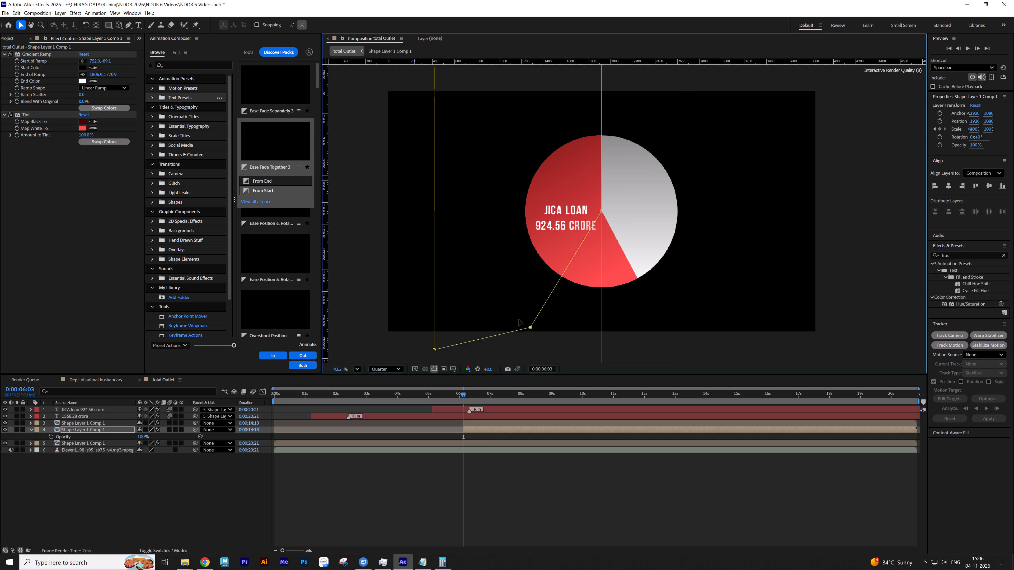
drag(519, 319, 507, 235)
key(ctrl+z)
Hide the upper red duplicate layer.
click(469, 422)
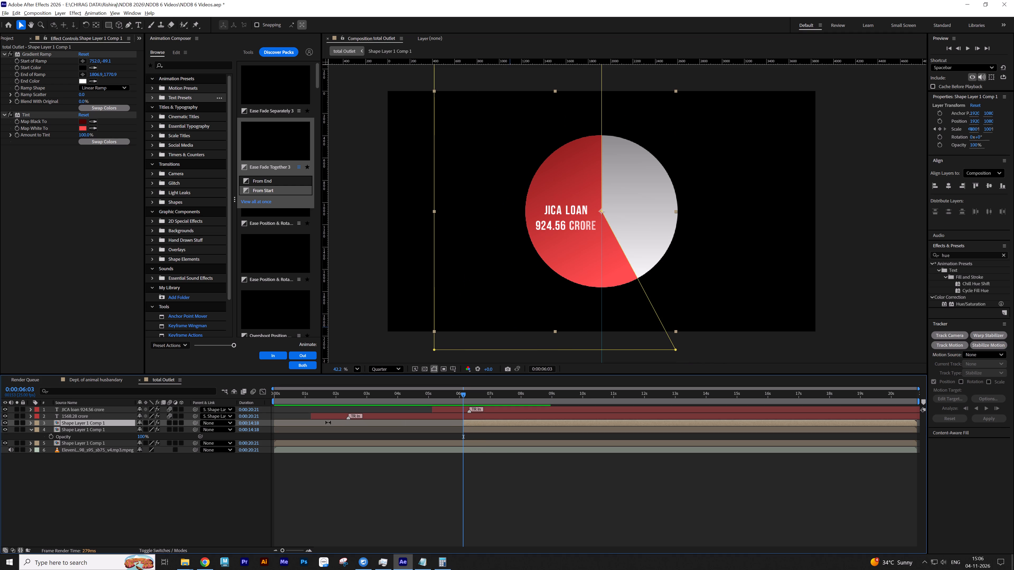
click(3, 422)
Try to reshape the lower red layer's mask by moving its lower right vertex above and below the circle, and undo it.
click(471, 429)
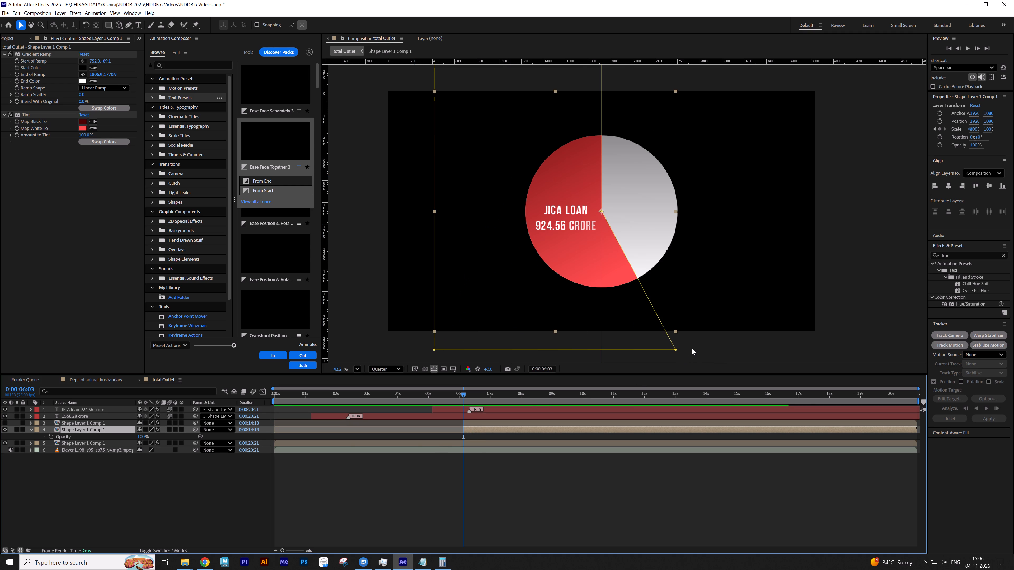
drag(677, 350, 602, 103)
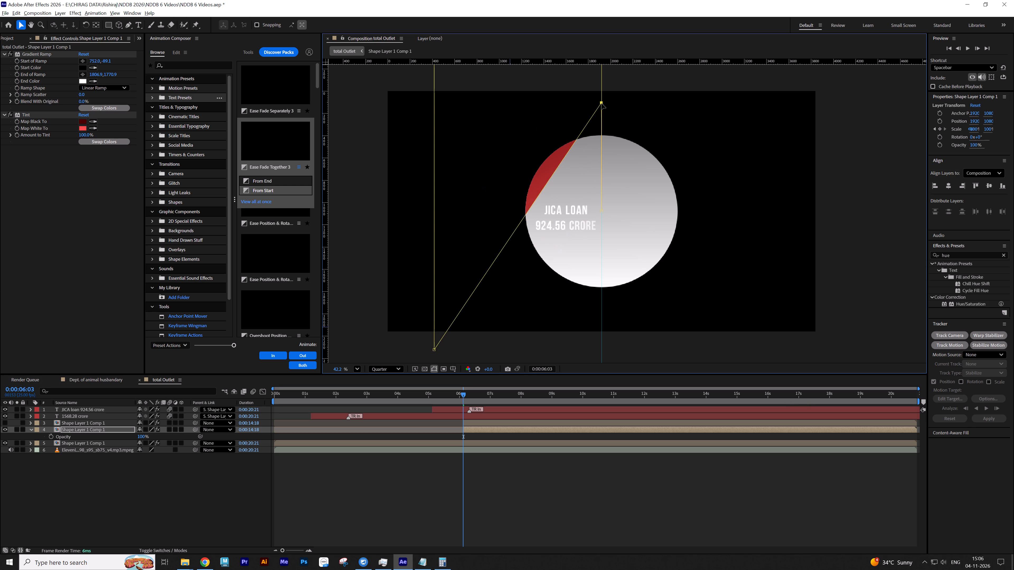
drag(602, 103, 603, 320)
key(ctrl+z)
Add a Mask Path keyframe to the lower red layer and place it at about 7 seconds.
key(m)
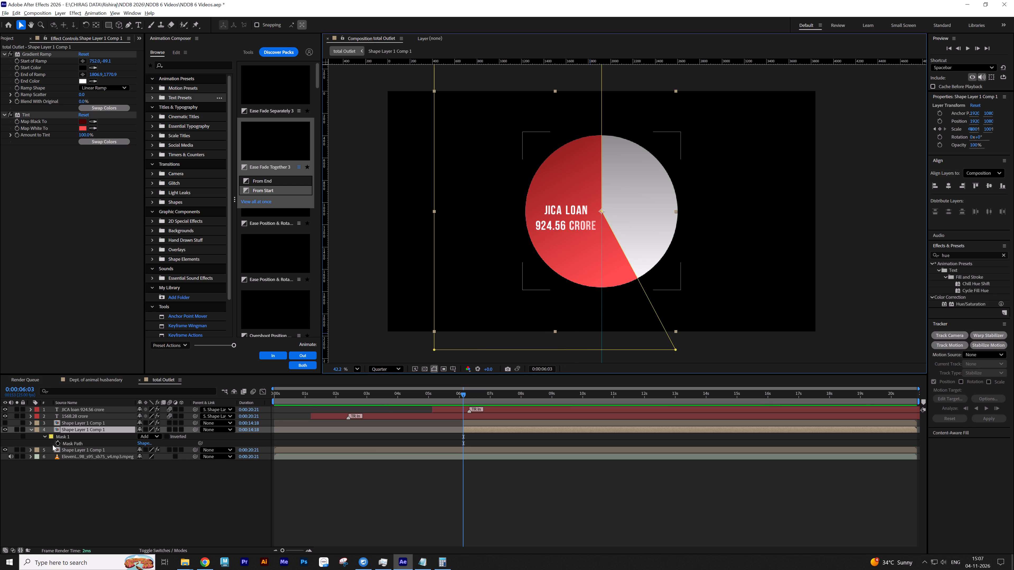
click(55, 443)
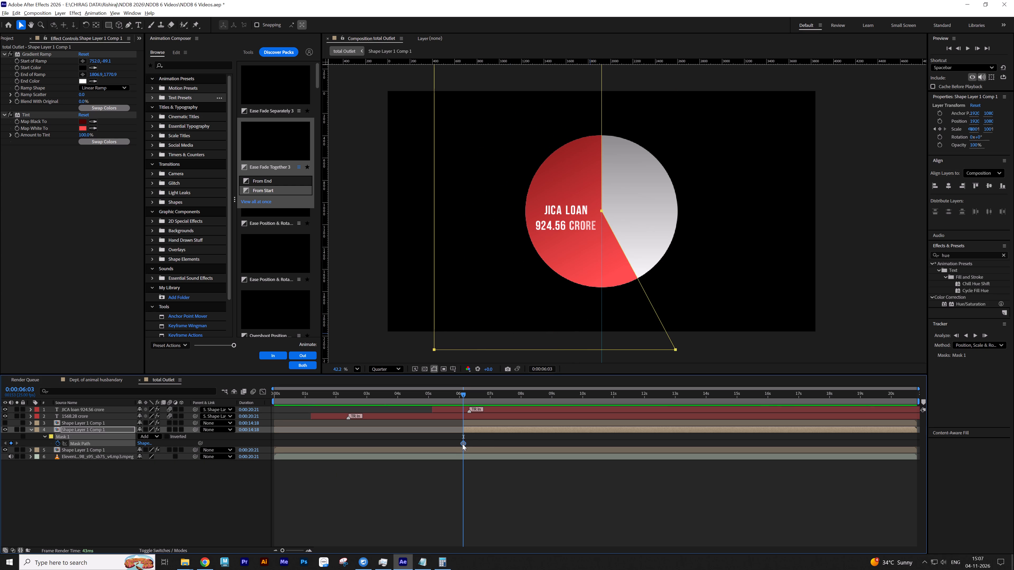
drag(462, 444, 491, 443)
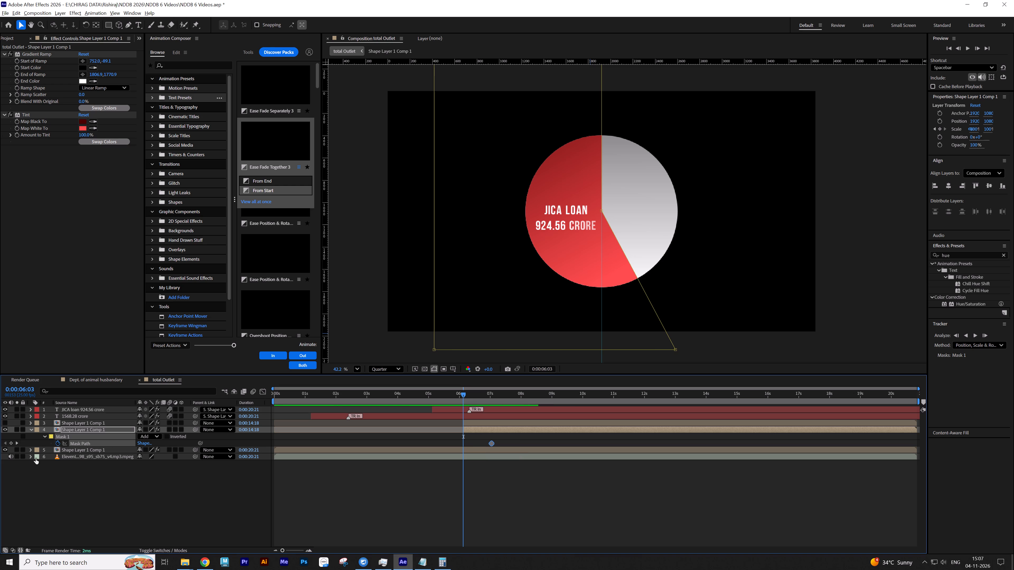
Reveal the voice-over's audio waveform and extend the lower red layer's start back to about 0:00:04:24.
ctrl+click(31, 458)
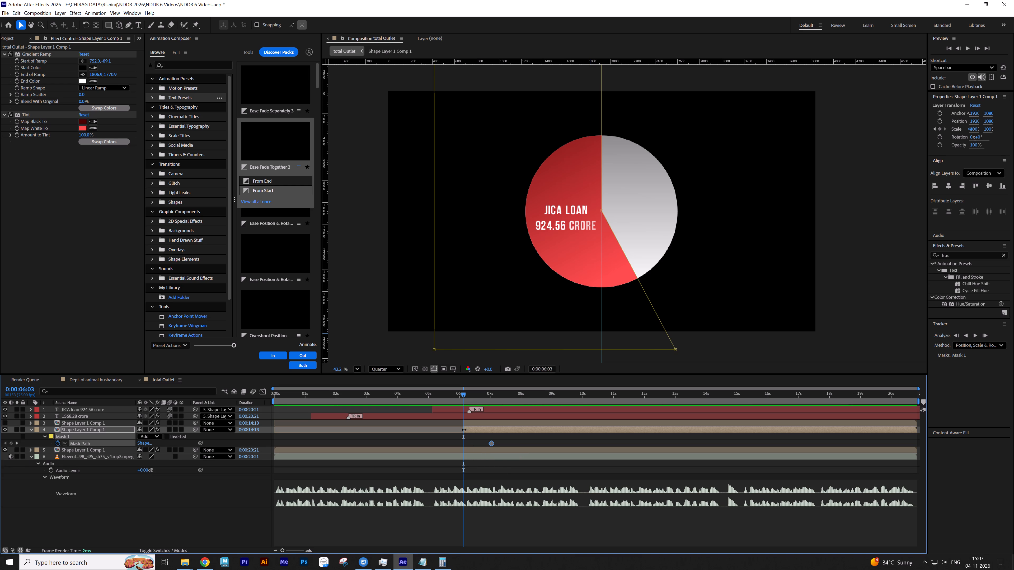
drag(464, 430, 428, 434)
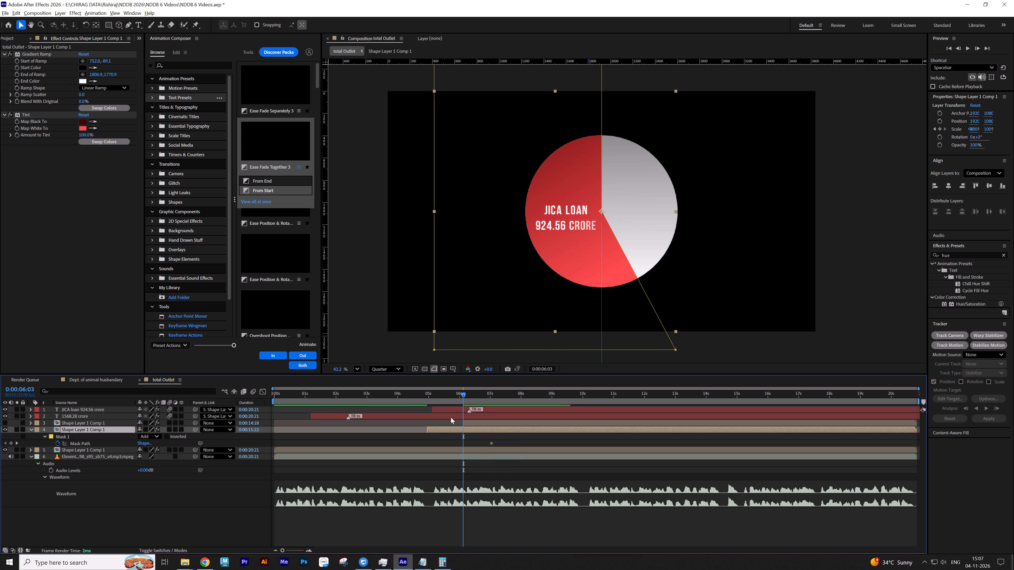
At 0:00:04:24, keyframe the mask with its lower right and centre vertices moved above the circle, leaving no red inside it.
drag(444, 391, 427, 397)
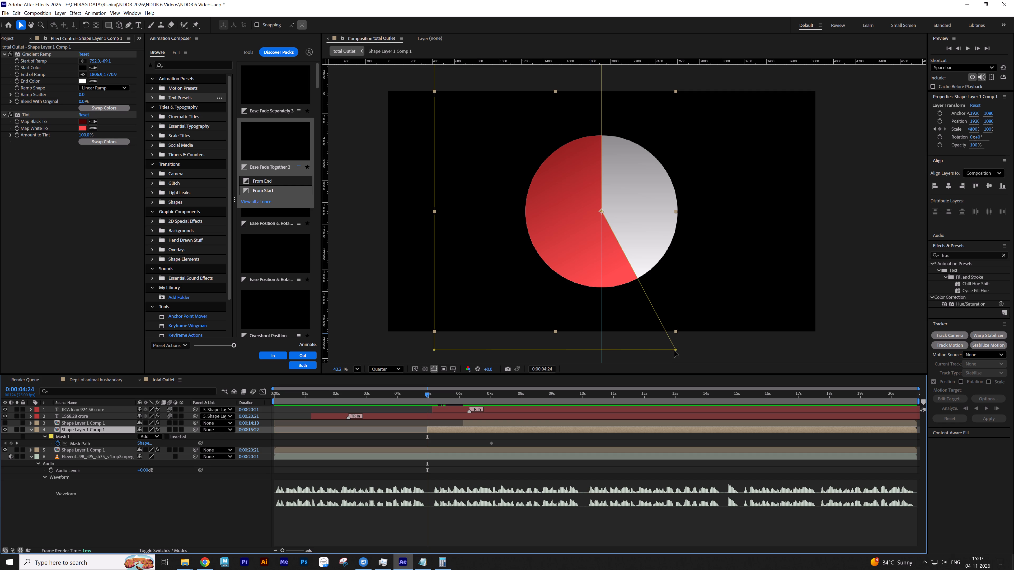
drag(674, 351, 526, 88)
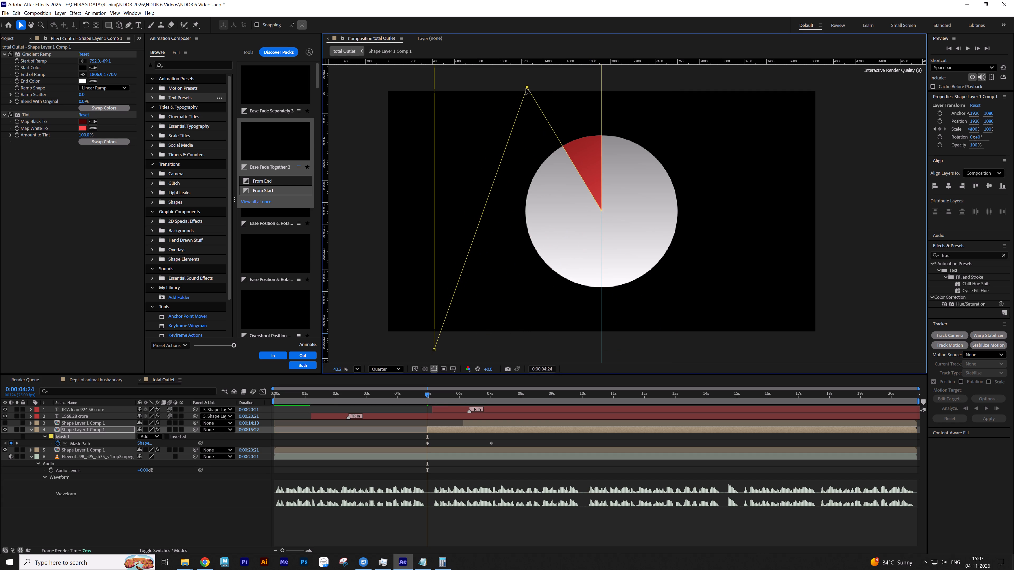
drag(602, 212, 603, 123)
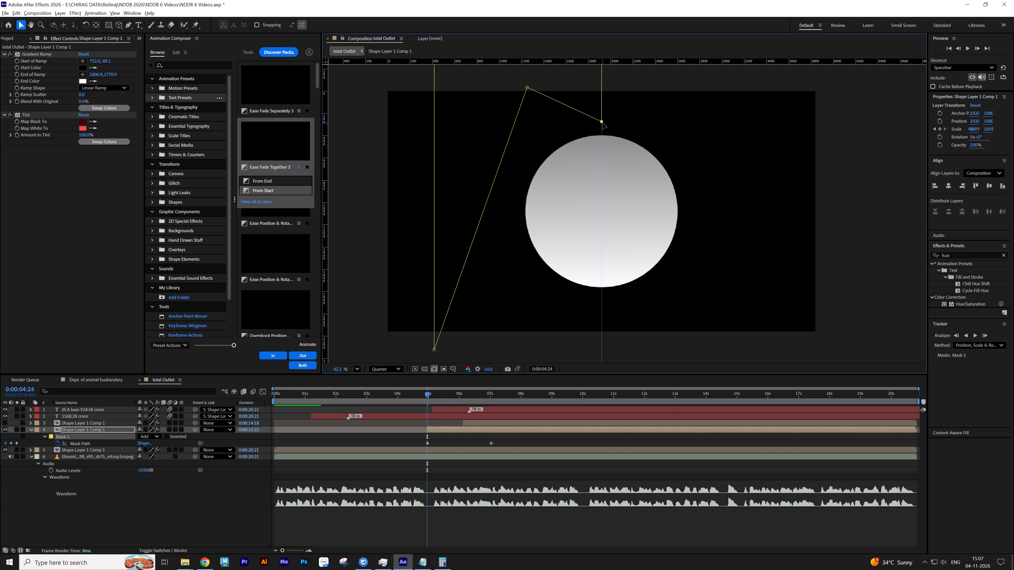
Apply Easy Ease to both Mask Path keyframes and reshape the speed graph for a fast start and long slow finish.
drag(502, 434, 407, 450)
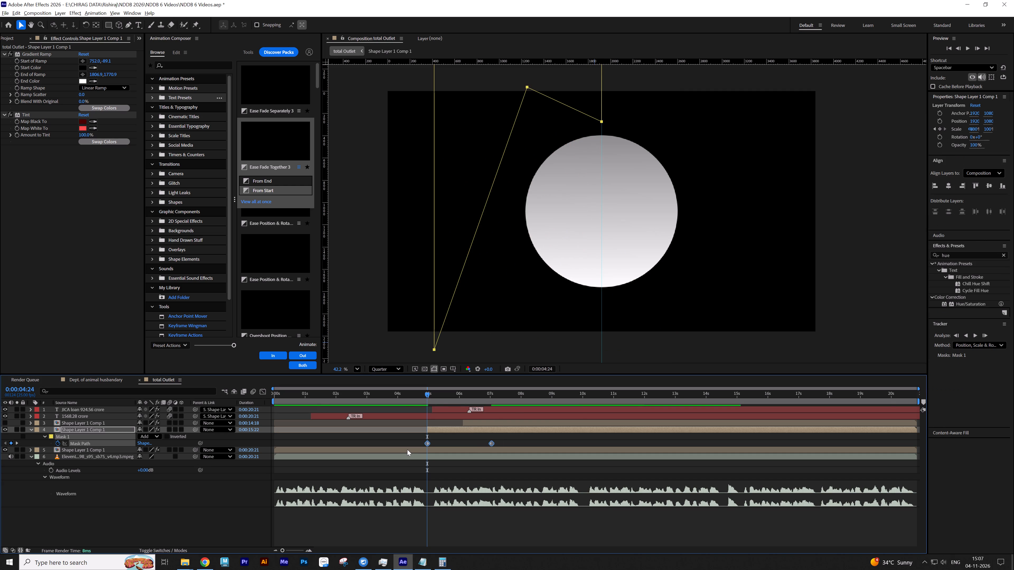
key(F9)
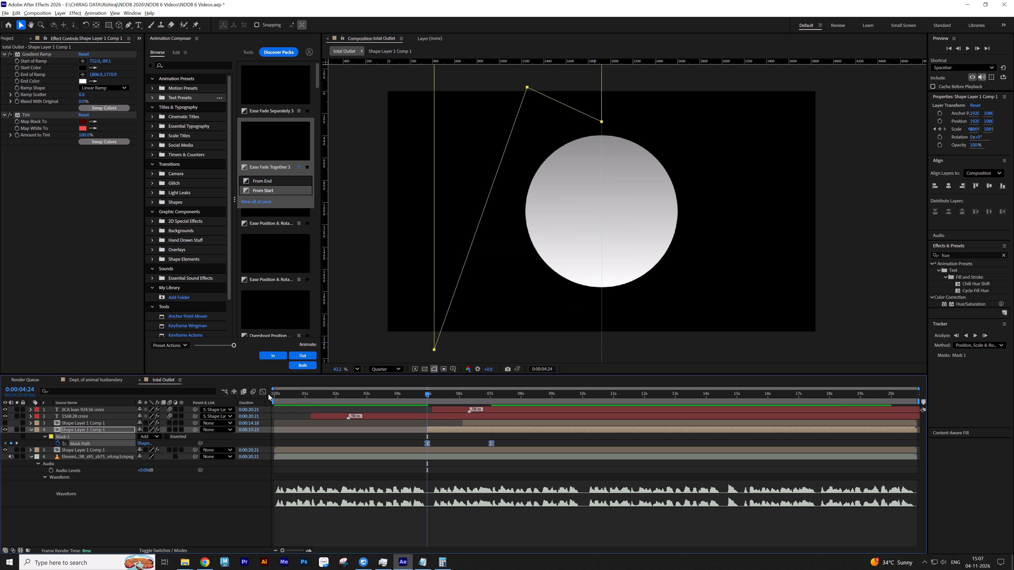
click(269, 394)
click(262, 389)
drag(509, 490, 477, 536)
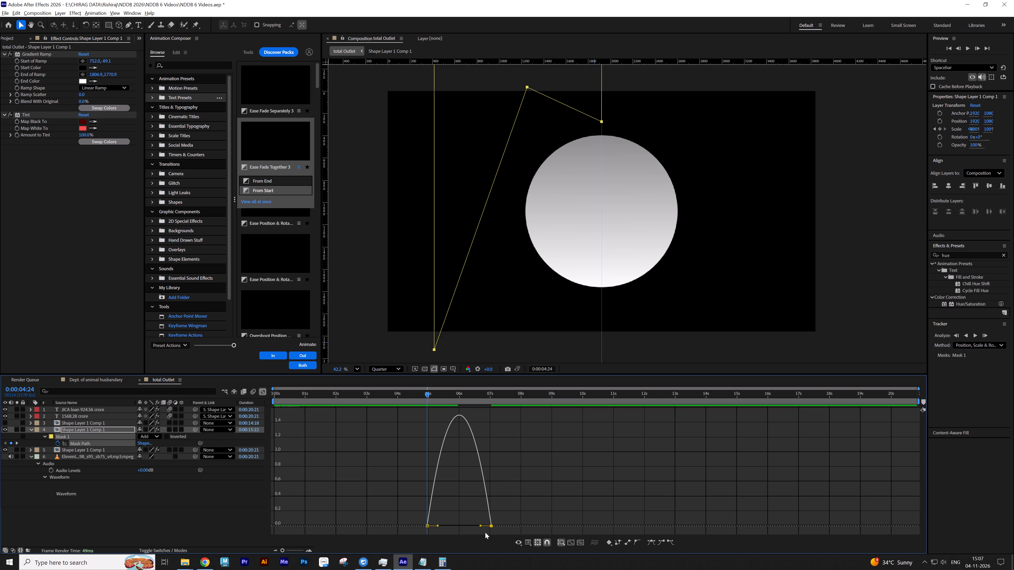
drag(480, 526, 449, 526)
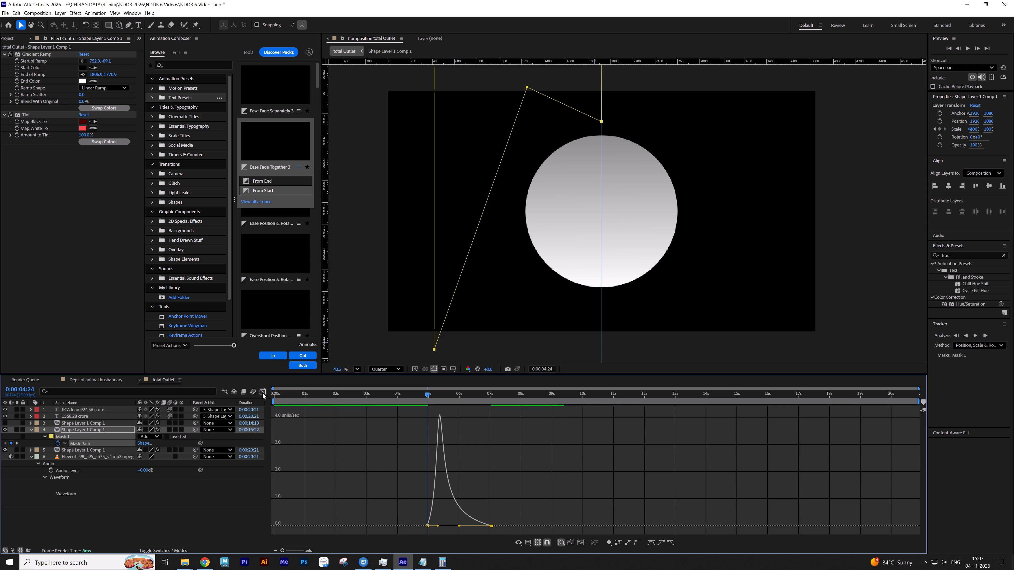
click(262, 393)
Preview the red portion's mask reveal and check the frames just before 7 seconds.
key(space)
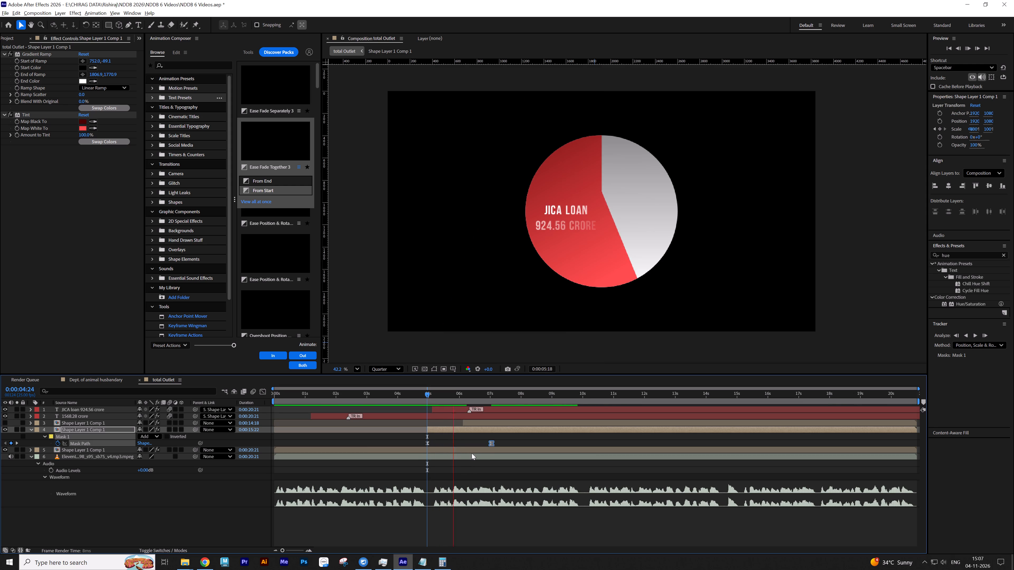
key(space)
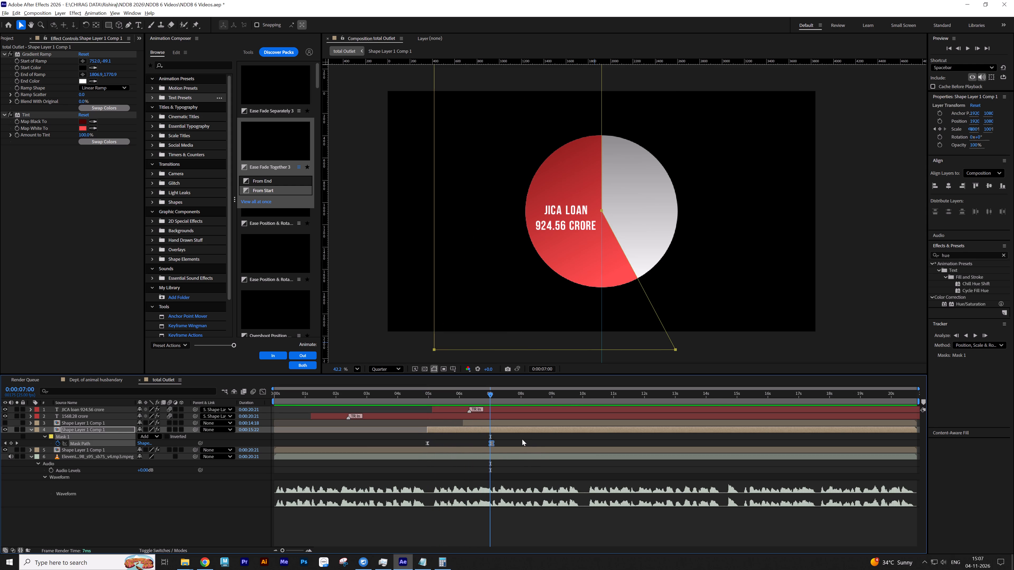
click(522, 439)
drag(490, 395, 478, 397)
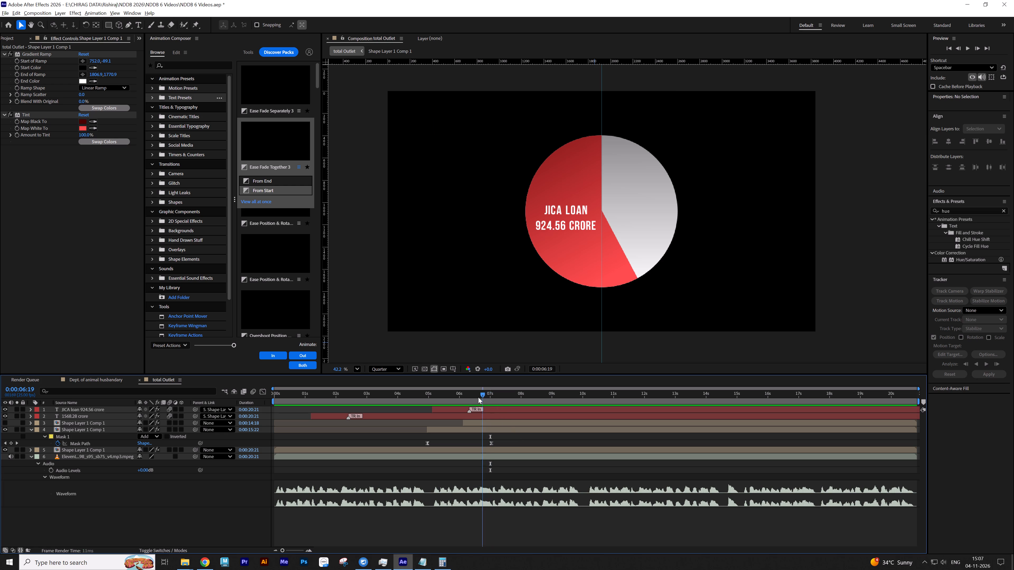
Shift the JICA loan 924.56 crore text layer about 1 second later and preview its fade-in against the red reveal.
drag(478, 397, 459, 401)
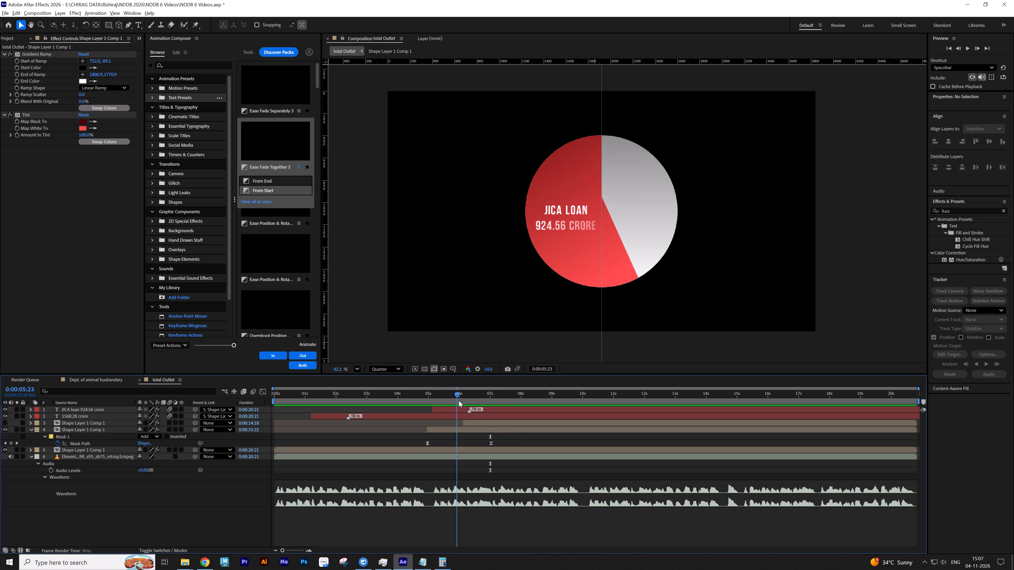
drag(459, 401, 478, 409)
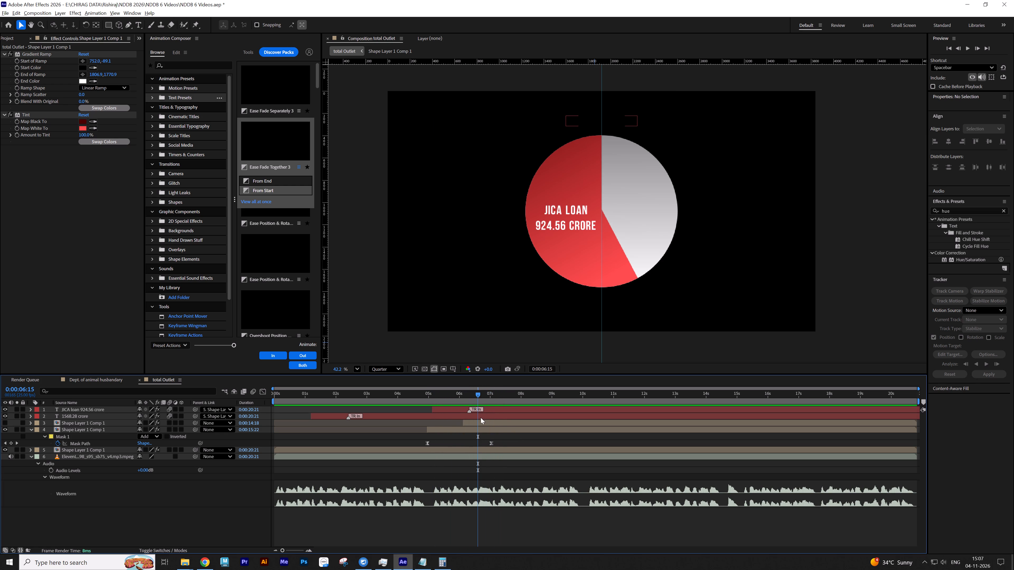
drag(488, 410, 523, 410)
click(415, 394)
key(space)
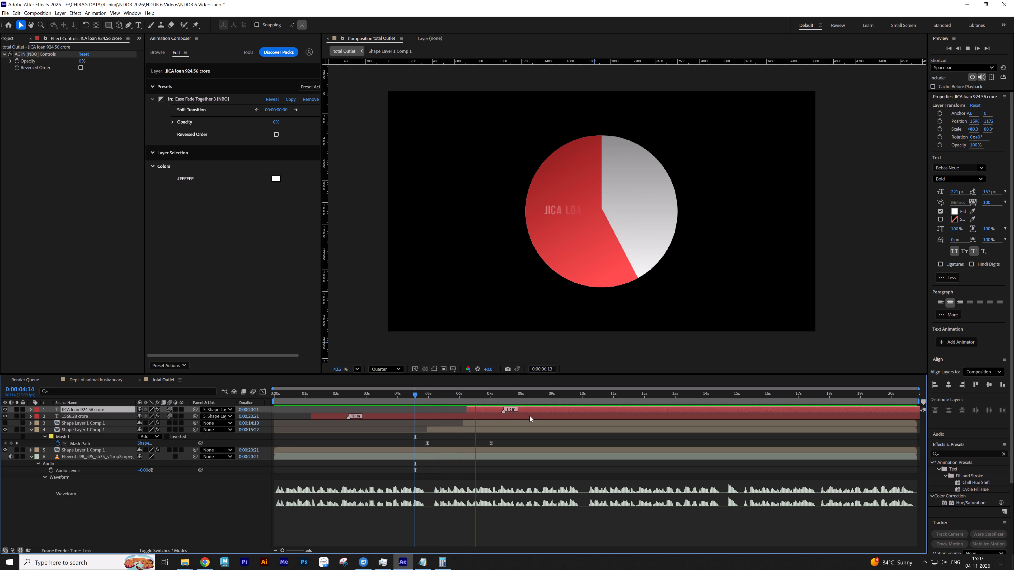
key(space)
click(573, 431)
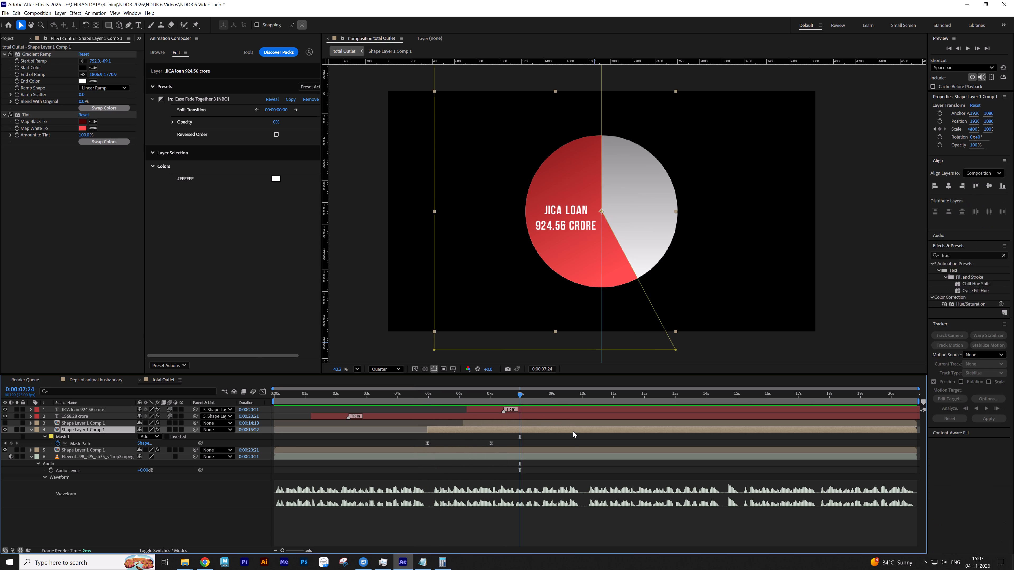
click(572, 442)
Delete the unused Shape Layer 1 Comp 1 copy directly above the layer with the animated mask.
drag(561, 398, 571, 399)
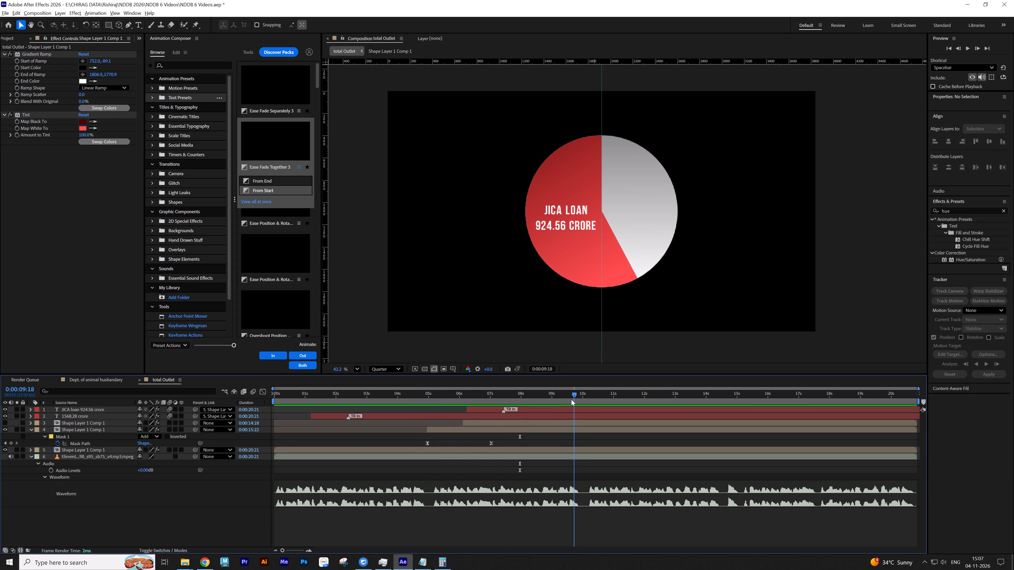
drag(571, 399, 562, 402)
click(560, 422)
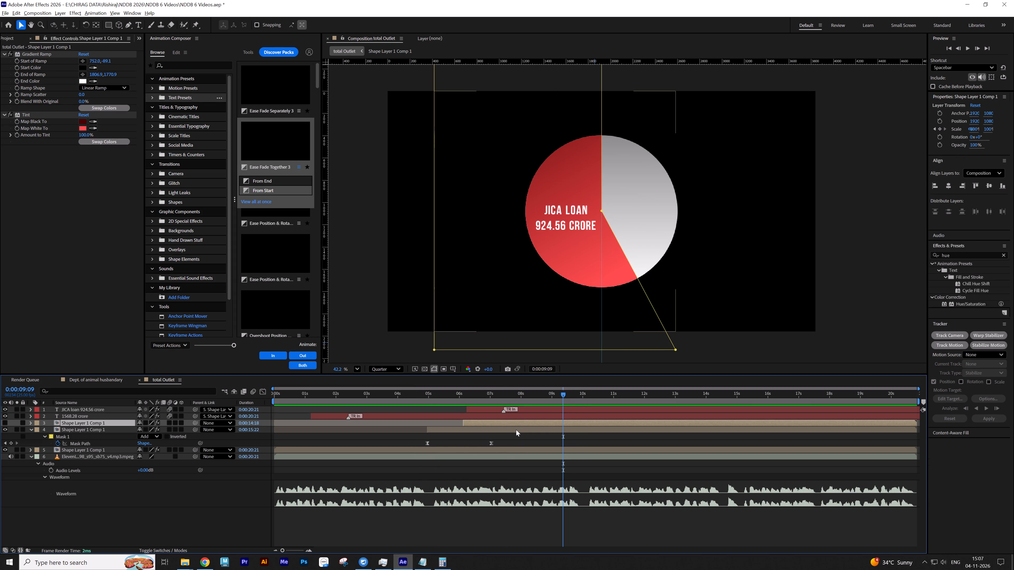
key(Delete)
Duplicate the red layer with the animated mask and slide the copy to start at 0:00:09:09.
click(517, 425)
key(ctrl+d)
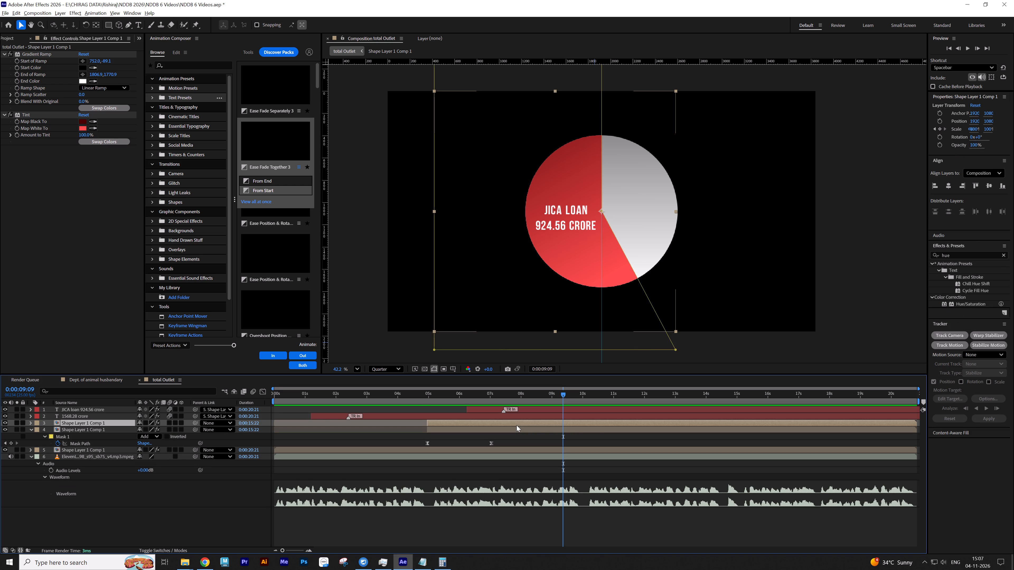
drag(517, 425, 650, 425)
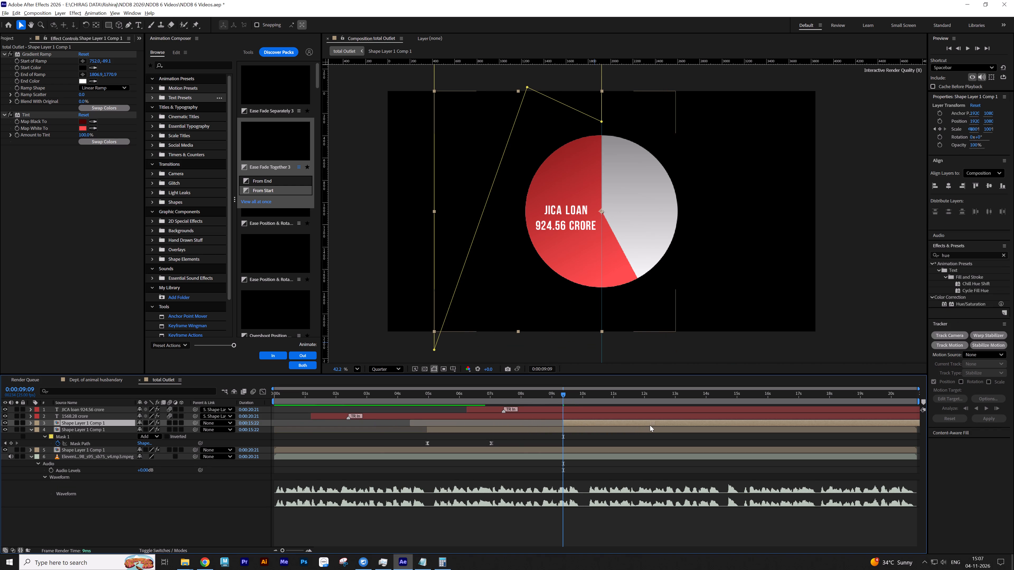
drag(650, 425, 649, 426)
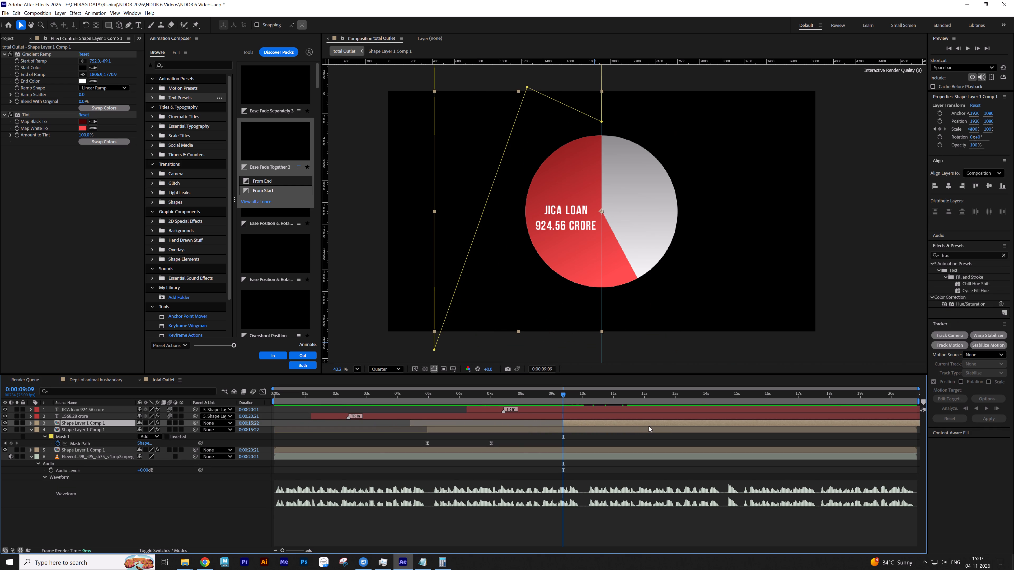
On the copy, shift the Mask Path keyframes so the fully revealed shape sits at 0:00:09:09, and delete the earlier keyframe.
key(u)
drag(638, 433, 552, 444)
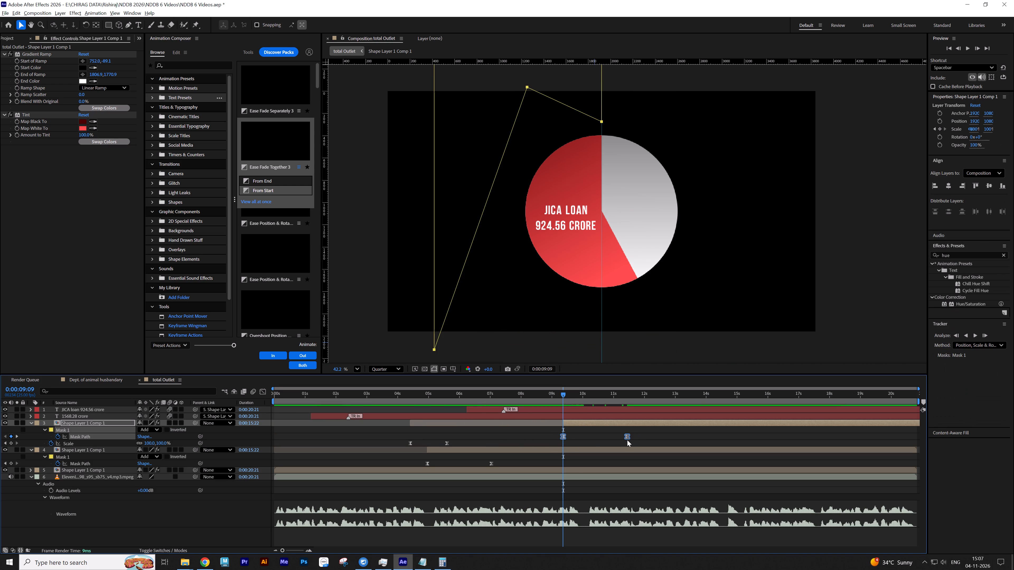
drag(627, 437, 566, 436)
drag(521, 436, 492, 442)
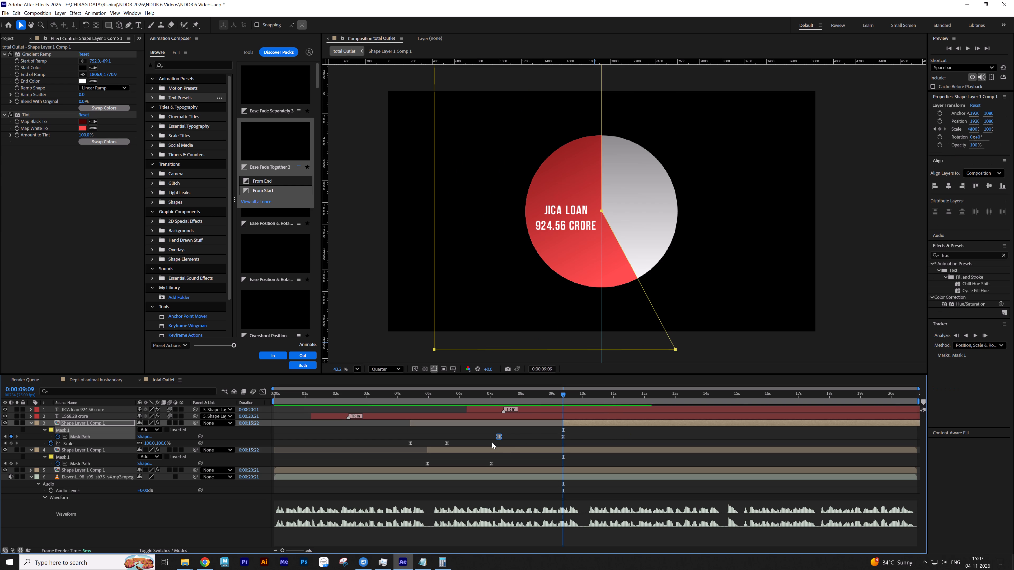
key(Delete)
middle_drag(617, 440, 462, 454)
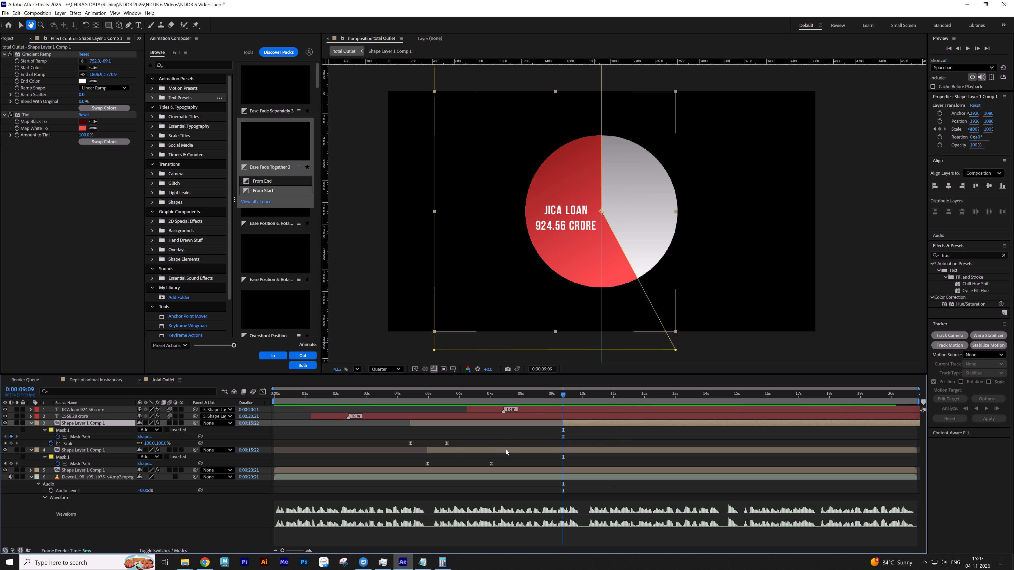
middle_drag(582, 446, 532, 451)
Go to 0:00:11:18 and apply Hue/Saturation to the copy, shifting Master Hue to about 52° for yellow.
drag(562, 394, 616, 398)
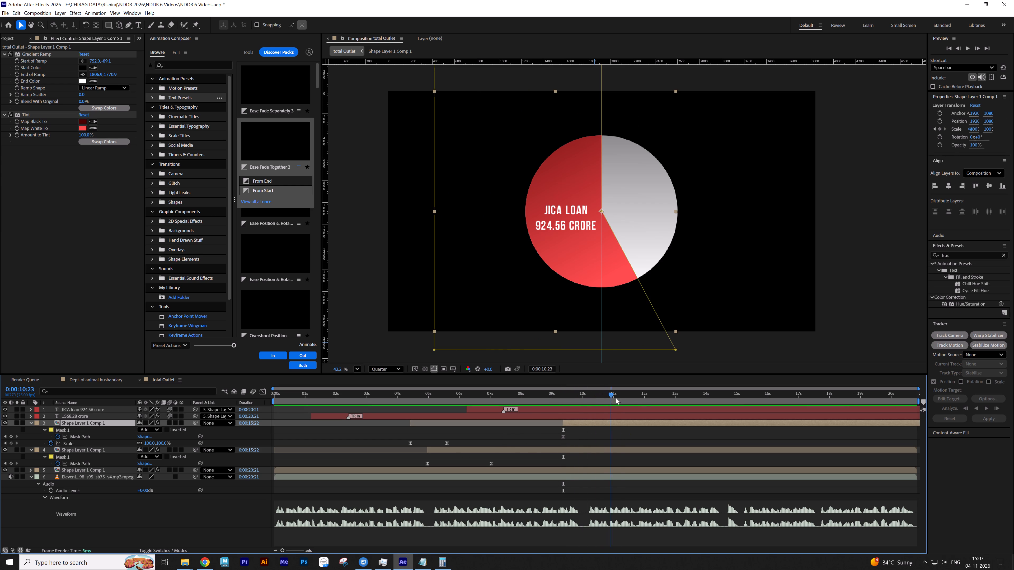
drag(616, 398, 635, 403)
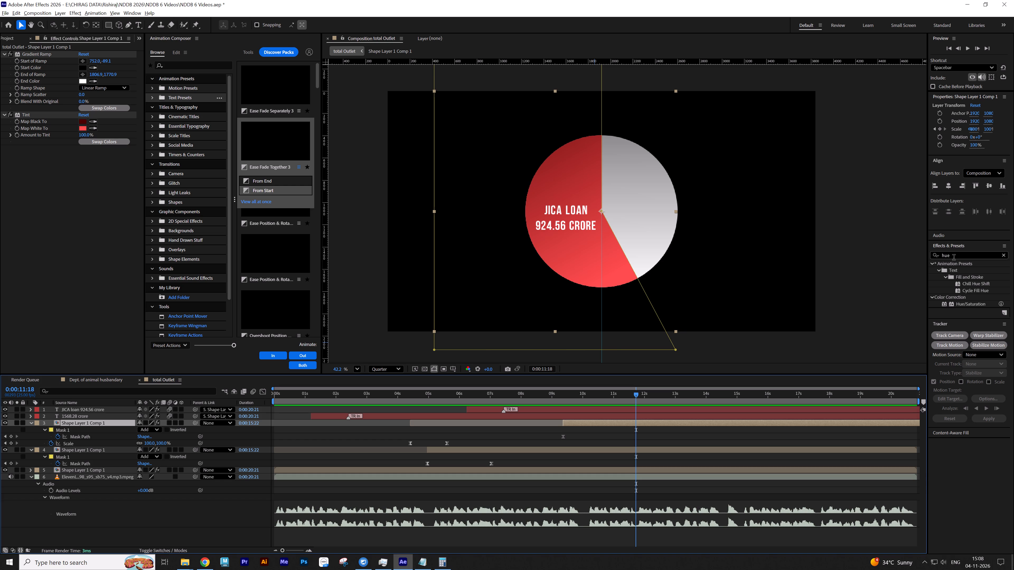
drag(972, 303, 137, 250)
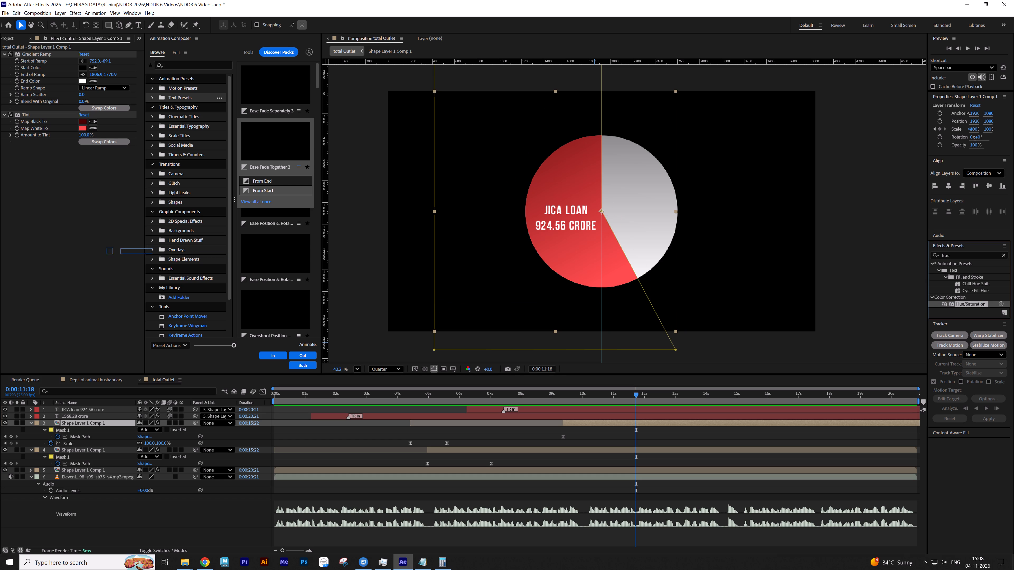
drag(137, 250, 90, 248)
drag(90, 188, 98, 188)
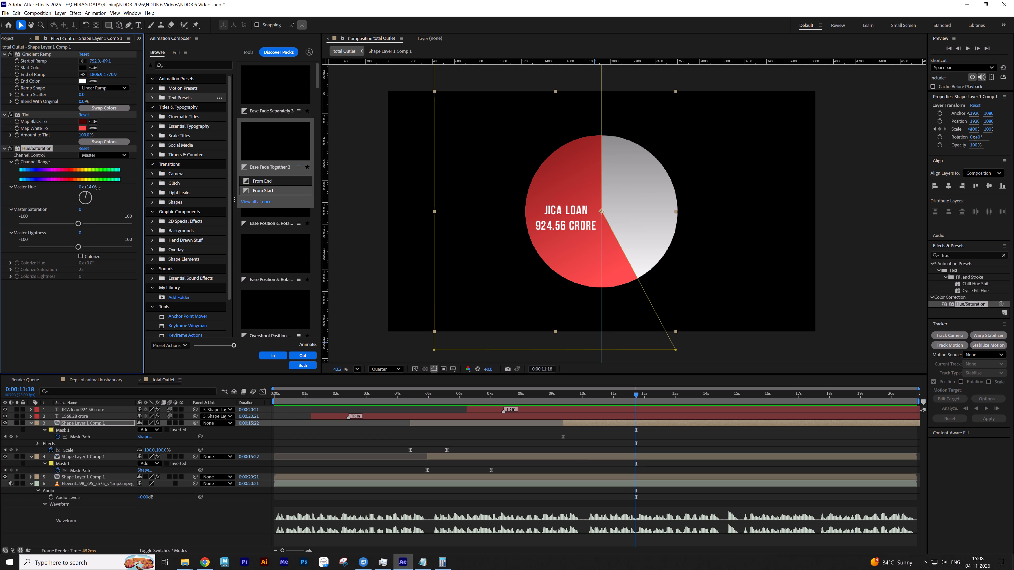
drag(98, 188, 110, 188)
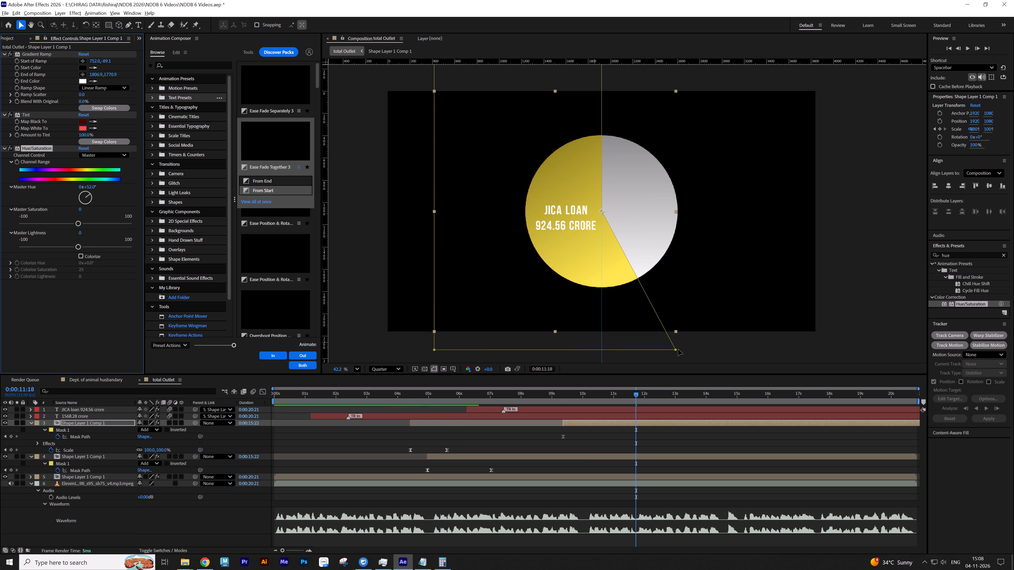
Keyframe the yellow copy's mask at 0:00:11:18, moving its lower right vertex up beside the circle and its lower left vertex beneath it.
drag(676, 349, 733, 258)
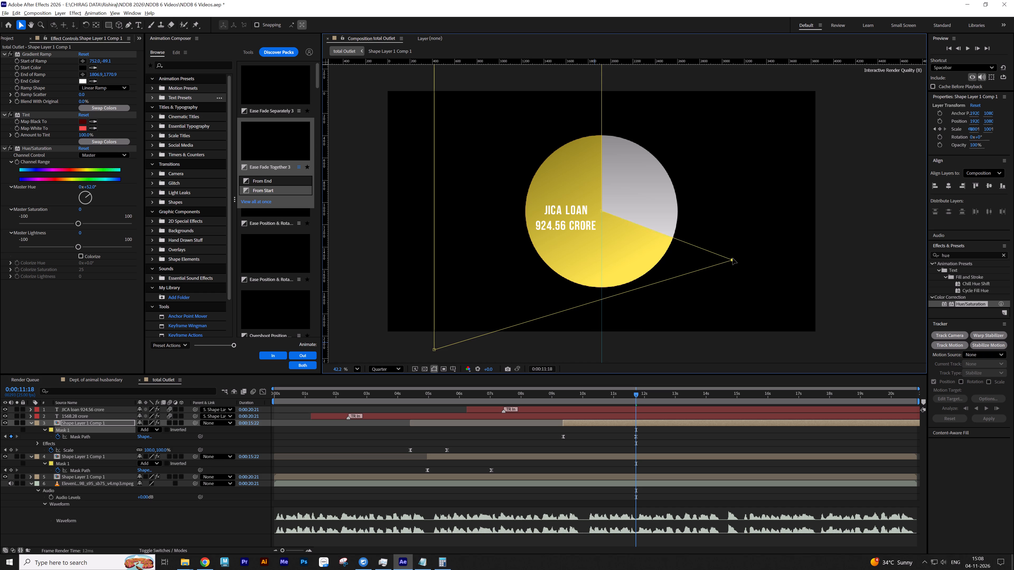
drag(733, 258, 735, 252)
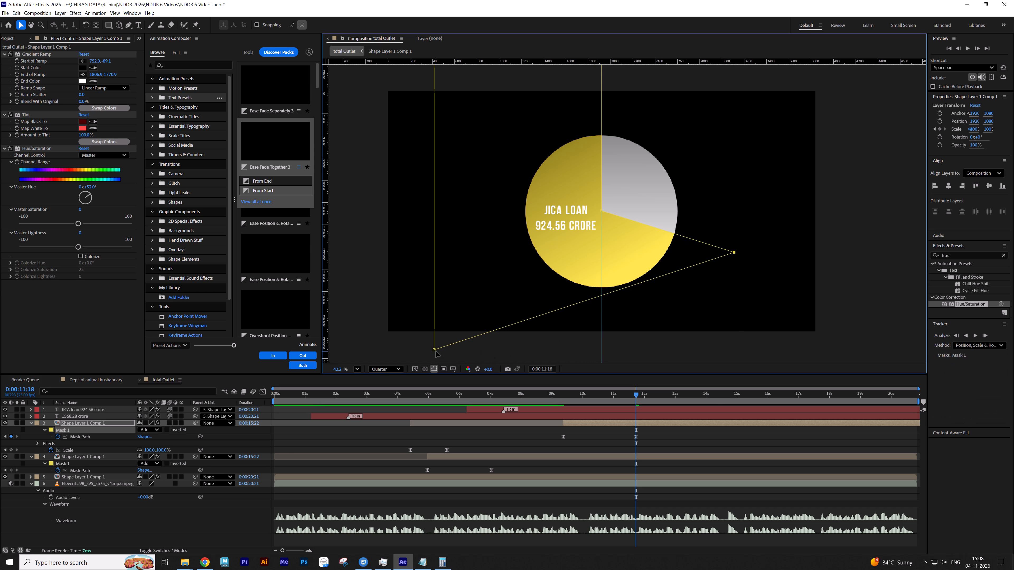
drag(435, 351, 573, 351)
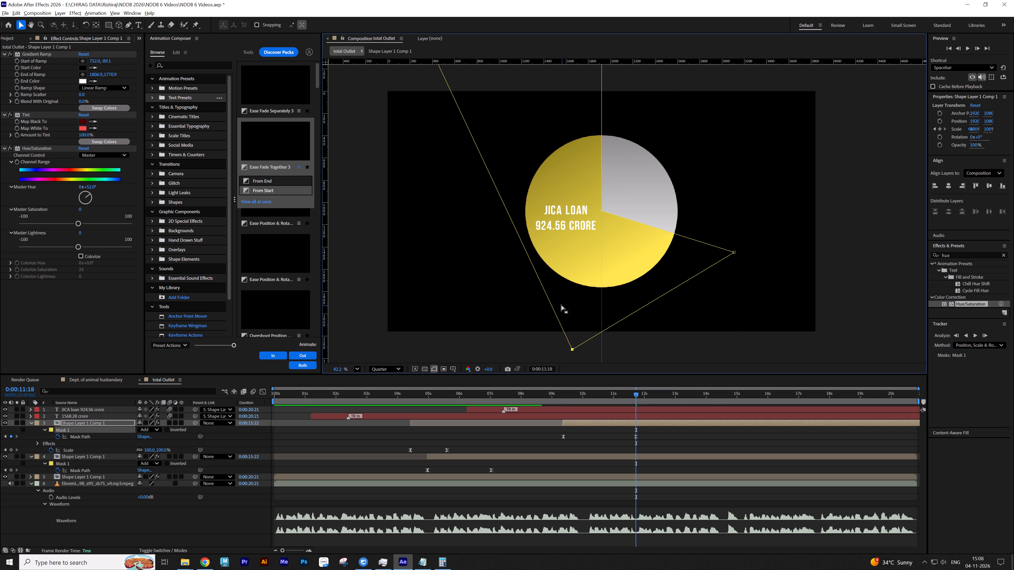
Collapse the layer properties and move the yellow layer below the red portion's layer in the stack.
click(604, 433)
text(ss)
click(594, 422)
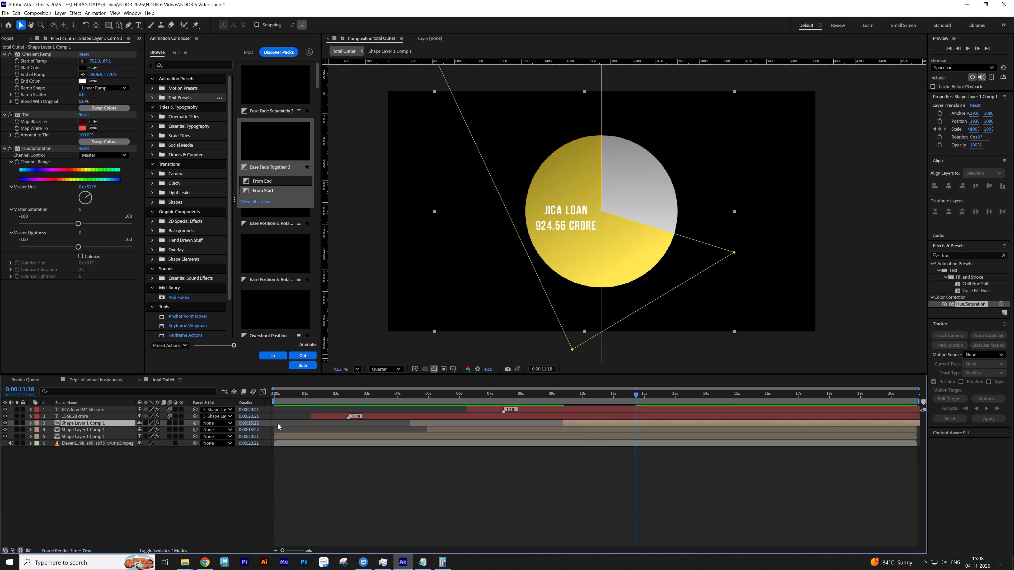
drag(99, 424, 100, 433)
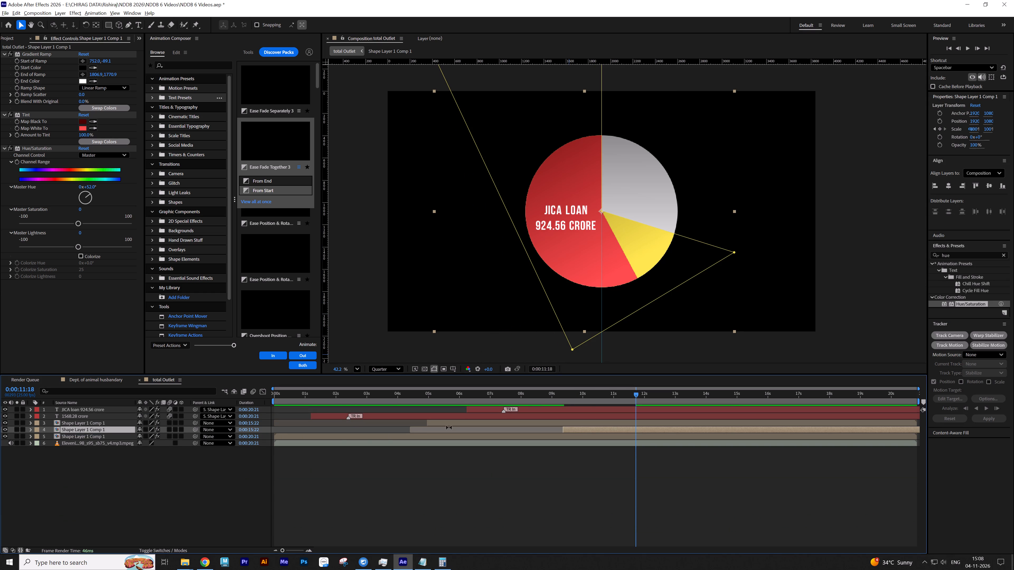
Add mask vertices with the Pen tool, pulling one out to the lower left and one up on the right to widen the yellow share.
key(g)
click(531, 261)
drag(530, 261, 420, 316)
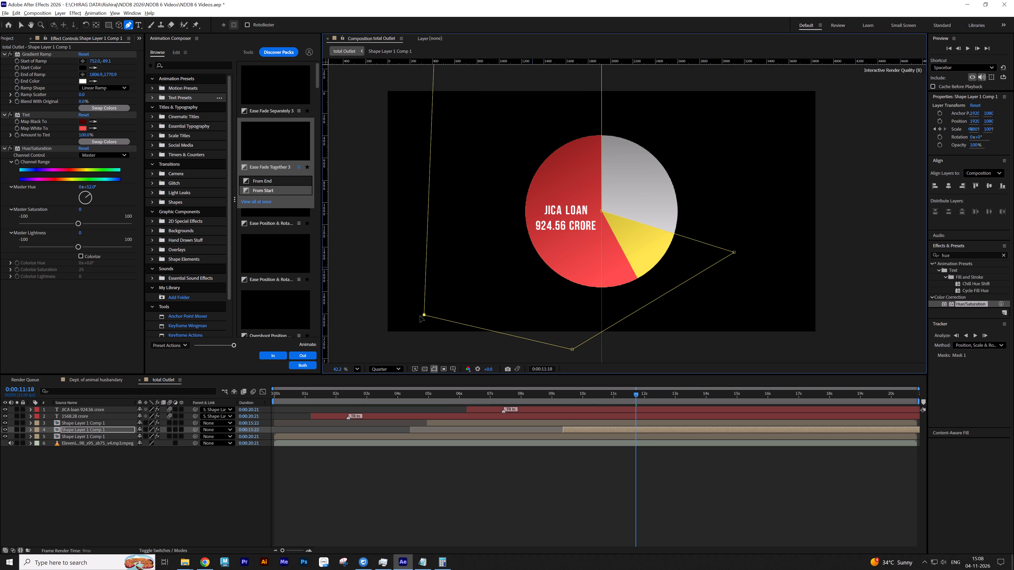
drag(420, 316, 418, 317)
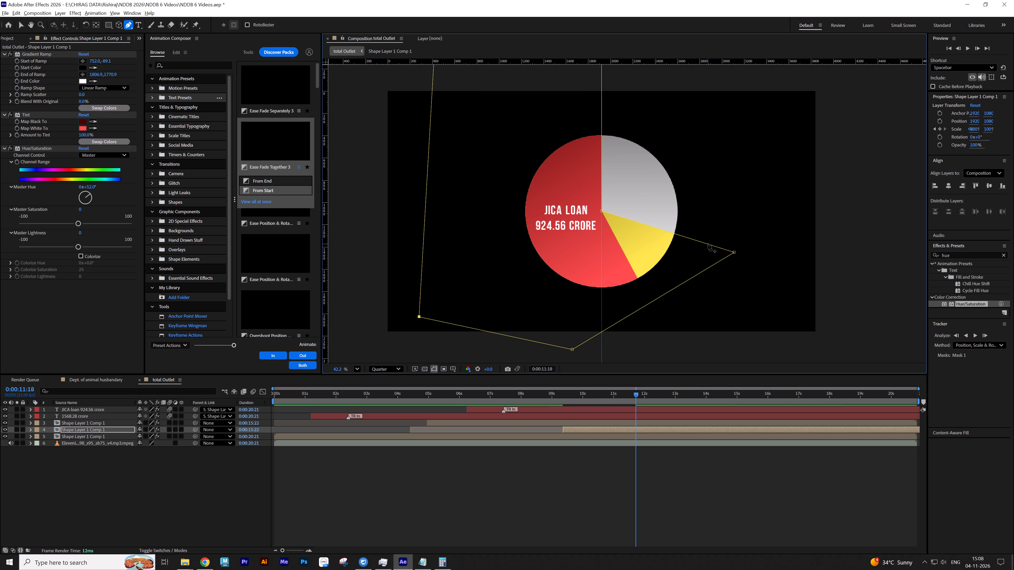
click(708, 244)
drag(708, 247, 735, 210)
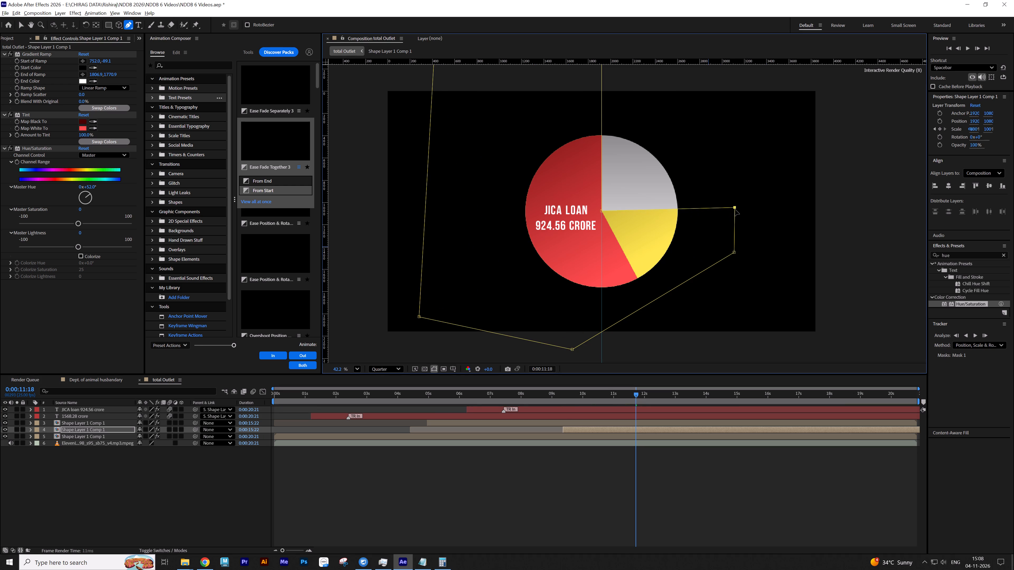
drag(735, 210, 732, 171)
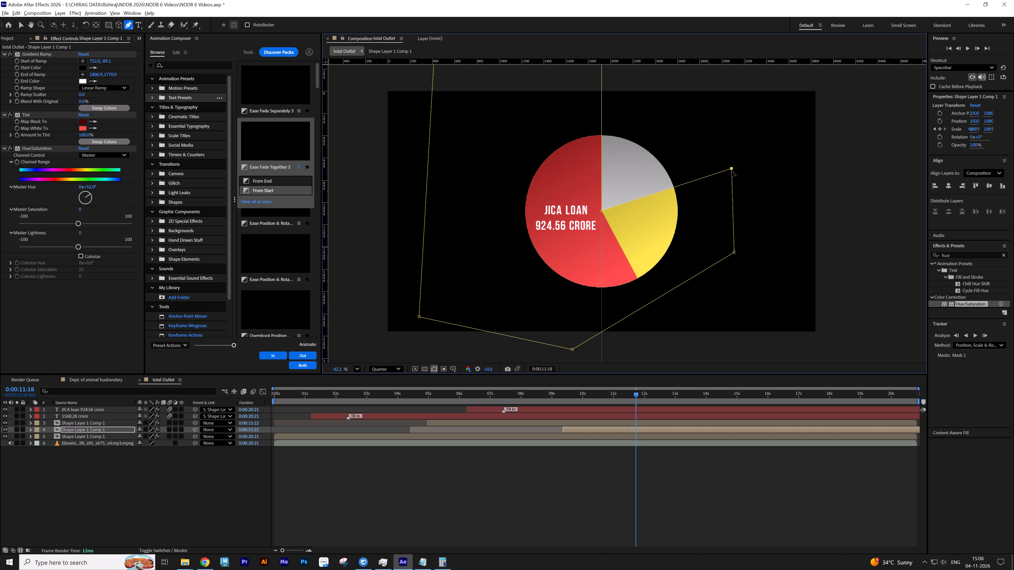
drag(732, 171, 732, 166)
Switch to Notepad, copy the Government of India grant figure 475.54, and return to After Effects.
key(alt+Tab)
key(alt+Tab)
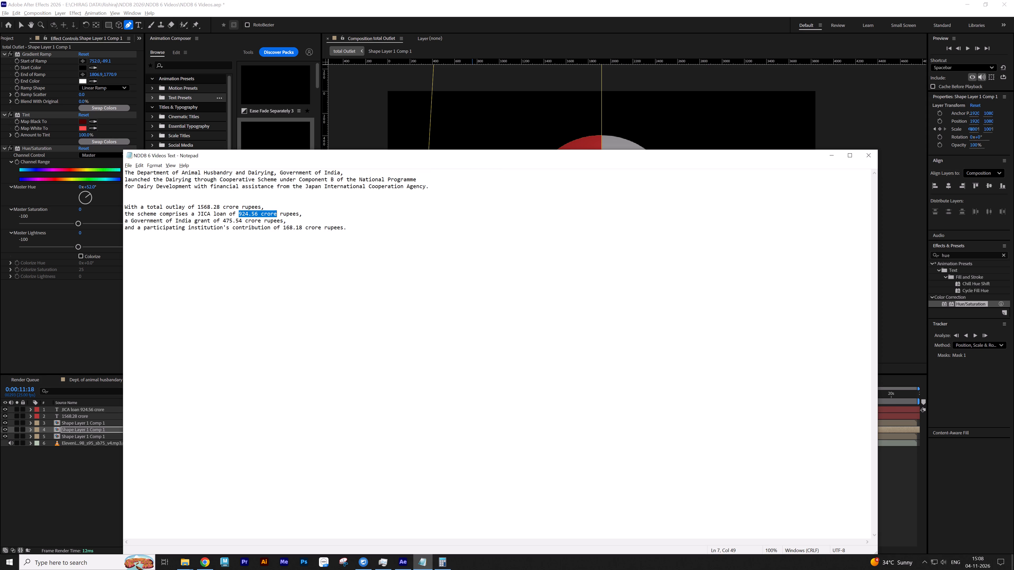
drag(222, 221, 241, 221)
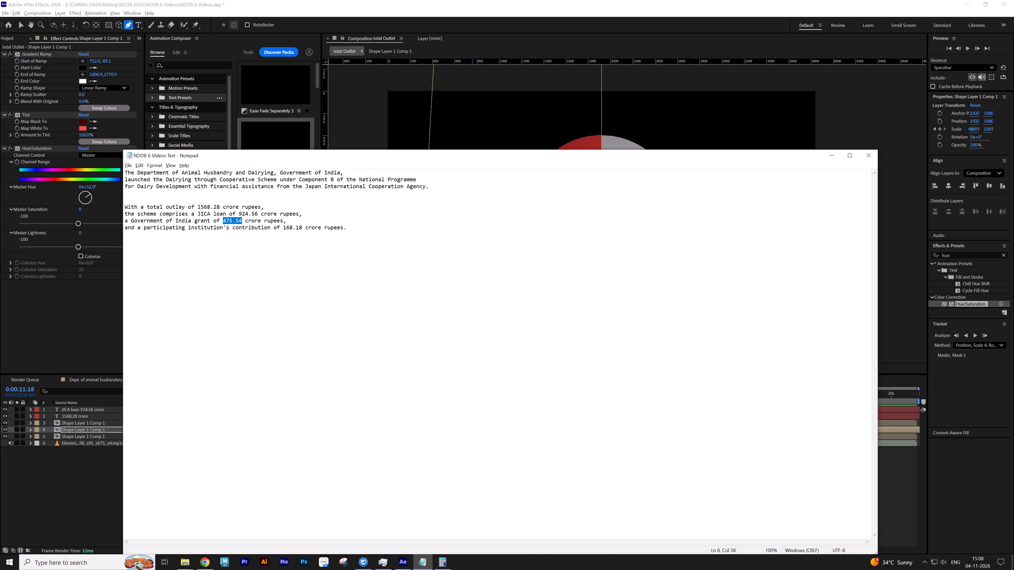
key(ctrl+c)
key(alt+Tab)
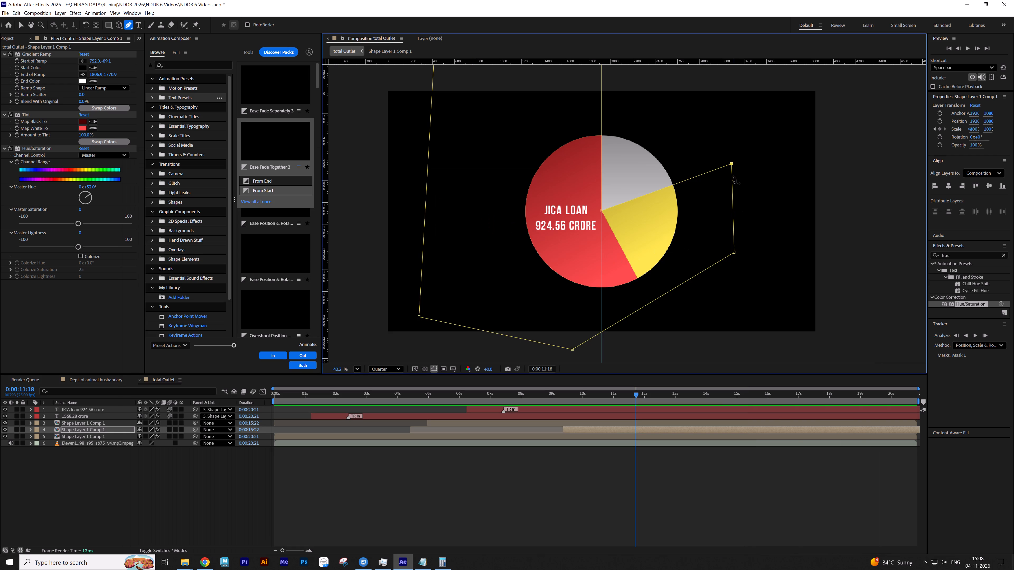
Raise the yellow mask's upper right vertex further, leaving only a narrow grey wedge at the circle's top right.
drag(731, 164, 719, 136)
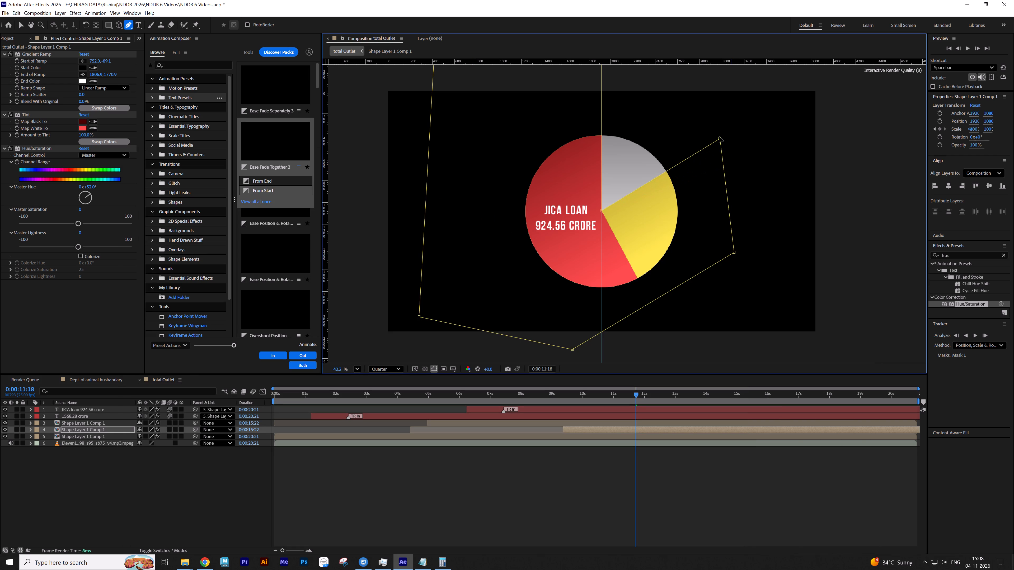
drag(719, 136, 703, 113)
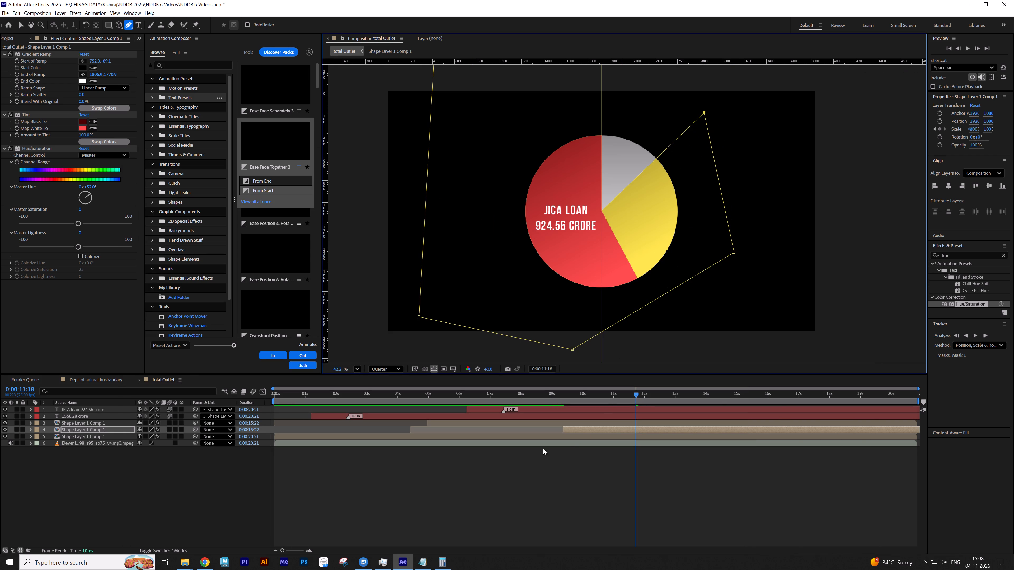
click(498, 477)
Duplicate the JICA loan label, slide the copy to start at about 9 seconds, and replace its text with 475.54.
click(537, 408)
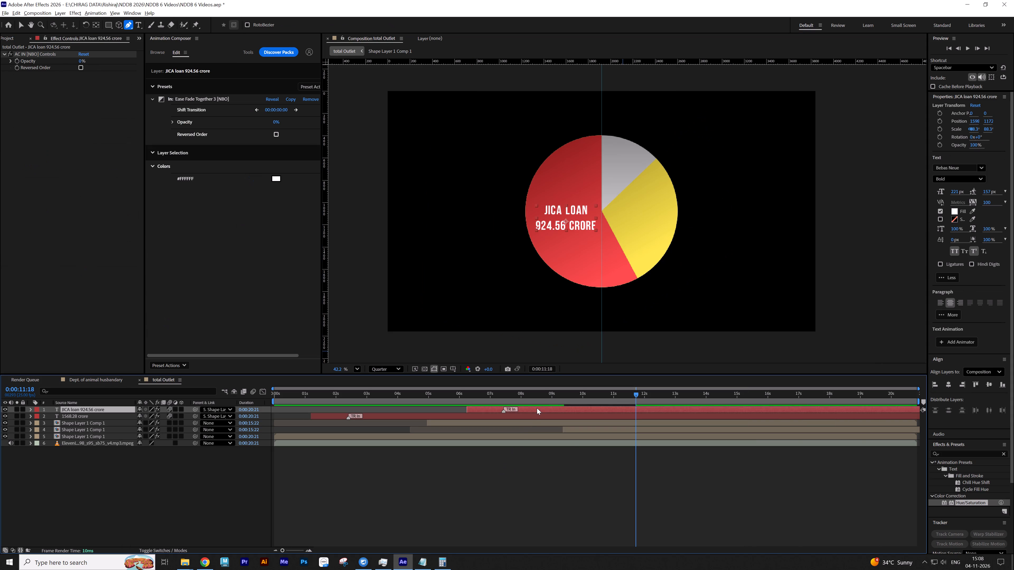
key(ctrl+d)
drag(535, 408, 619, 402)
double_click(626, 408)
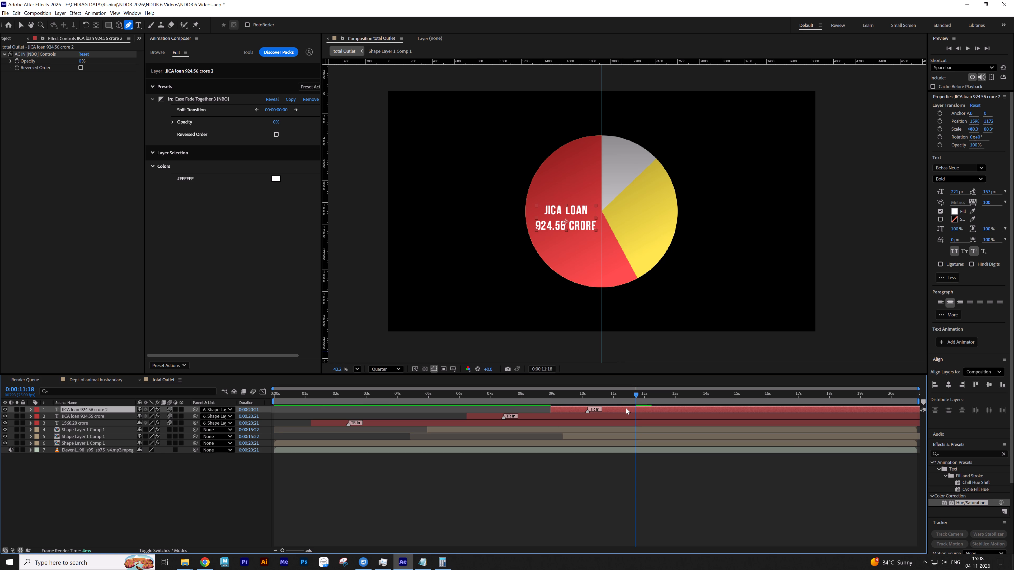
key(ctrl+v)
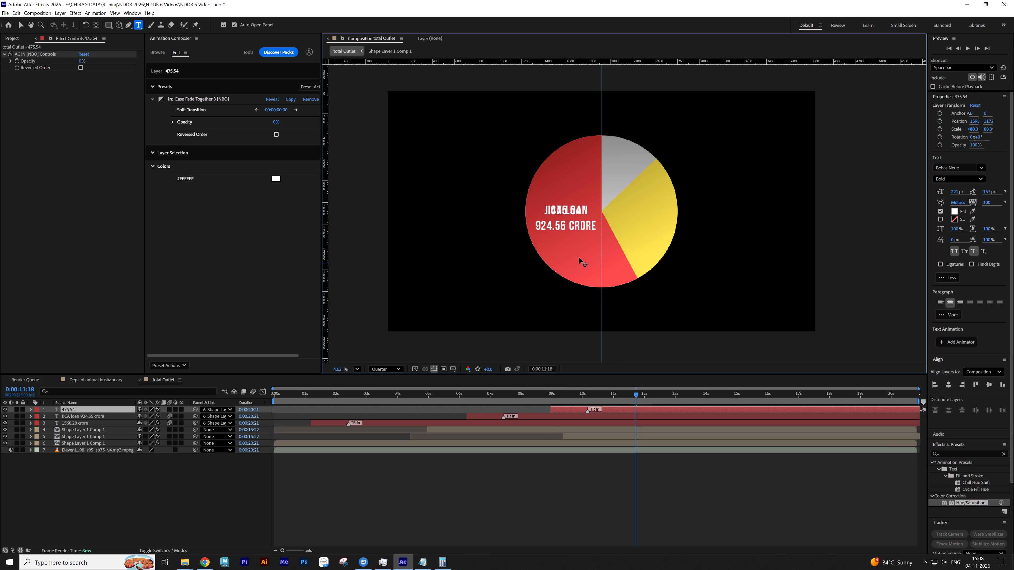
click(544, 470)
click(614, 403)
click(613, 409)
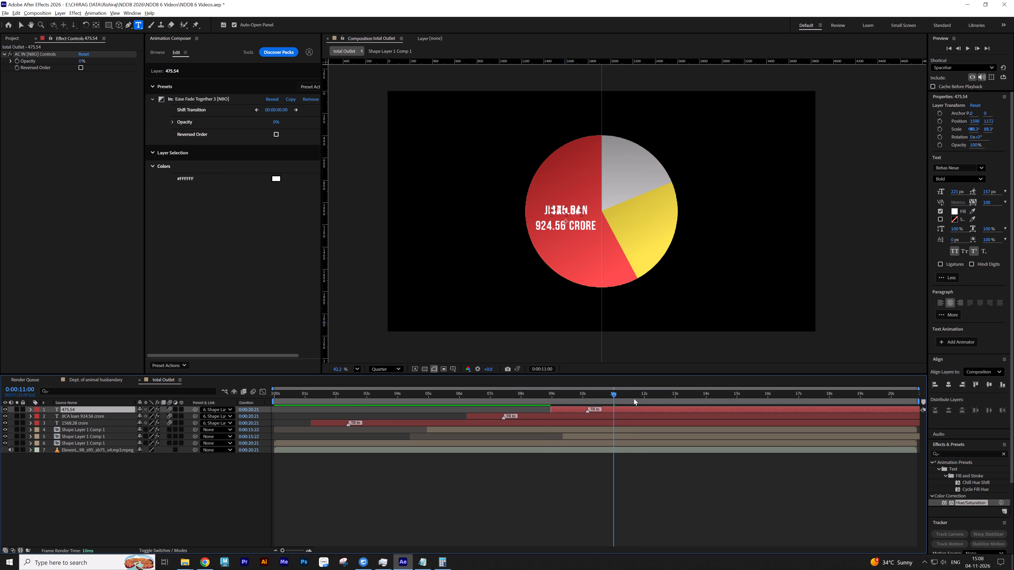
Move the 475.54 label off the red share and onto the yellow share of the pie.
click(635, 397)
key(v)
drag(571, 210, 647, 220)
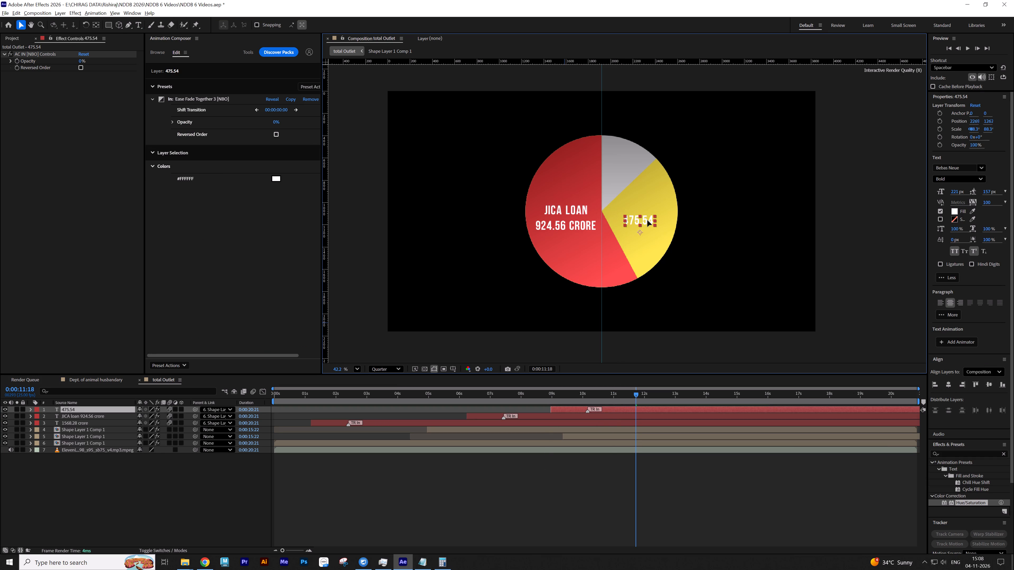
drag(647, 220, 652, 225)
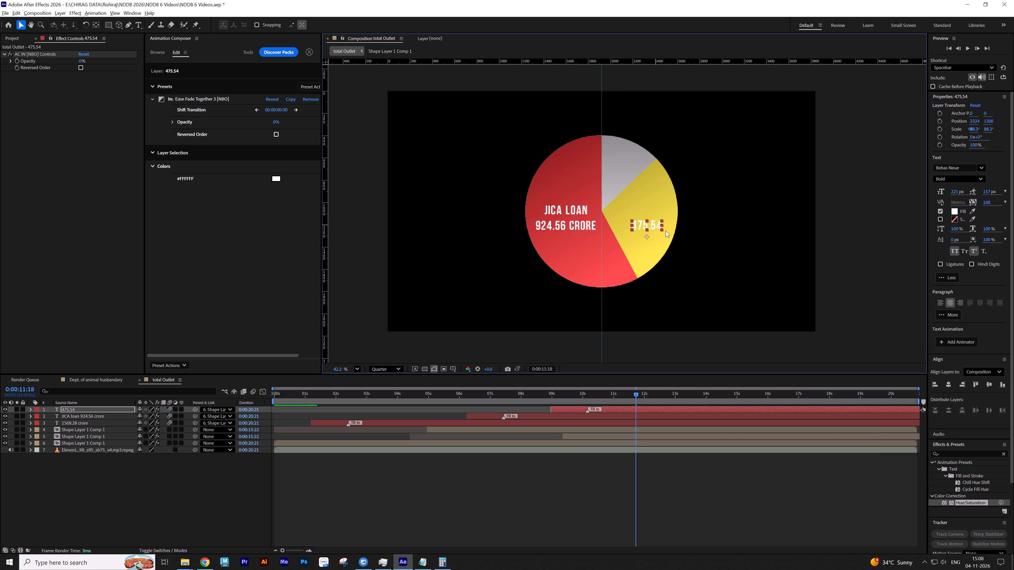
Switch to Notepad, copy "Government of India grant of 475.54 crore", and return to After Effects.
key(alt+Tab)
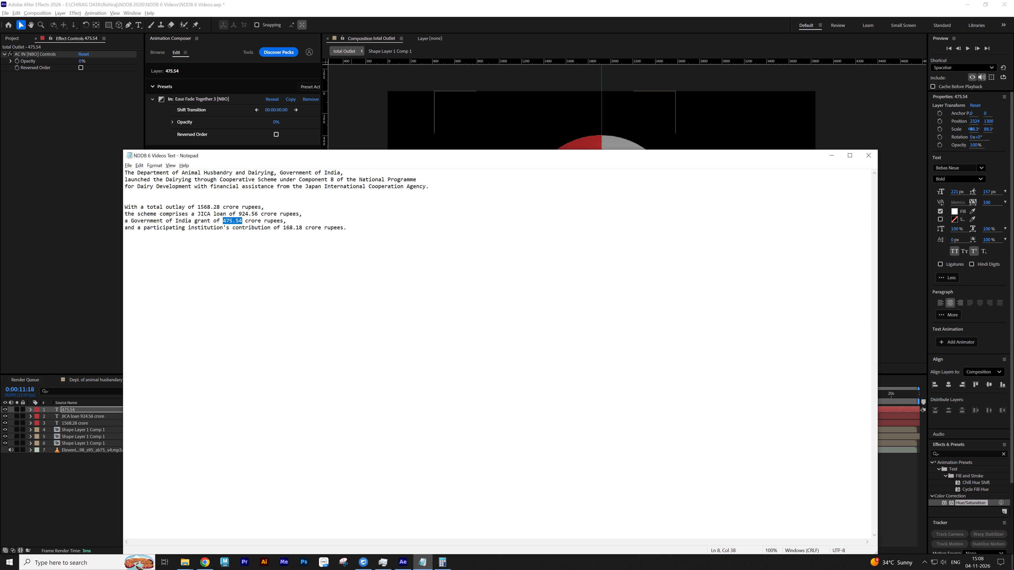
drag(171, 220, 163, 220)
click(176, 219)
drag(131, 220, 241, 219)
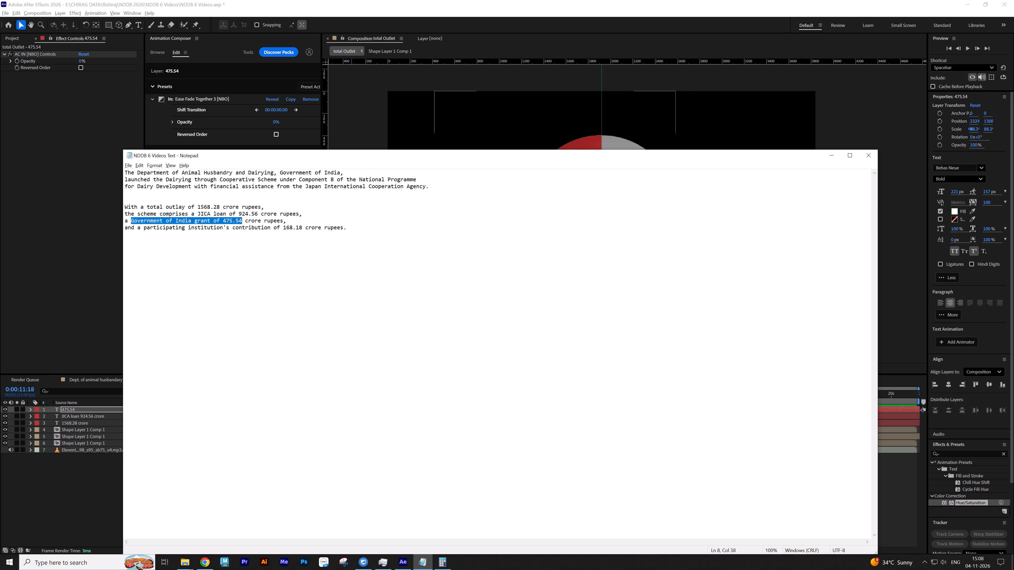
drag(241, 219, 261, 220)
key(ctrl+c)
key(alt+Tab)
Replace the yellow share's label with the copied text and edit it to "Govt. of India grant" above "475.54 crore".
double_click(652, 226)
key(ctrl+v)
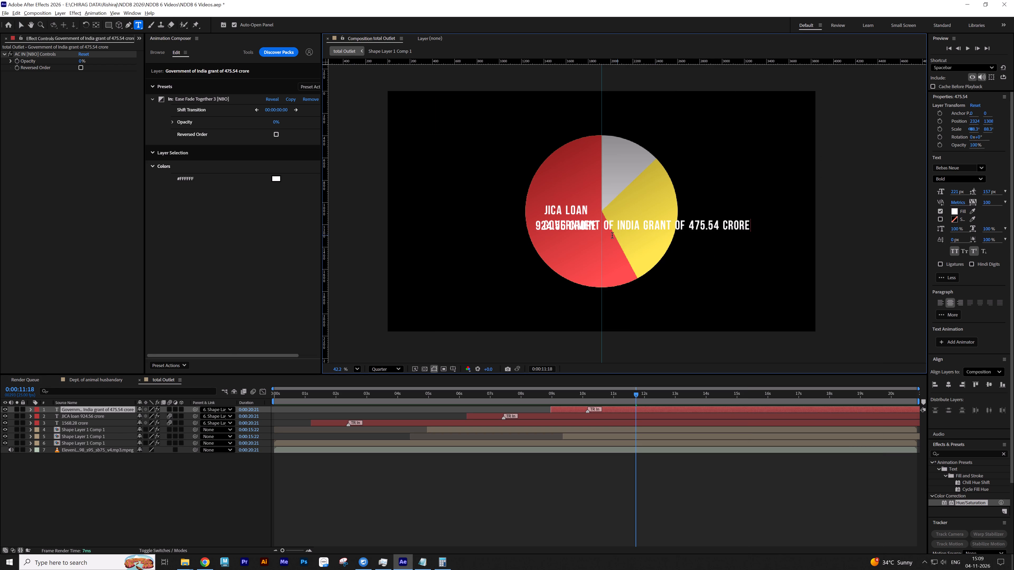
click(691, 226)
key(BackSpace)
key(BackSpace)
key(BackSpace)
key(BackSpace)
key(Return)
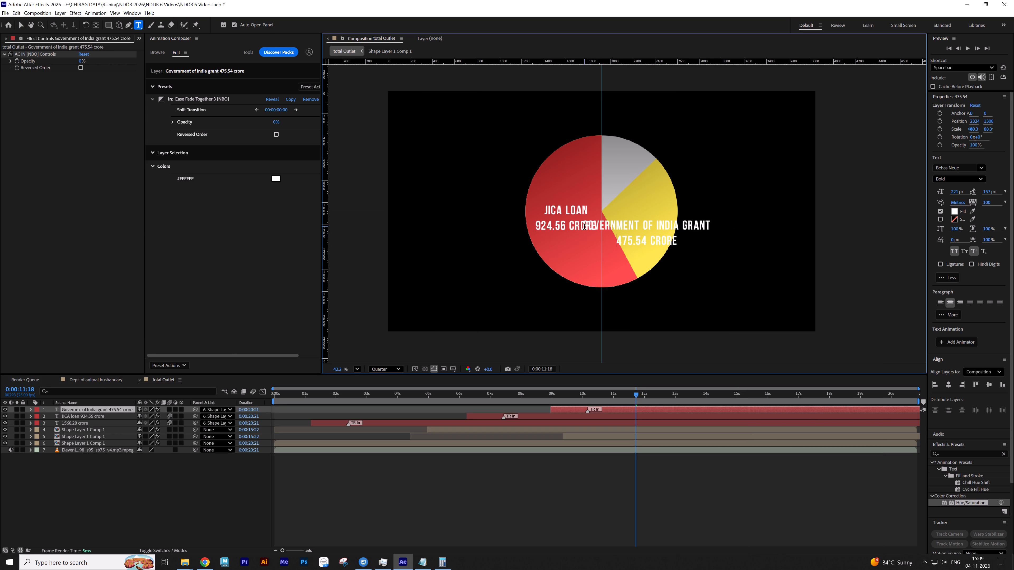
drag(584, 226, 640, 226)
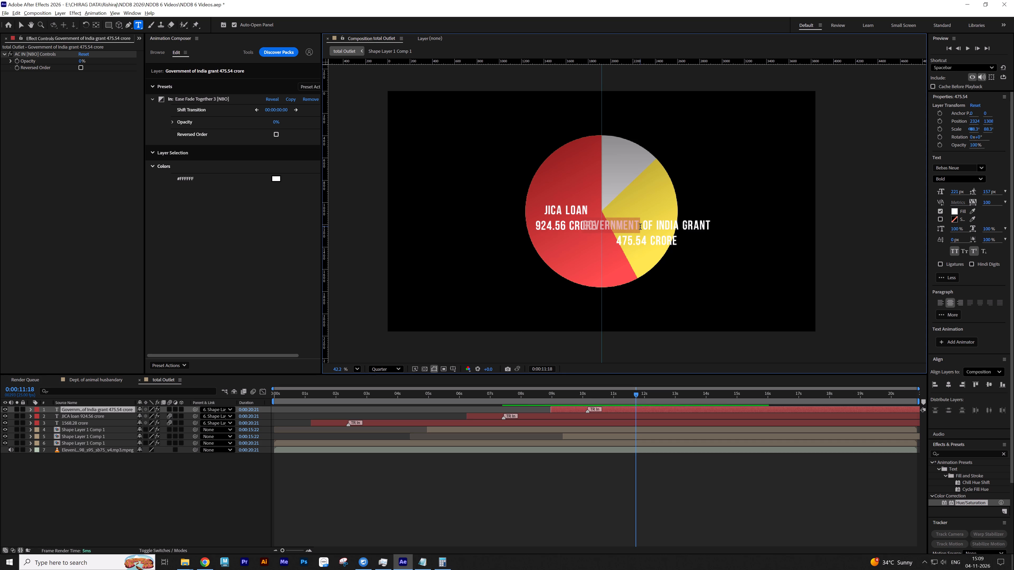
text(Govt.)
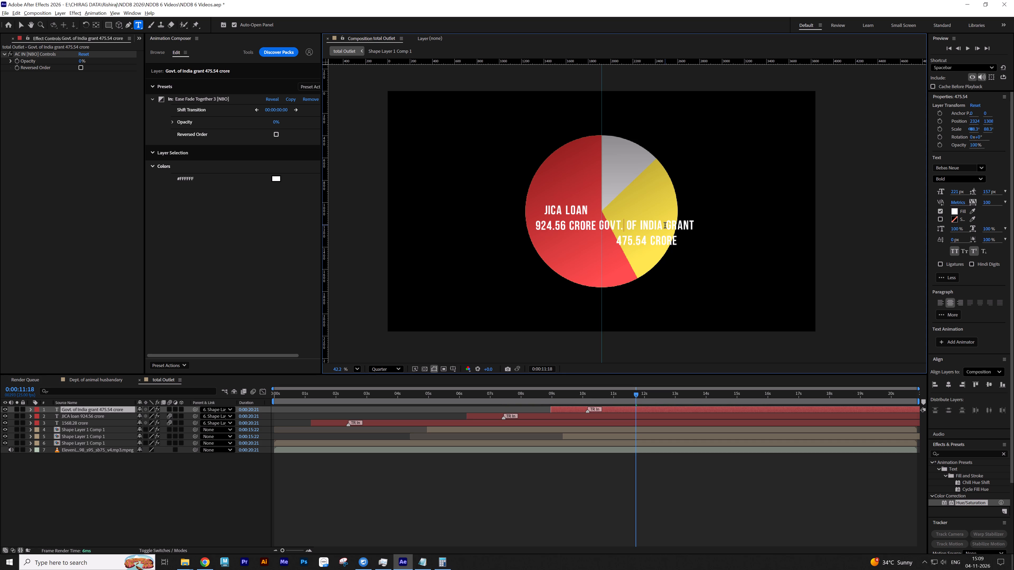
key(Delete)
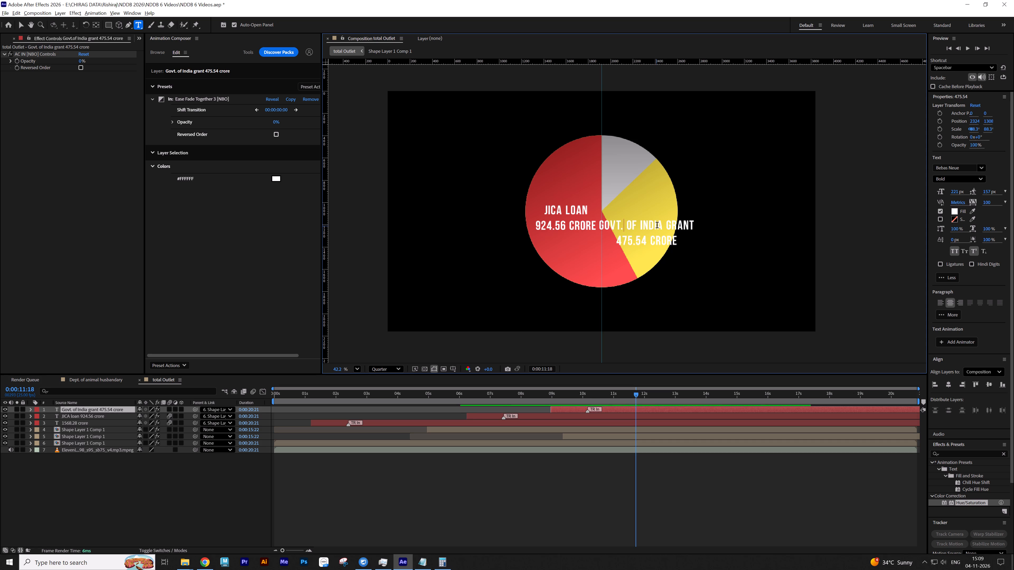
key(space)
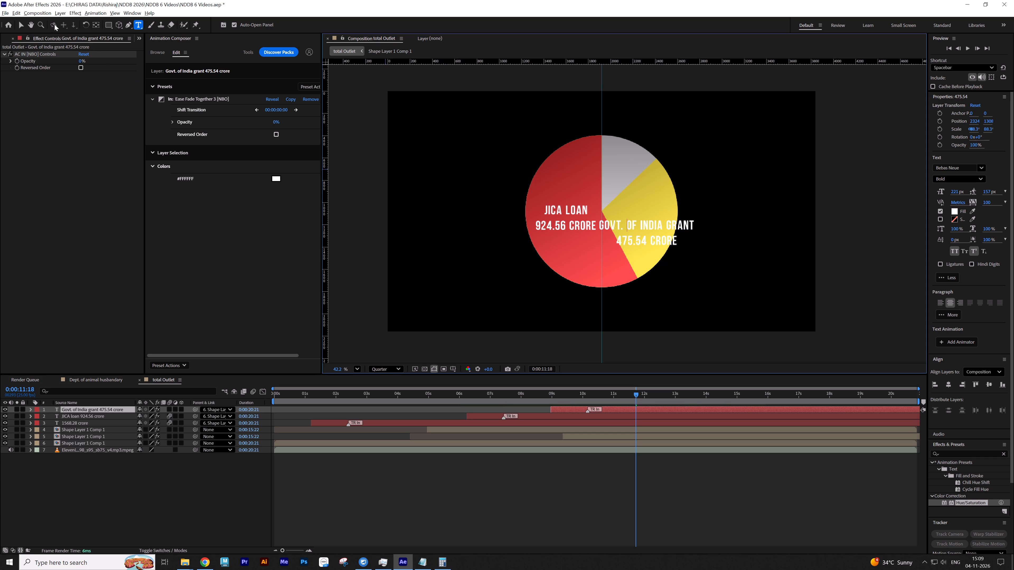
Raise the grant label within the yellow share and break its text so "grant" sits on its own line.
click(22, 25)
drag(653, 225, 651, 207)
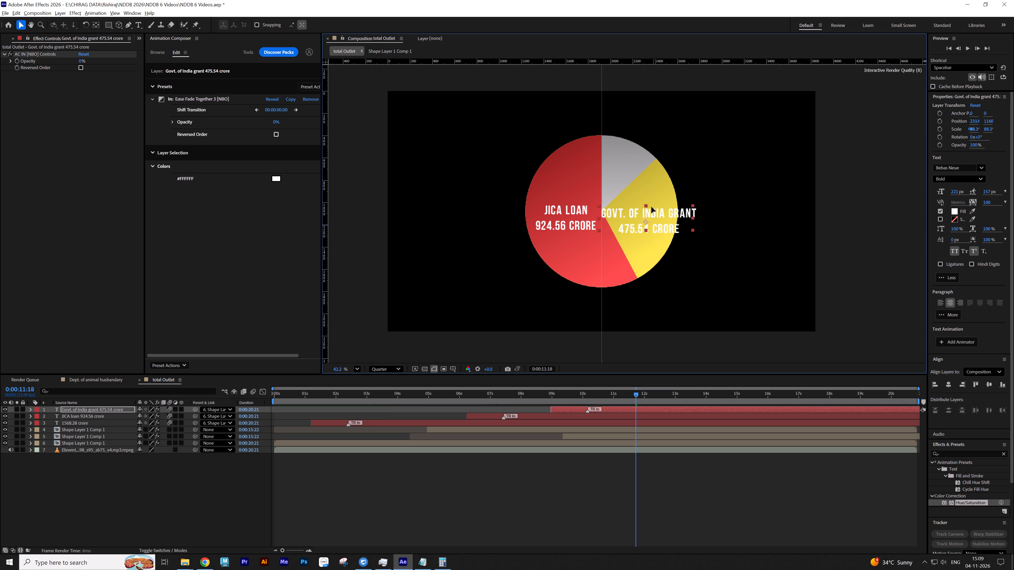
drag(651, 207, 651, 206)
double_click(651, 206)
click(663, 206)
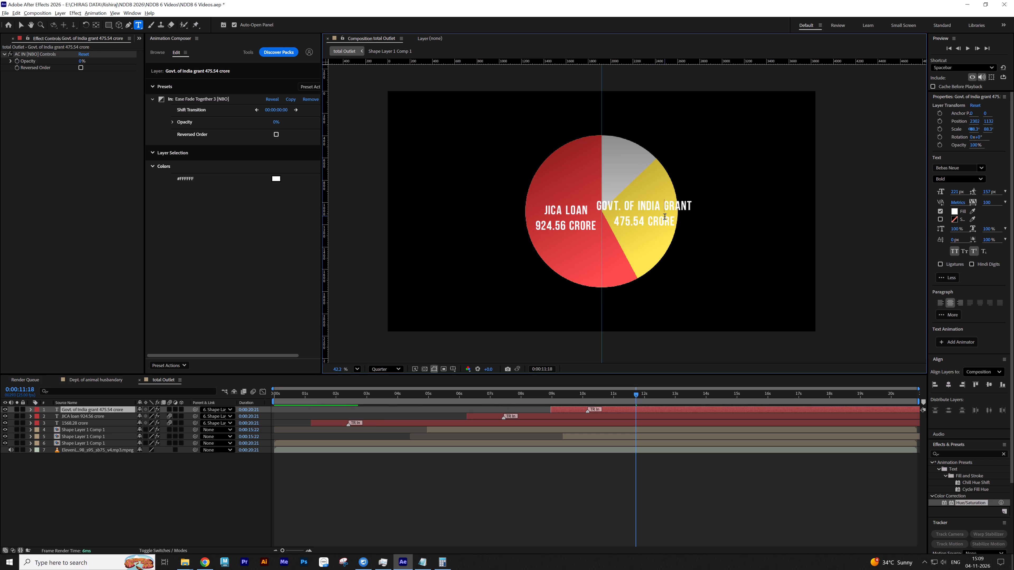
key(Return)
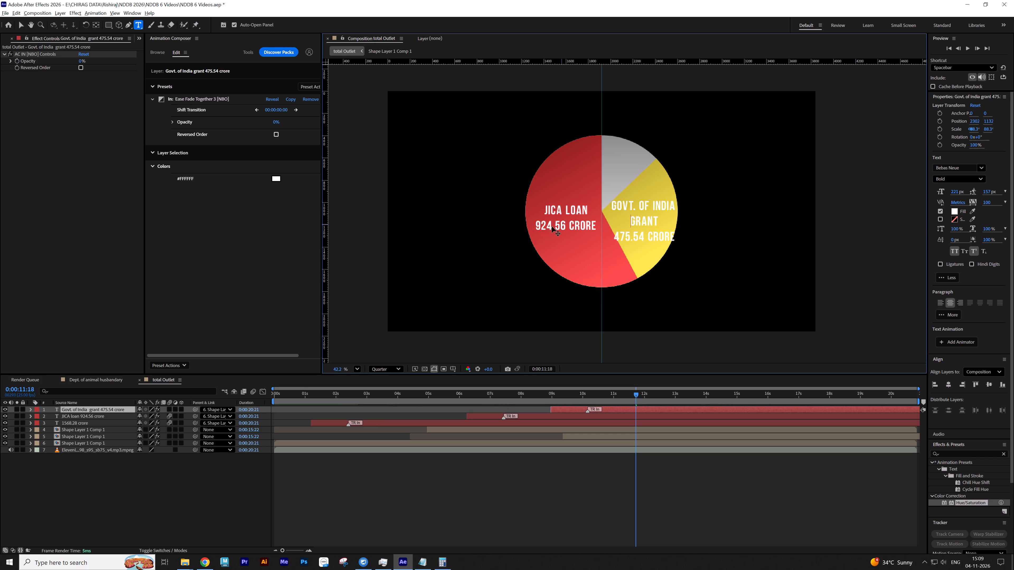
Scale the grant label down to about 61% so it fits inside the yellow share.
click(24, 27)
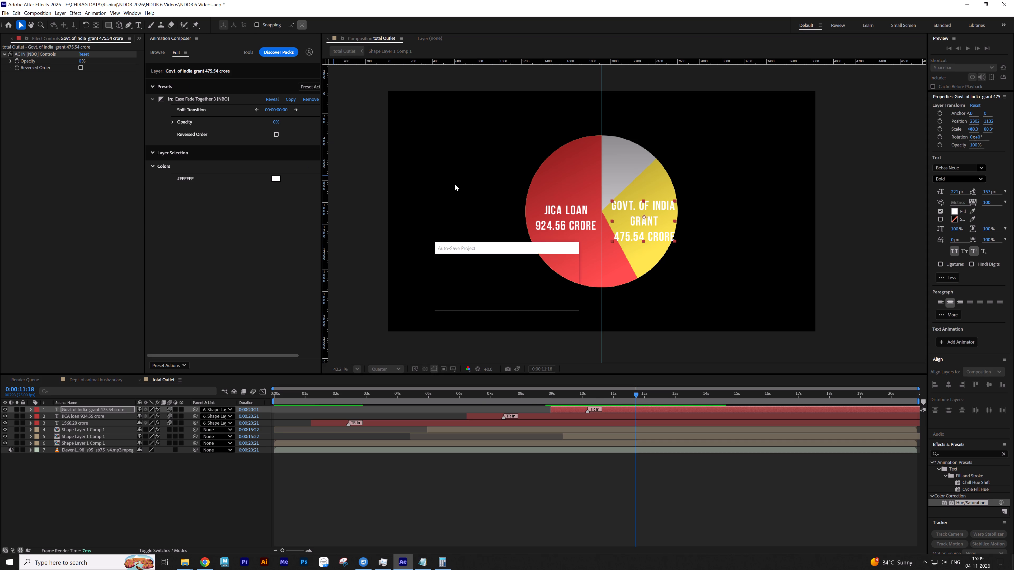
drag(676, 201, 667, 208)
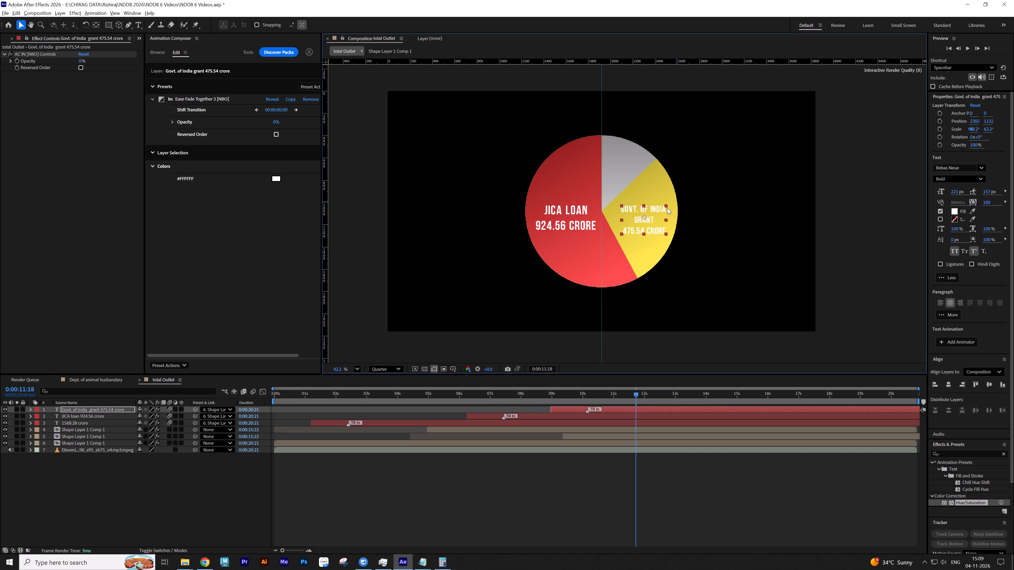
drag(667, 208, 667, 207)
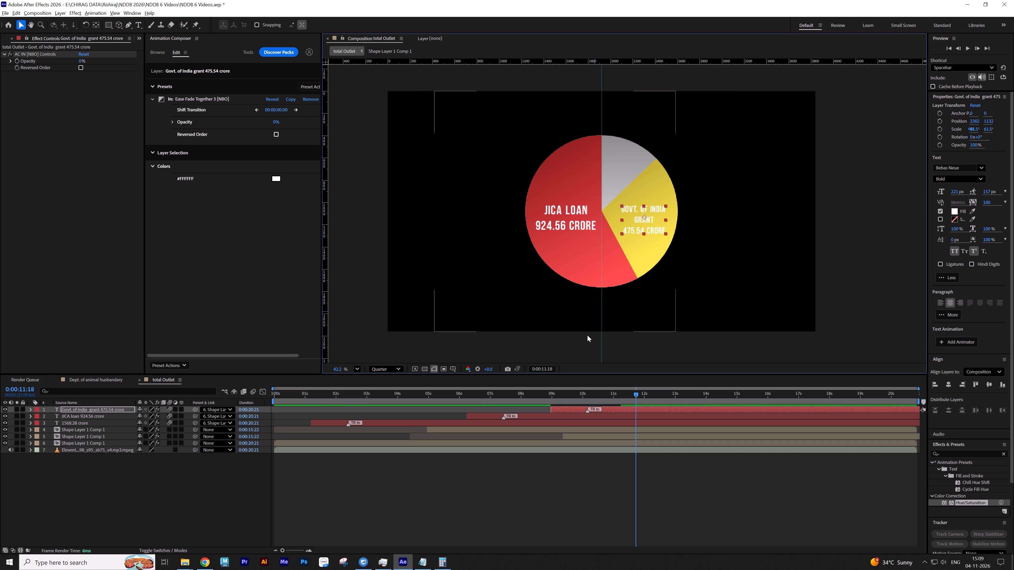
Search the effects for "light s" and apply CC Light Sweep to the red JICA share's layer.
click(556, 474)
key(s)
key(s)
click(587, 435)
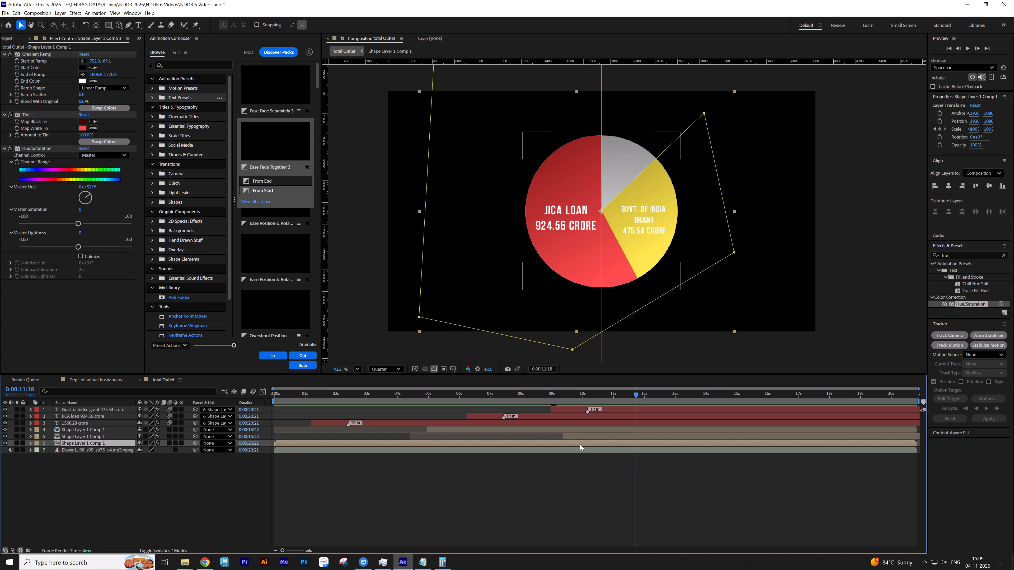
click(580, 444)
click(499, 431)
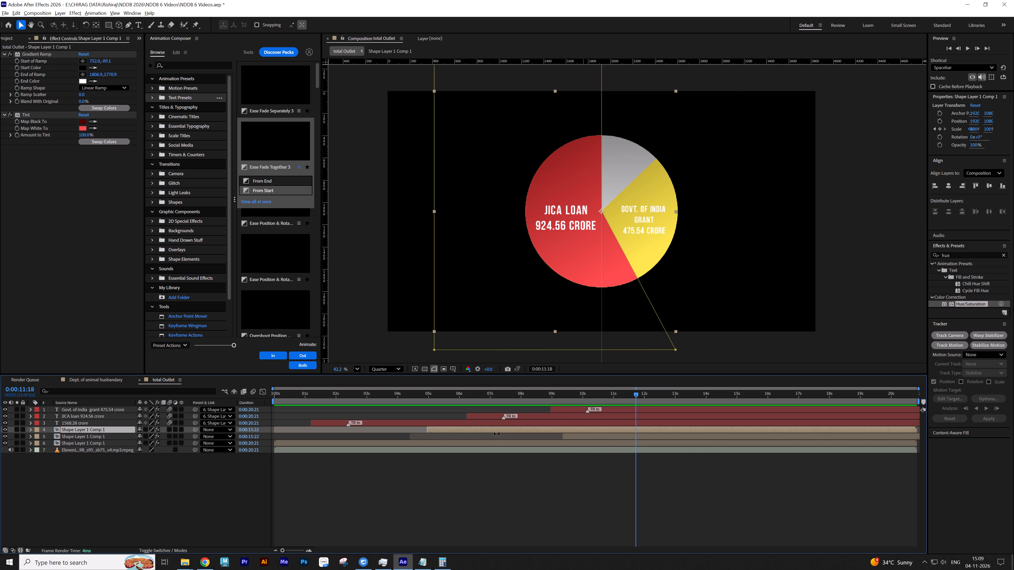
drag(971, 255, 918, 257)
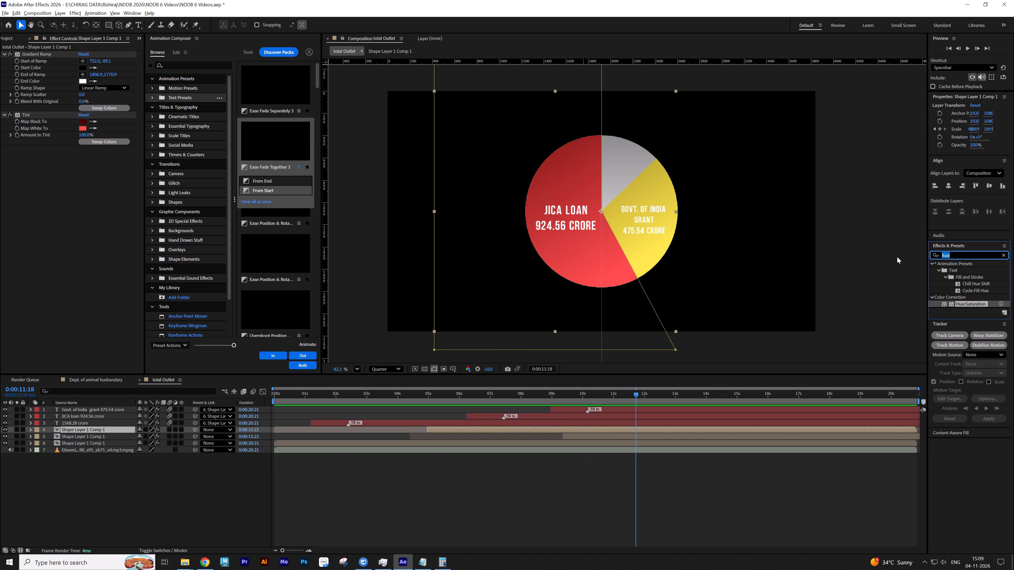
key(l)
text(ight)
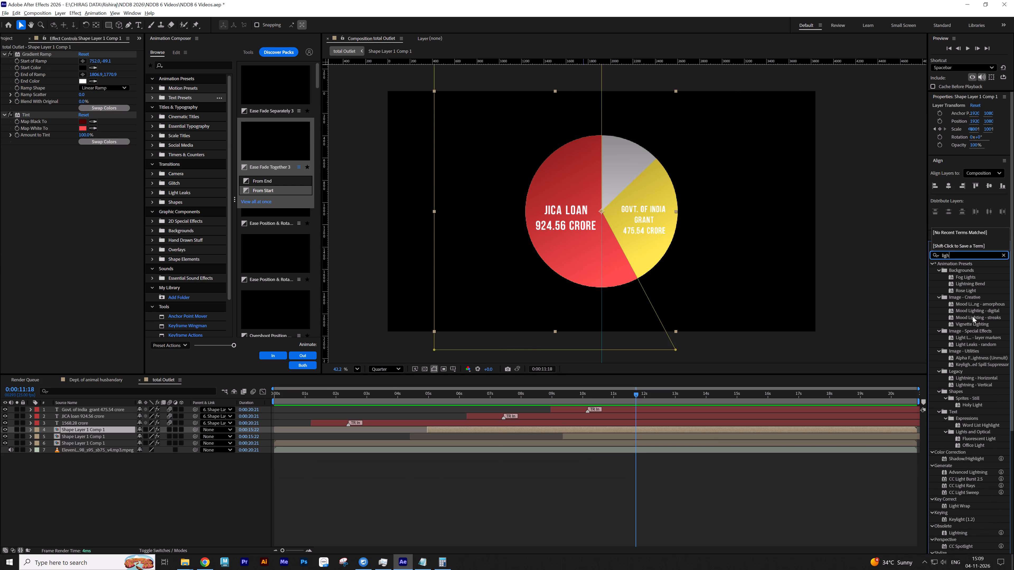
key(s)
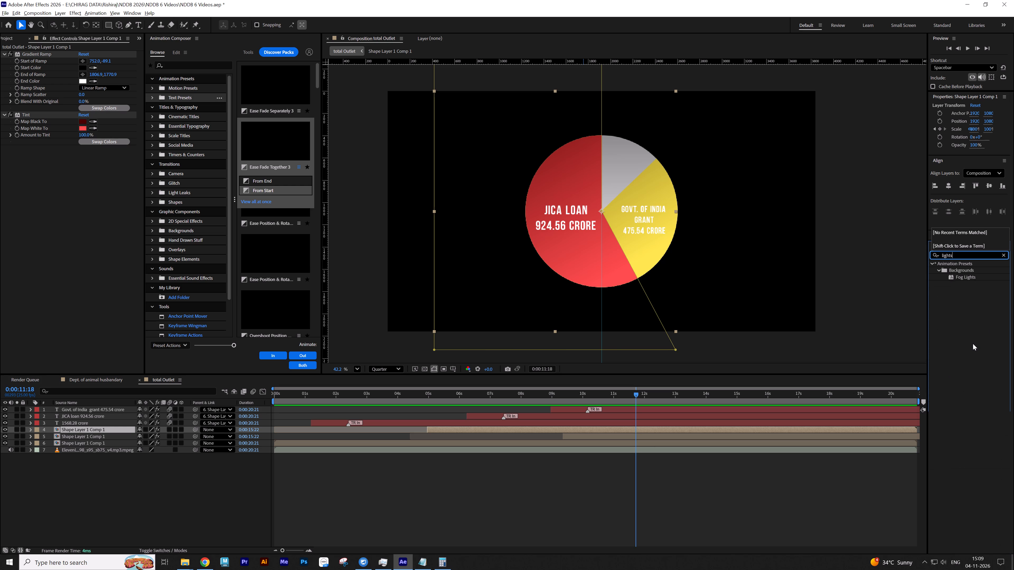
key(BackSpace)
text(s)
key(space)
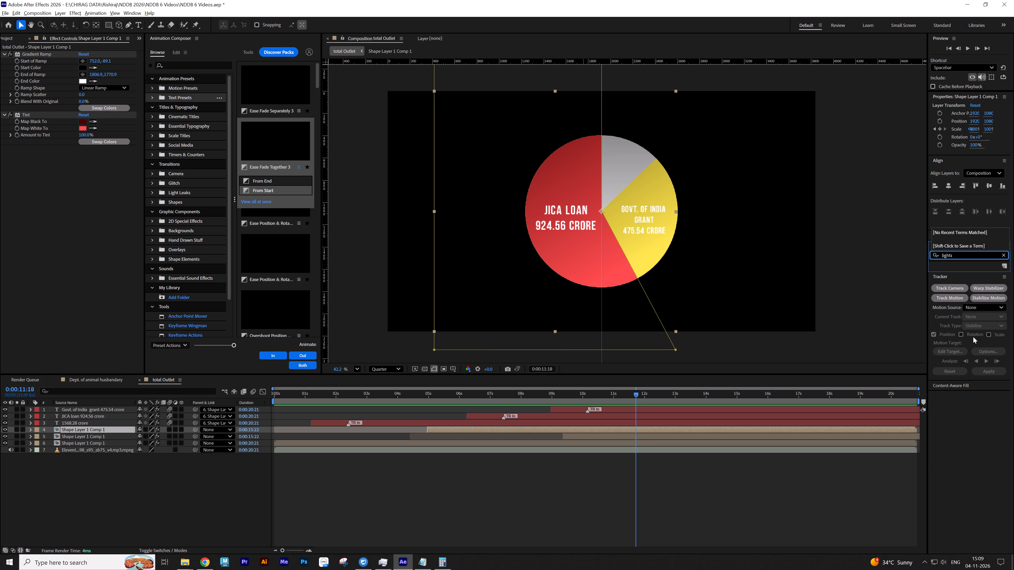
key(BackSpace)
key(BackSpace)
text(s)
key(space)
key(BackSpace)
key(BackSpace)
key(space)
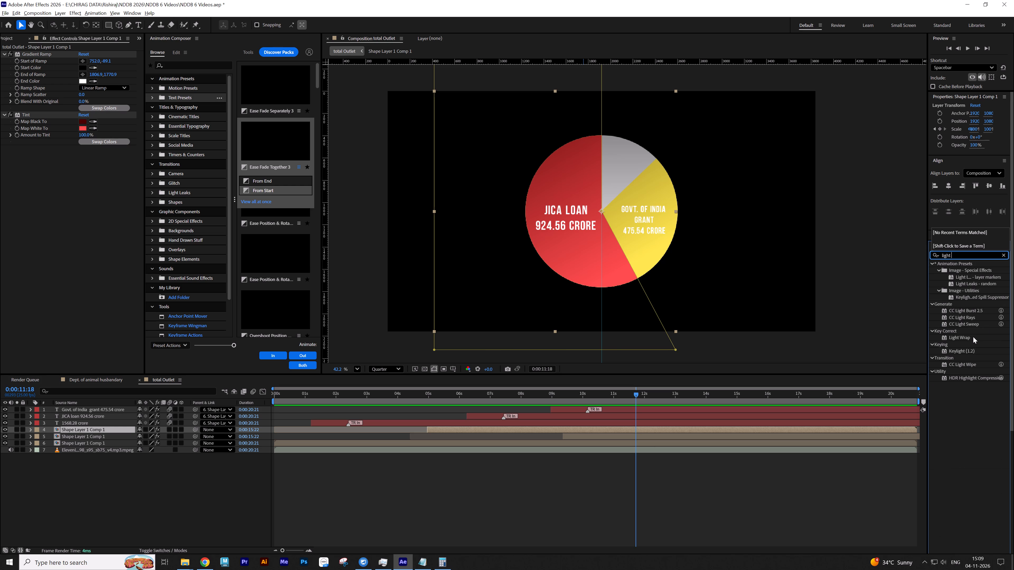
text(s)
drag(968, 272, 529, 430)
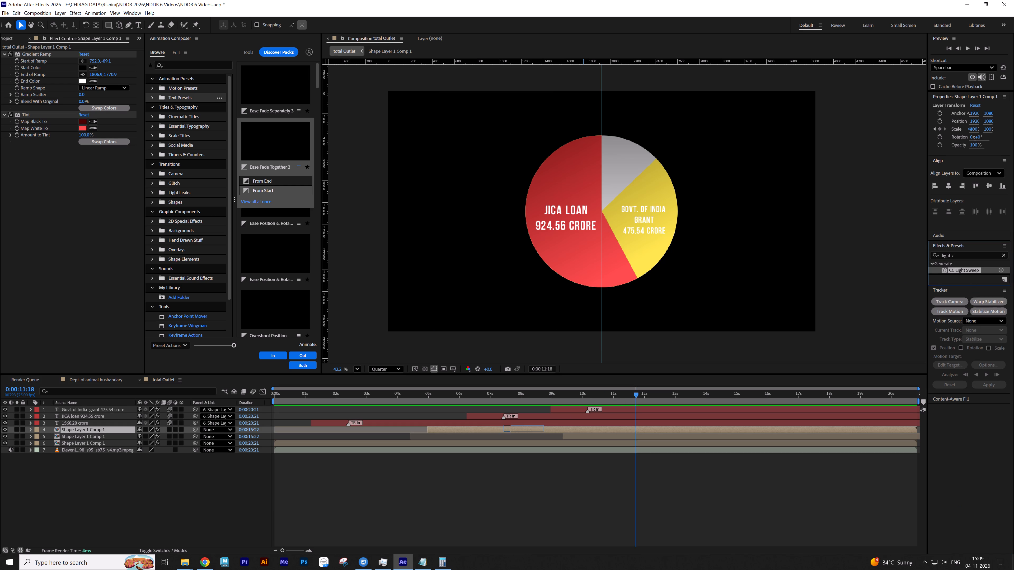
drag(529, 430, 510, 430)
At about 6:07 in the timeline, reposition the light sweep's center onto the red share, at about 1469.6, 1085.2.
drag(419, 392, 434, 393)
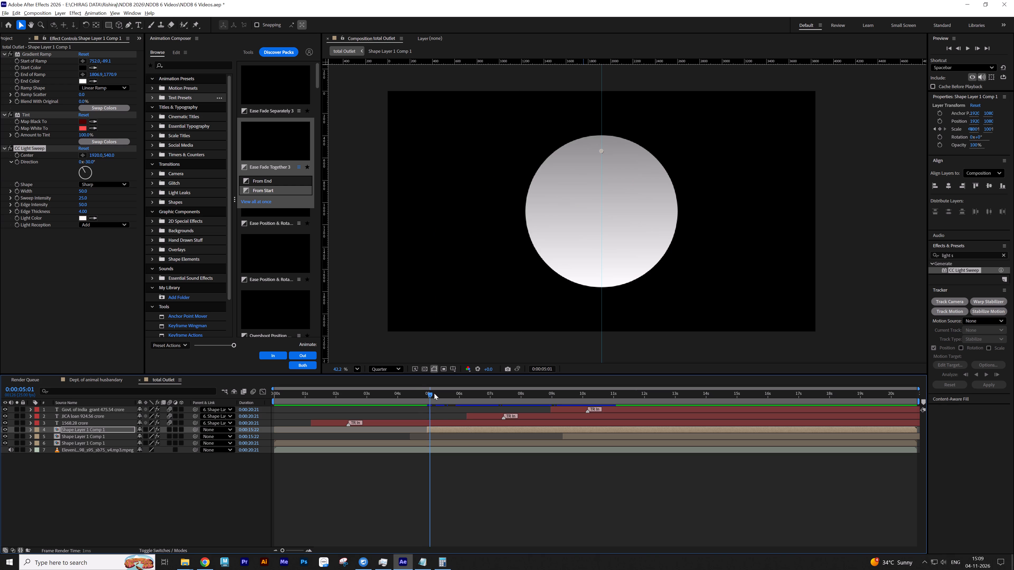
drag(434, 393, 466, 393)
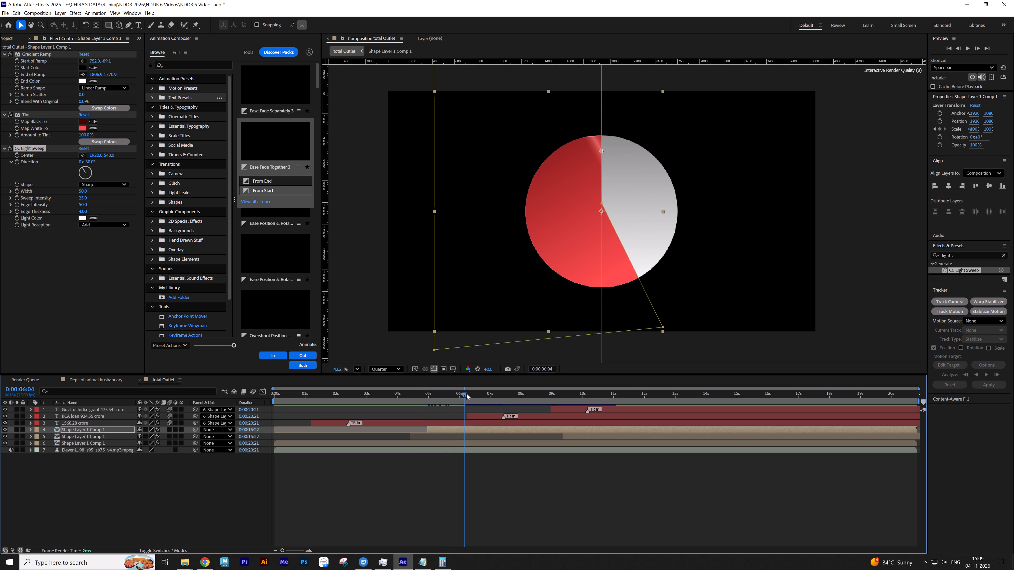
drag(466, 393, 468, 393)
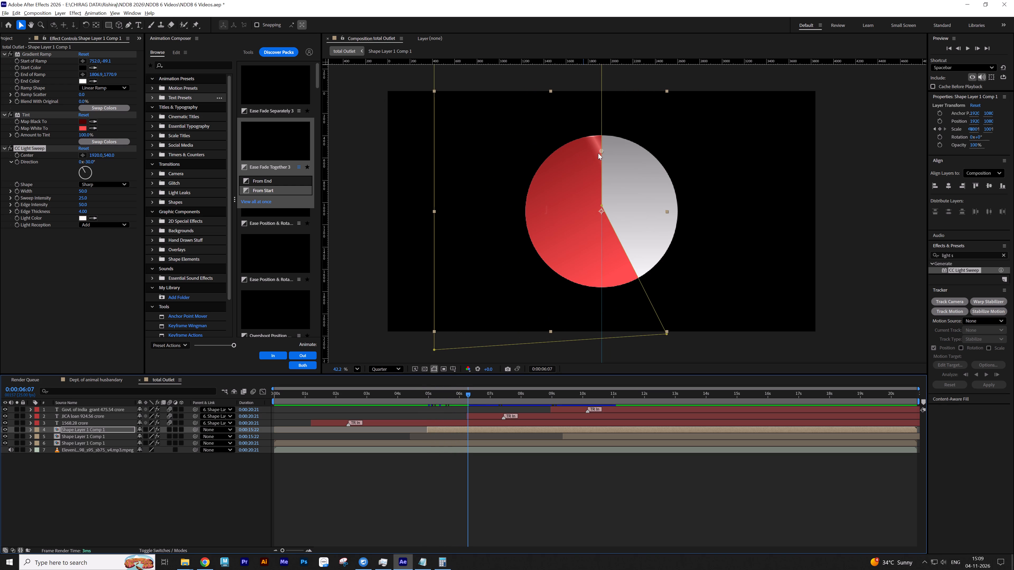
drag(602, 151, 515, 242)
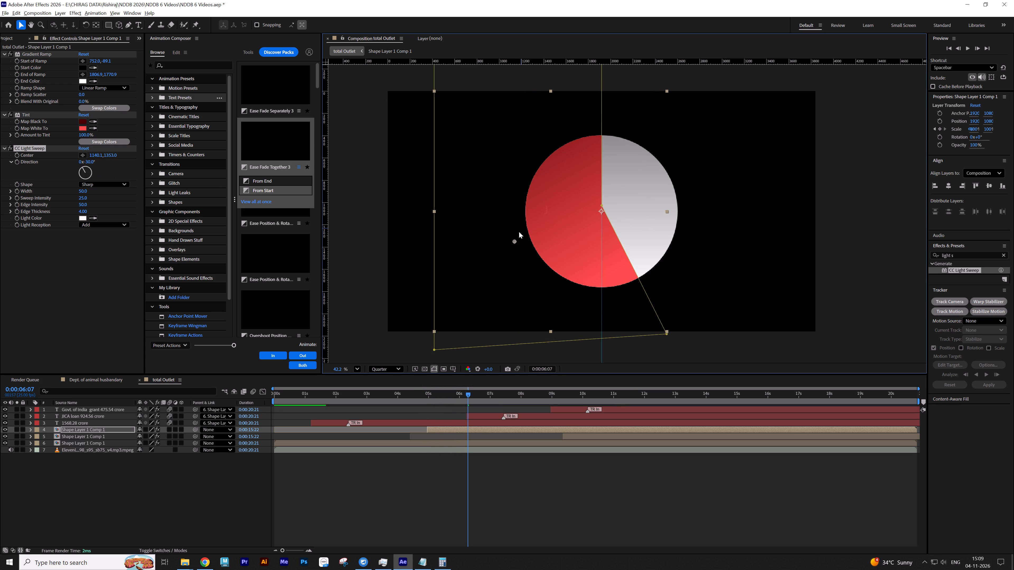
drag(513, 241, 550, 211)
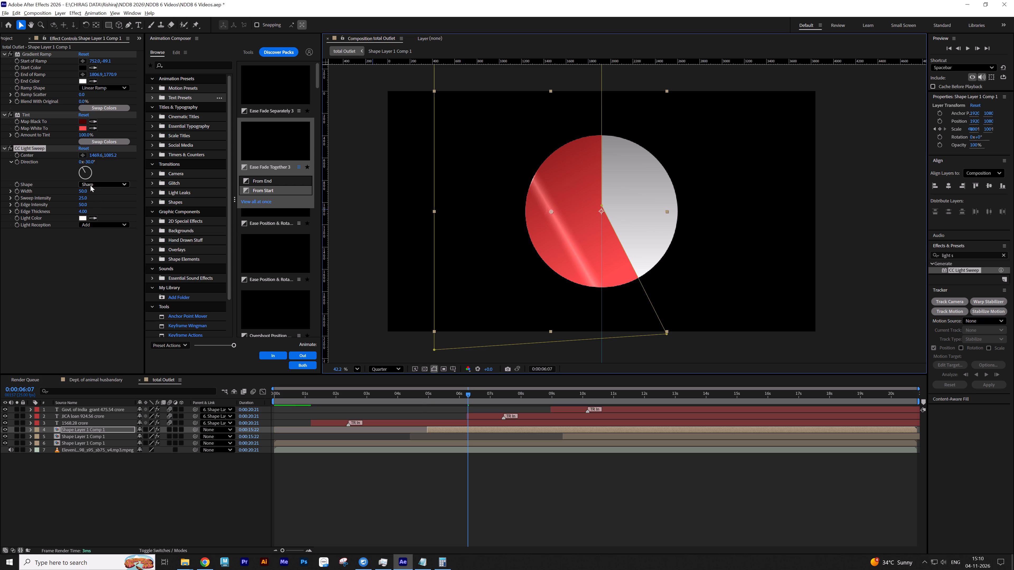
Set the red share's light sweep to a Smooth shape with width 77, sweep intensity 15 and edge intensity 71.
click(90, 185)
click(93, 201)
drag(84, 193, 114, 192)
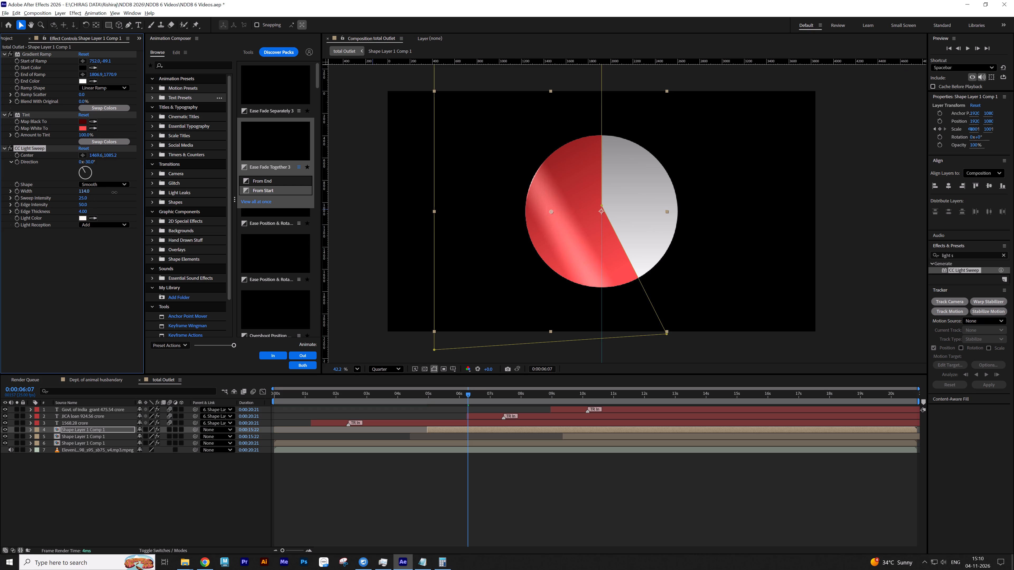
drag(114, 192, 99, 197)
drag(84, 198, 79, 198)
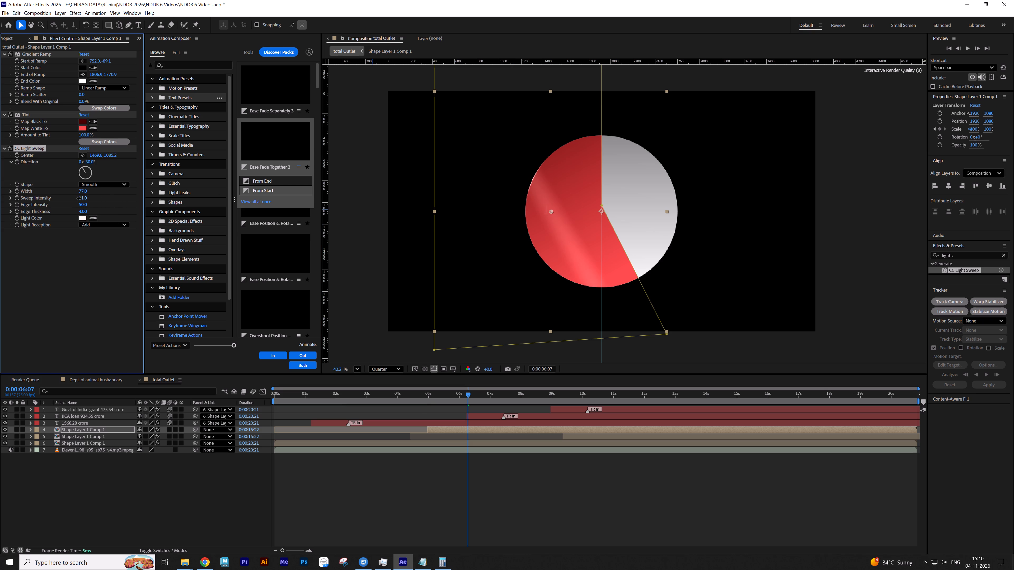
drag(79, 198, 80, 198)
drag(85, 205, 93, 205)
Keyframe the light sweep's center across the red share, from about 983.7, 1303.3 at 6:07 to about 2346.7, 433.3 at 8:12.
click(17, 157)
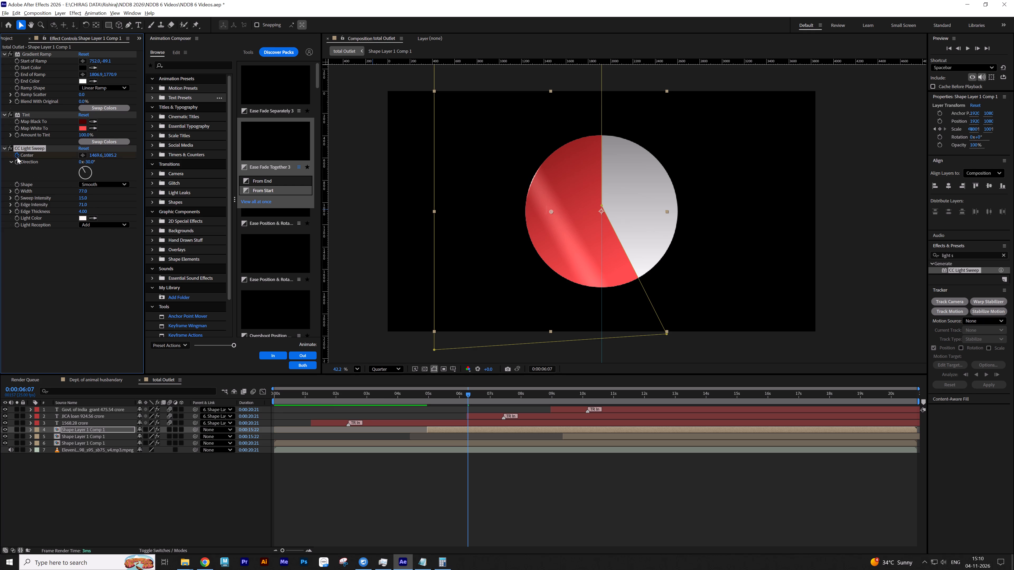
drag(553, 212, 499, 236)
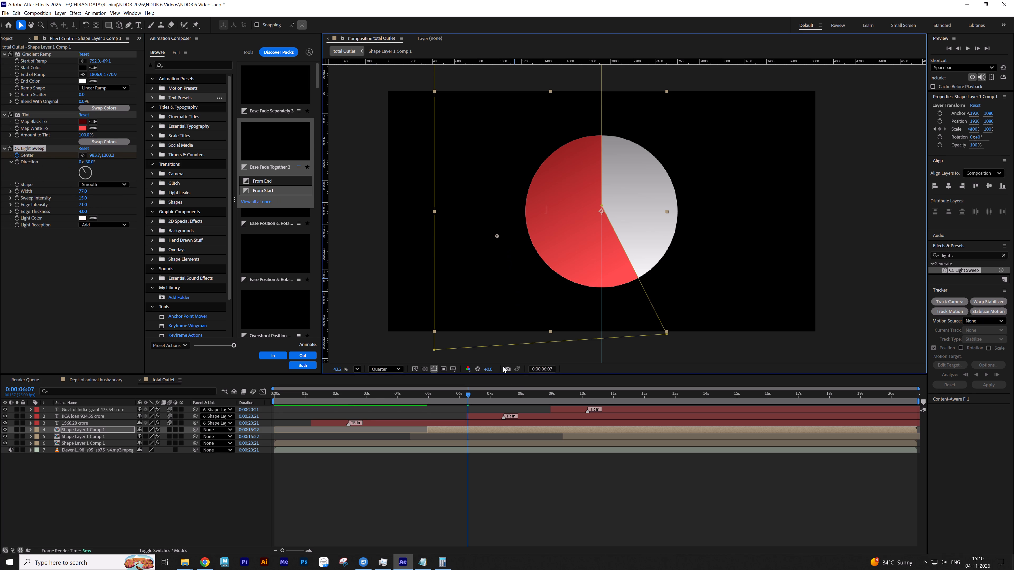
click(536, 393)
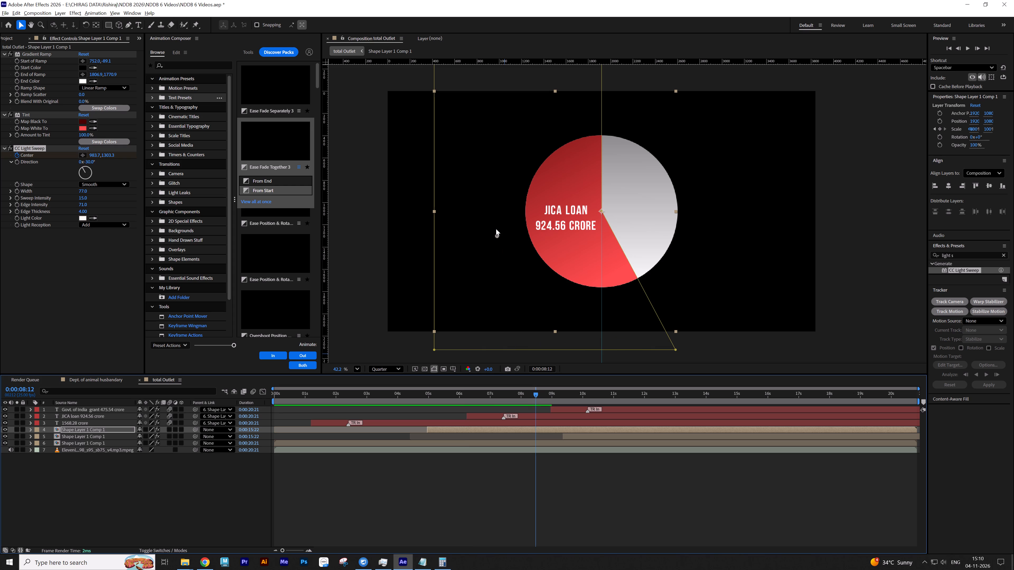
drag(496, 235, 648, 138)
click(549, 481)
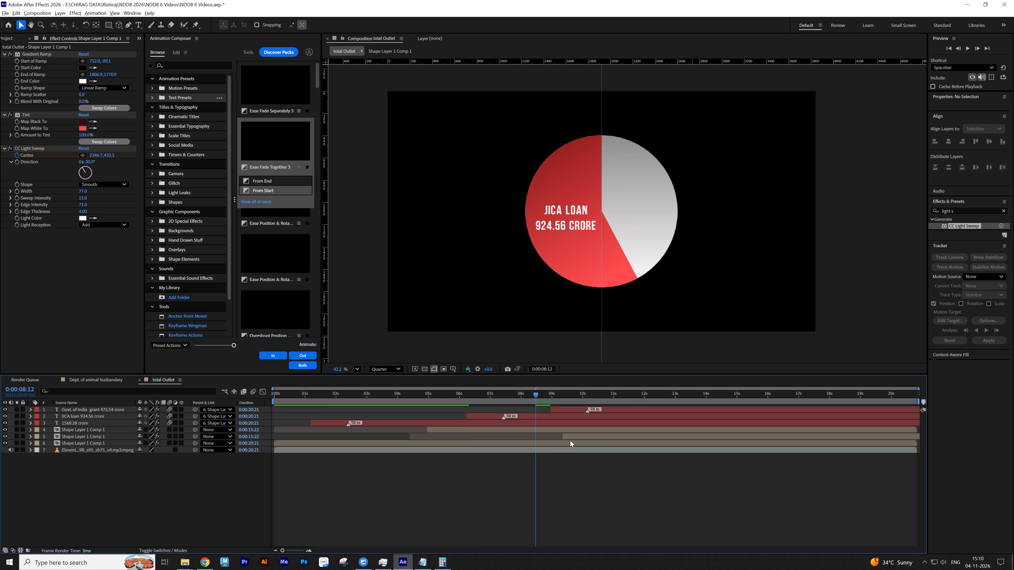
Reveal the red share's keyframes and shift the first light sweep center keyframe earlier, to just before 6 seconds.
click(571, 437)
click(547, 431)
key(u)
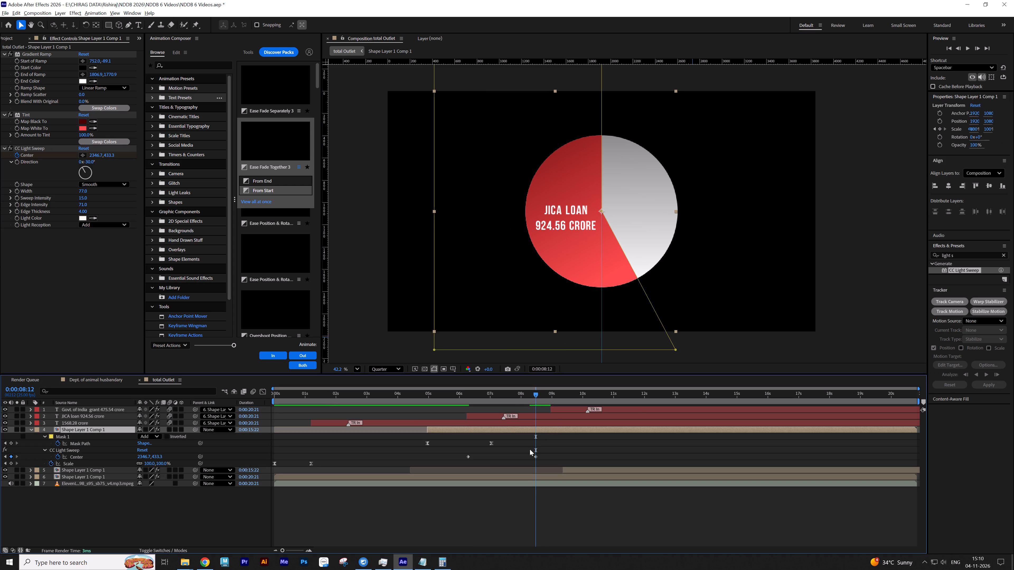
drag(469, 458, 456, 457)
drag(543, 452, 456, 462)
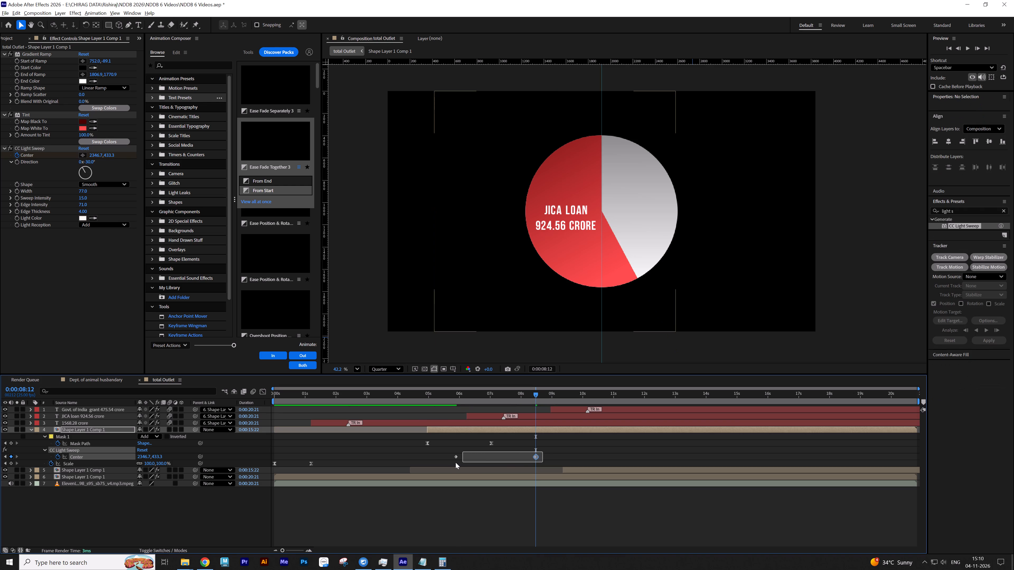
drag(456, 462, 451, 462)
click(477, 457)
Copy the keyframed CC Light Sweep effect from the red share's layer.
click(82, 447)
key(ctrl+c)
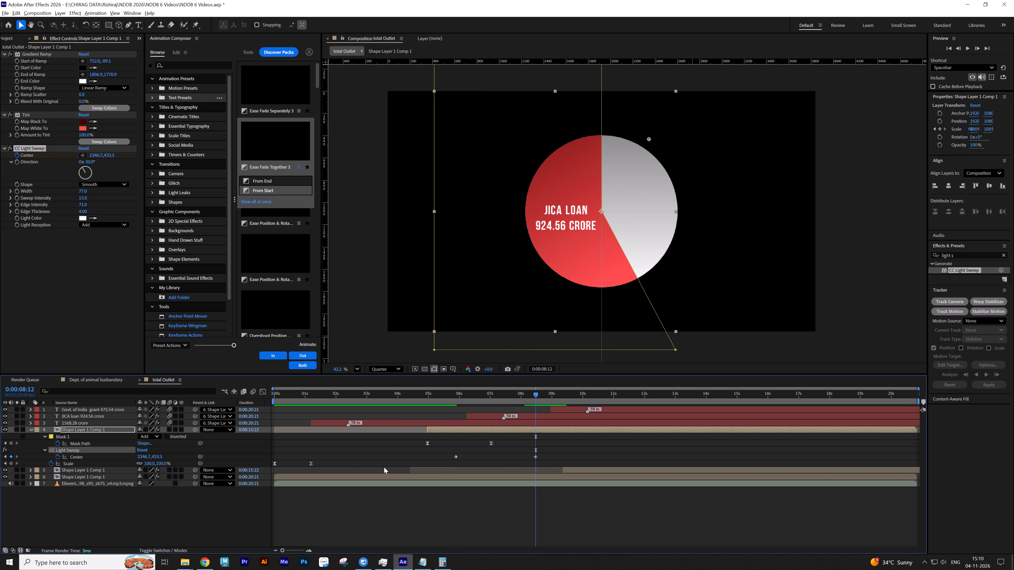
With the current time at 11:17, shift the Govt. of India grant label's layer nearly two seconds later in the timeline.
drag(570, 398, 631, 397)
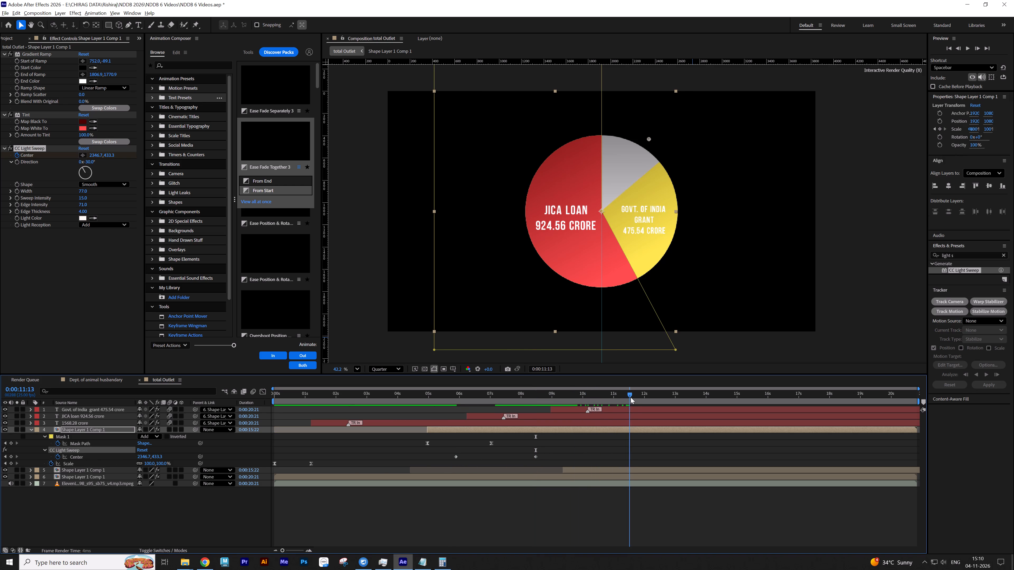
drag(631, 397, 635, 396)
drag(618, 410, 669, 409)
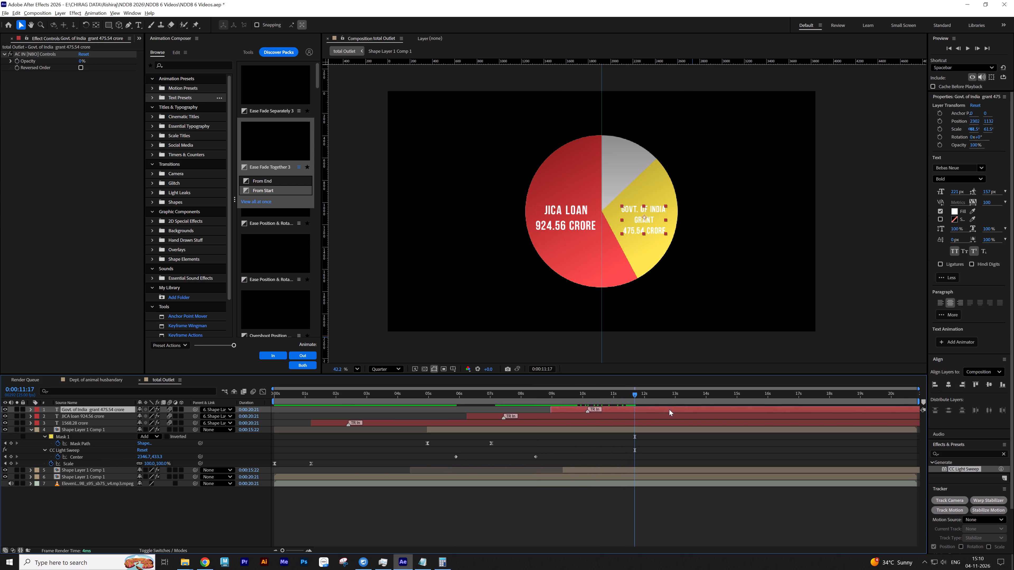
drag(669, 409, 675, 409)
Paste the light sweep onto the yellow share's layer at 11:17 and move its starting center to about 1683.0, 1236.9.
click(627, 466)
click(626, 469)
key(ctrl+v)
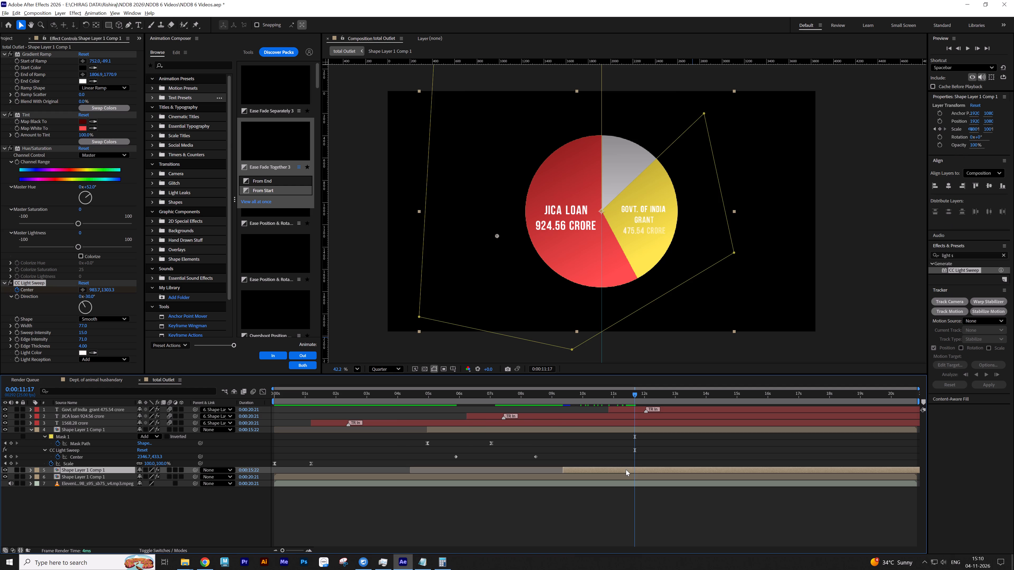
drag(495, 237, 543, 236)
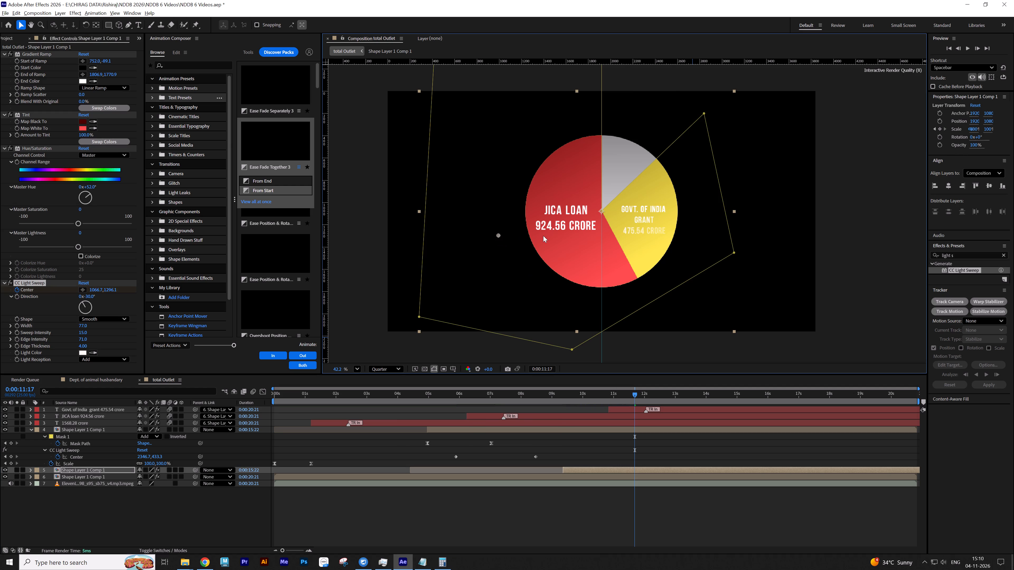
drag(543, 236, 573, 230)
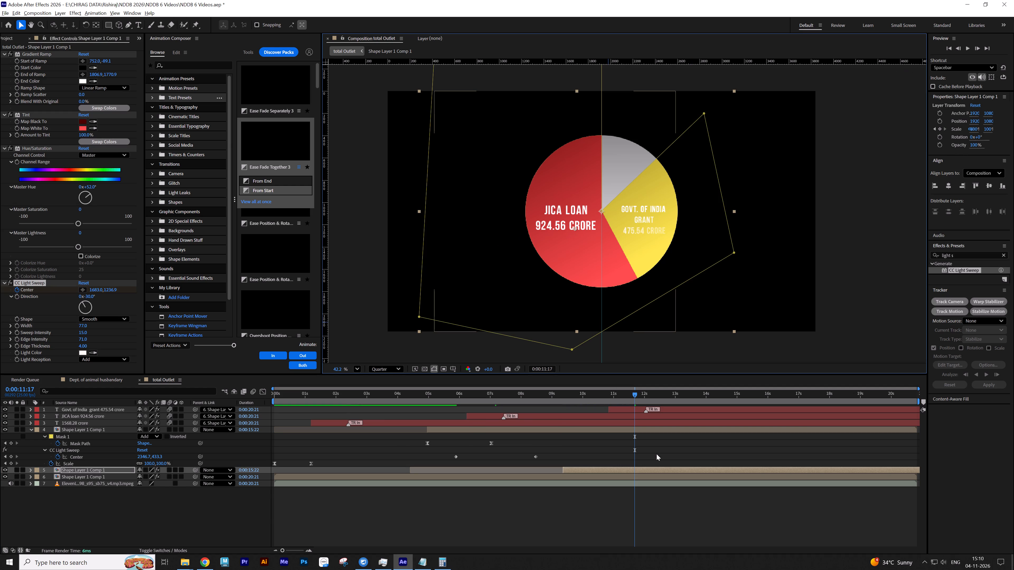
Preview the yellow share's light sweep from 11:17.
key(u)
key(u)
click(670, 451)
key(space)
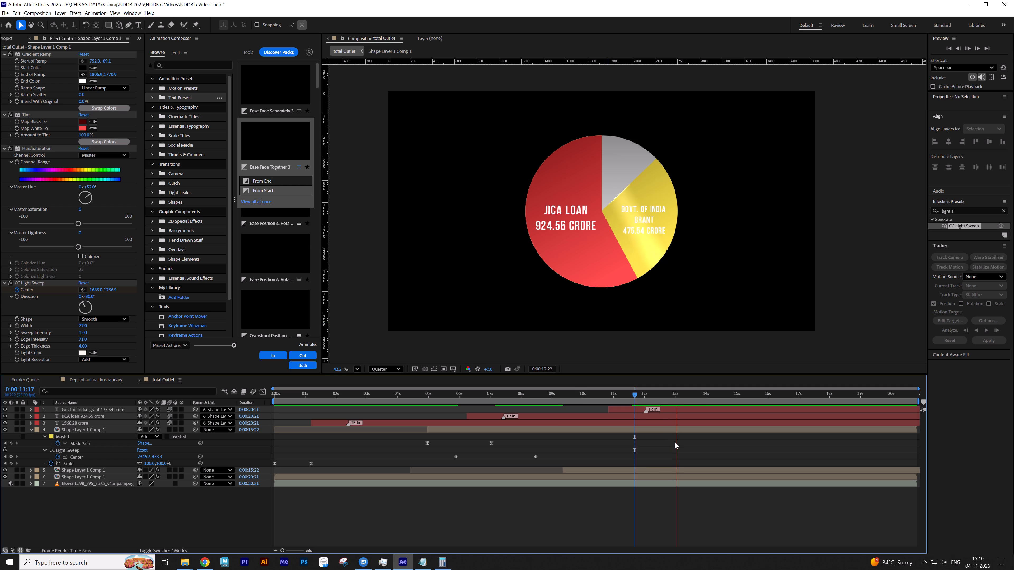
key(space)
Raise the system volume and preview the composition with sound from the start.
drag(515, 399, 198, 400)
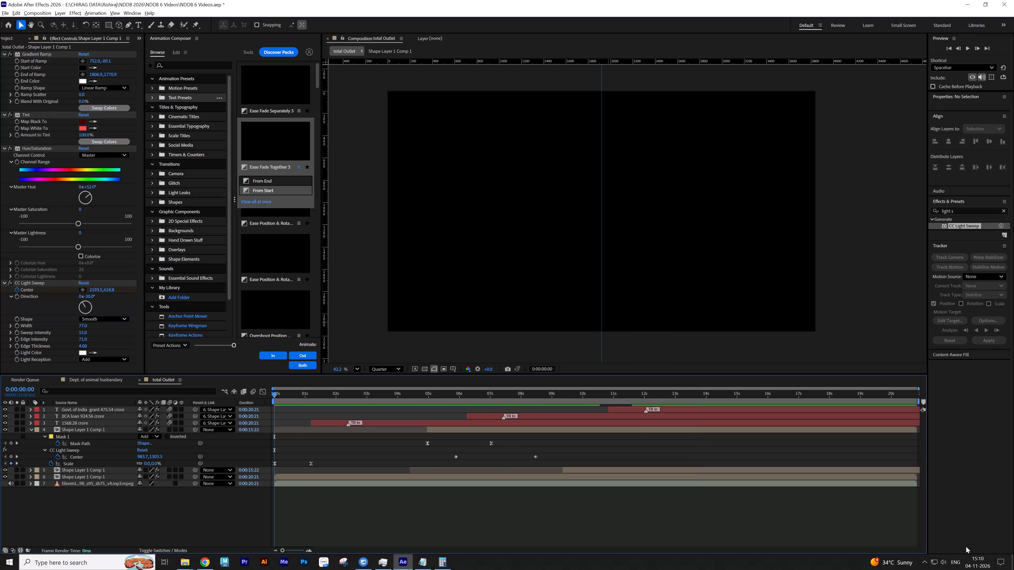
click(947, 563)
scroll(947, 563, up, 16)
click(713, 526)
key(space)
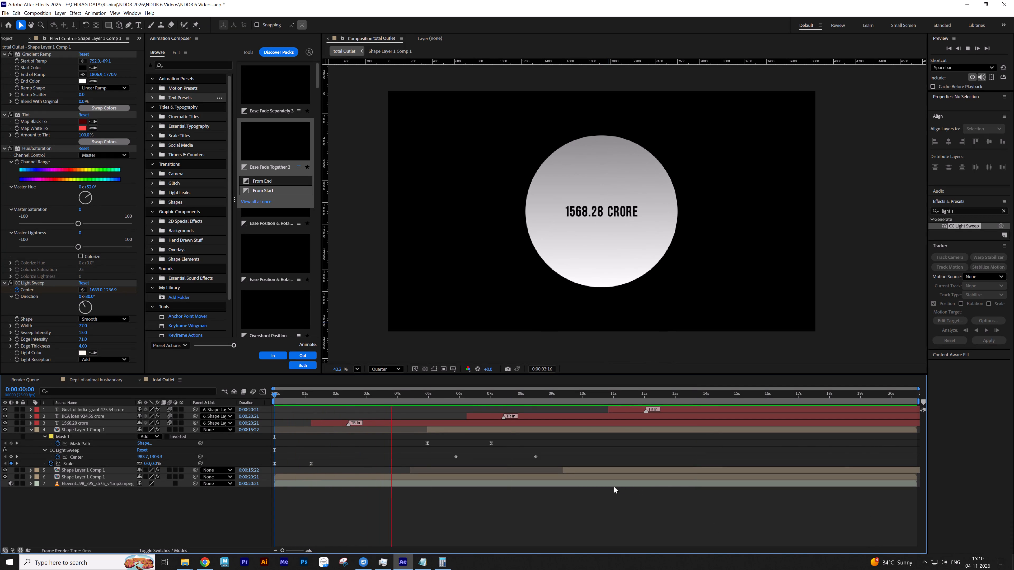
key(space)
Turn on the transparency grid and continue the preview from about 4:04.
click(423, 369)
key(space)
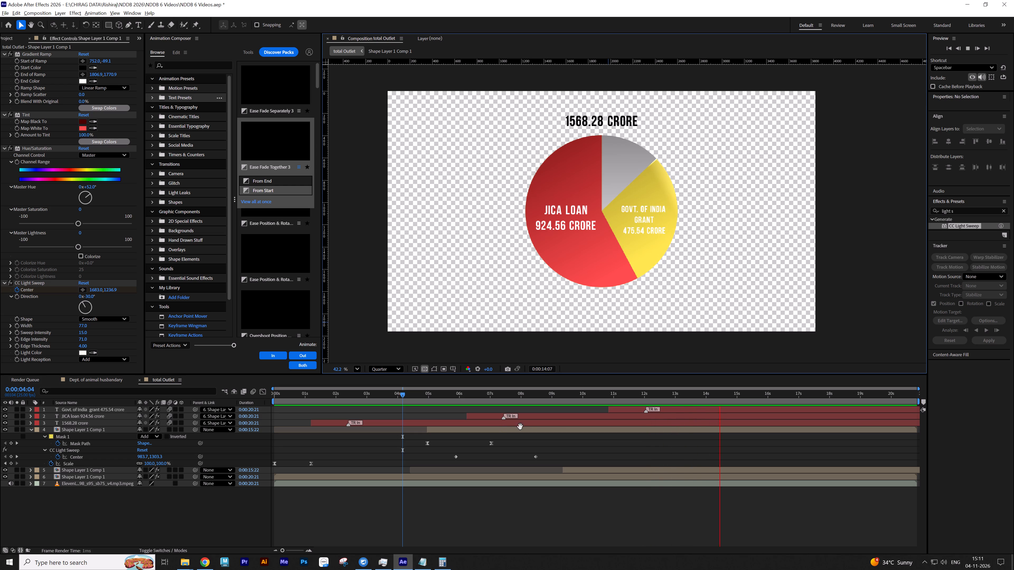
key(space)
Check the narration waveform, go to 13:19, duplicate the yellow share's layer and start the lower copy there.
ctrl+click(32, 484)
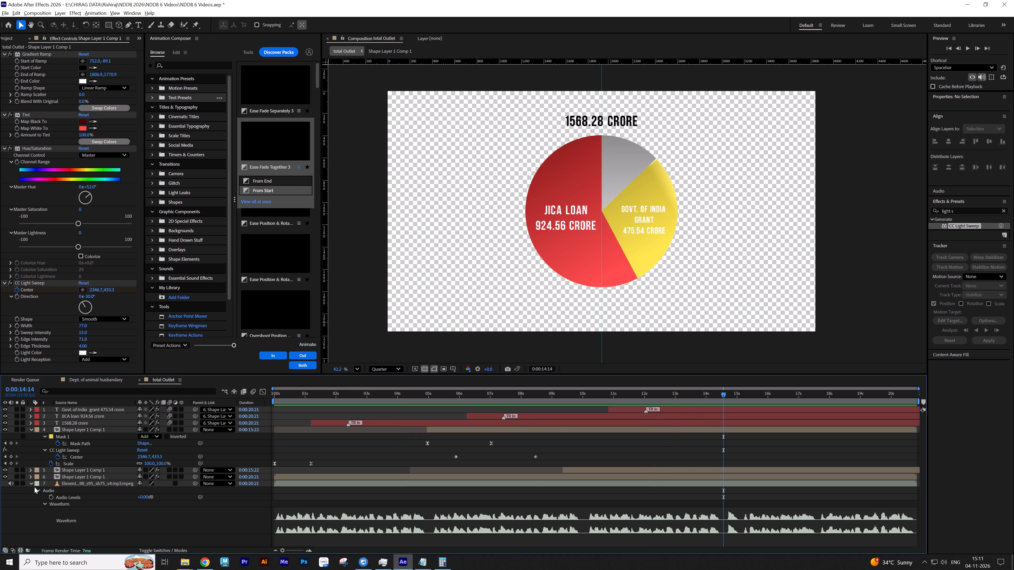
click(699, 398)
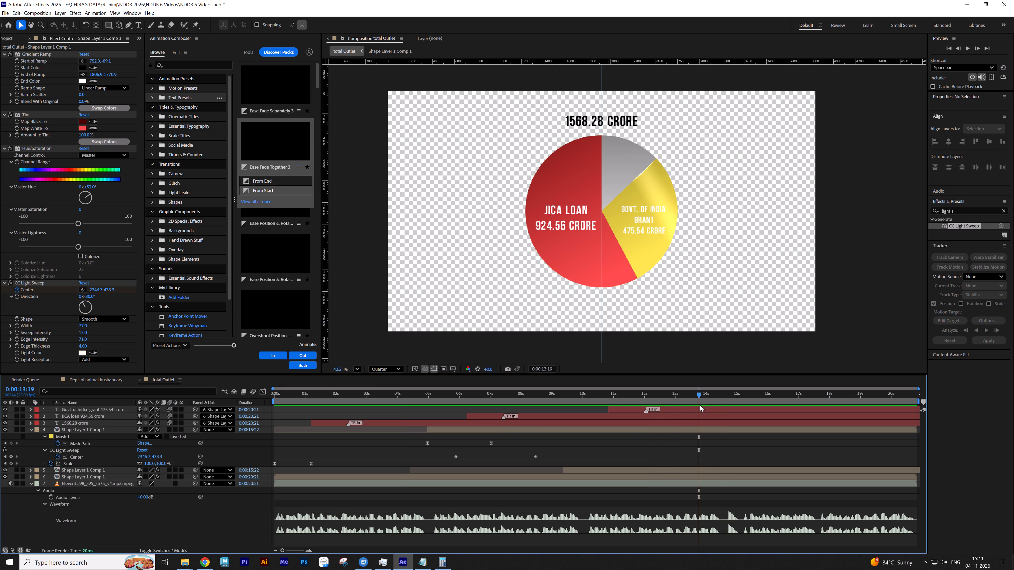
click(715, 458)
click(717, 450)
key(s)
key(s)
click(713, 442)
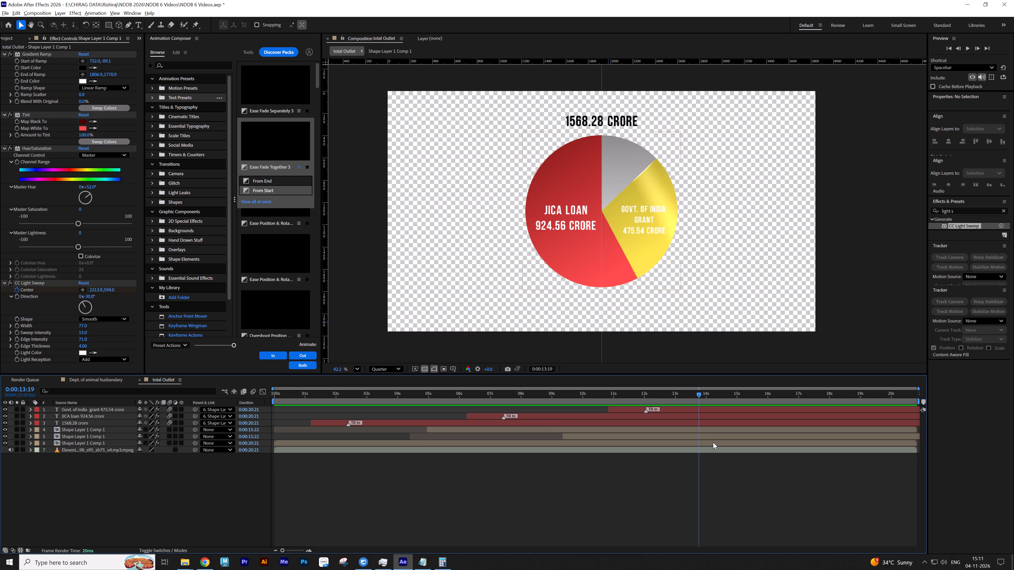
click(713, 437)
key(ctrl+d)
click(712, 442)
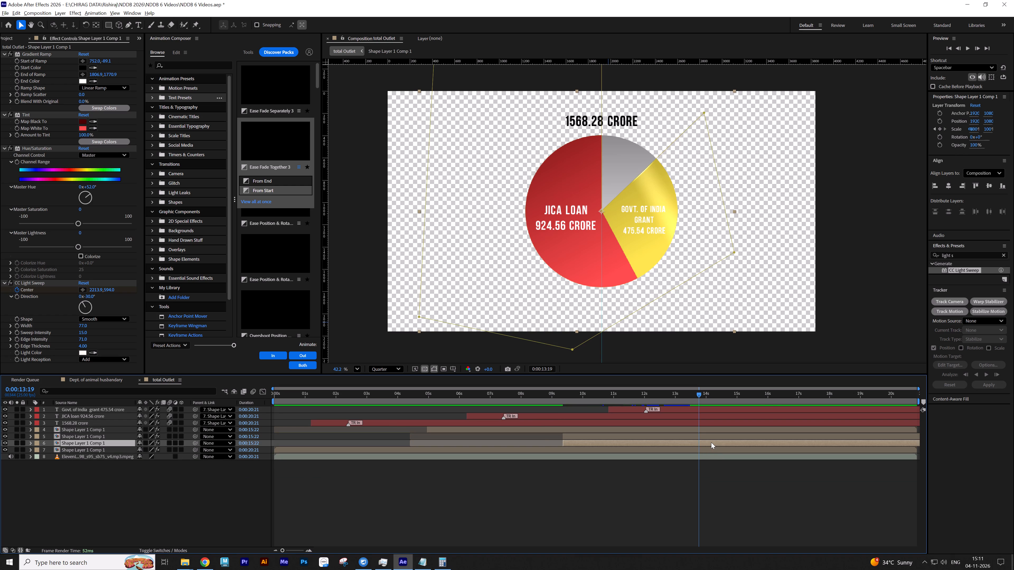
key(bracketleft)
Move the lower copy's final mask path keyframe to 13:19, replacing the starting mask keyframe.
key(u)
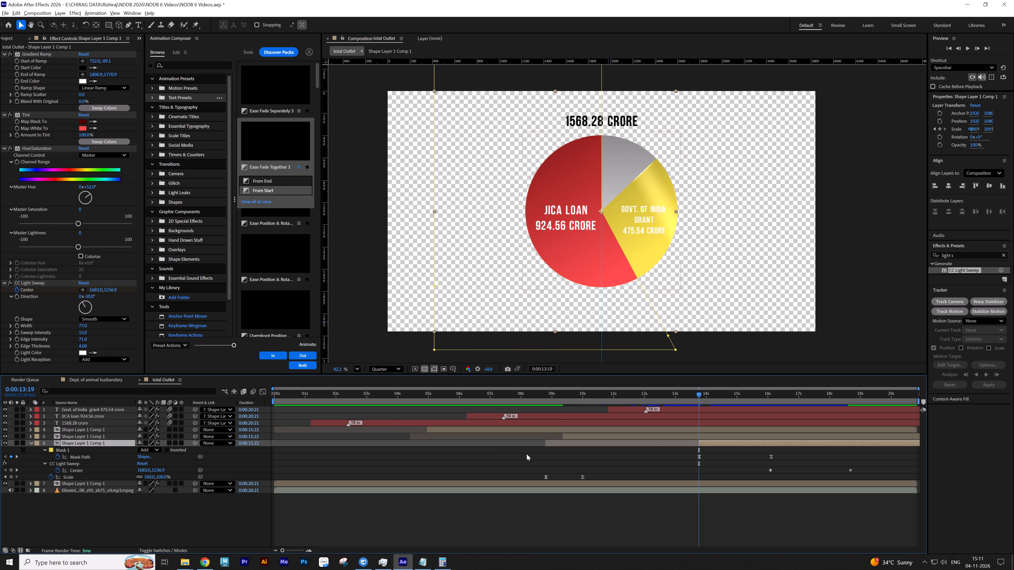
drag(773, 457, 715, 461)
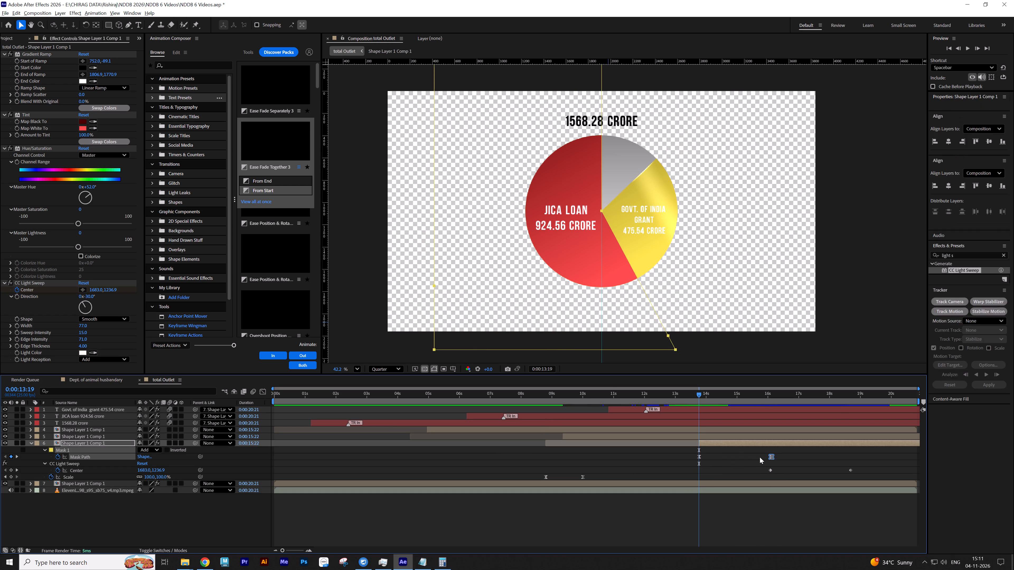
drag(771, 456, 699, 459)
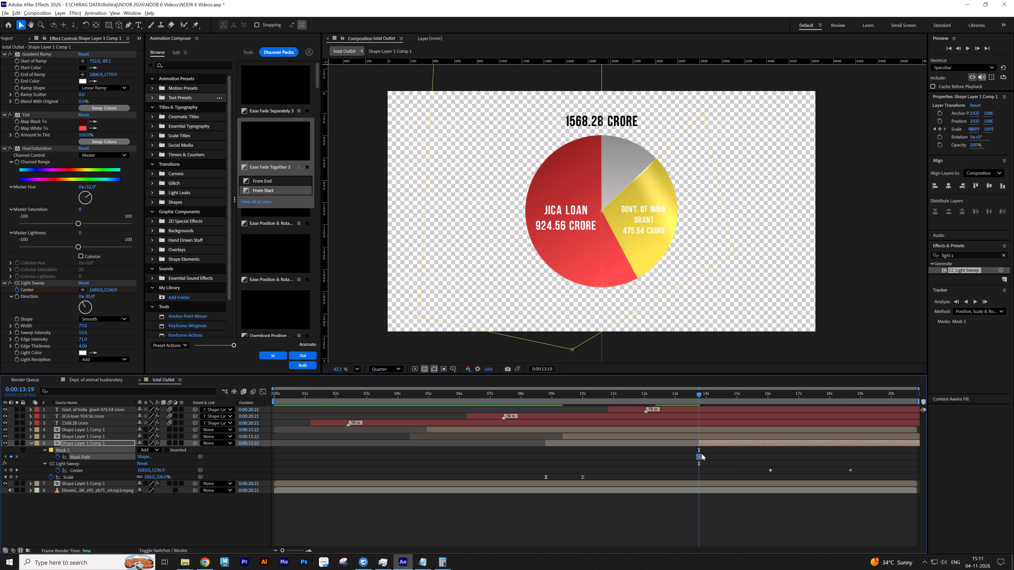
Reshape the copy's mask to cover the remaining gray share, moving its upper corner to the vertical guide and adding an outer point.
drag(704, 114, 655, 97)
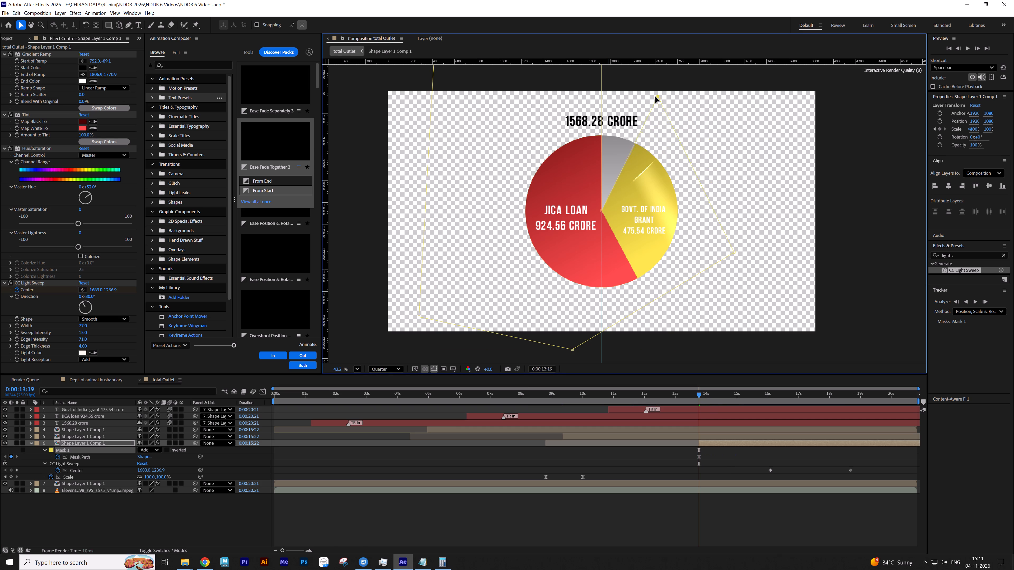
drag(655, 97, 603, 88)
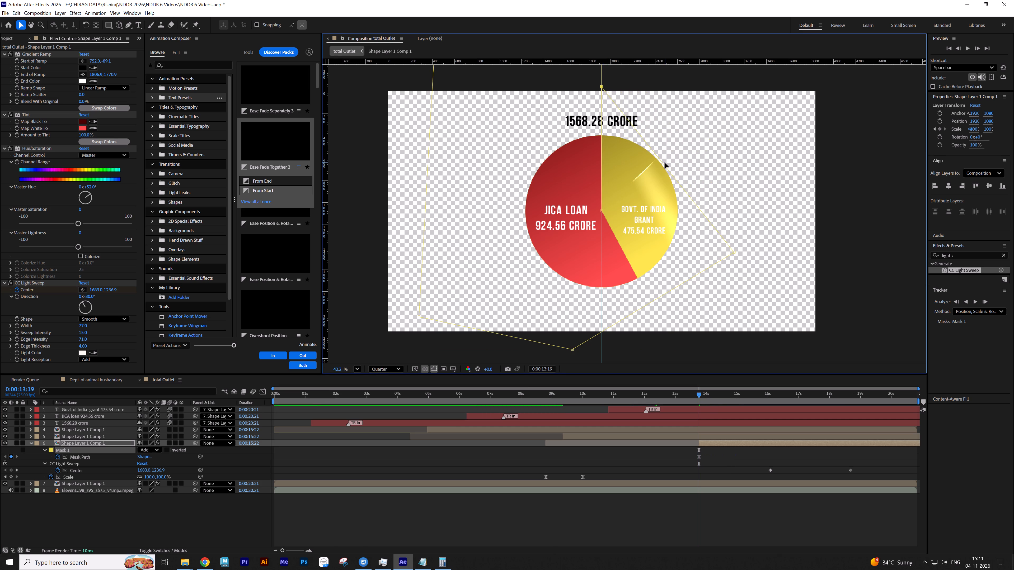
key(f)
key(g)
click(664, 163)
drag(663, 163, 663, 158)
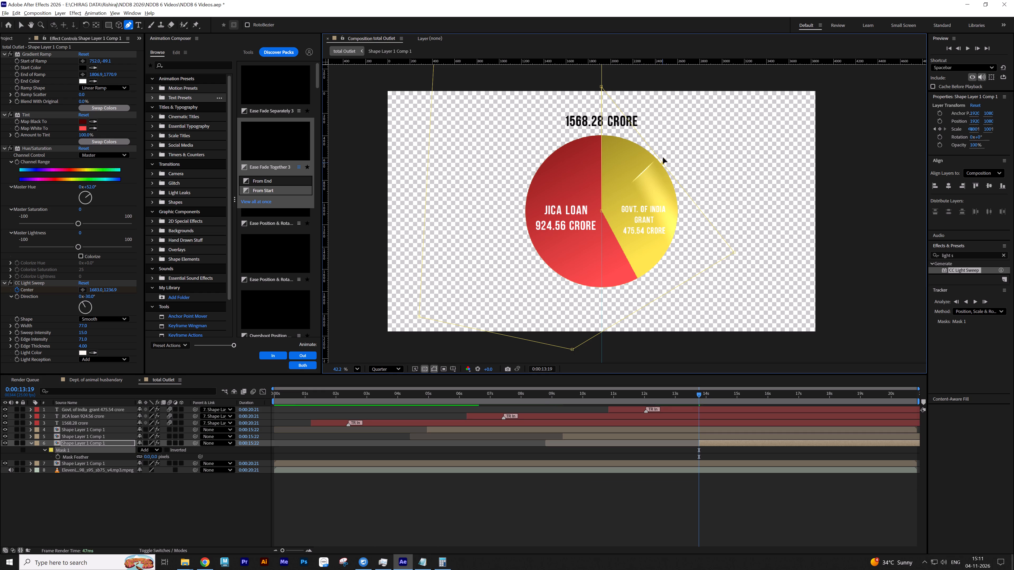
drag(663, 158, 677, 115)
key(v)
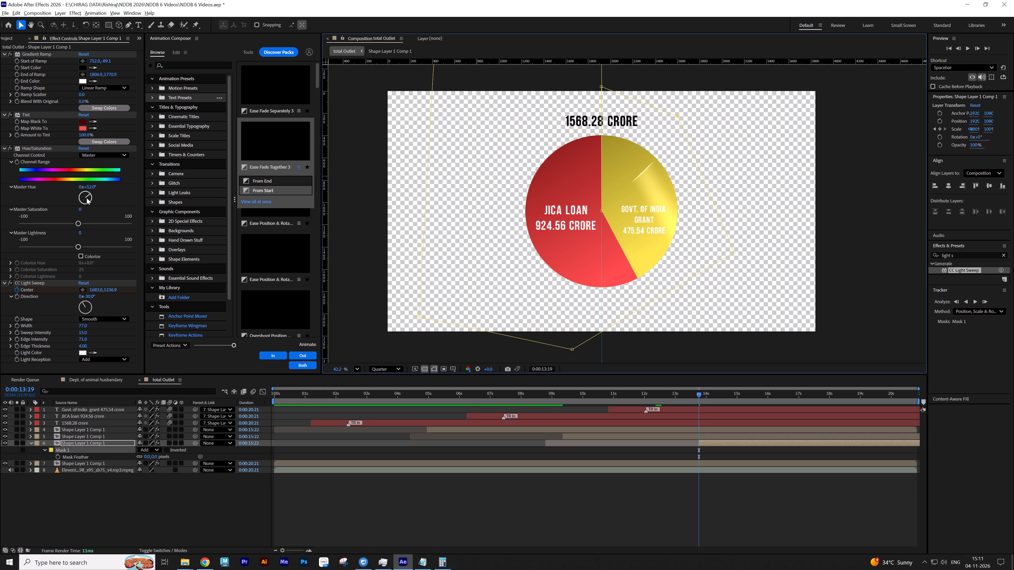
Set the copied share's Master Hue to 104° to color it green.
drag(90, 188, 111, 187)
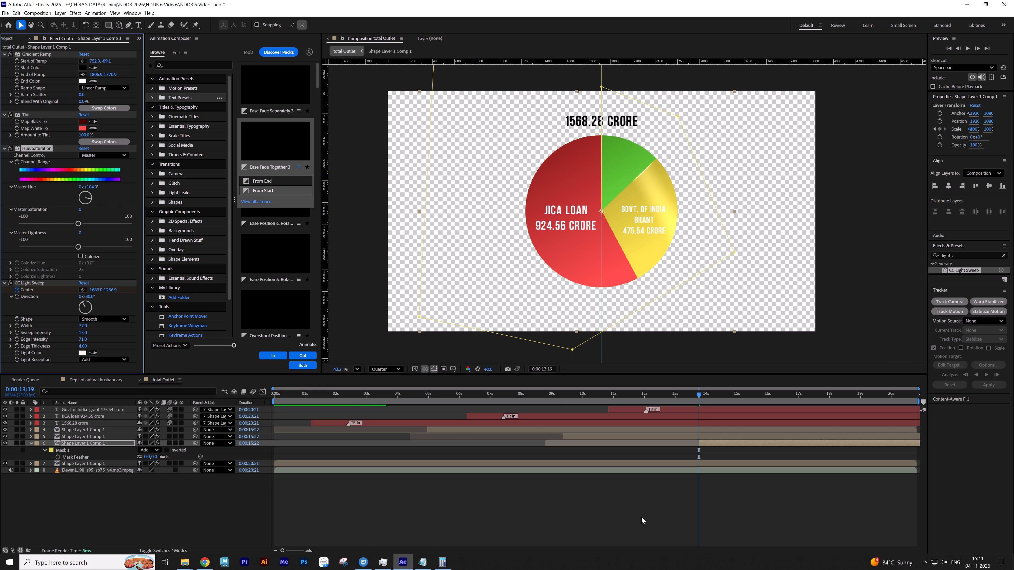
click(667, 521)
Reveal the yellow share's keyframes and move its last light sweep center keyframe to 13:19.
click(707, 435)
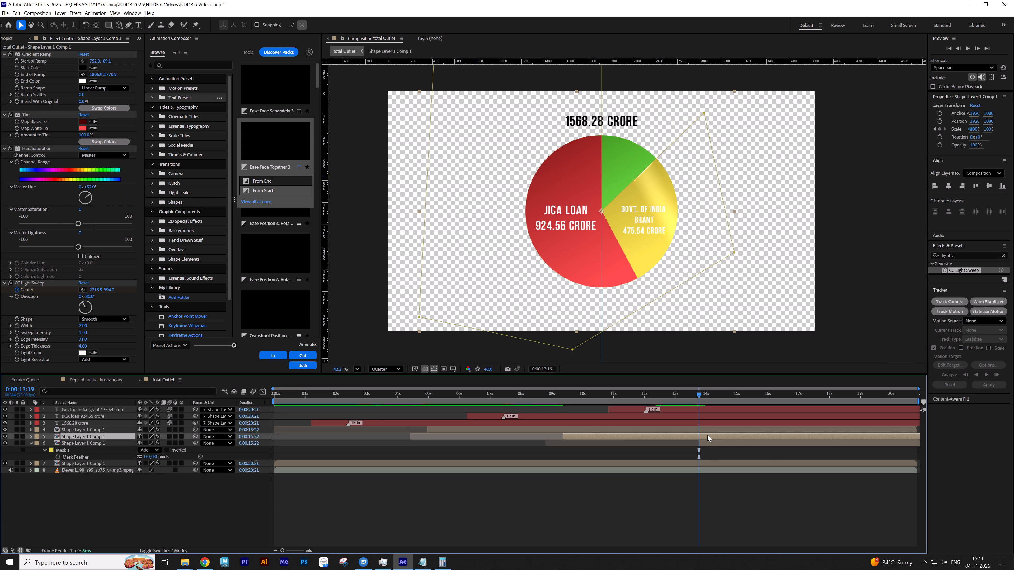
key(u)
drag(715, 465, 699, 467)
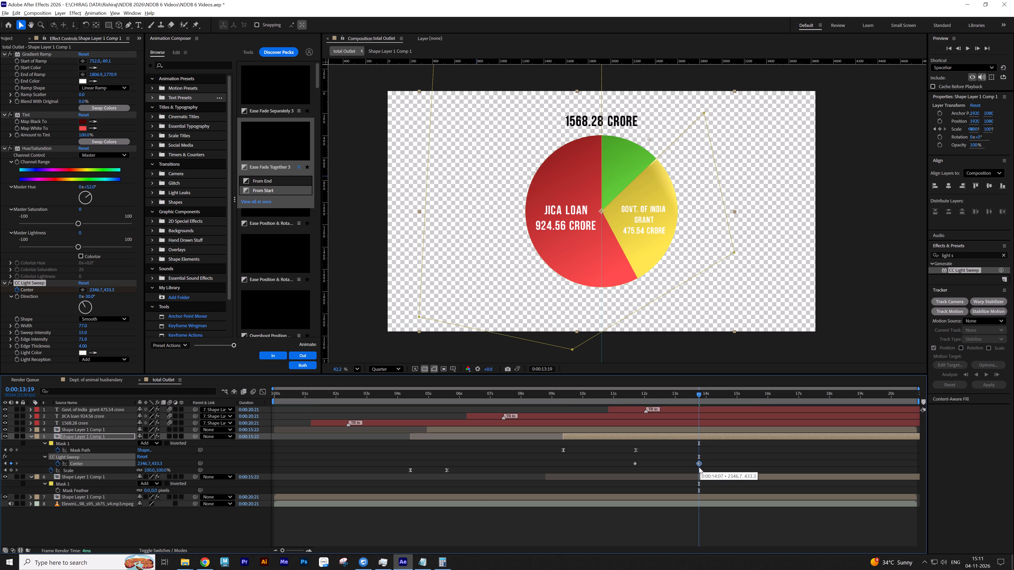
drag(699, 467, 699, 468)
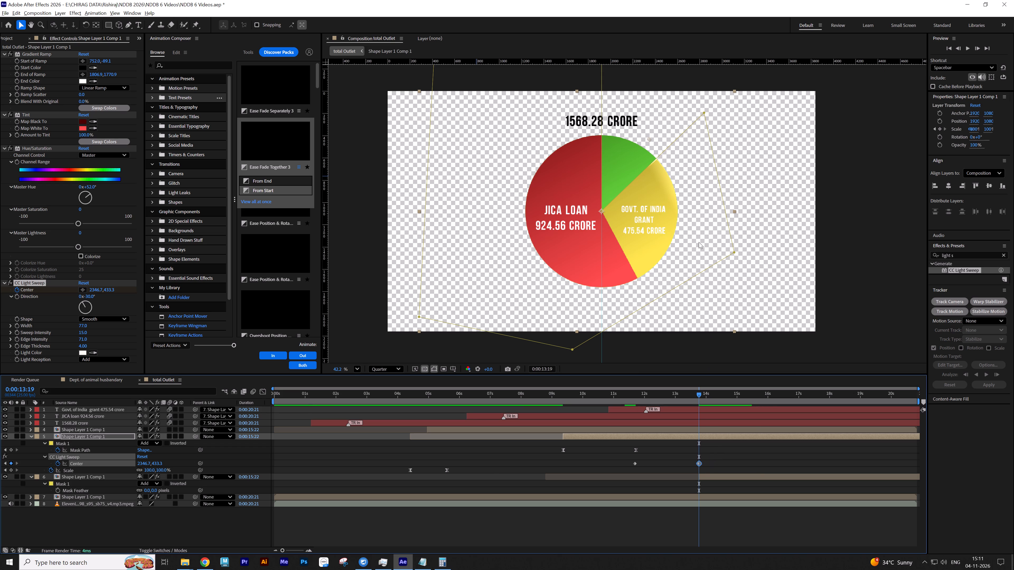
Set the yellow share's last light sweep center to about 2636, 398 and move its first center keyframe earlier, to about 11 s.
drag(648, 140, 680, 136)
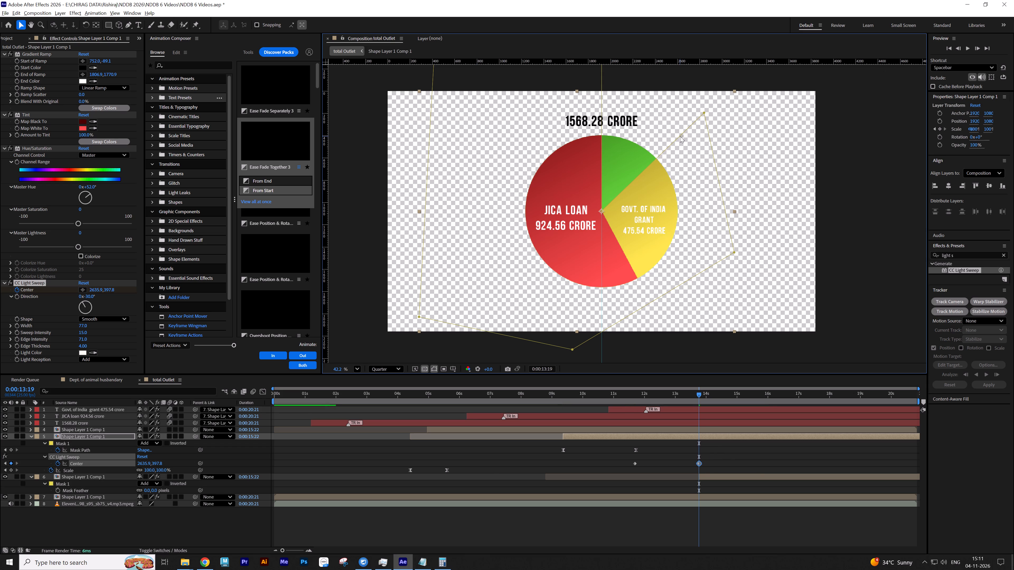
click(727, 451)
drag(633, 462, 614, 463)
click(668, 459)
Duplicate the Govt. of India grant 475.54 crore label layer and shift the copy to start at 13:19.
click(677, 411)
key(ctrl+d)
drag(682, 410, 747, 408)
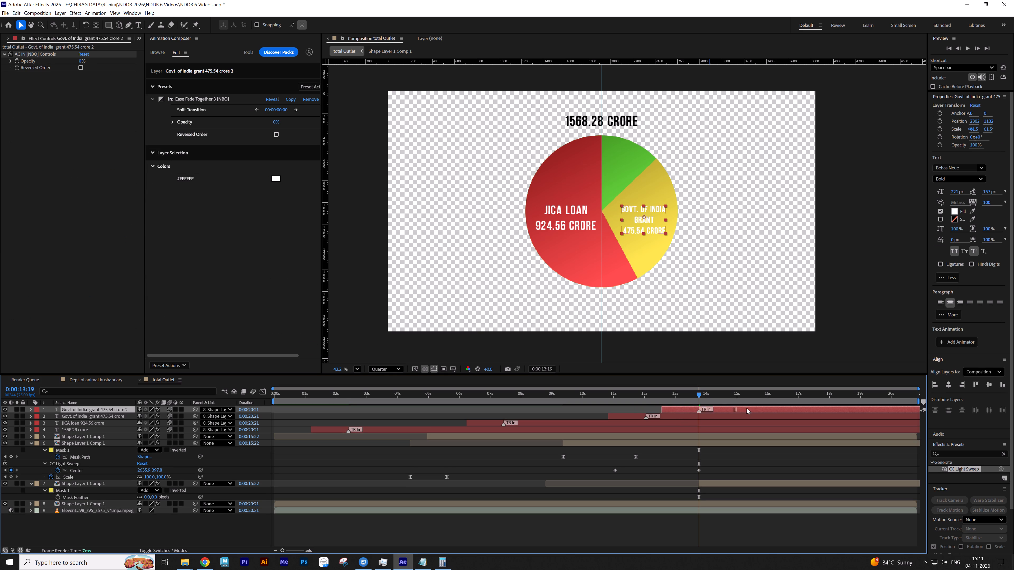
drag(747, 408, 771, 406)
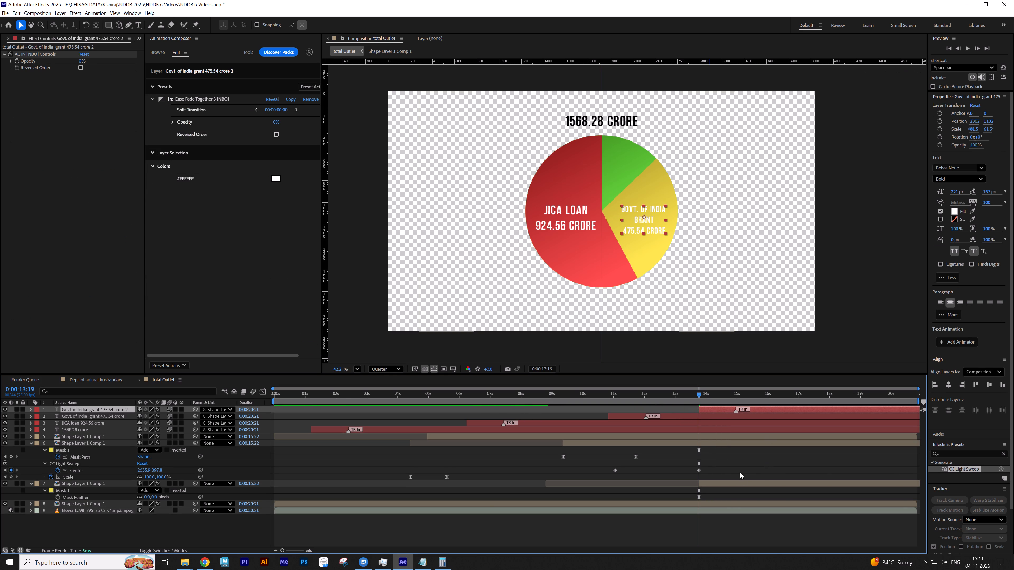
click(740, 469)
Reveal the green share's keyframes and move its mask path keyframe from 13:19 to about 16 s.
click(730, 485)
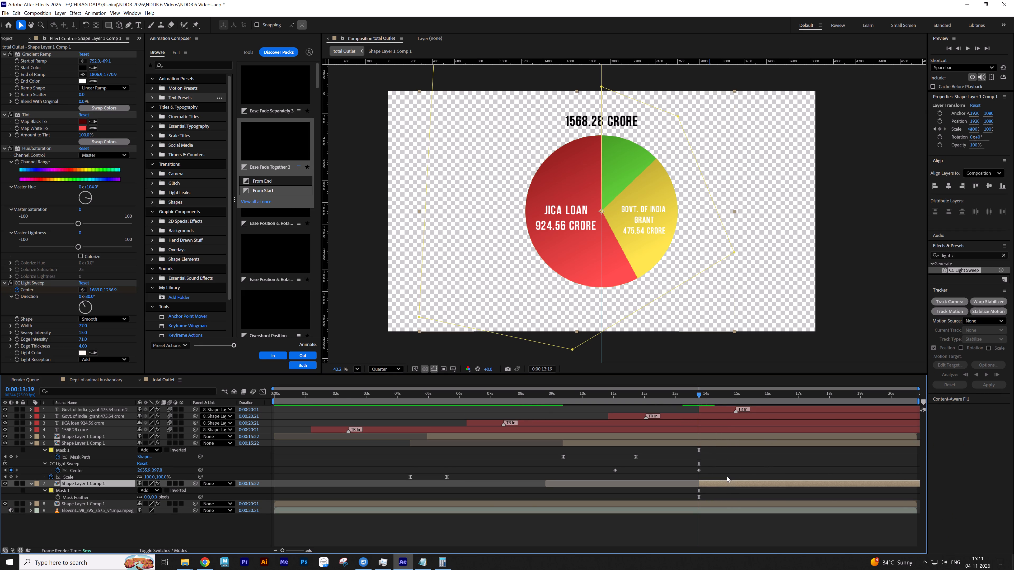
key(u)
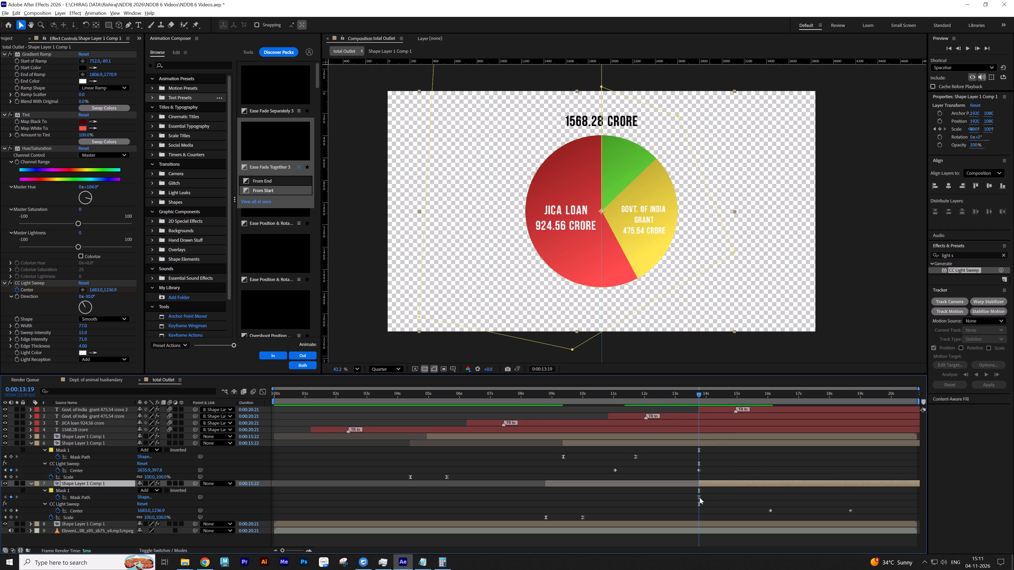
drag(700, 497, 770, 496)
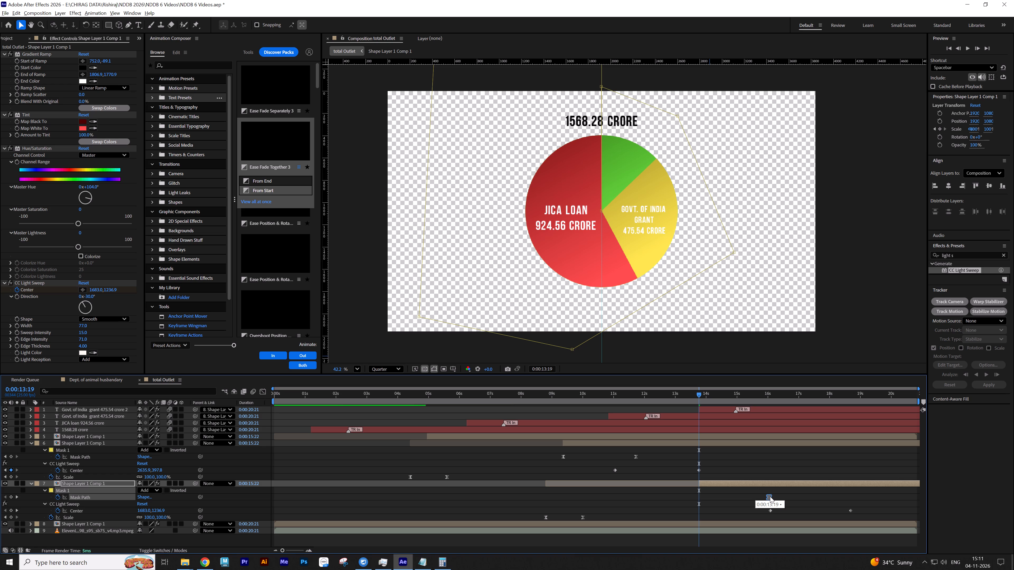
drag(770, 496, 771, 496)
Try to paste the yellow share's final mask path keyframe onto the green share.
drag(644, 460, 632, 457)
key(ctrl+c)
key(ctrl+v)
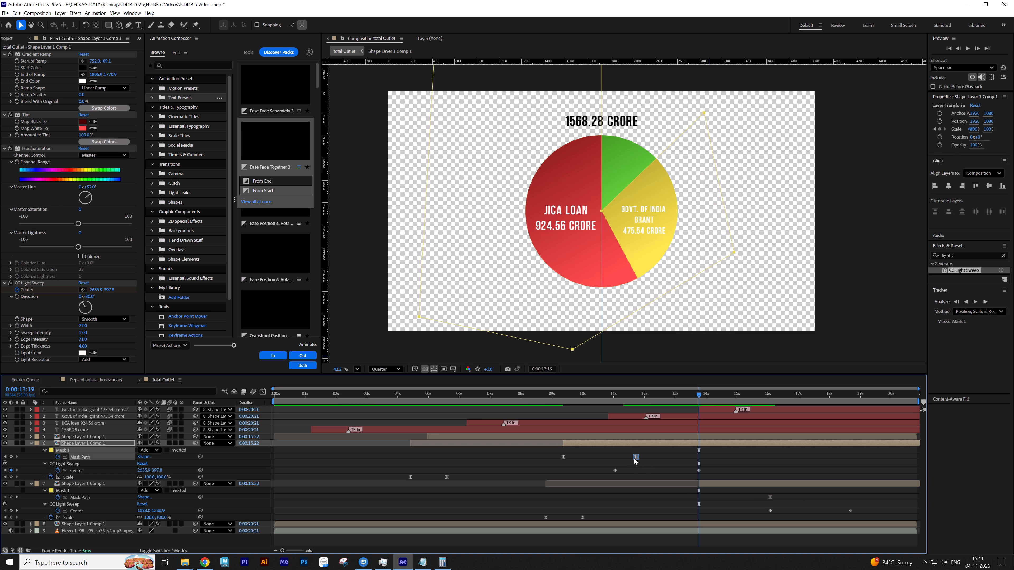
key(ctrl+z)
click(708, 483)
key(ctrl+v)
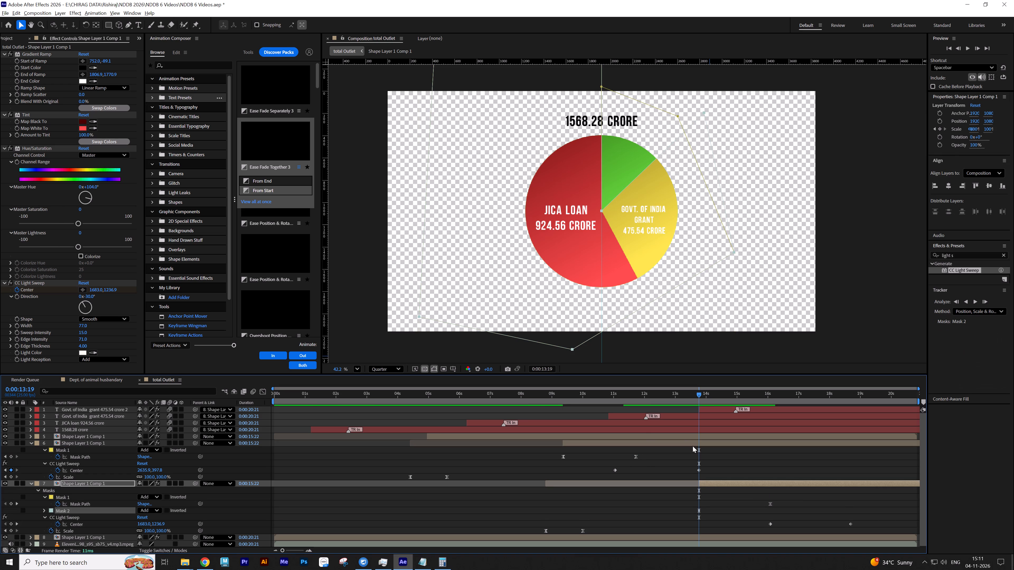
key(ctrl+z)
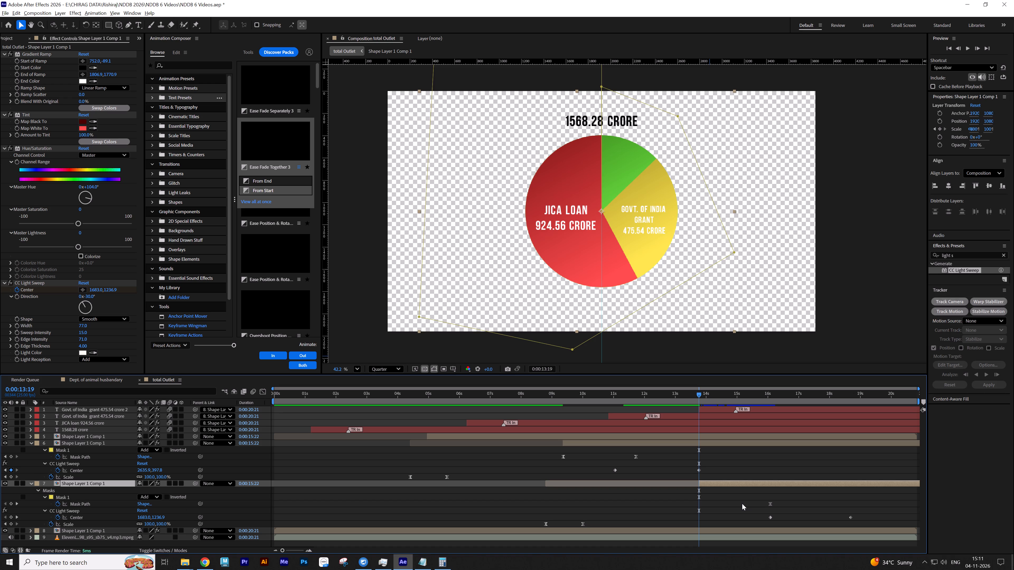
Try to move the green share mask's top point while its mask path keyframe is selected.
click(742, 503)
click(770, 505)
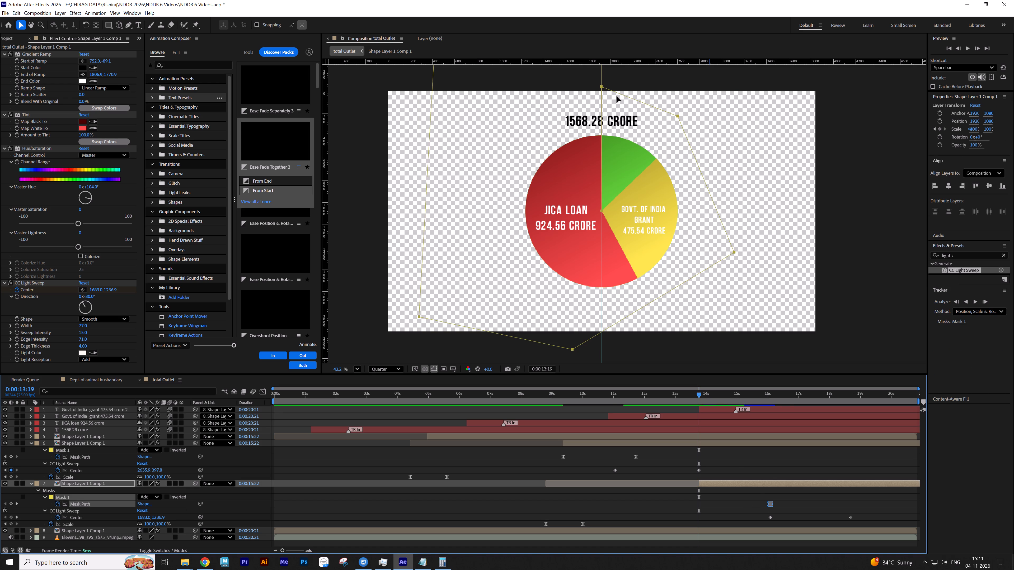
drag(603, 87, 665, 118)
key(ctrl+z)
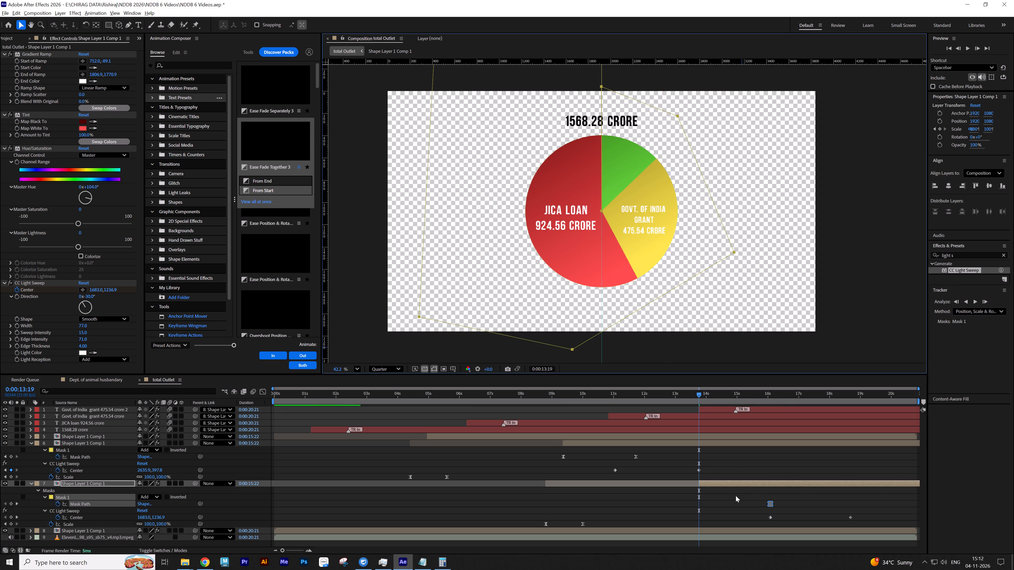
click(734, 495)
Set the green share's starting mask shape at 13:19, moving its top point to the yellow share's upper edge, and preview the reveal.
click(763, 483)
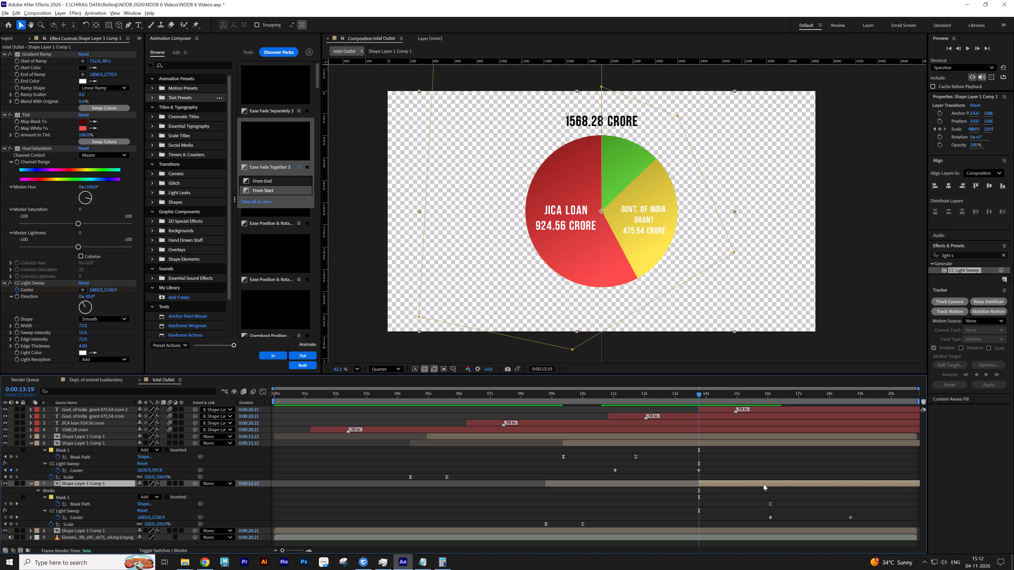
drag(602, 87, 642, 102)
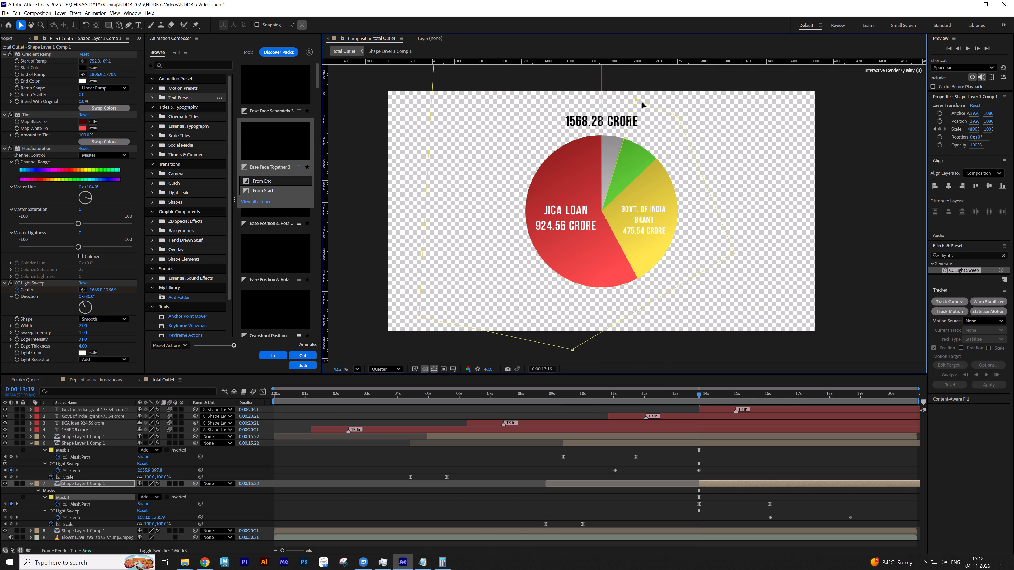
drag(642, 102, 685, 132)
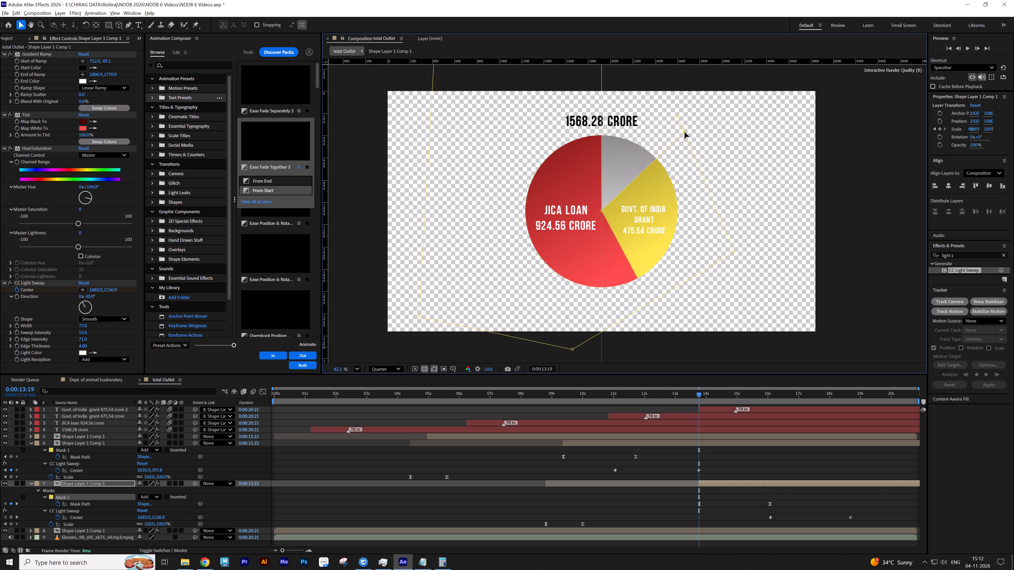
drag(685, 132, 690, 136)
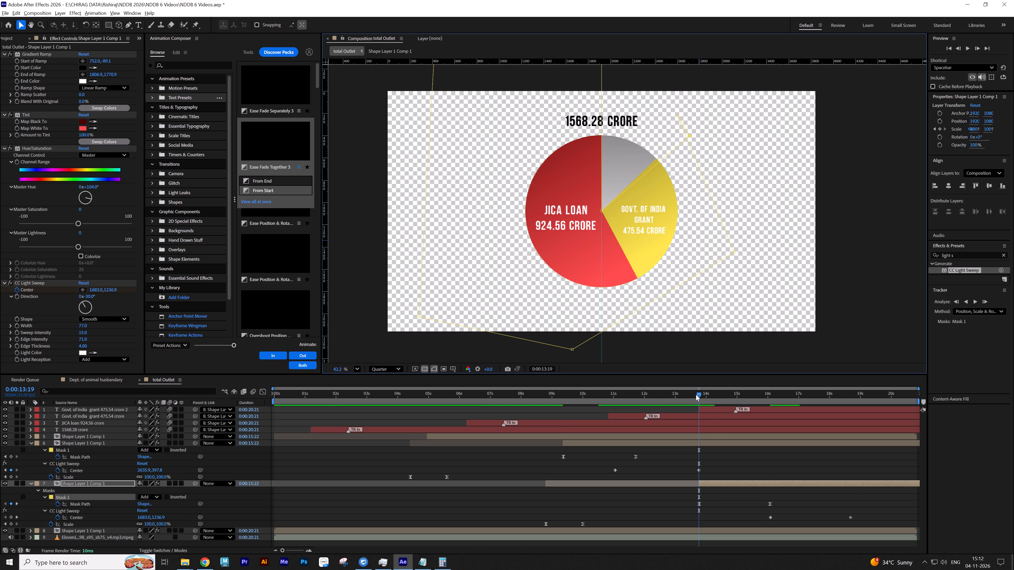
key(space)
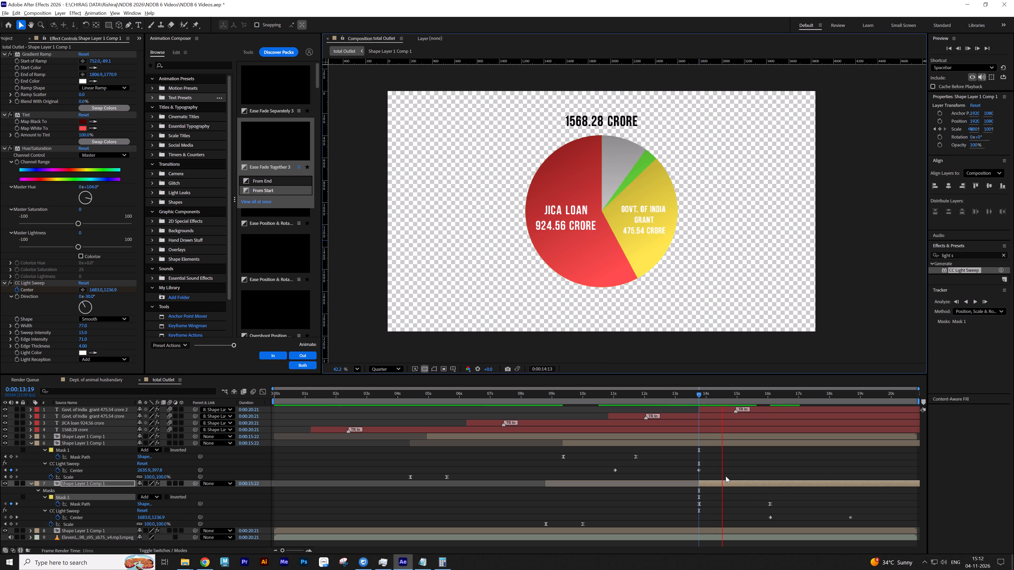
key(space)
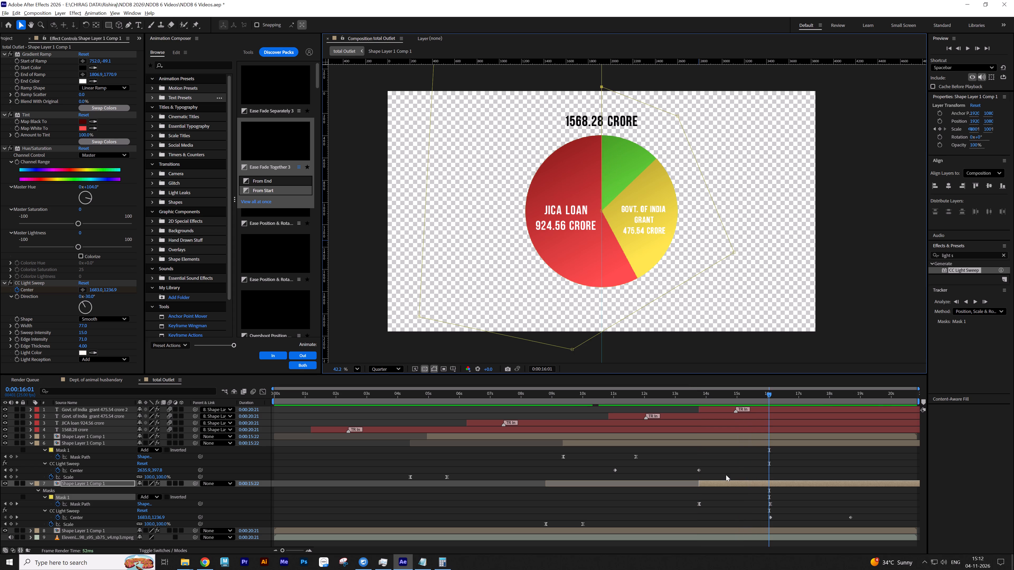
Copy "participating institution's contribution of 168.18 crore" from the NDDB 6 Videos Text file in Notepad and return to After Effects.
key(alt+Tab)
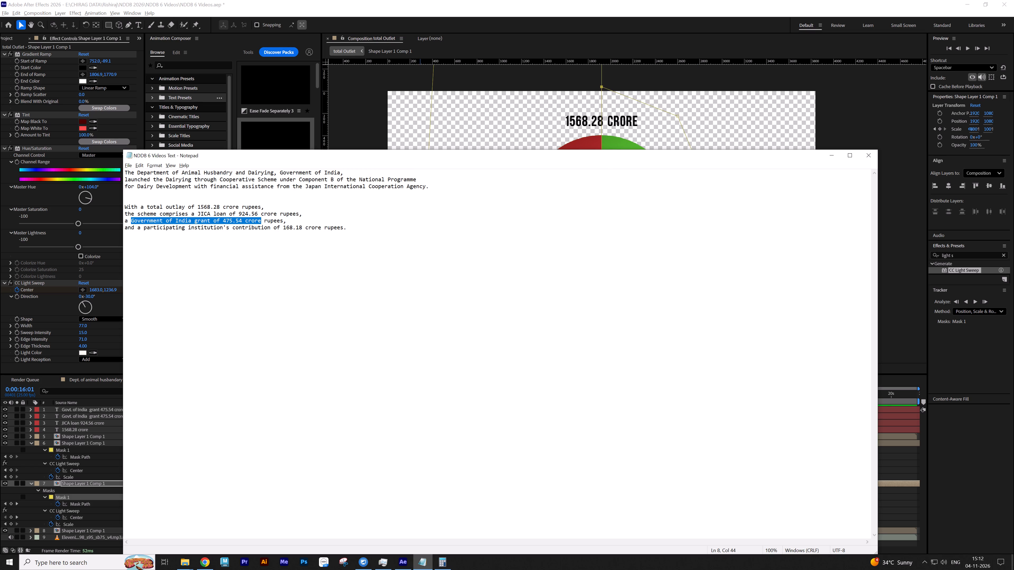
drag(144, 230, 268, 230)
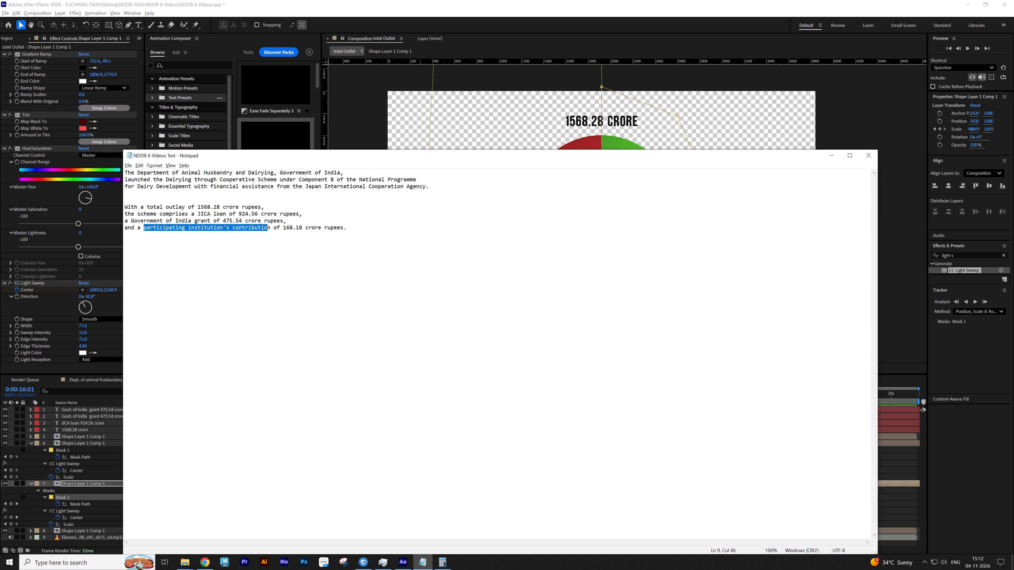
drag(268, 230, 339, 229)
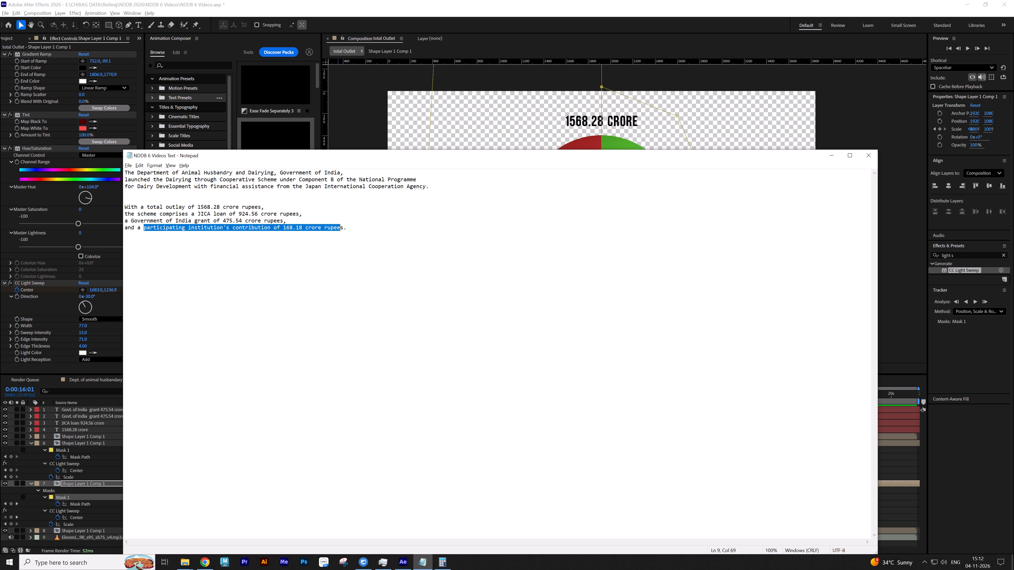
drag(339, 229, 320, 229)
key(ctrl+c)
key(alt+Tab)
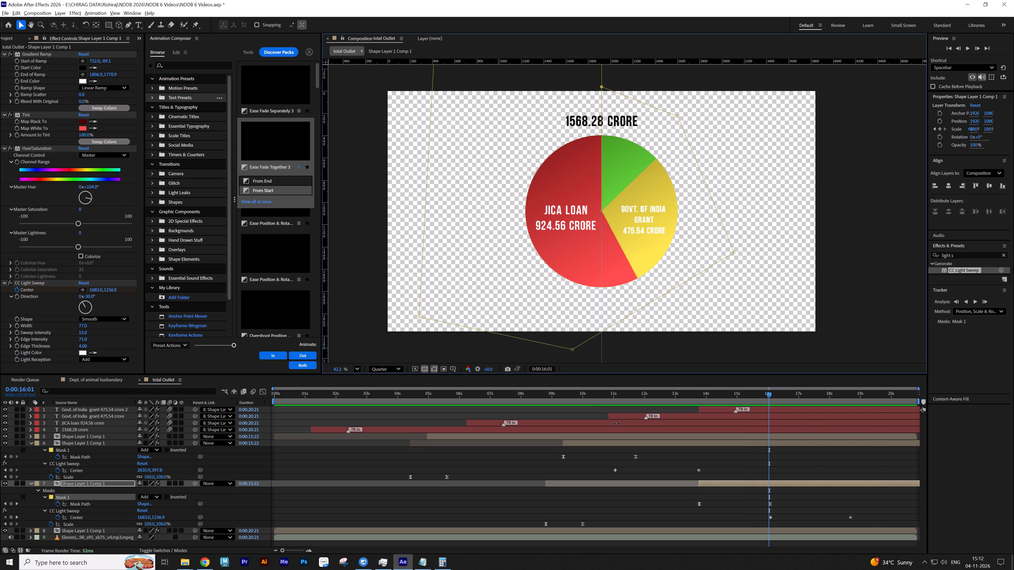
Move the duplicated grant label onto the green share and replace its text with the copied participating institution's contribution wording.
click(744, 457)
click(784, 467)
middle_drag(788, 464, 741, 466)
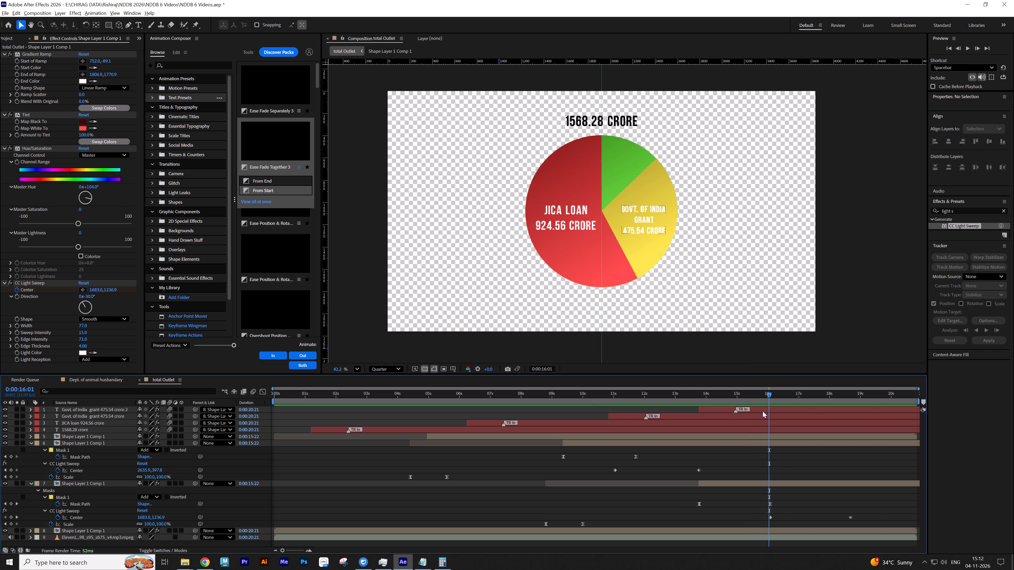
click(763, 410)
drag(649, 221, 643, 209)
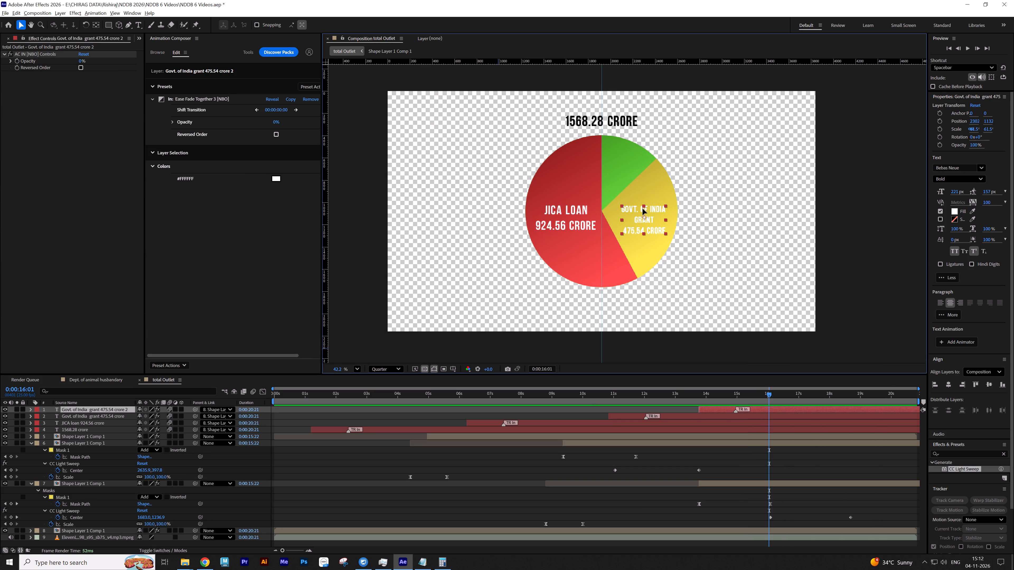
drag(643, 209, 627, 170)
double_click(626, 167)
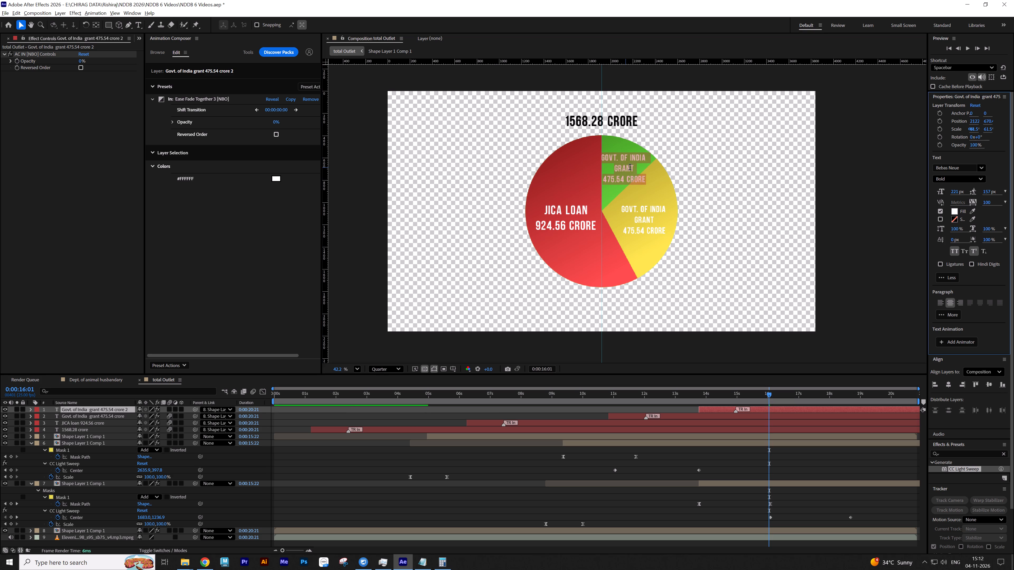
key(ctrl+v)
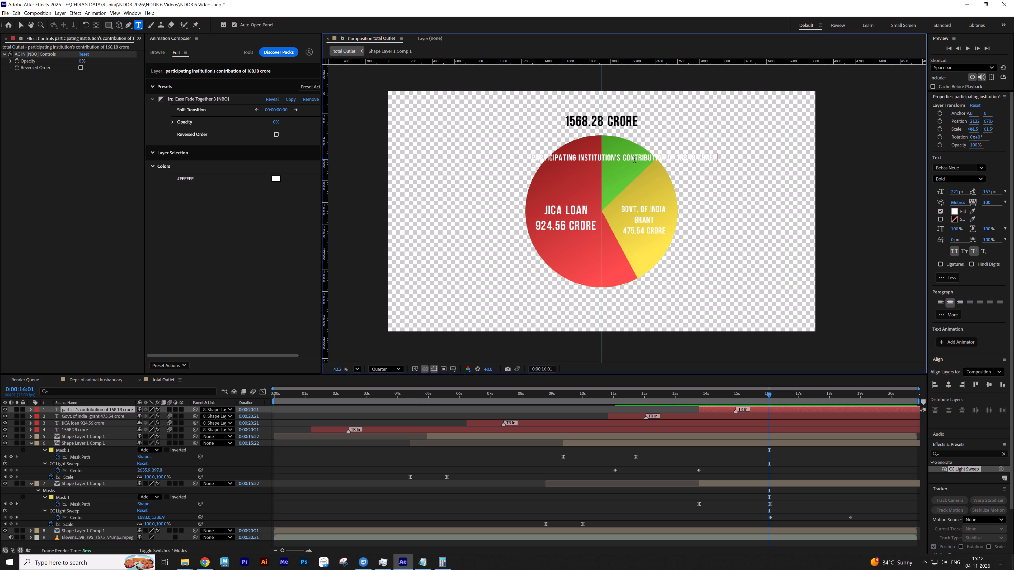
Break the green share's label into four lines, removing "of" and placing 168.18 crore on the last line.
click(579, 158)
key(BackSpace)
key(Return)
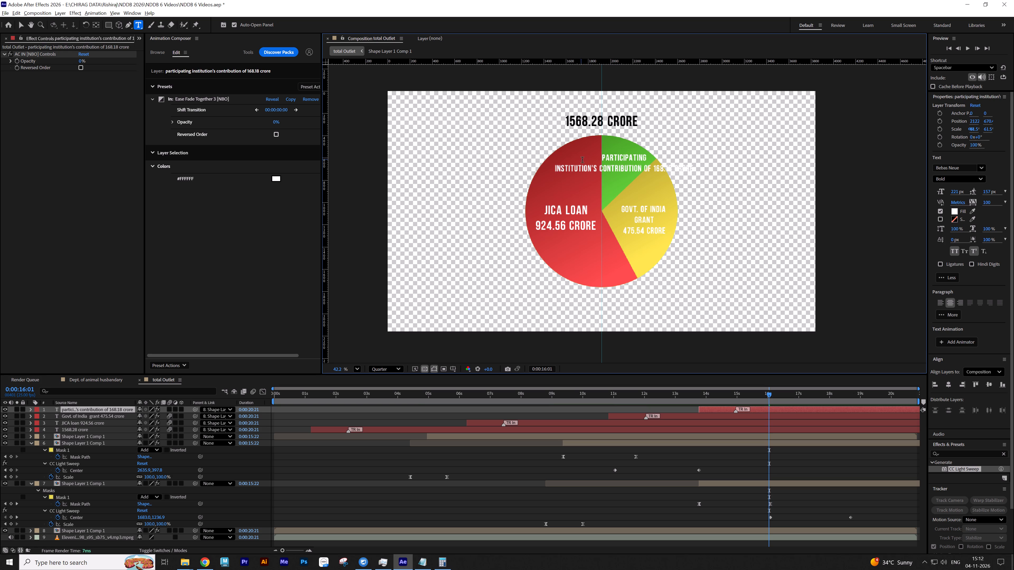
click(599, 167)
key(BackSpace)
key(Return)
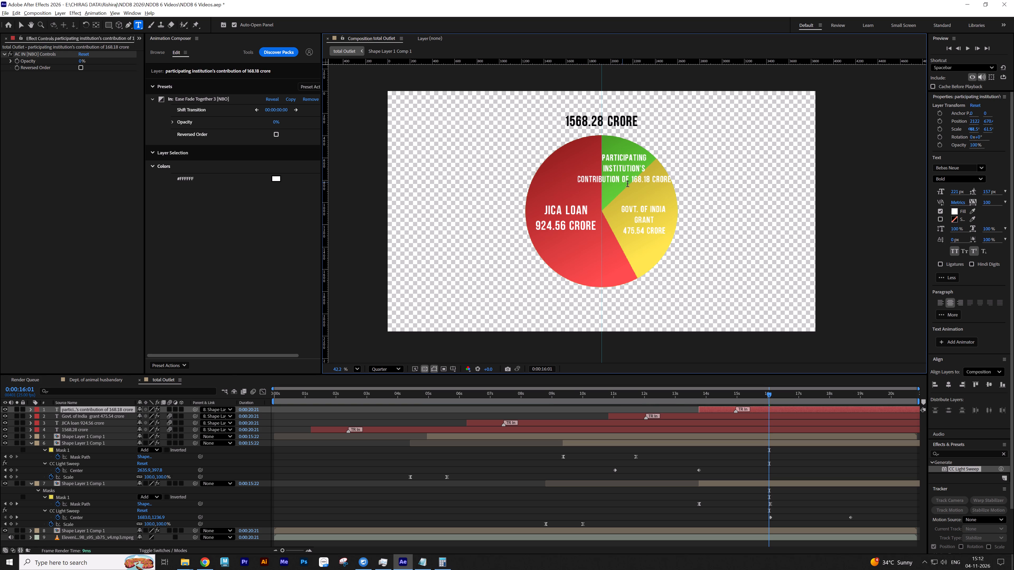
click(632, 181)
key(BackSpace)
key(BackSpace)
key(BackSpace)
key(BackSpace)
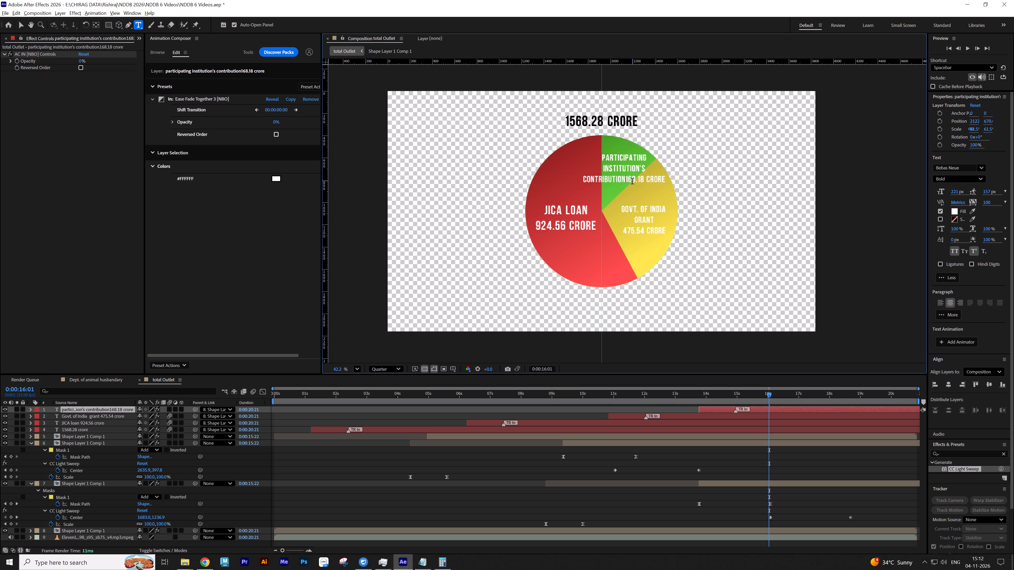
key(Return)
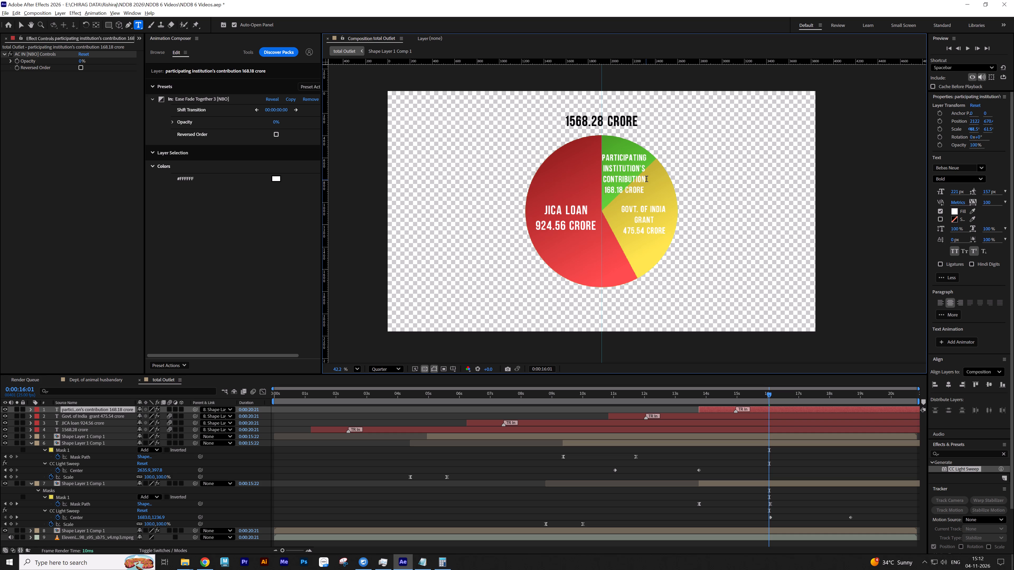
Delete the participating institution's contribution wording, keeping only 168.18 crore, and move the label to about 2141, 604 on the green share.
drag(646, 179, 595, 155)
key(BackSpace)
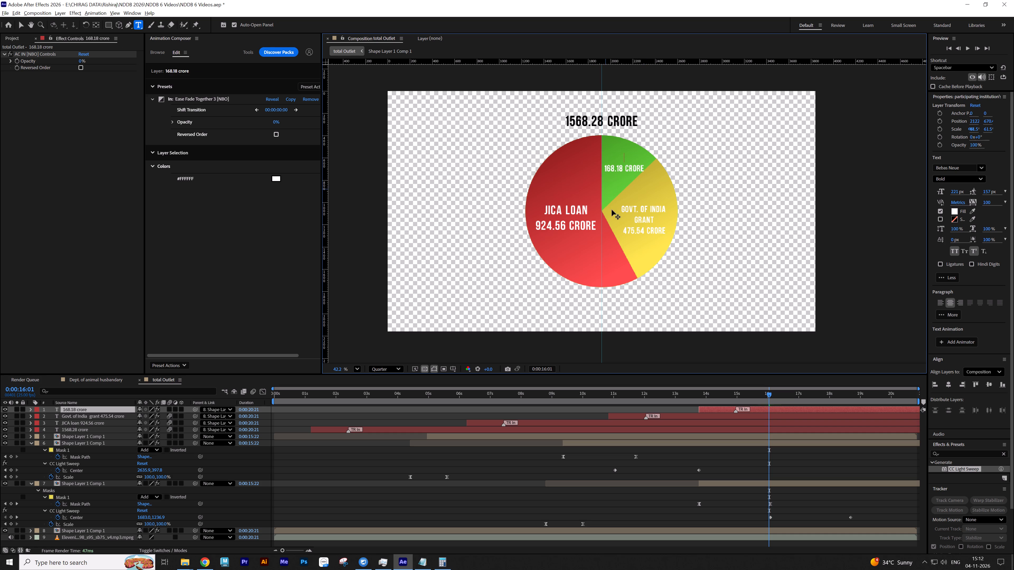
click(717, 456)
key(v)
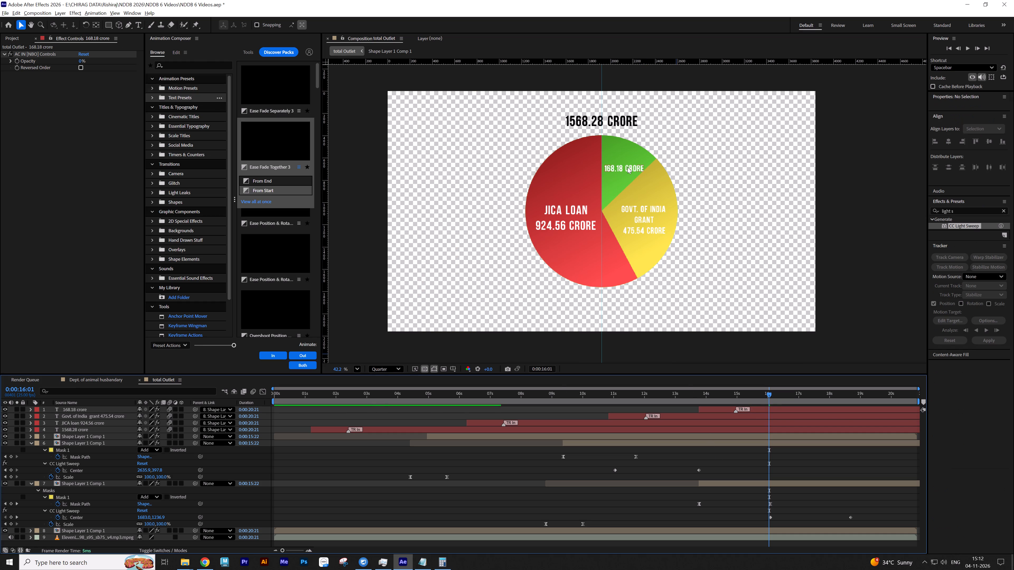
drag(627, 167, 630, 160)
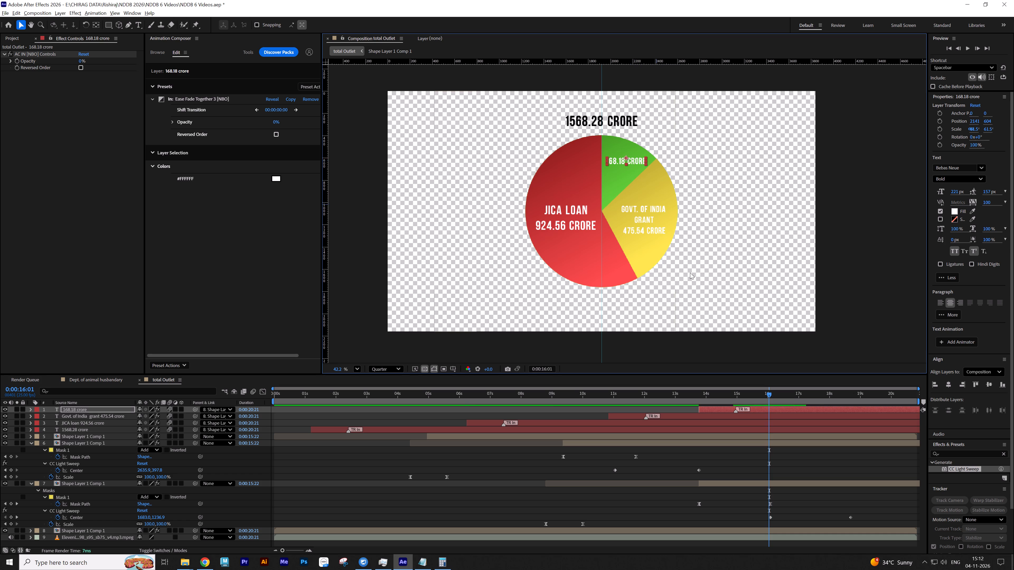
Collapse the open layer properties and save the project.
click(725, 453)
text(ss)
key(ctrl+s)
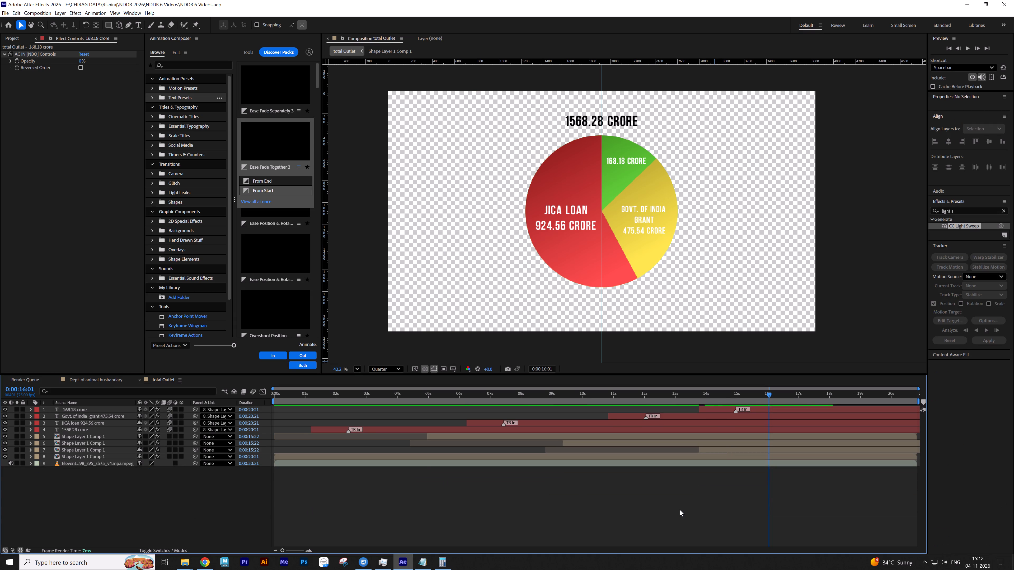
click(680, 509)
key(s)
key(s)
Reveal the keyframes of the pie share layer behind the green slice and play the animation from 0:00:16:01 to check it.
click(748, 450)
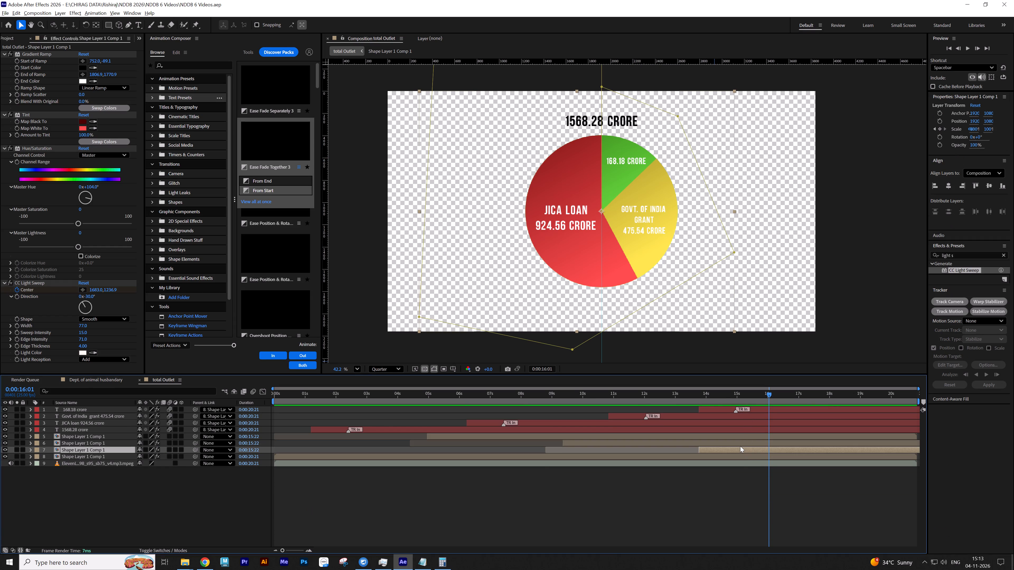
text(uuu)
click(742, 478)
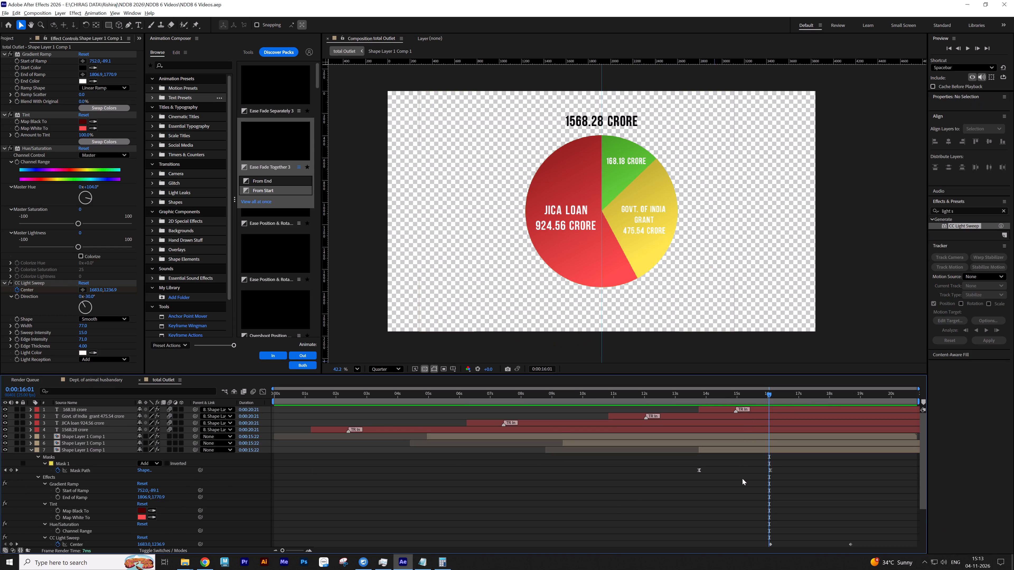
key(u)
key(u)
key(u)
click(743, 467)
text(uuu)
key(u)
key(u)
key(u)
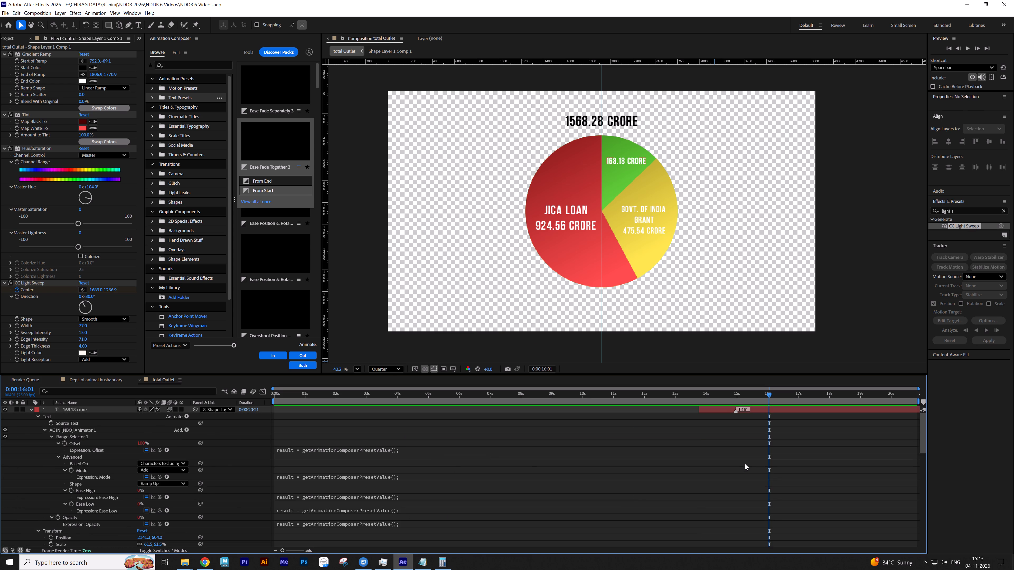
click(746, 456)
click(746, 450)
key(u)
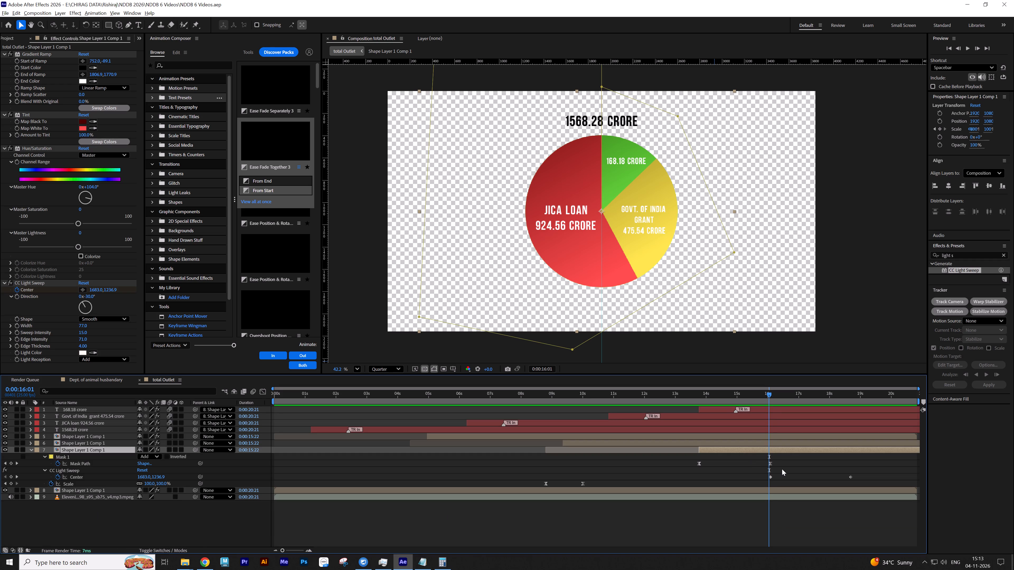
key(space)
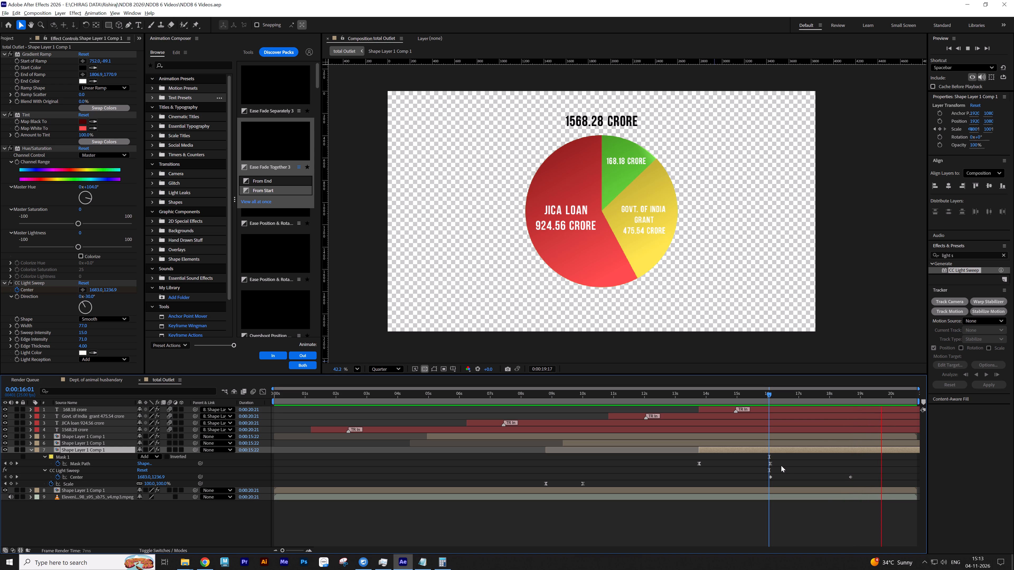
key(space)
key(space)
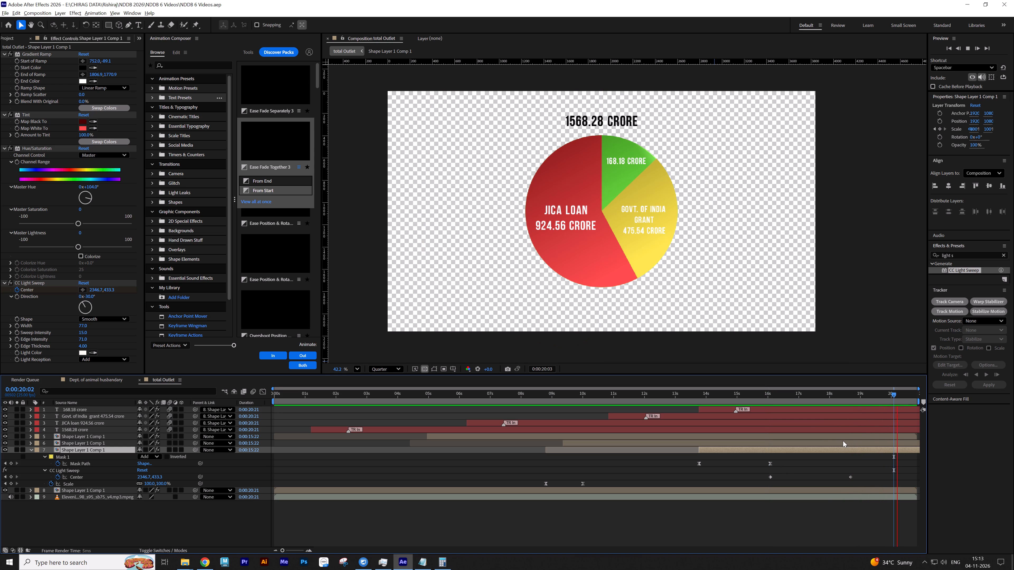
key(space)
Return the playhead to the start, collapse the open share layer properties and save the project.
drag(905, 396, 504, 423)
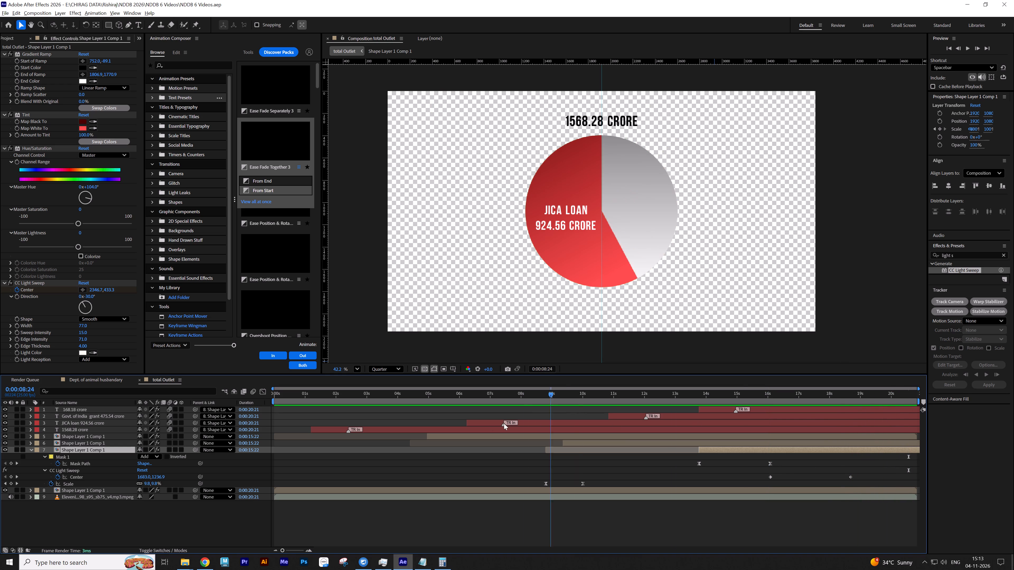
drag(504, 423, 164, 427)
key(ctrl+s)
click(347, 470)
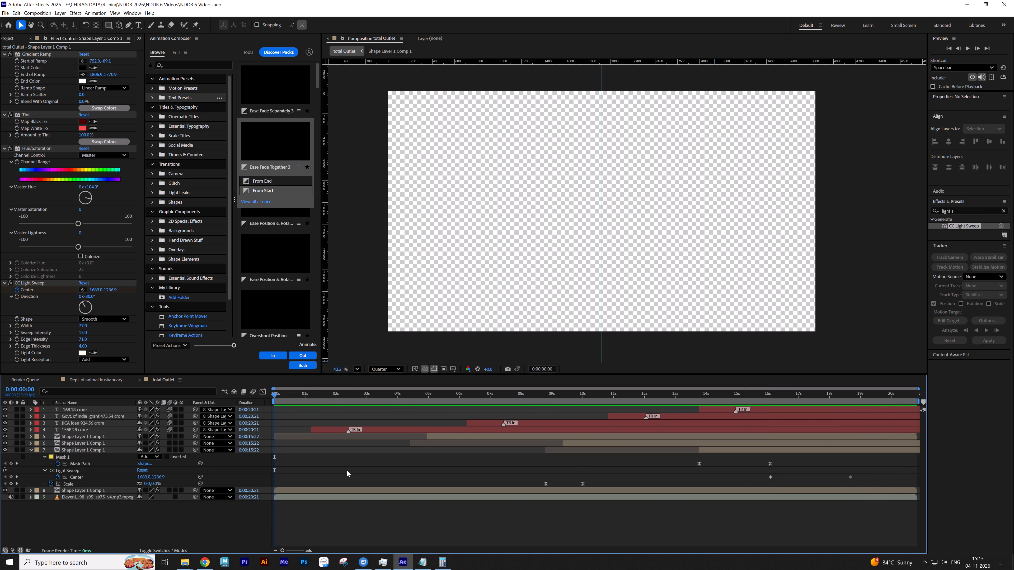
text(ss)
key(ctrl+s)
click(129, 496)
Switch to Envato in Chrome and search the stock videos for "White Backgrounds".
key(alt+Tab)
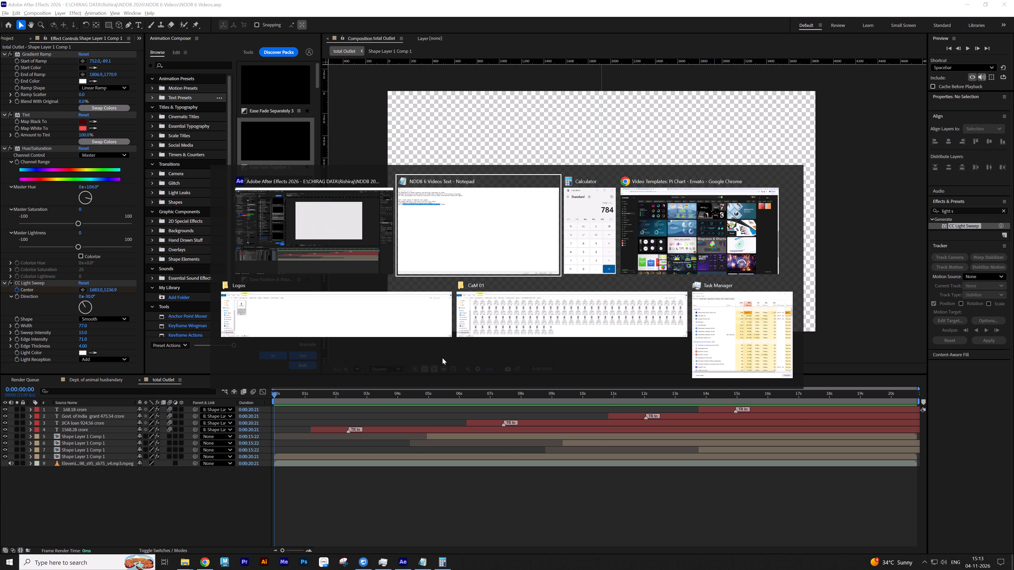
key(alt+Tab)
key(alt+Tab)
click(433, 63)
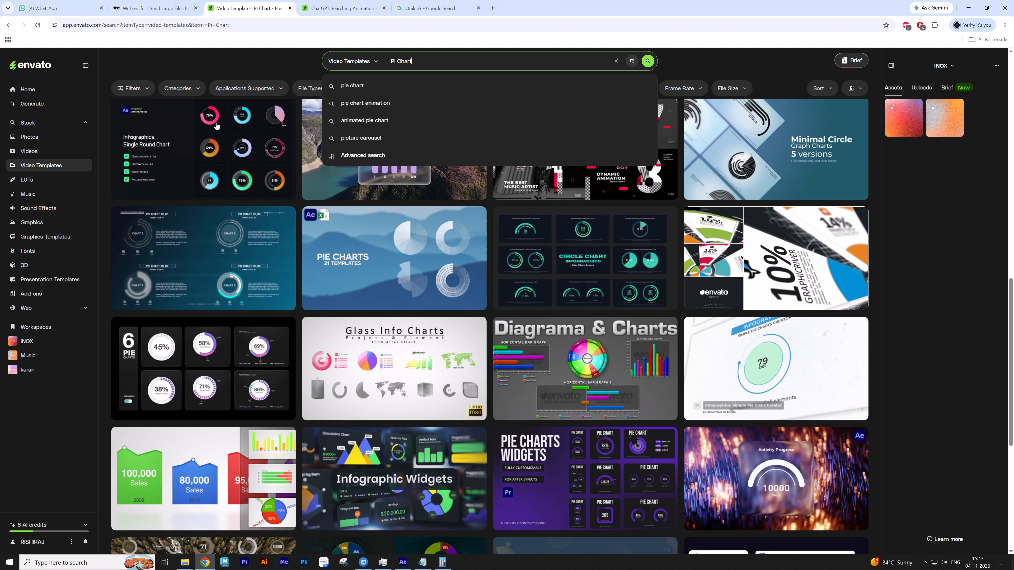
click(57, 150)
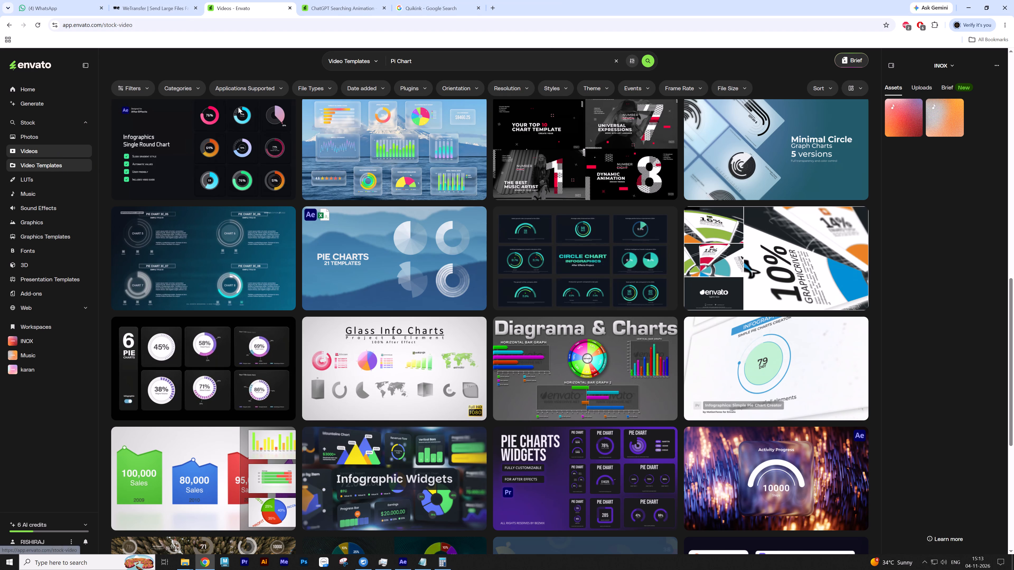
click(451, 64)
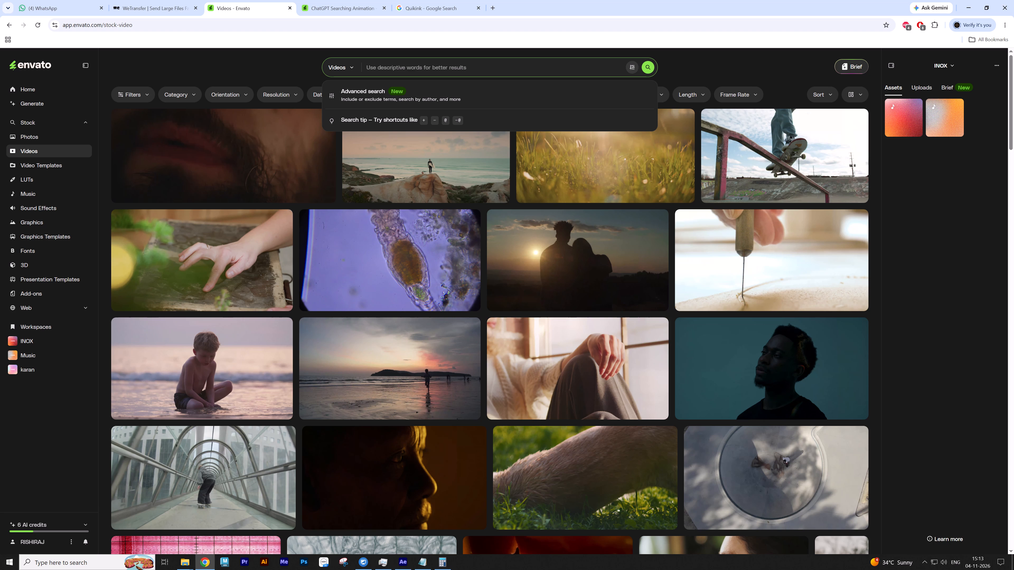
key(BackSpace)
key(BackSpace)
key(BackSpace)
key(BackSpace)
key(BackSpace)
text(White Bac)
text(kf)
key(BackSpace)
text(grounds)
key(Return)
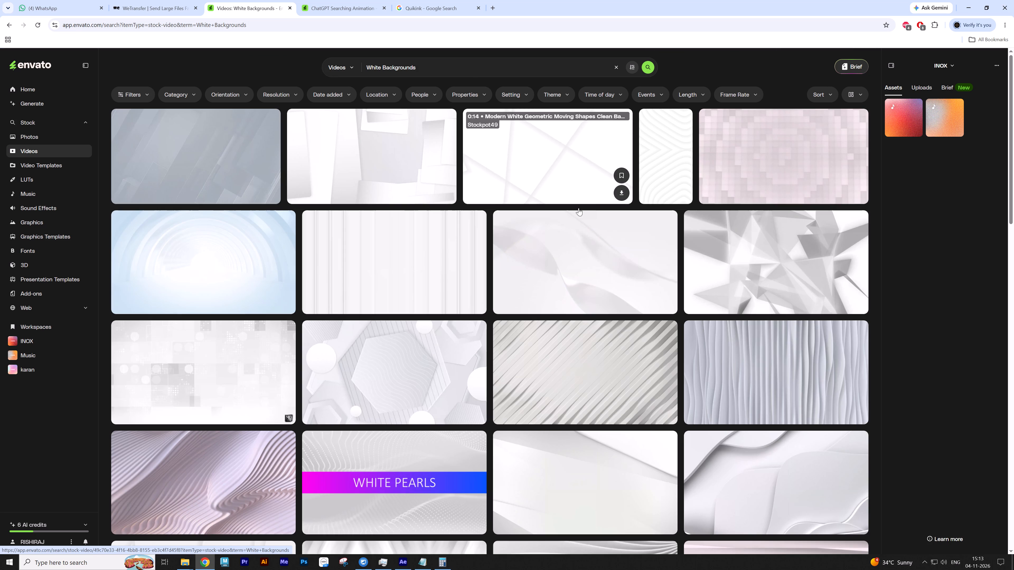
Download the Minimalist Abstract White Flowing Ribbons Background Loop into a new folder named Videos inside NDDB 6 Videos.
click(658, 298)
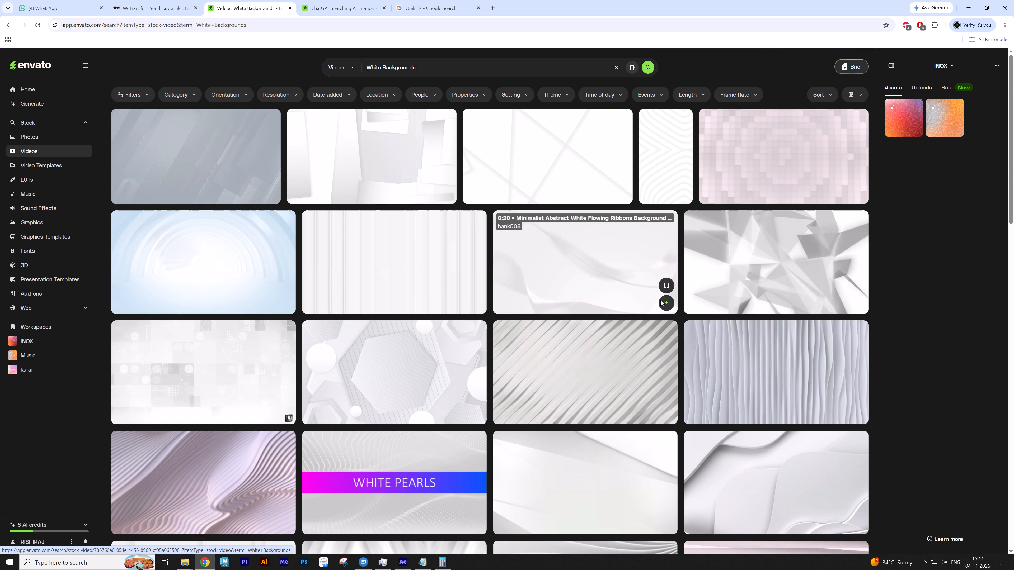
click(663, 300)
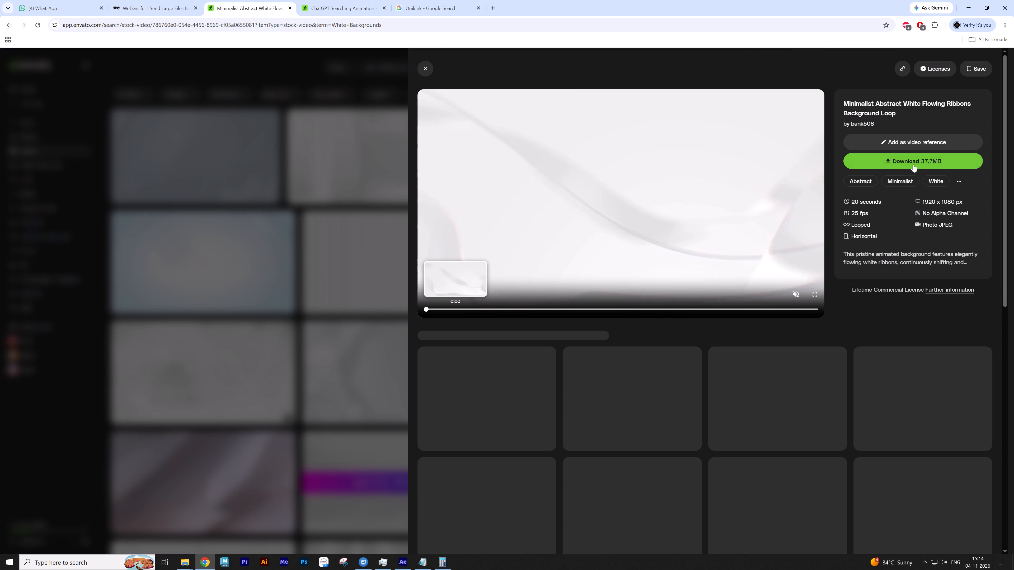
click(916, 162)
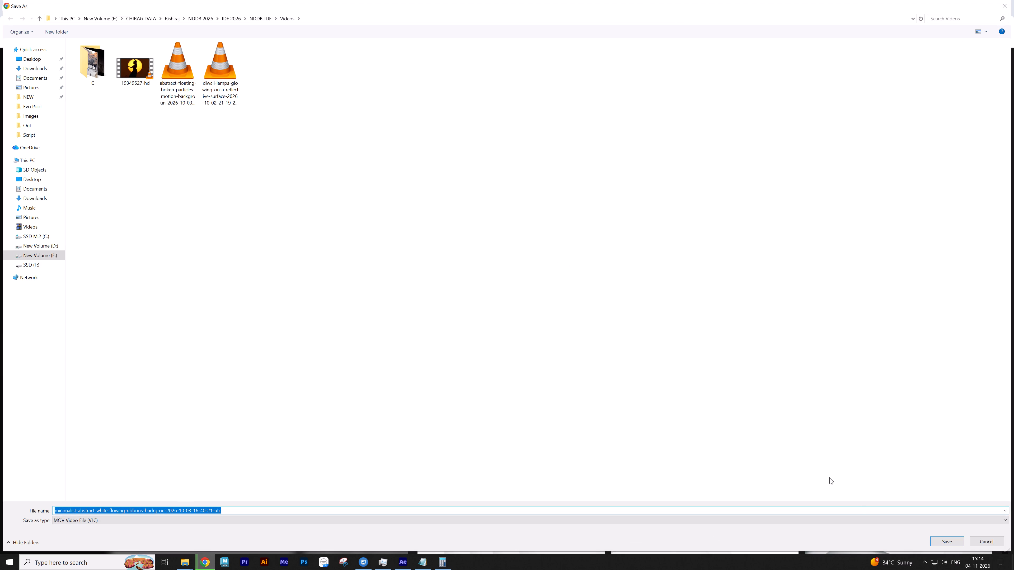
click(193, 20)
double_click(169, 65)
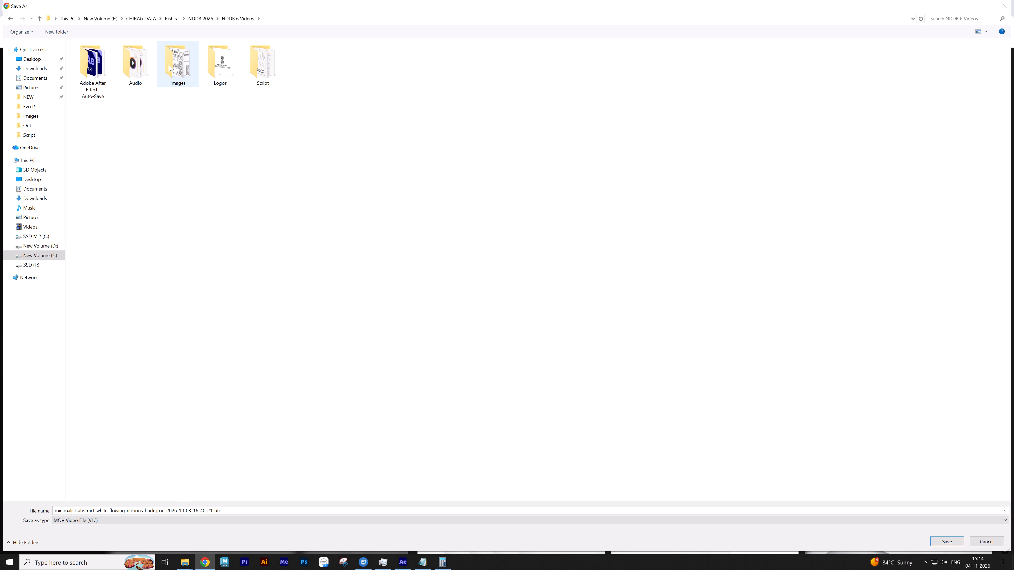
key(ctrl+shift+n)
text(Videos)
key(Return)
key(Return)
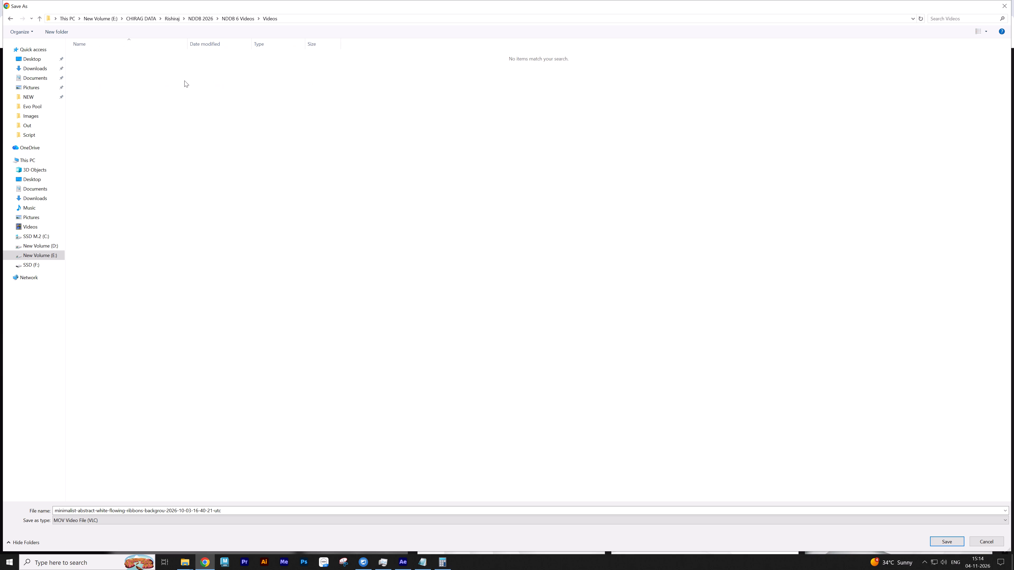
click(945, 533)
click(946, 539)
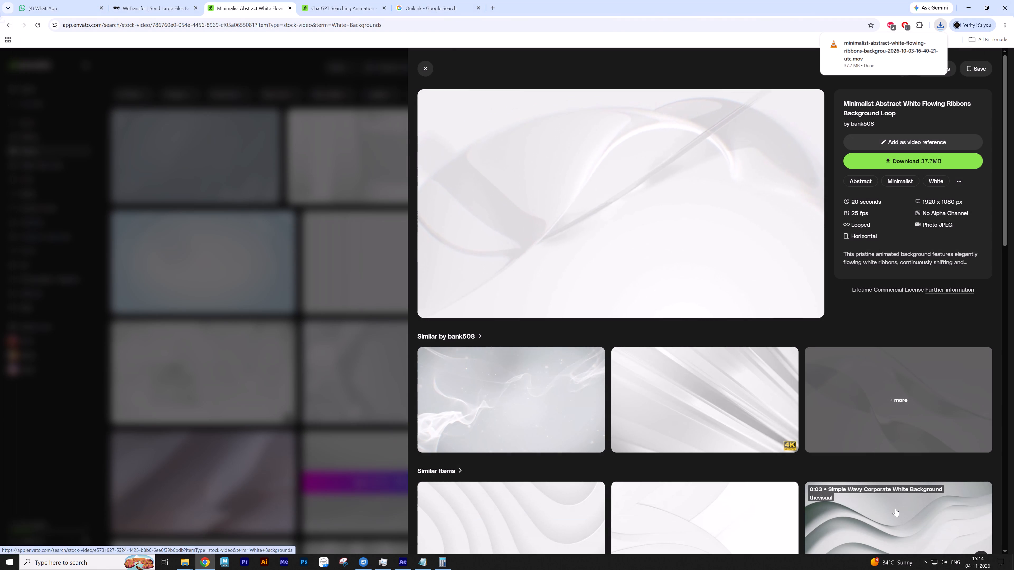
Bring the downloaded ribbons video from its folder into After Effects as total Outlet's bottom layer and fit it to the composition.
key(ctrl+j)
click(609, 109)
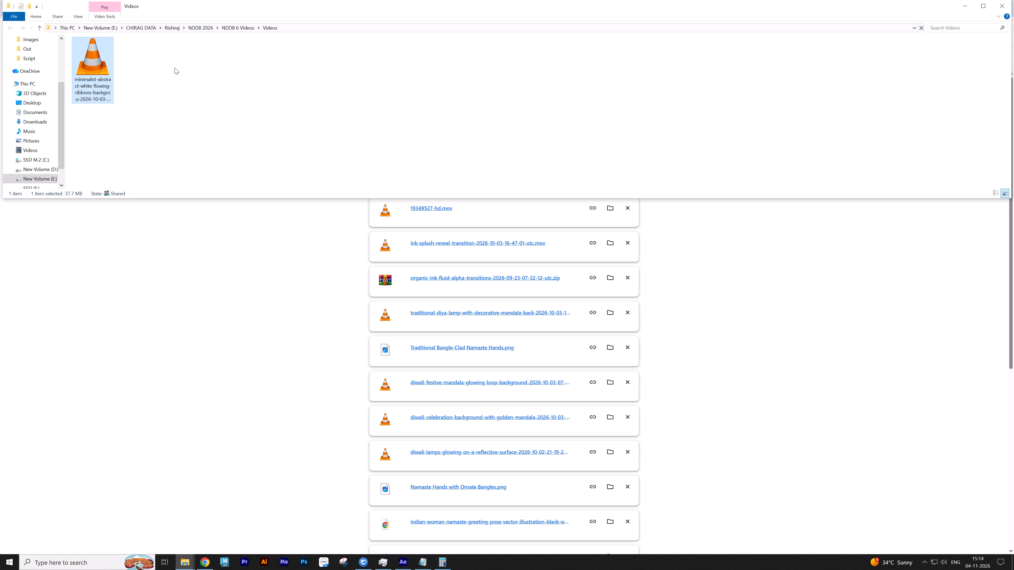
drag(101, 58, 295, 495)
key(alt+Tab)
key(alt+Tab)
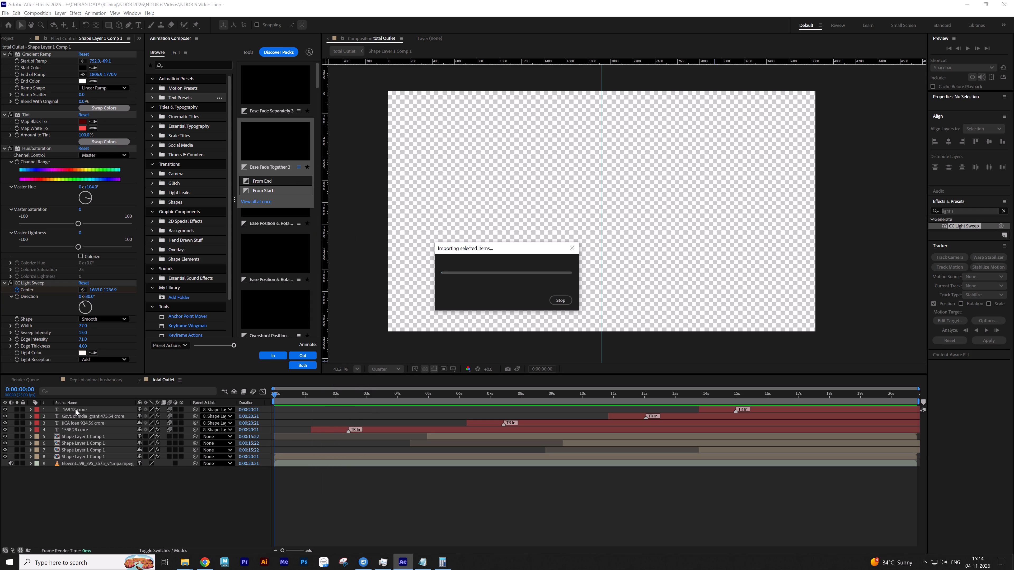
drag(75, 409, 85, 481)
key(ctrl+alt+d)
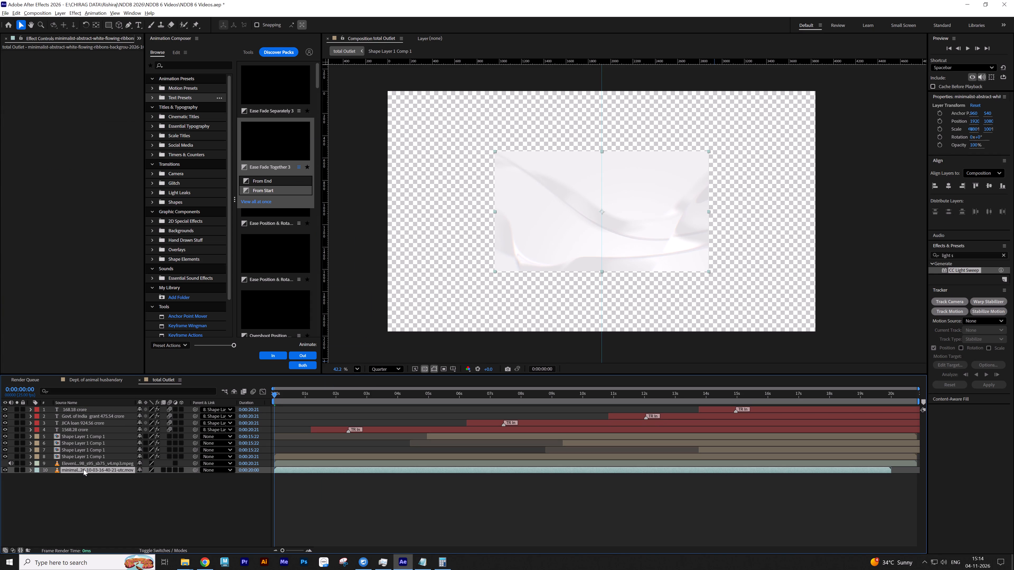
key(ctrl+alt+f)
Copy the ribbons video layer into Dept. of animal husbandary, place it directly above White Solid 1, fit it and collapse the layer properties.
click(85, 474)
click(85, 469)
key(ctrl+c)
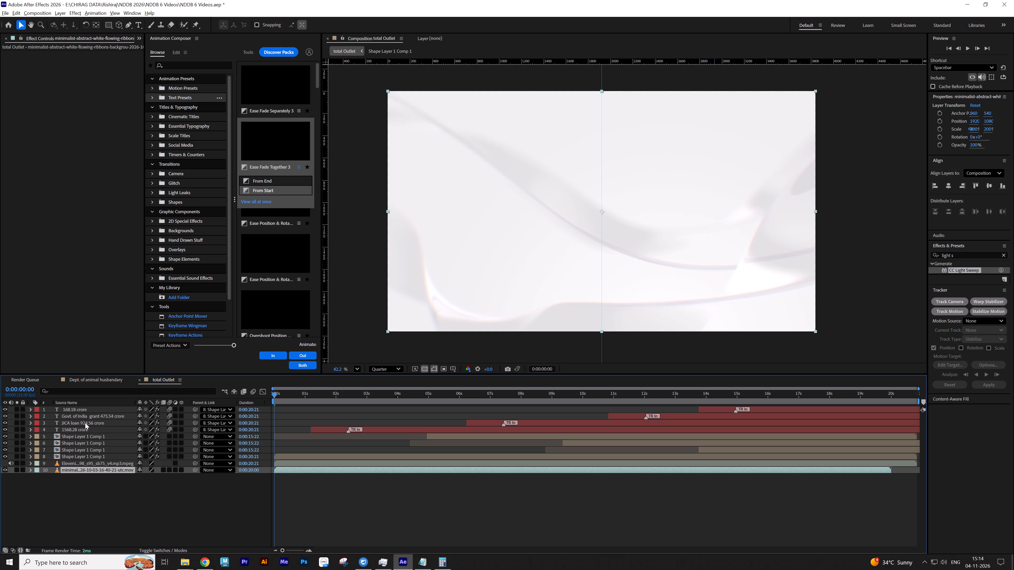
click(89, 385)
click(89, 378)
click(85, 493)
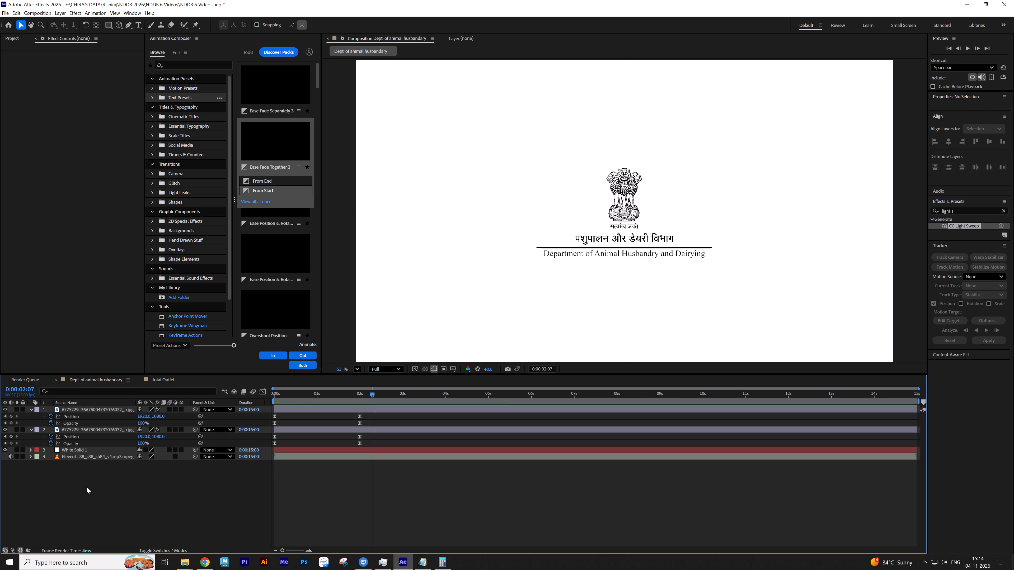
key(ctrl+v)
drag(82, 409, 83, 454)
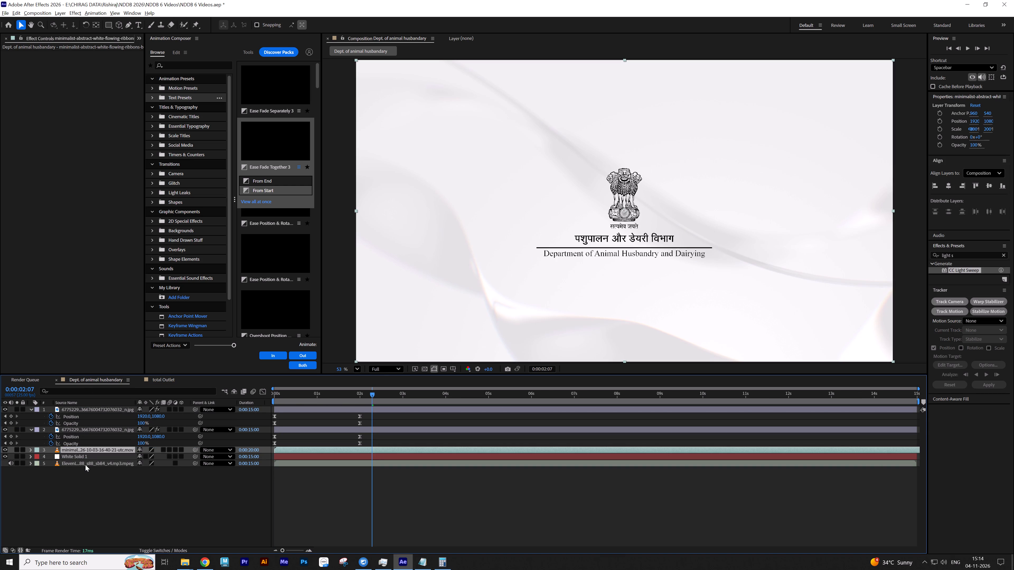
key(ctrl+alt+f)
click(119, 491)
key(s)
key(s)
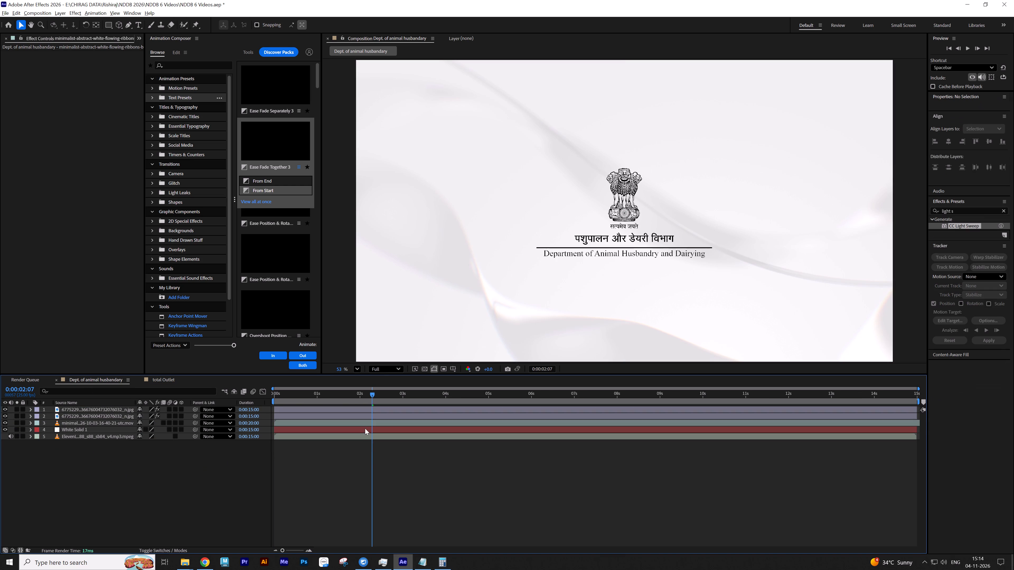
Preview Dept. of animal husbandary from the start to check the logo over the ribbons background.
drag(359, 394, 229, 406)
key(space)
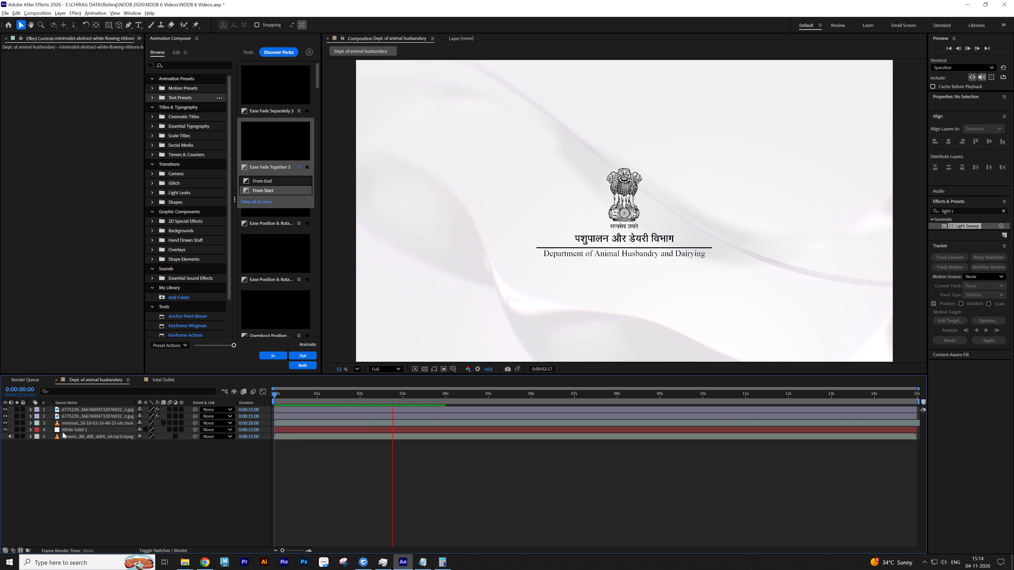
key(space)
key(space)
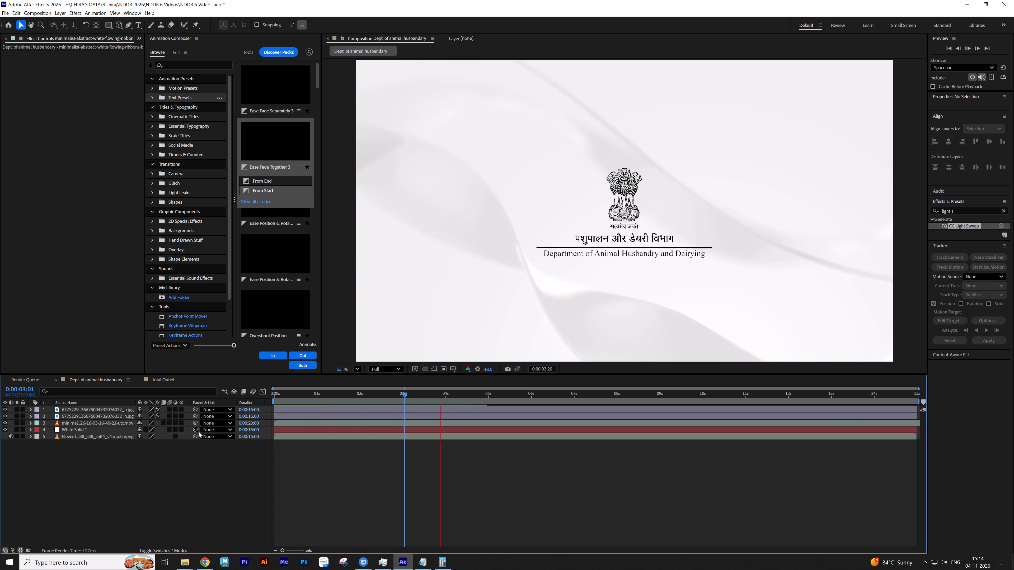
key(space)
Show the voice-over's waveform, raise the system volume and listen to the narration from about 0:00:04:04 to 0:00:07:00.
ctrl+click(30, 438)
key(space)
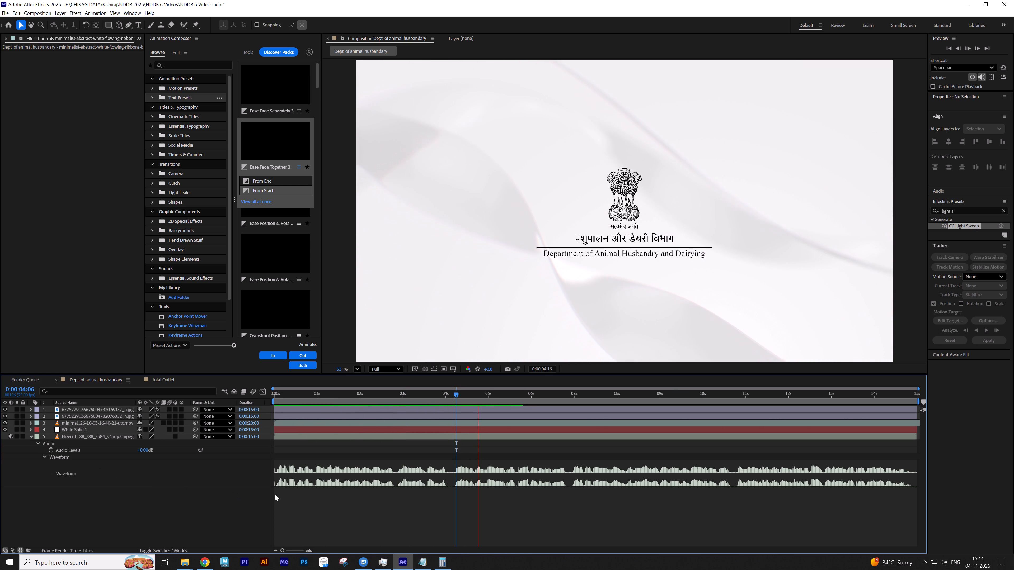
click(943, 562)
scroll(943, 562, up, 10)
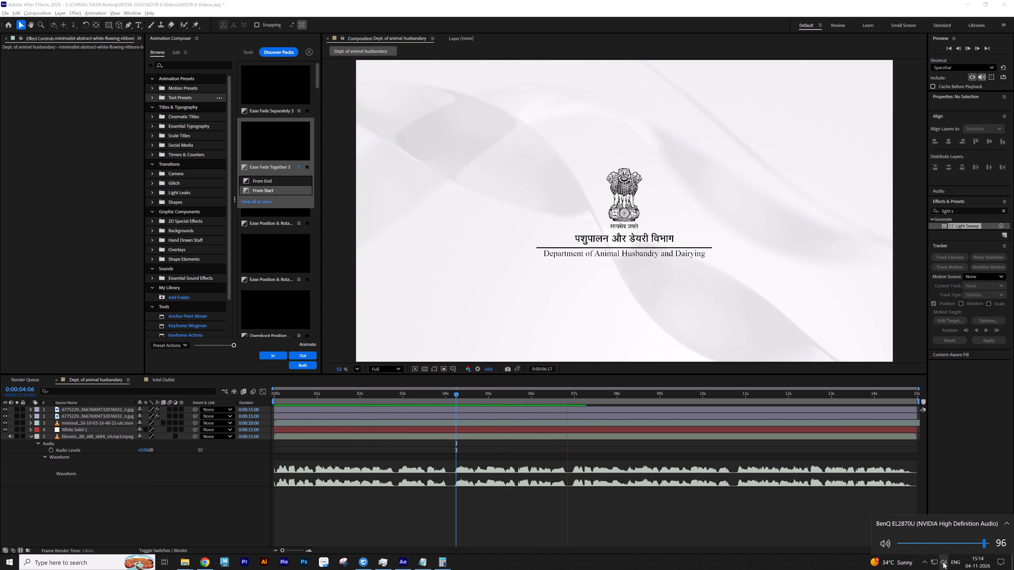
scroll(943, 562, up, 1)
key(space)
click(714, 528)
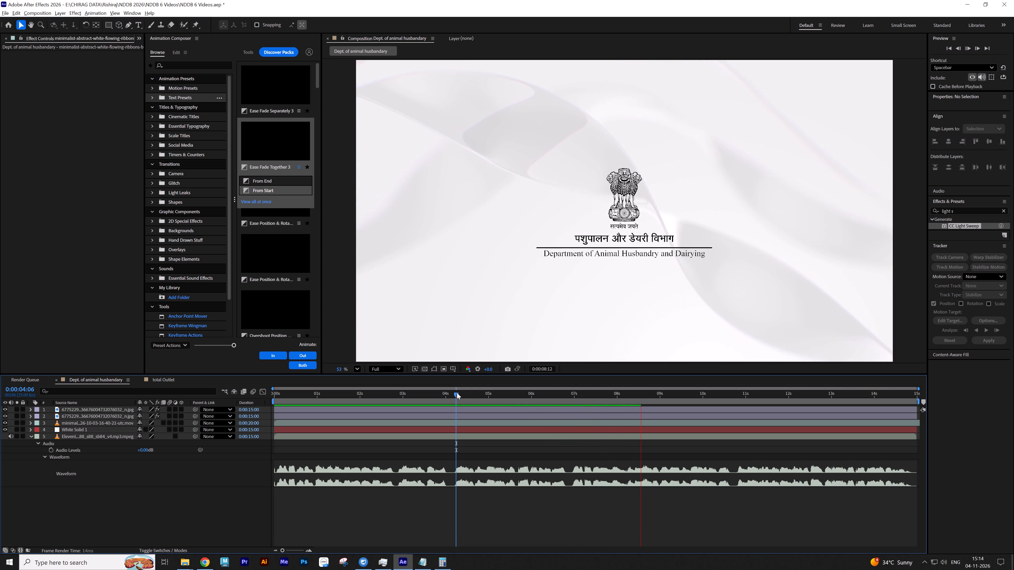
drag(455, 393, 451, 395)
key(space)
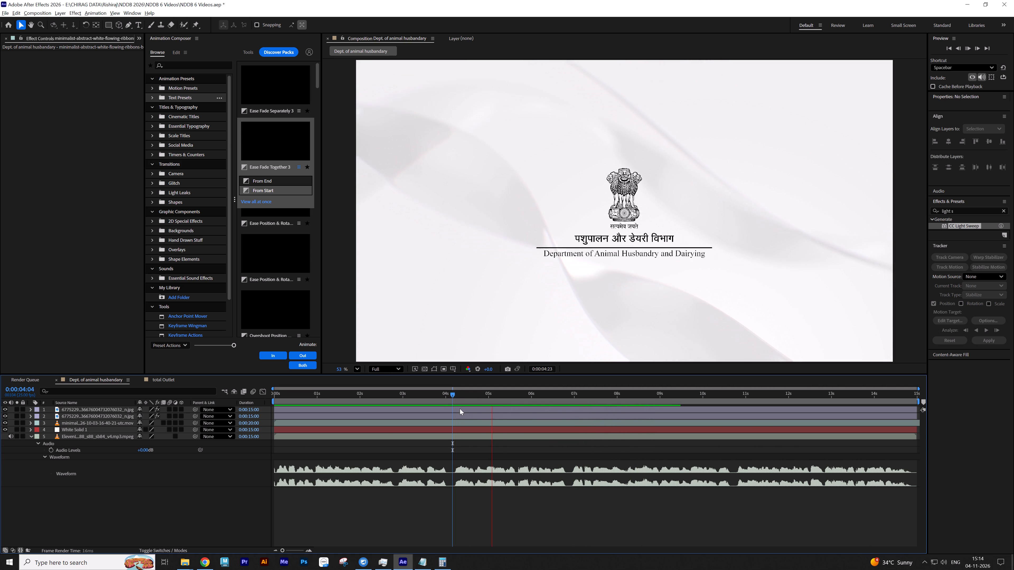
key(space)
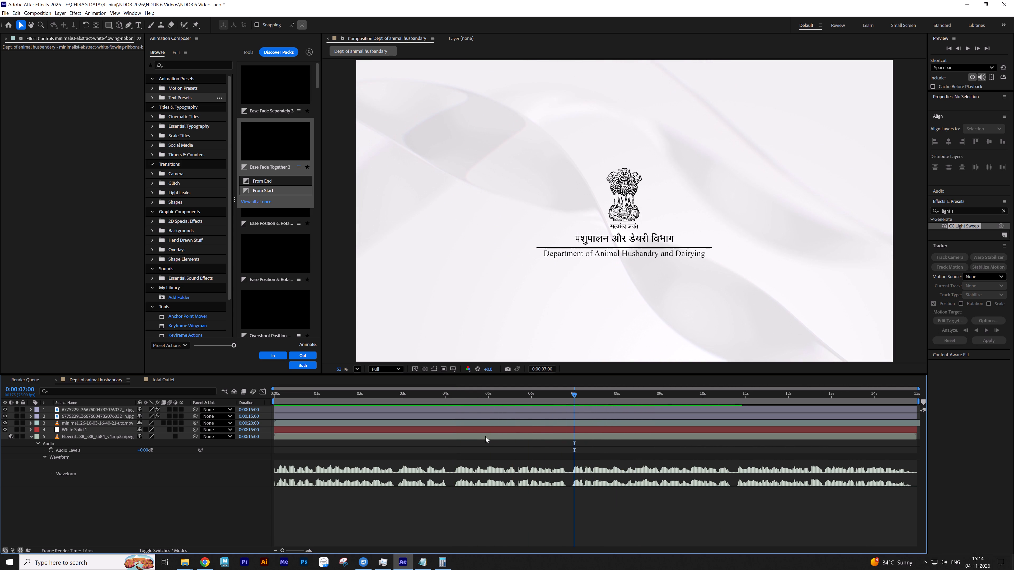
Set the current time to 0:00:06:22 and copy "Dairying through Cooperative Scheme" from the NDDB 6 Videos Text note.
drag(573, 394, 568, 395)
key(alt+Tab)
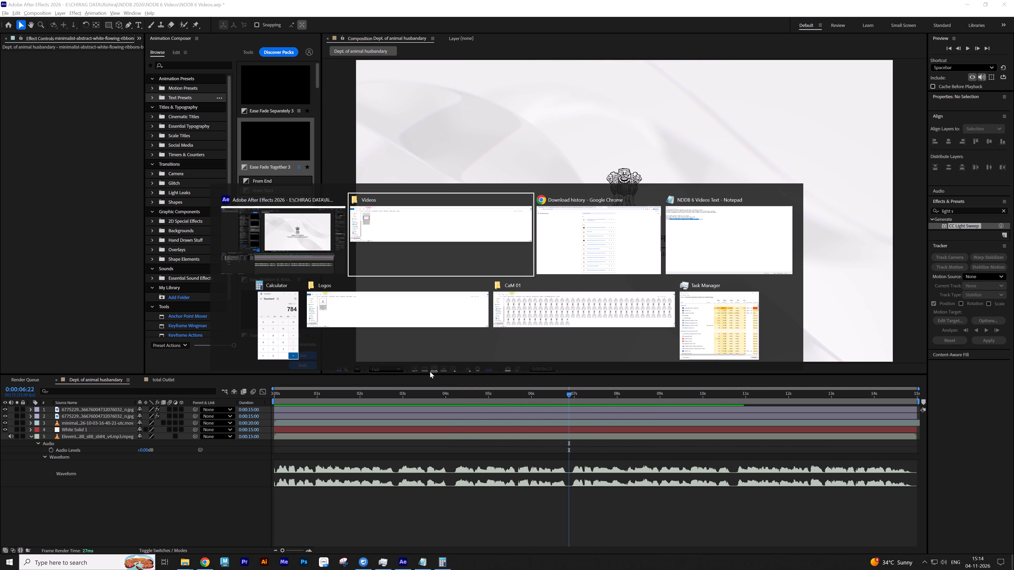
key(alt+Tab)
key(alt+shift+Tab)
key(alt+shift+Tab)
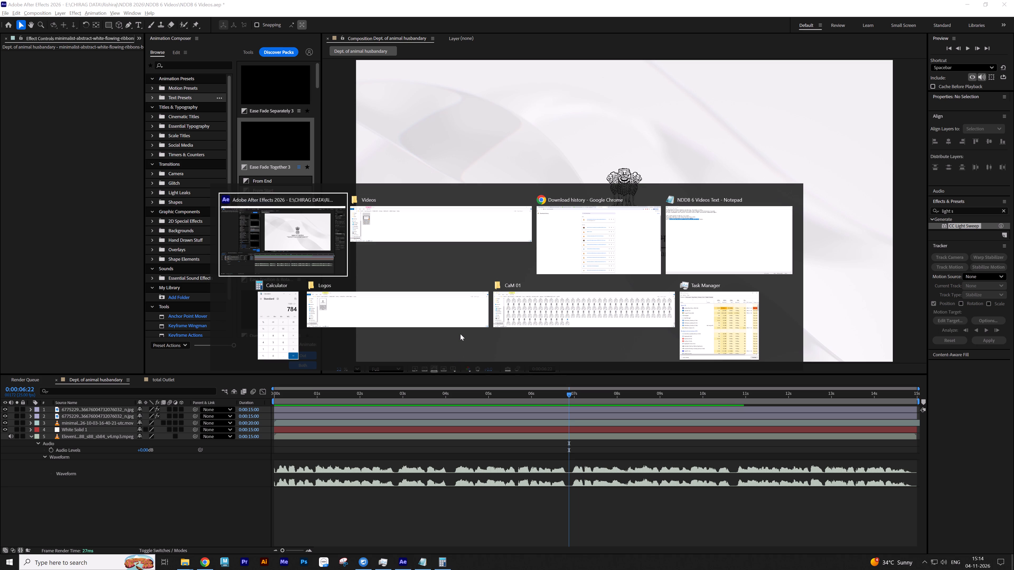
key(alt+Tab)
key(alt+Tab)
key(alt+Tab)
click(278, 199)
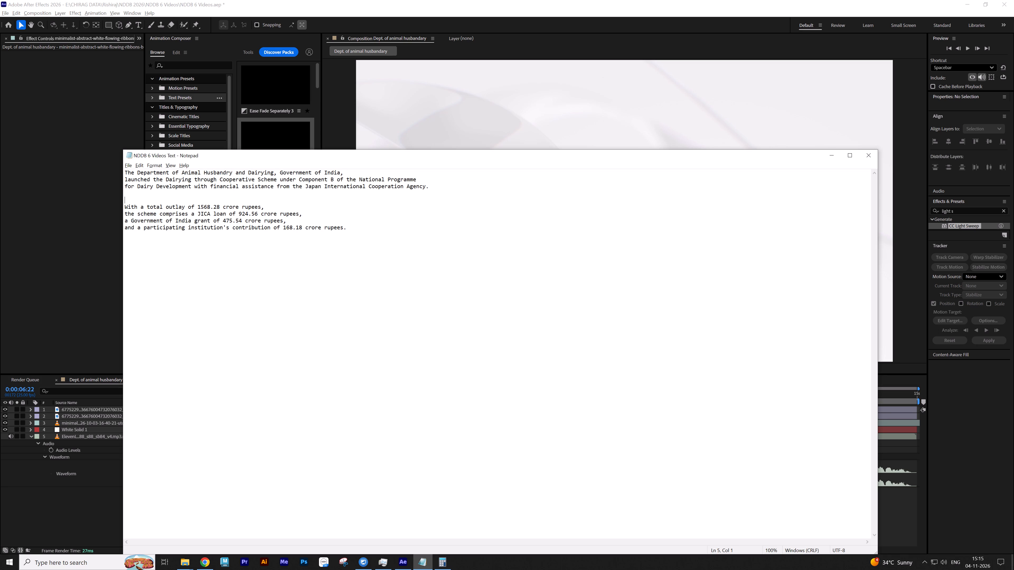
drag(167, 180, 276, 181)
key(ctrl+c)
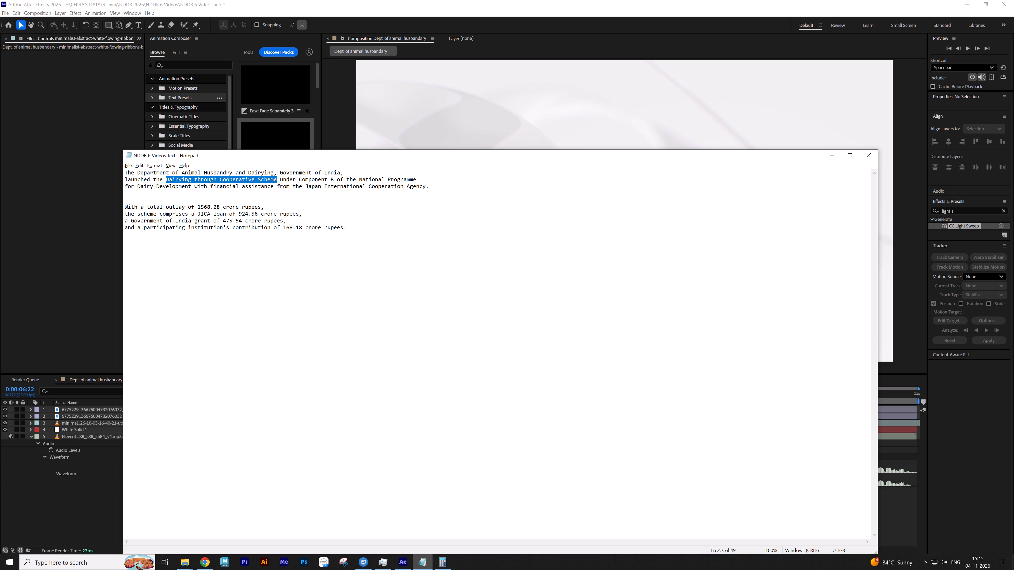
Search Google in Chrome for the copied phrase and check the scheme's name on the nddb.coop Project Overview page.
key(alt+Tab)
key(alt+Tab)
key(alt+Tab)
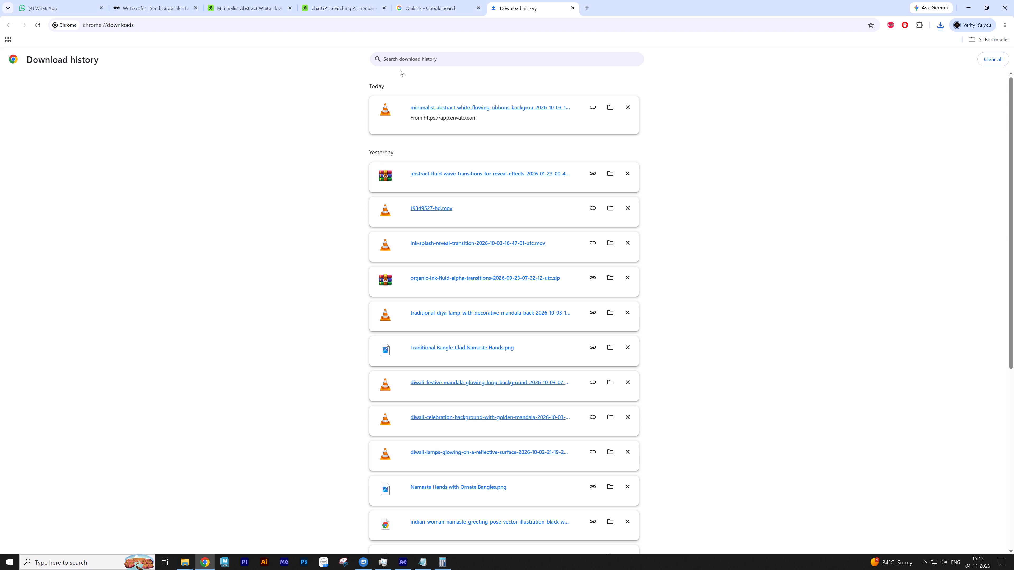
click(586, 10)
click(563, 22)
key(ctrl+v)
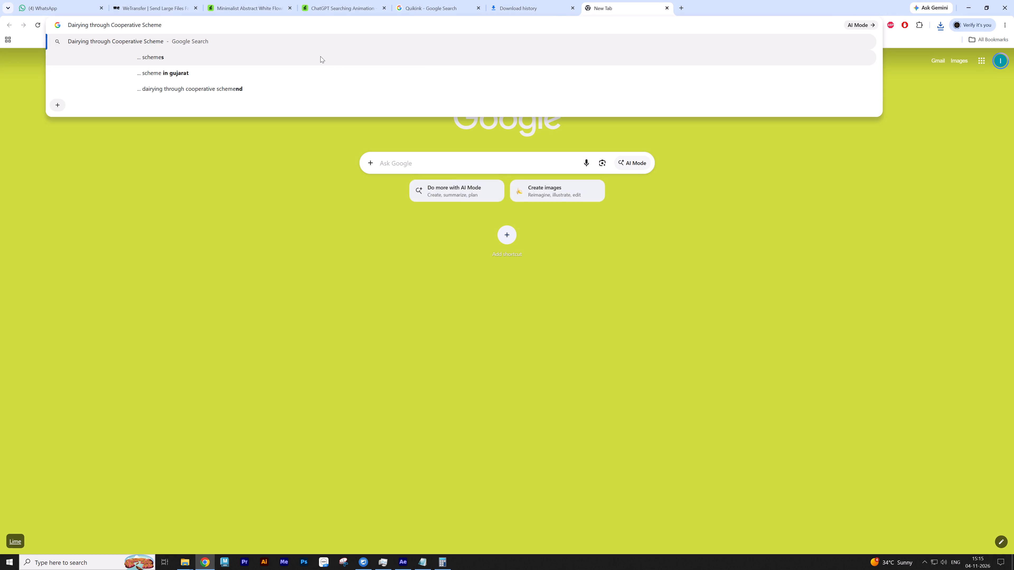
key(Return)
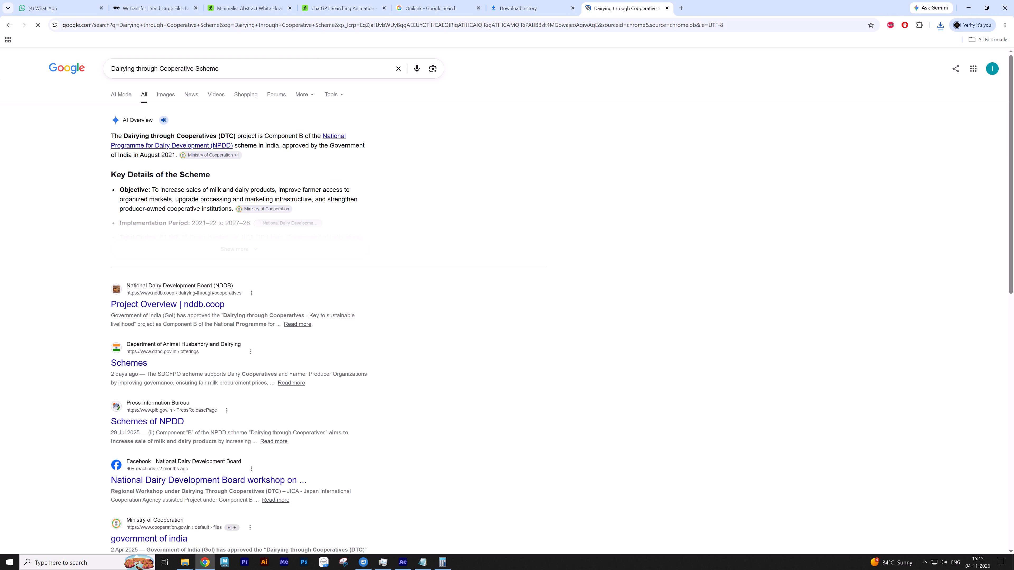
click(141, 308)
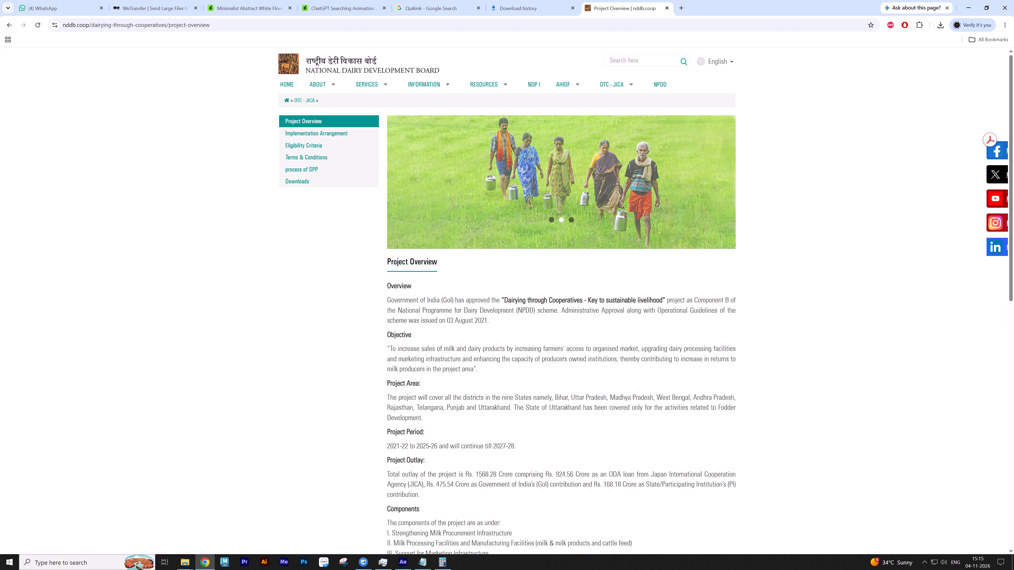
drag(505, 301, 576, 301)
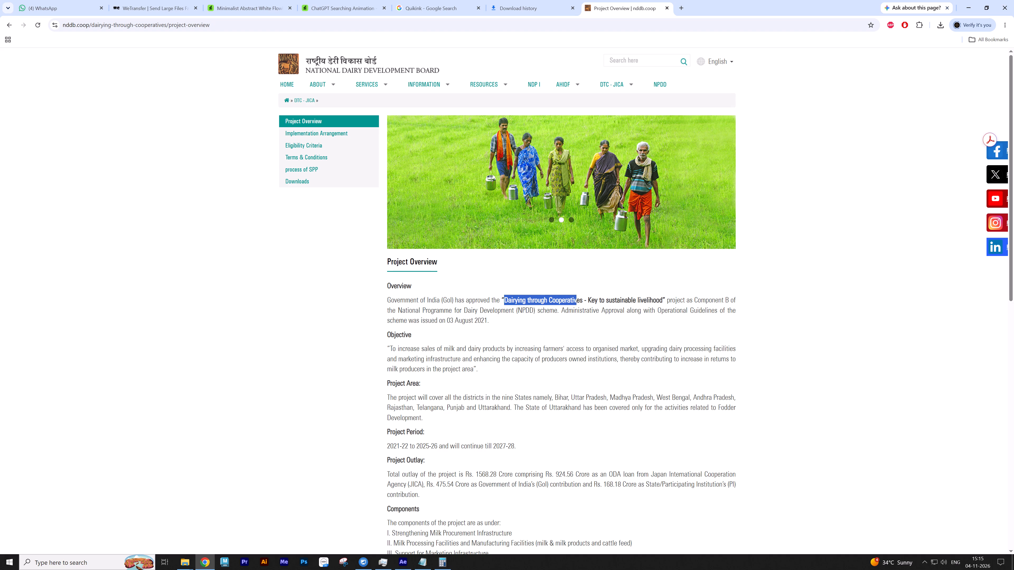
drag(576, 301, 581, 301)
Copy "Dairying through Cooperative Scheme" from the Notepad script again and return to After Effects.
key(alt+Tab)
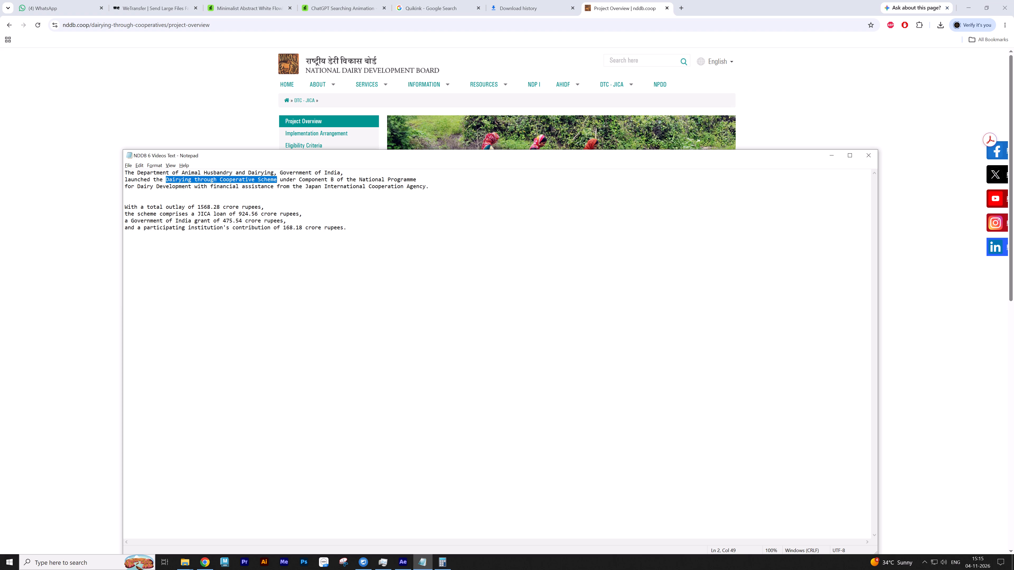
click(297, 179)
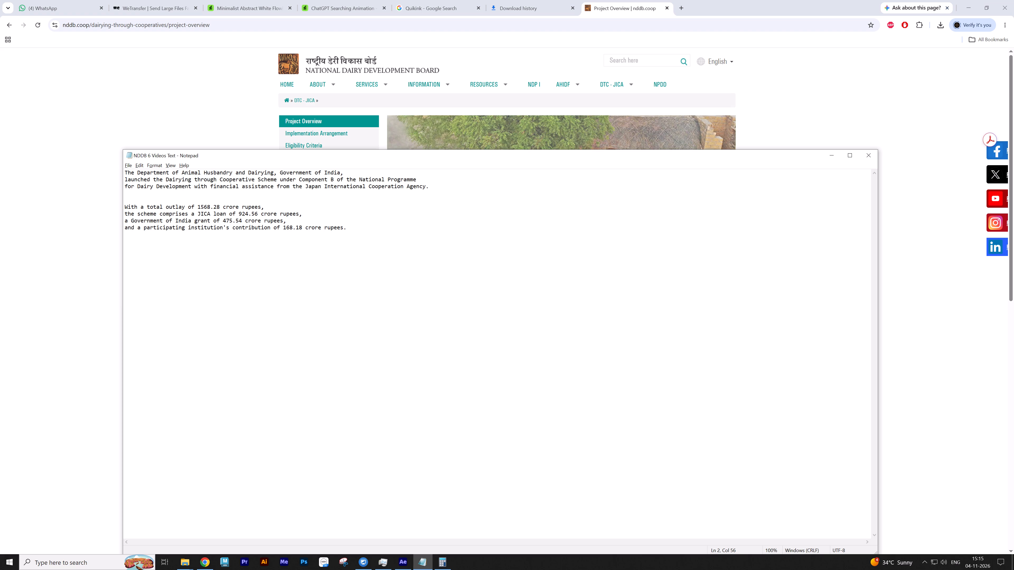
drag(166, 179, 252, 177)
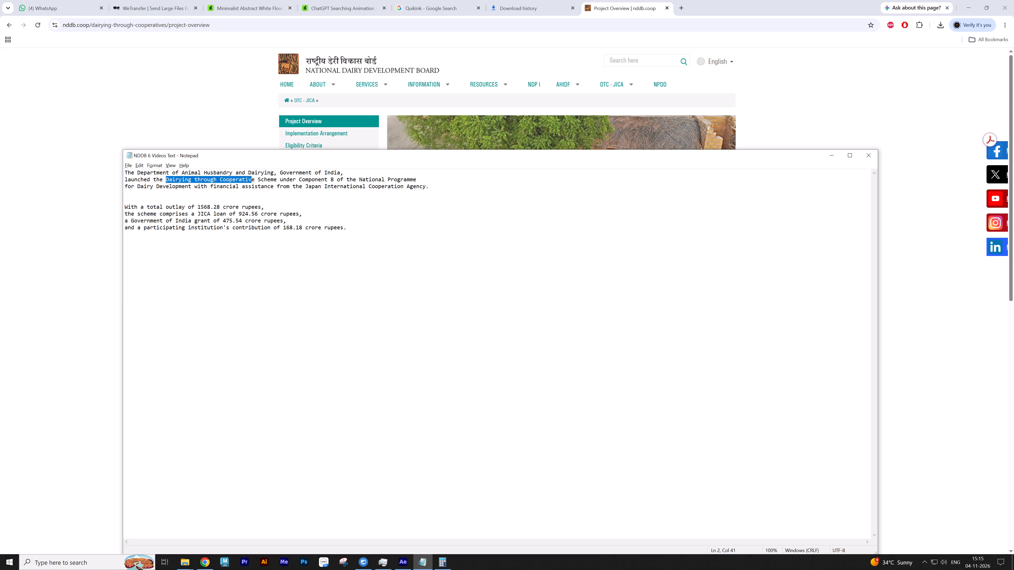
drag(252, 177, 276, 177)
key(ctrl+c)
key(alt+Tab)
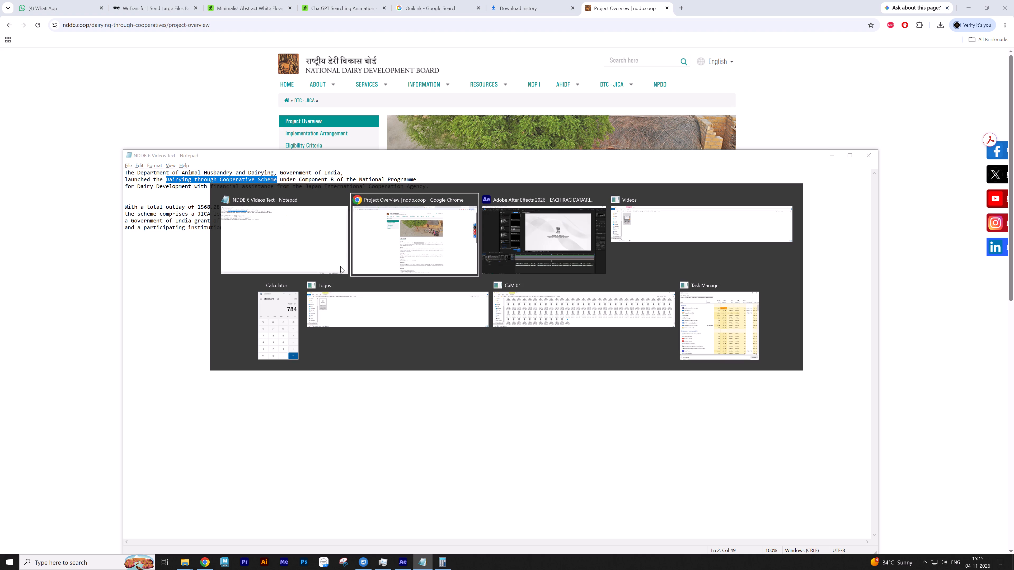
key(alt+Tab)
Add a null object to Dept. of animal husbandary and parent both department logo layers to it.
click(545, 507)
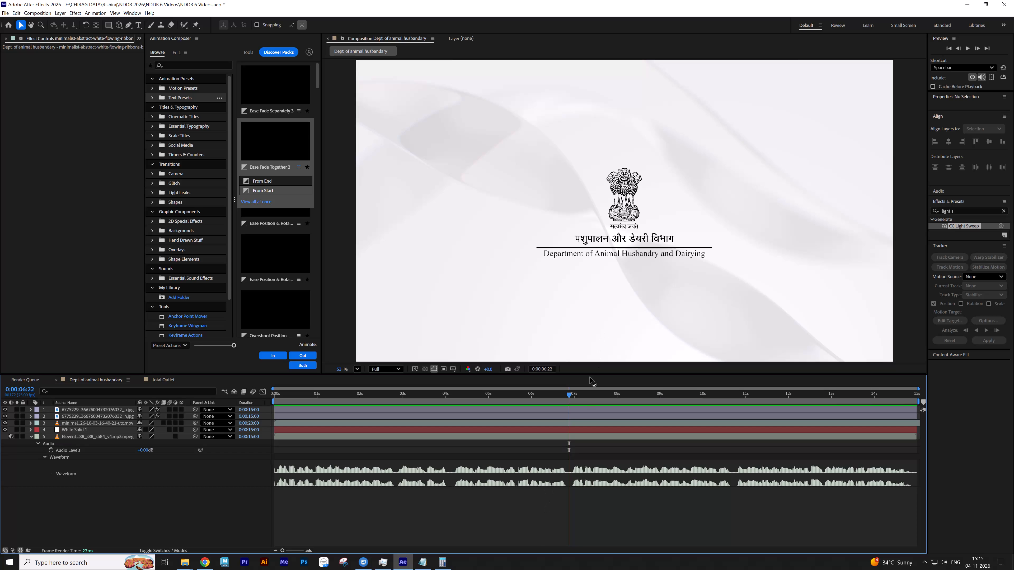
click(634, 229)
click(636, 246)
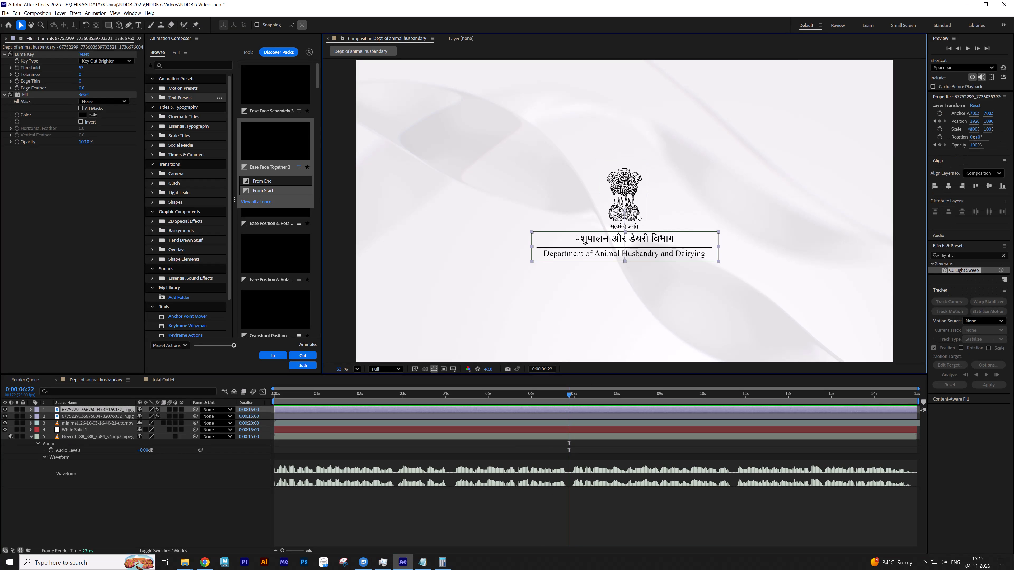
shift+click(637, 214)
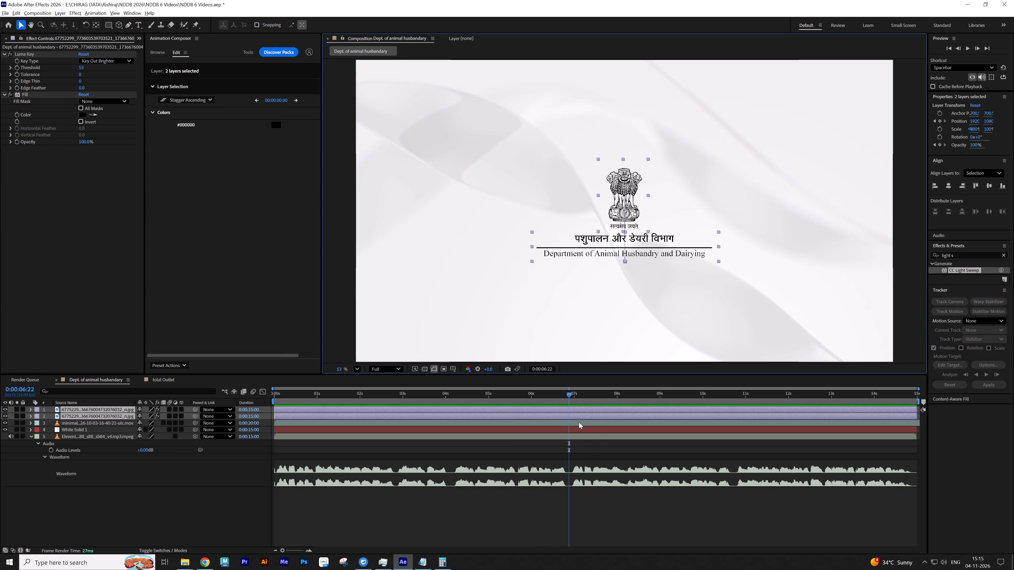
click(146, 491)
right_click(146, 491)
click(200, 409)
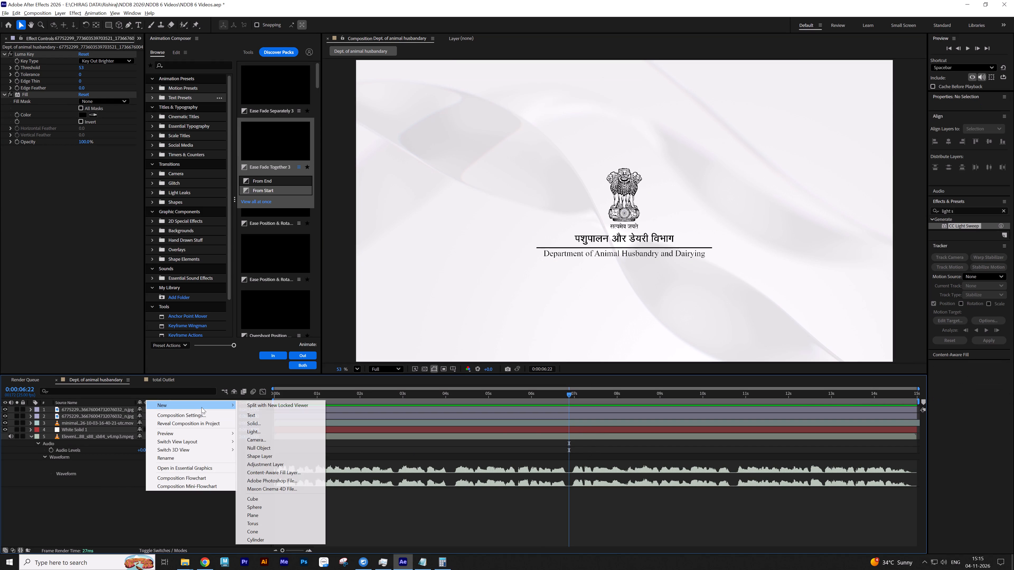
click(271, 448)
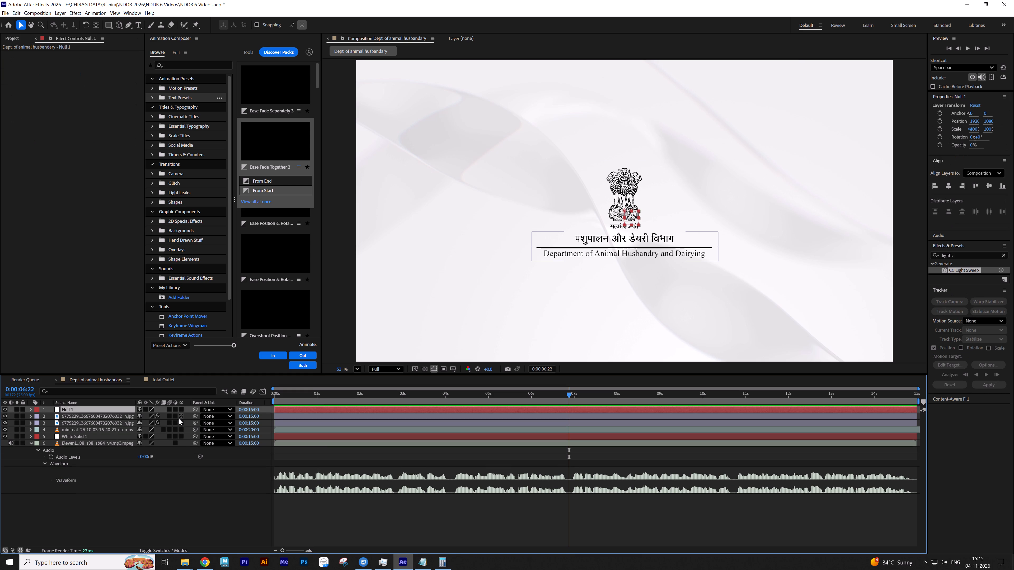
click(95, 417)
ctrl+click(93, 423)
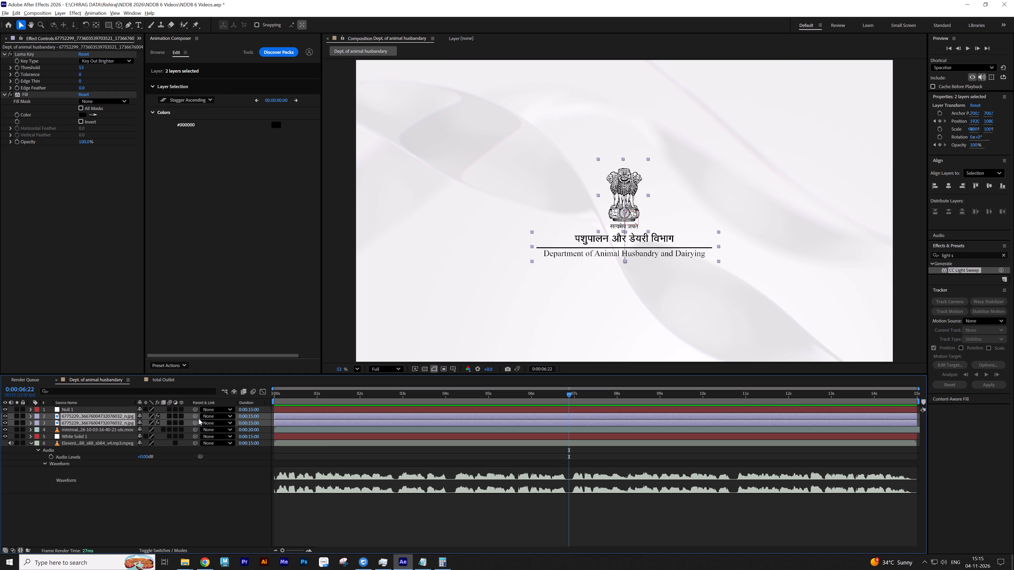
drag(196, 417, 102, 410)
Start Null 1 at 0:00:06:22 and keyframe its position from there up to y about 600 at 0:00:08:00.
click(102, 410)
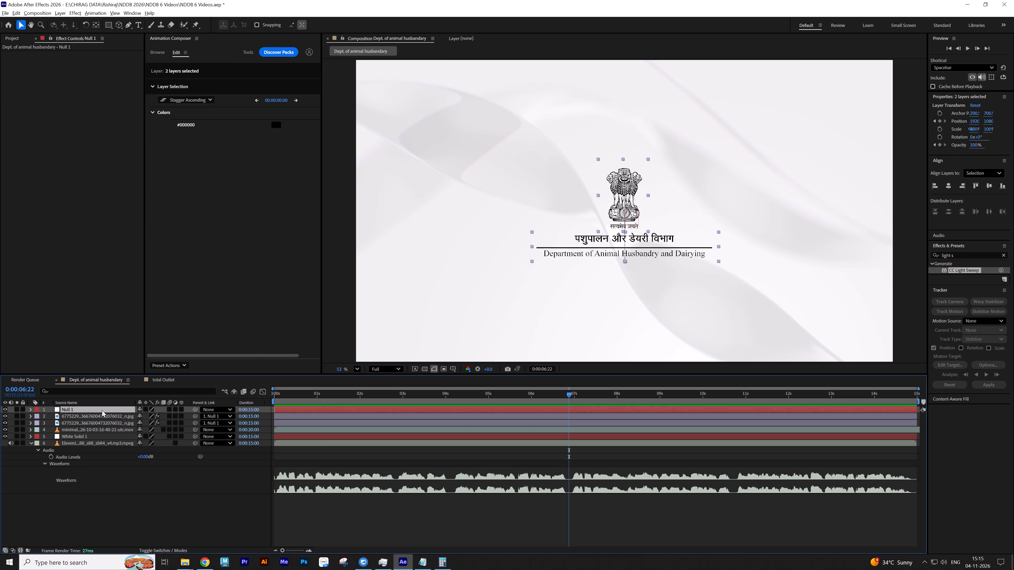
key(bracketleft)
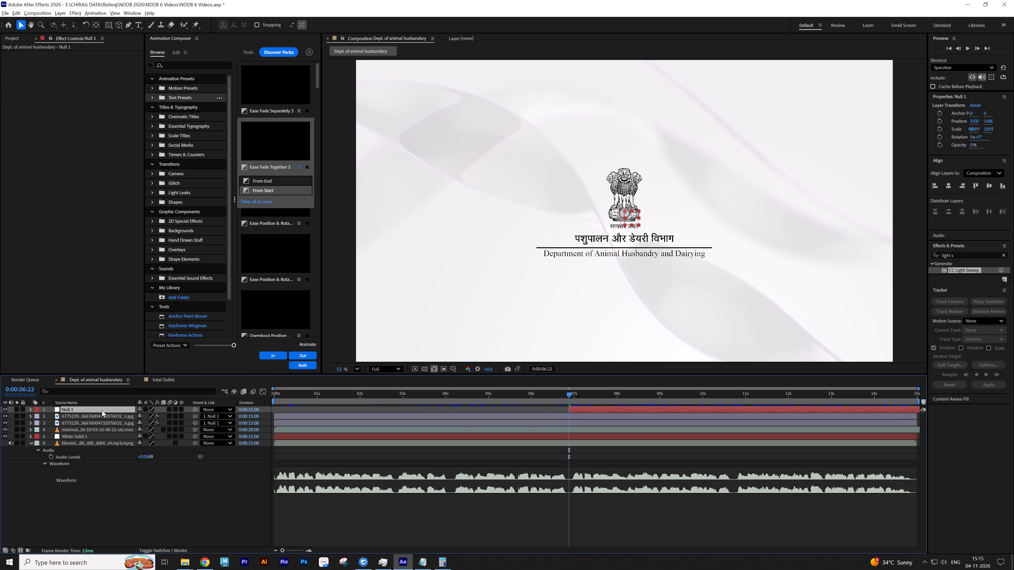
key(p)
click(49, 414)
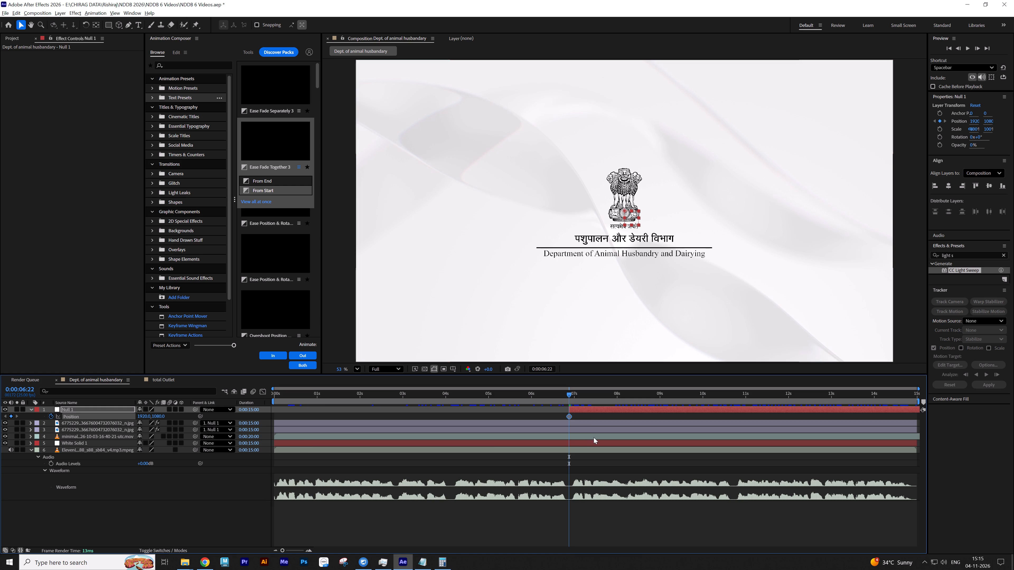
click(617, 396)
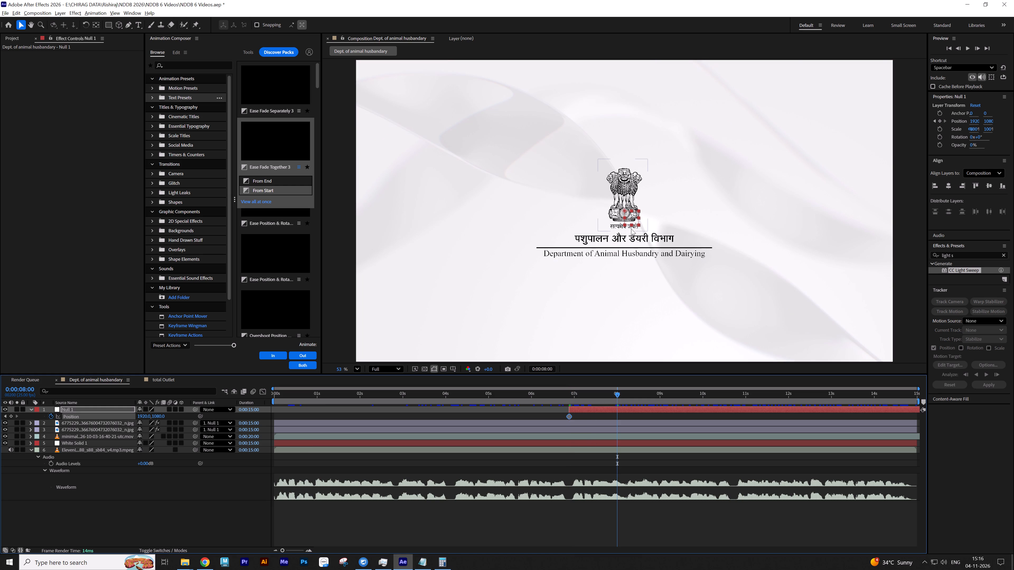
drag(624, 210, 619, 143)
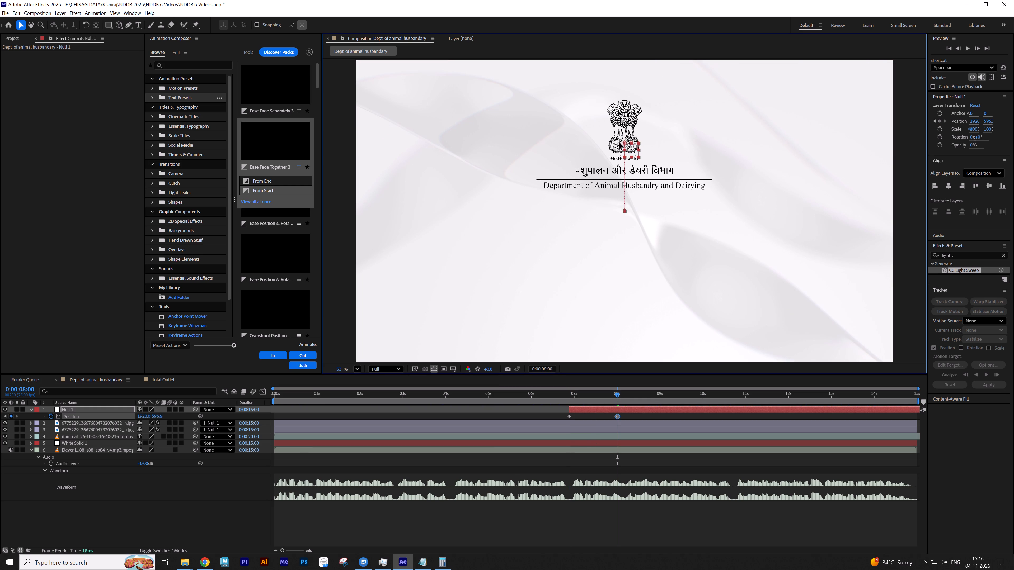
drag(619, 143, 619, 144)
click(507, 515)
key(s)
key(s)
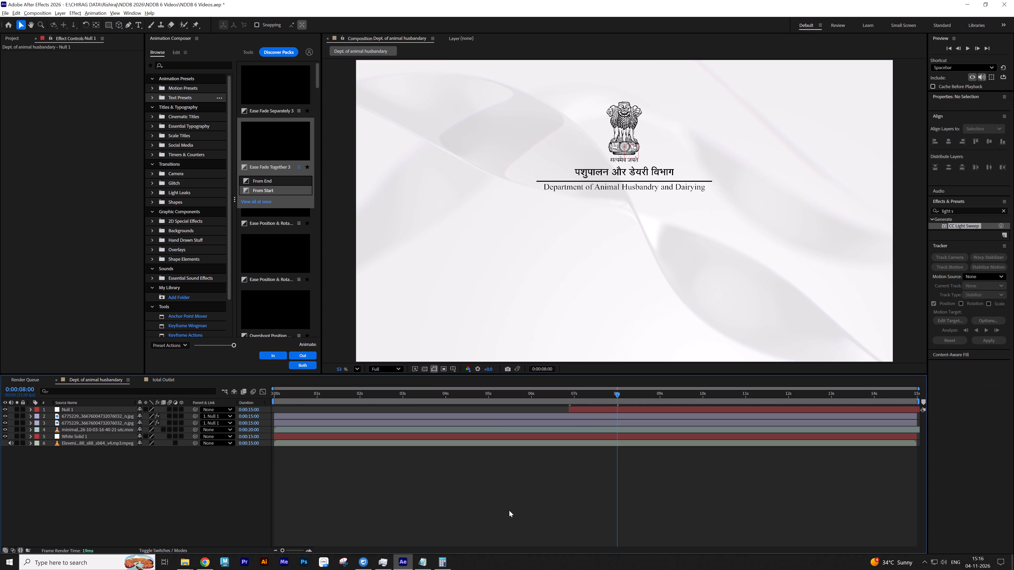
Add the text "Dairying through Cooperative Scheme" below the logo and centre it horizontally in the composition.
key(ctrl+t)
click(562, 269)
key(ctrl+v)
key(ctrl+a)
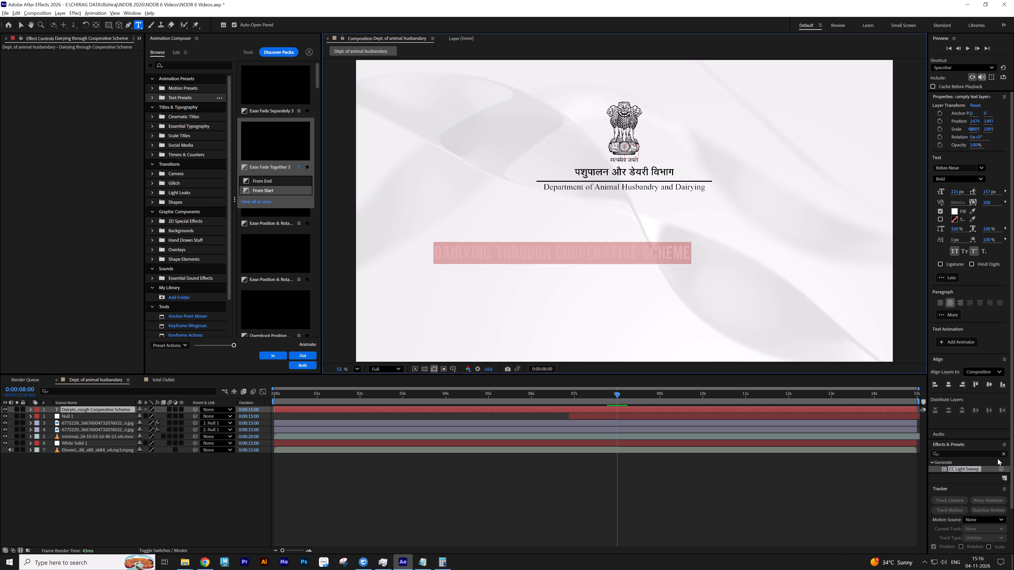
click(1003, 454)
click(951, 384)
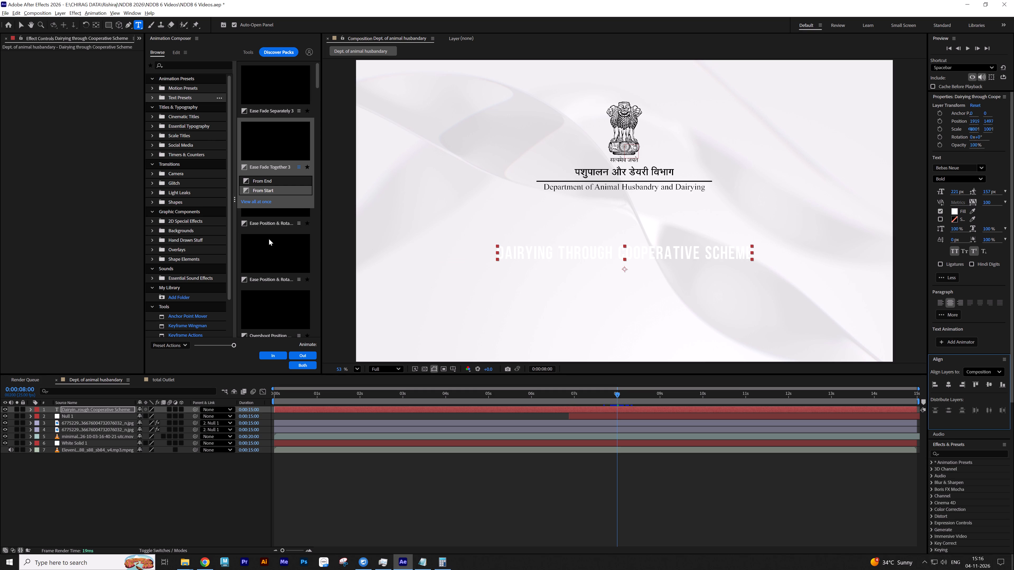
Apply Ease Fade Together 3 as the scheme text's In animation and start its layer with Null 1 at 0:00:06:22.
click(284, 353)
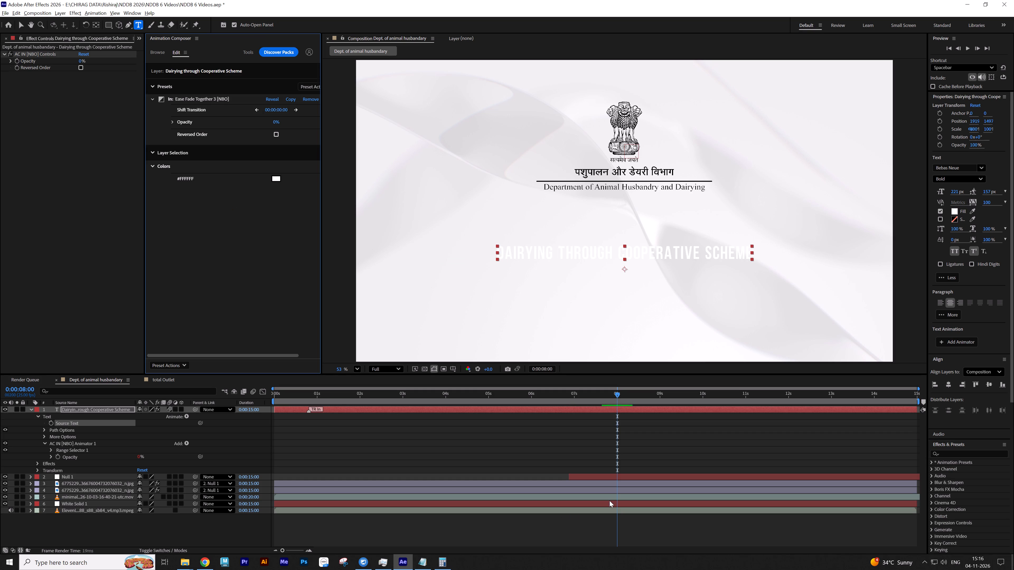
key(bracketleft)
click(608, 517)
key(s)
key(s)
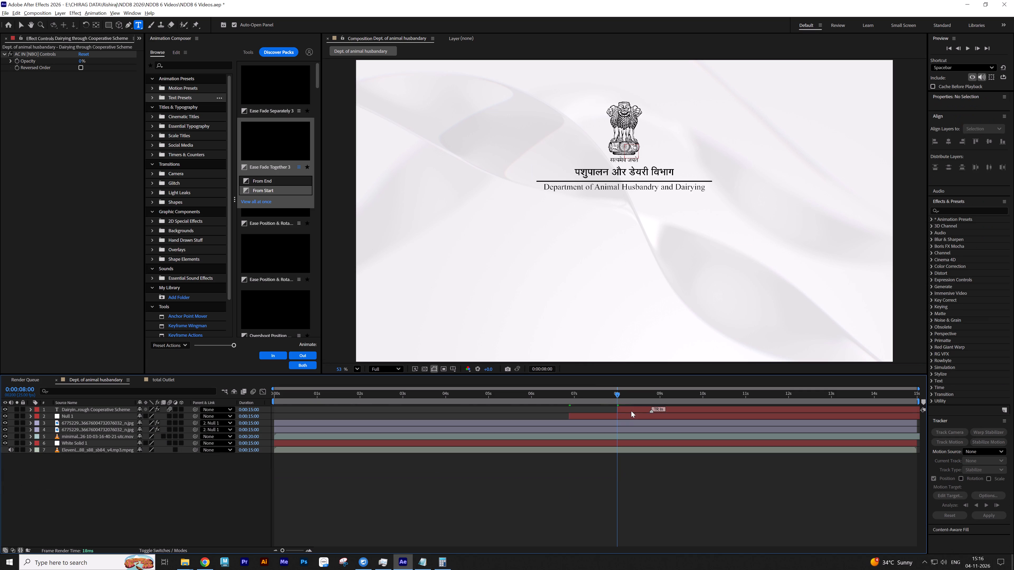
drag(632, 408, 583, 411)
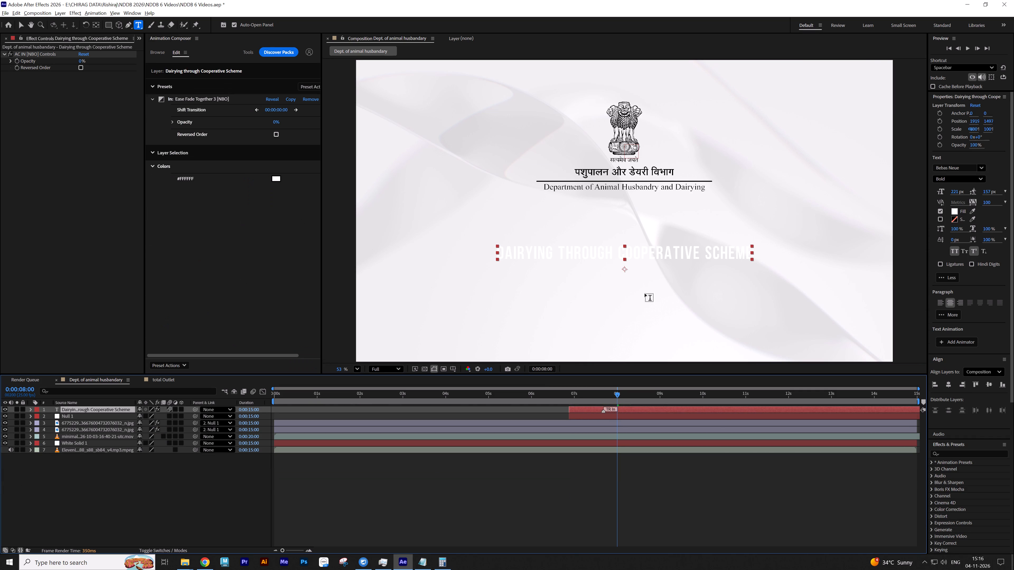
Set the scheme text's fill colour to black (#000000).
key(v)
click(658, 256)
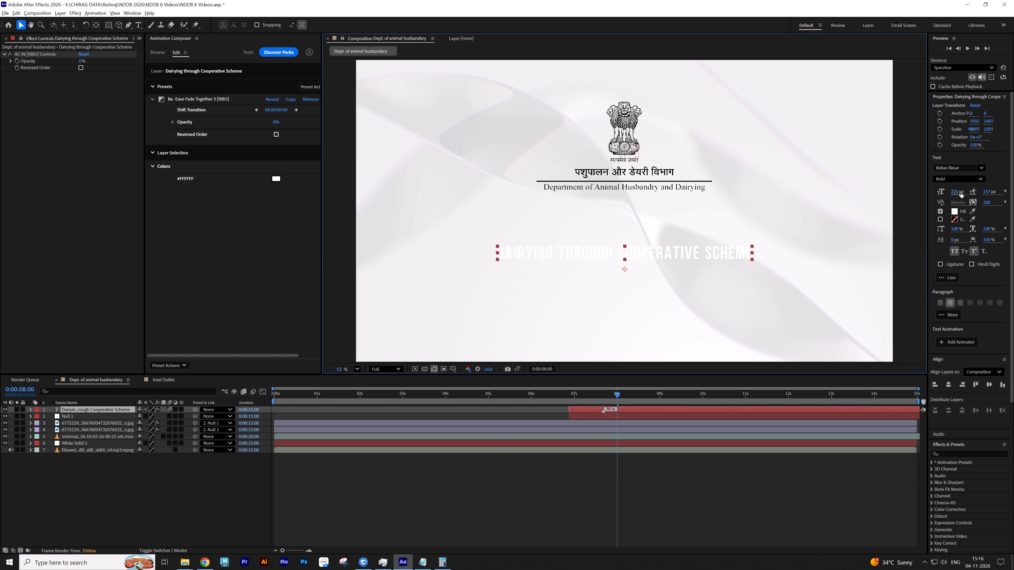
click(957, 211)
drag(470, 283, 406, 225)
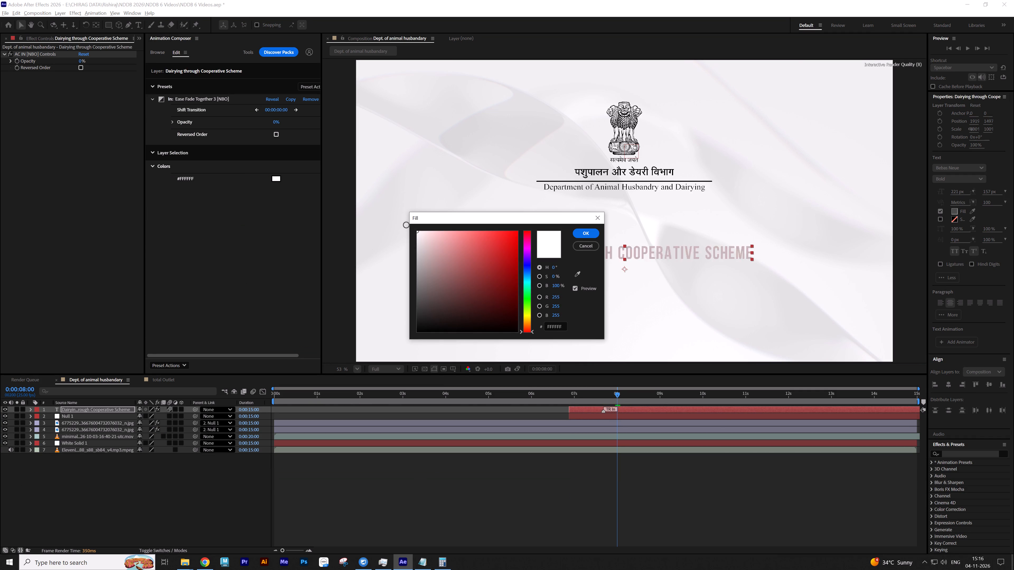
drag(406, 225, 385, 367)
click(587, 232)
click(542, 488)
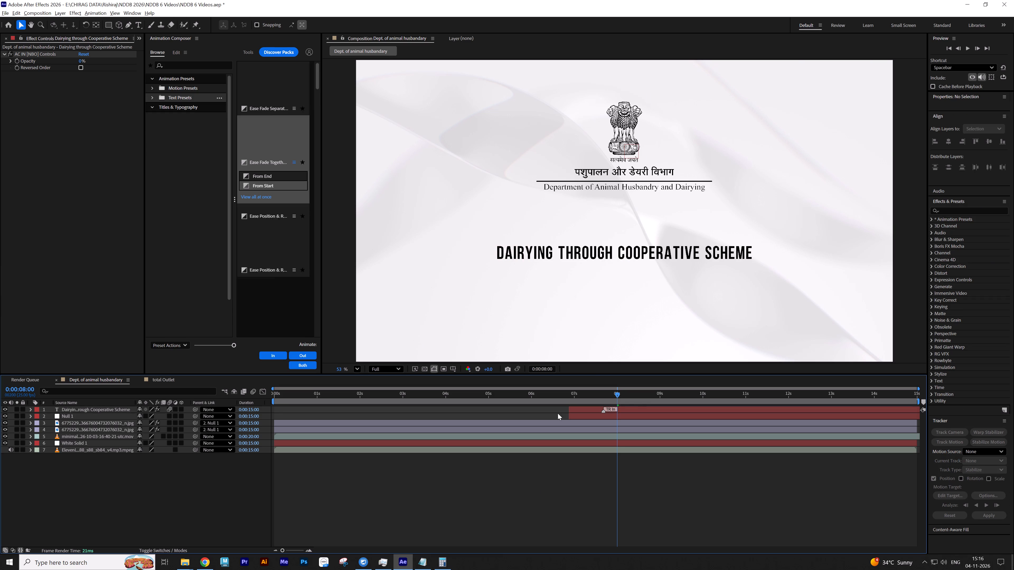
Enclose the "Dairying through Cooperative Scheme" text in double quotation marks.
key(v)
click(682, 253)
double_click(546, 255)
click(496, 250)
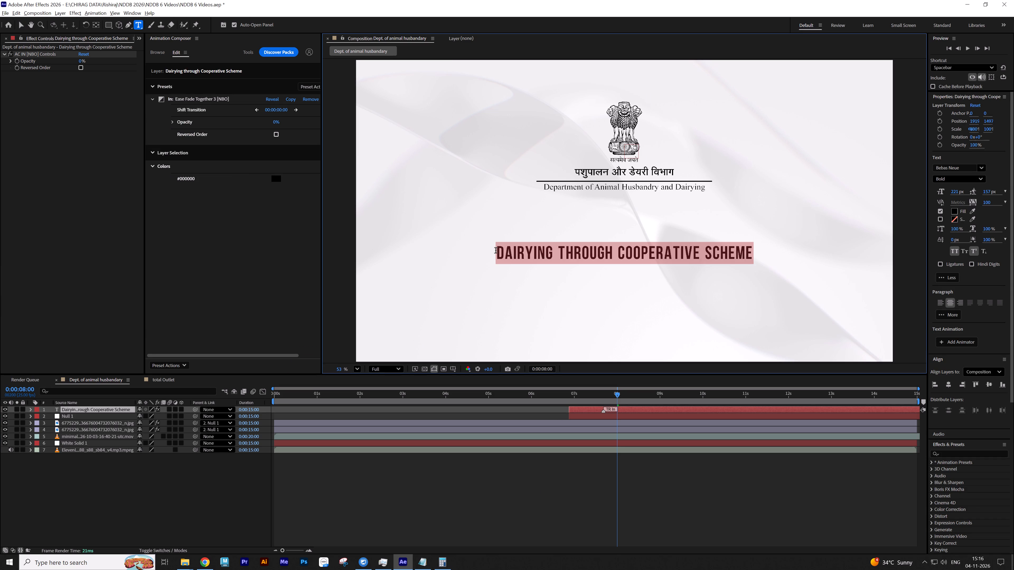
click(497, 251)
key(shift+quotedbl)
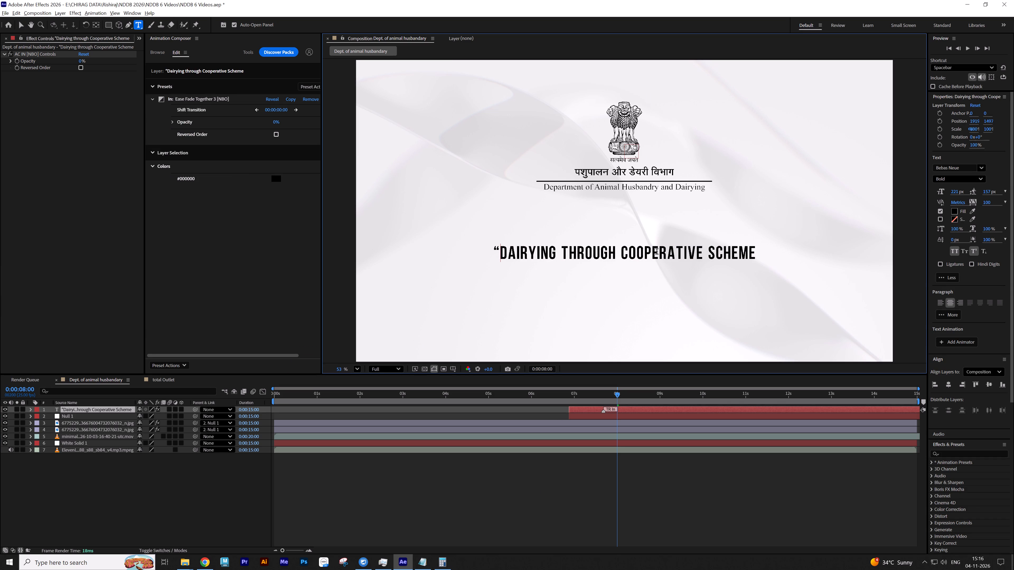
click(754, 252)
key(shift+quotedbl)
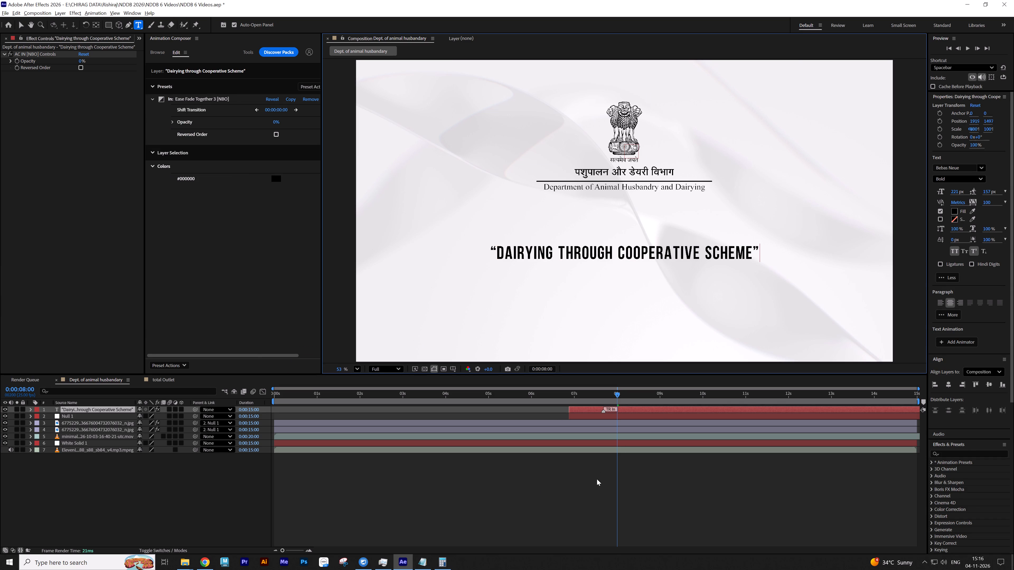
click(597, 479)
Centre the scheme text in the composition and lower it to y about 1302, closer beneath the department logo.
key(v)
click(649, 253)
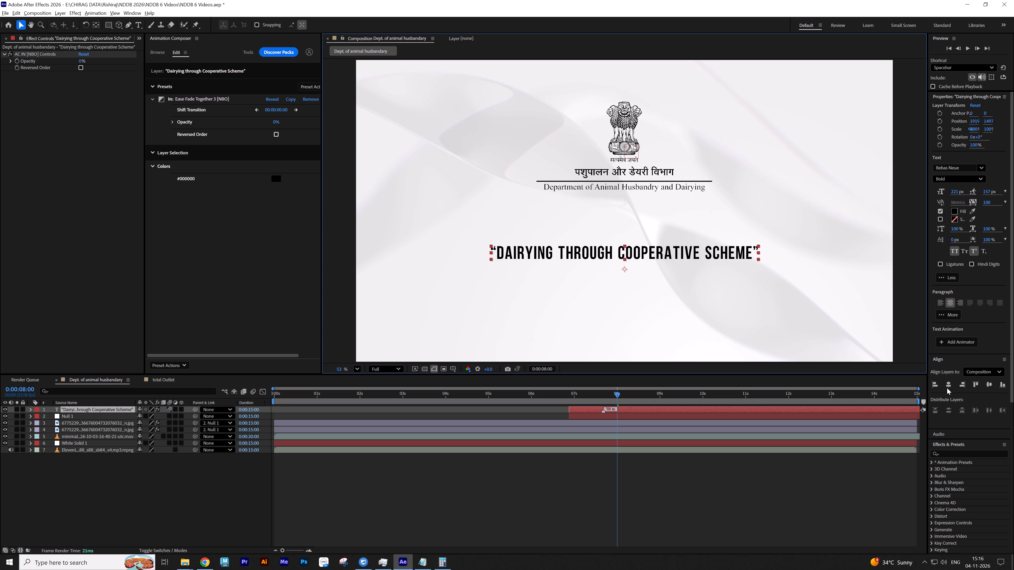
click(947, 388)
click(992, 381)
click(703, 531)
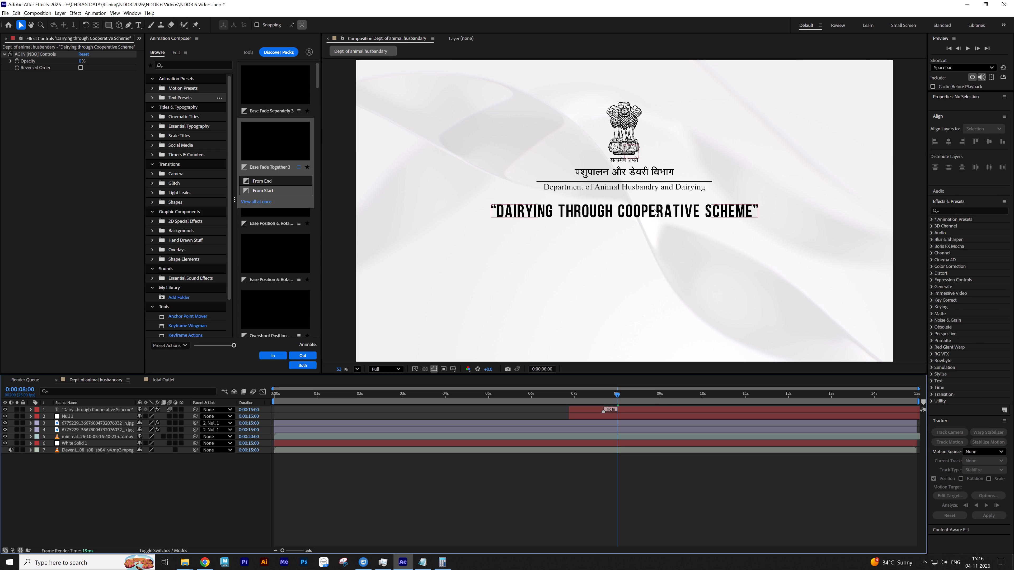
drag(654, 209, 652, 224)
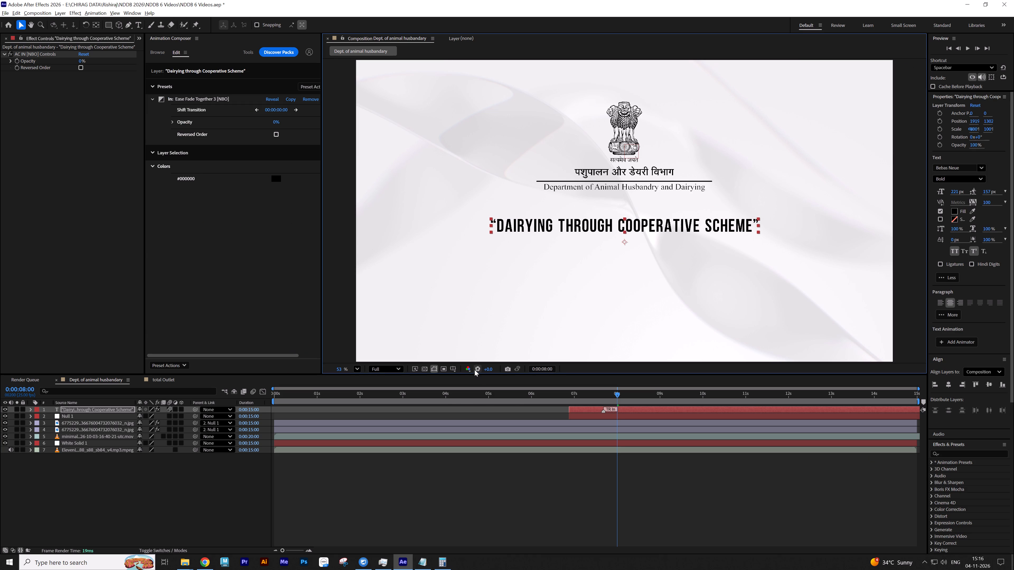
Show the Title/Action Safe guides over the composition.
click(452, 368)
click(457, 372)
click(453, 367)
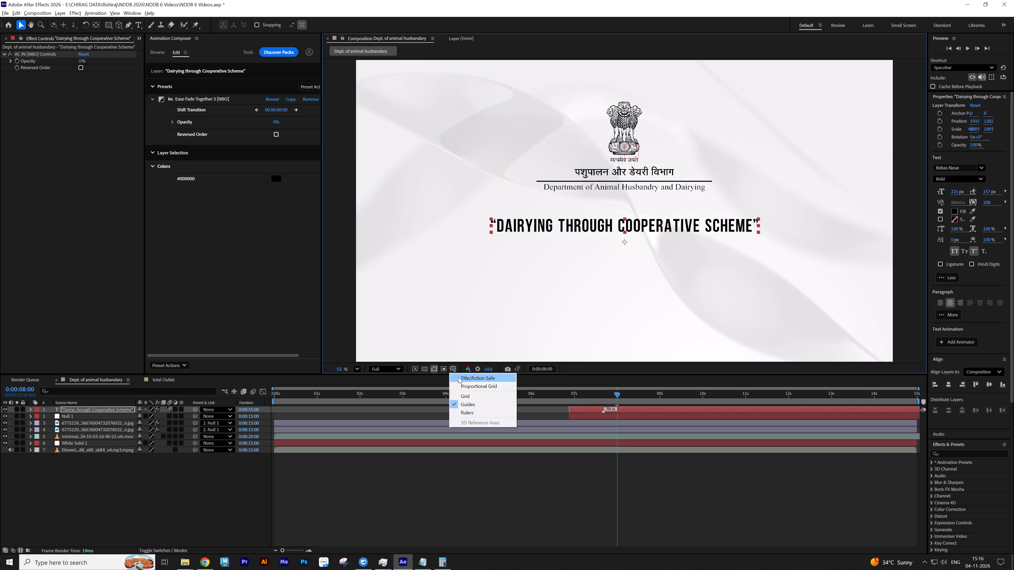
click(458, 377)
click(571, 484)
Play the narration, shift the scheme text and Null 1 layers together to start at about 0:00:05:00, and preview the timing.
drag(588, 395, 471, 395)
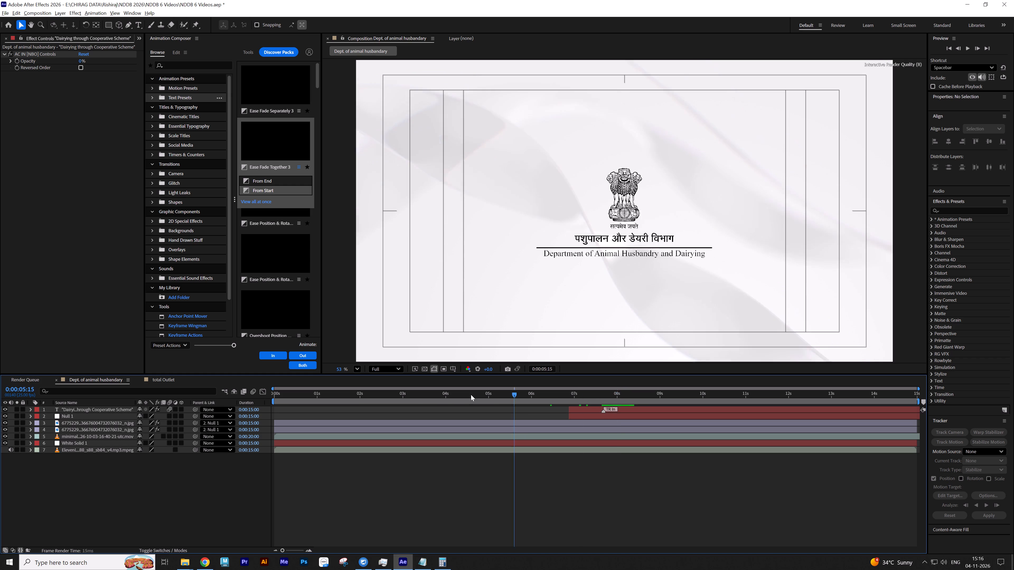
drag(471, 395, 210, 394)
key(space)
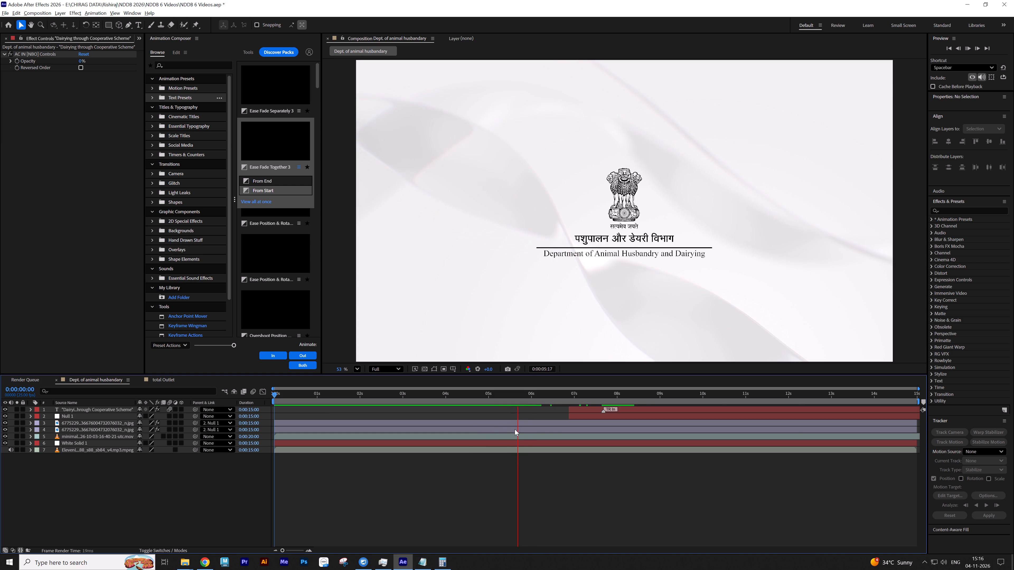
key(space)
drag(597, 413, 547, 412)
key(ctrl+z)
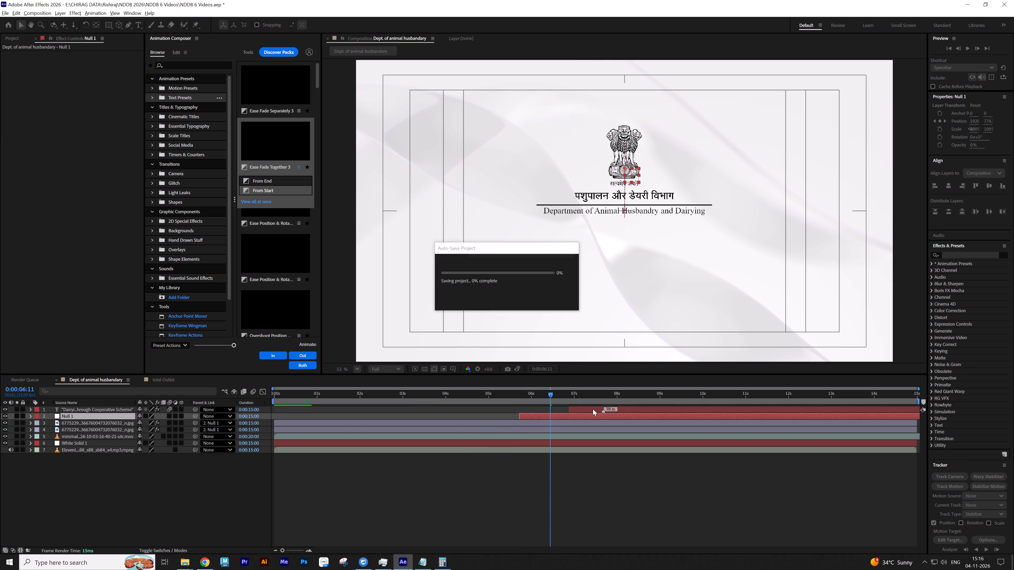
ctrl+click(593, 409)
ctrl+click(592, 417)
ctrl+click(585, 417)
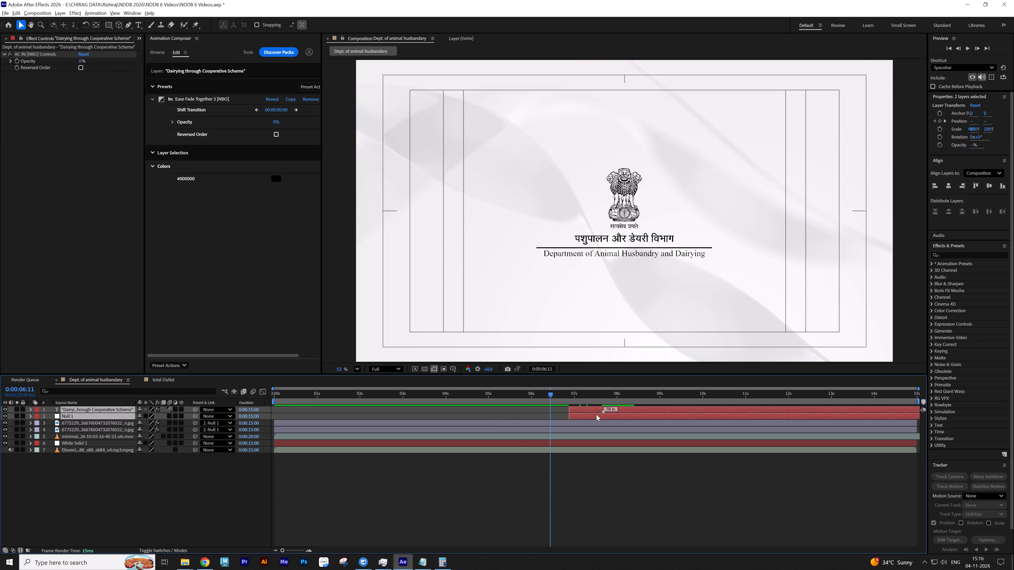
drag(596, 414, 514, 417)
click(454, 395)
key(space)
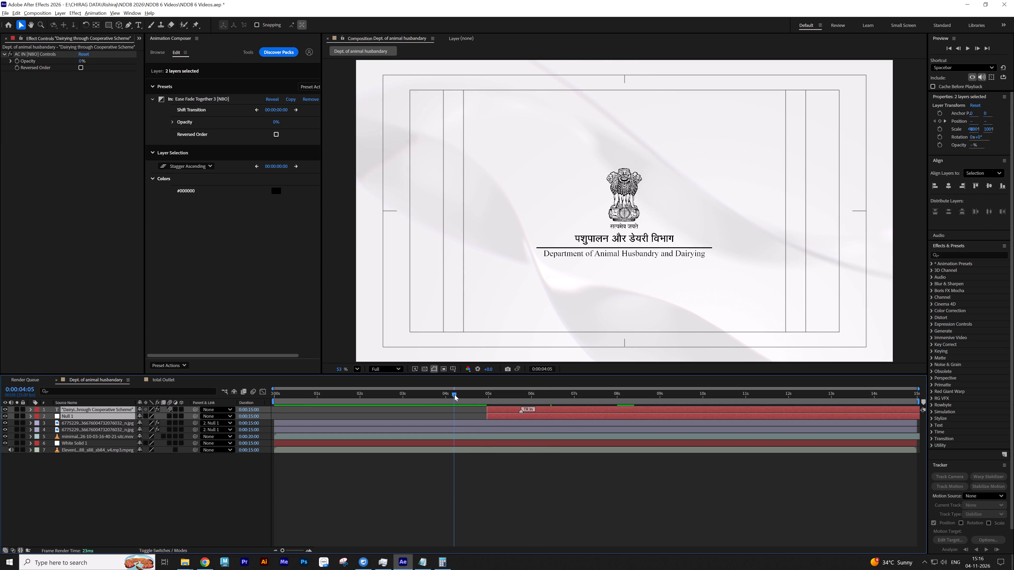
key(space)
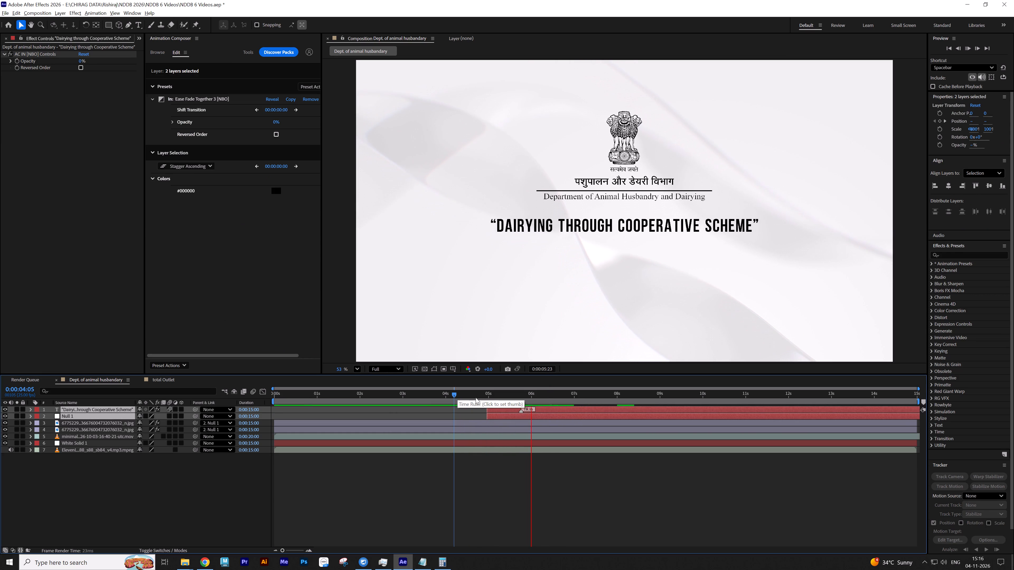
Apply Easy Ease to Null 1's position keyframes and reshape the speed graph with an early peak and a long slowdown.
click(474, 416)
click(495, 408)
key(u)
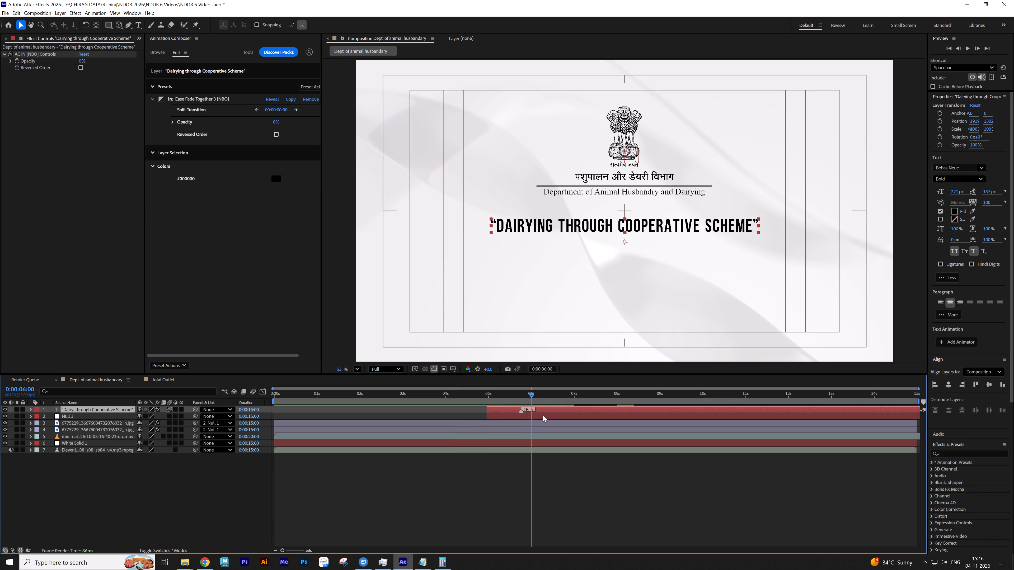
click(502, 495)
key(u)
drag(550, 423, 460, 434)
key(F9)
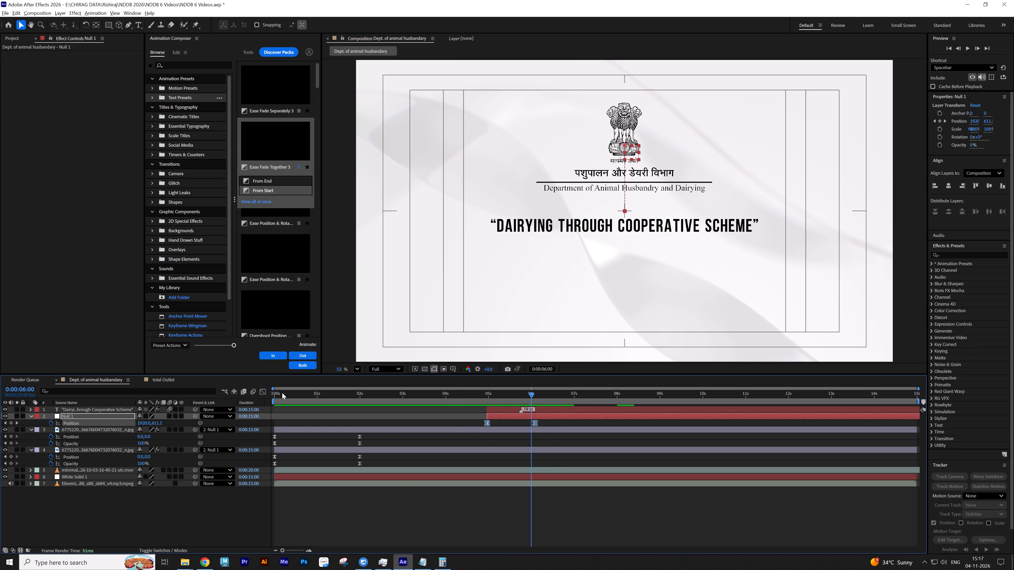
click(262, 392)
drag(575, 472, 464, 538)
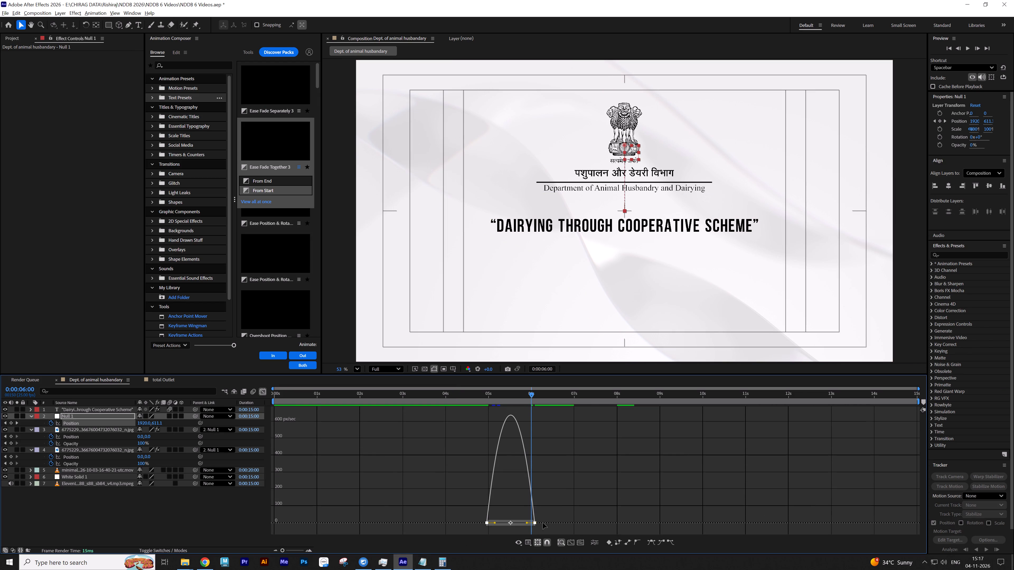
drag(528, 522, 503, 523)
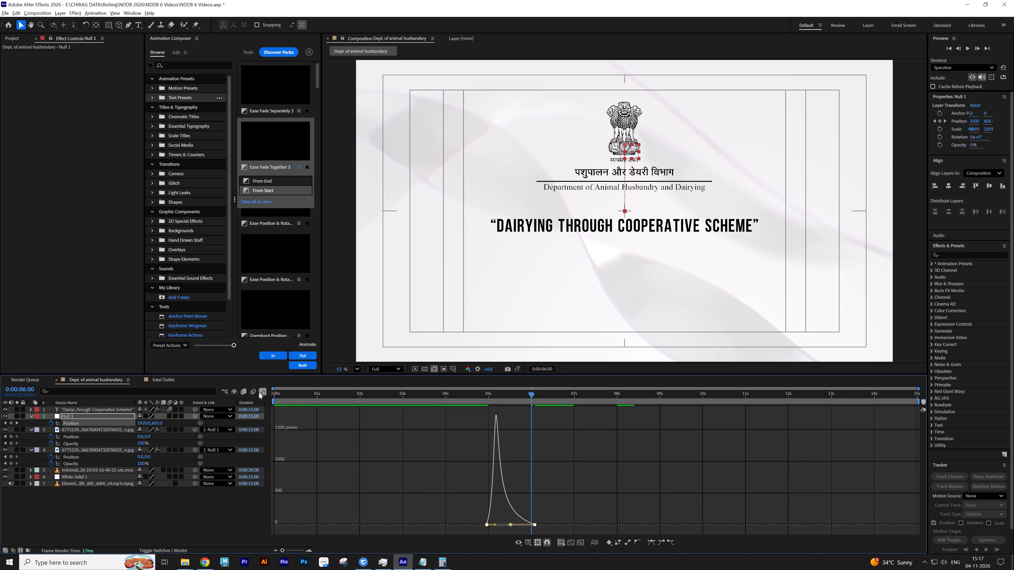
click(259, 392)
click(492, 524)
Move Null 1's last position keyframe to about 0:00:06:05, start the scheme text at about 0:00:05:22, and play it back.
drag(534, 422, 540, 422)
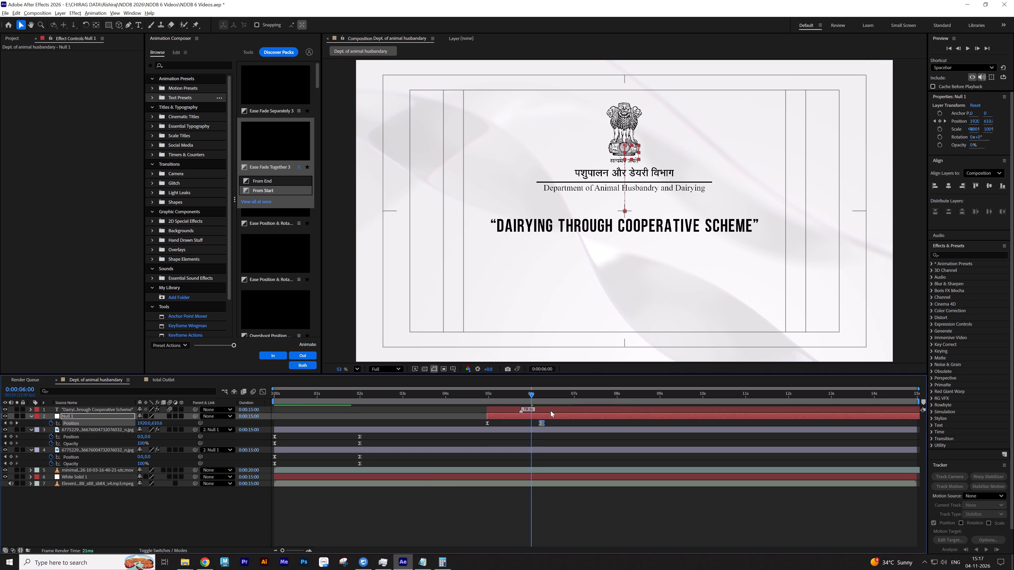
drag(553, 408, 593, 407)
click(561, 440)
key(s)
key(s)
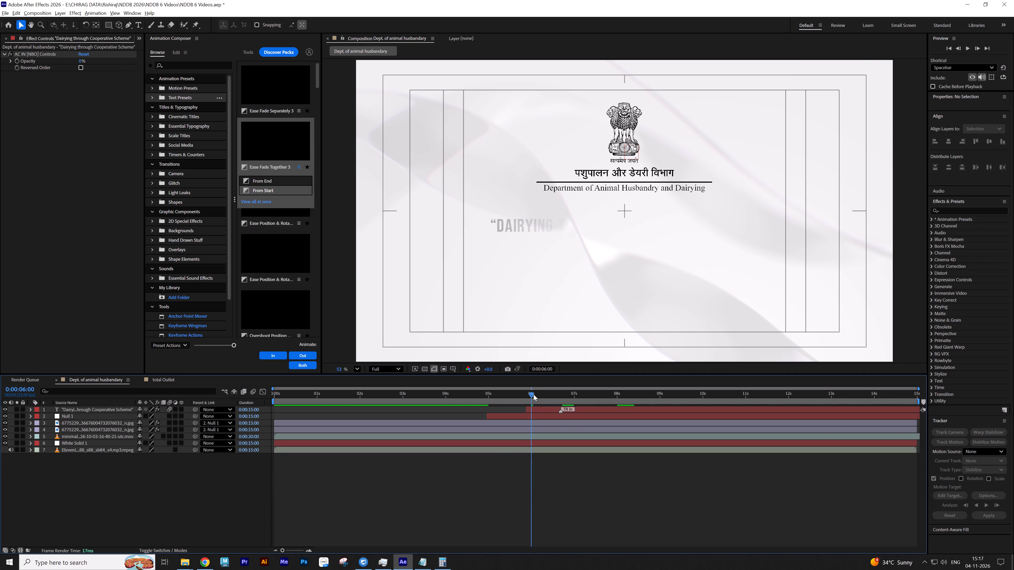
drag(531, 394, 309, 398)
key(space)
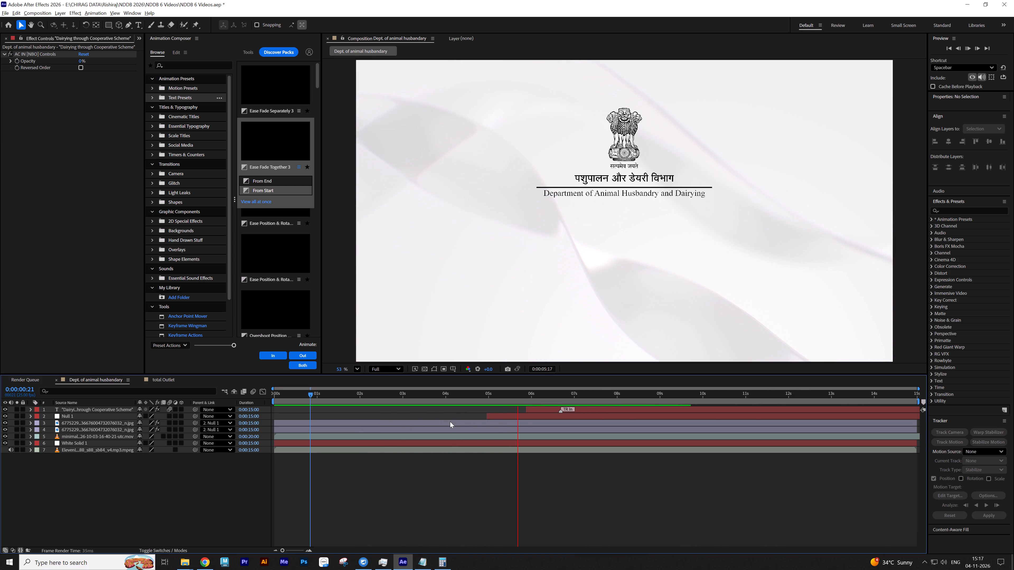
key(space)
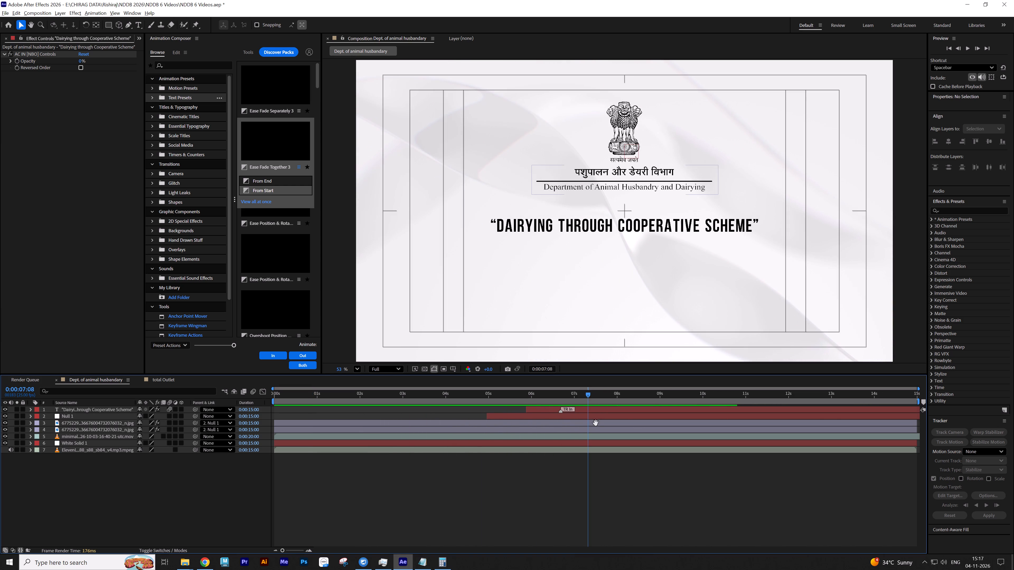
Duplicate the scheme text layer, start the copy at about 0:00:07:13 and place it directly below the first line.
key(space)
key(space)
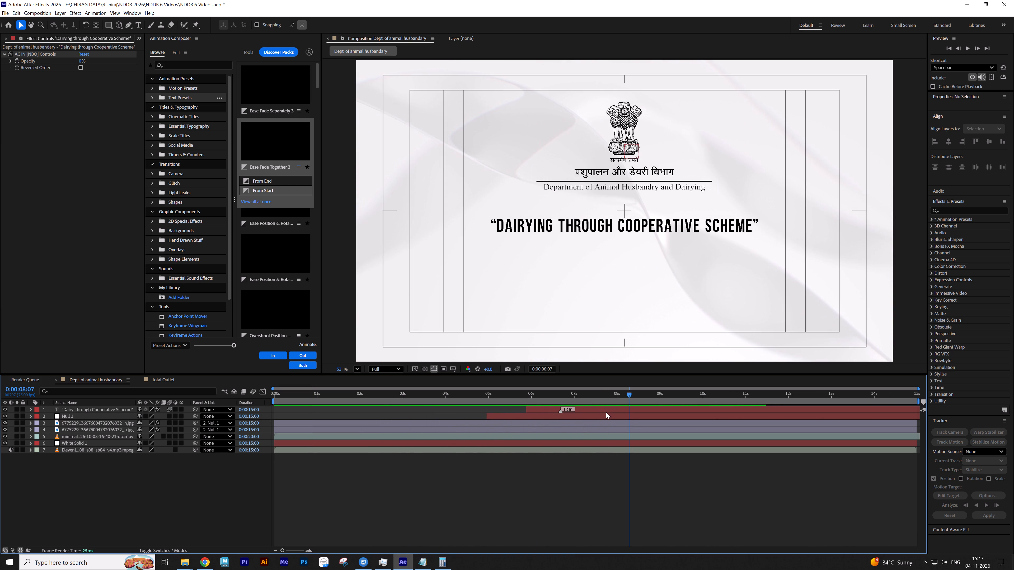
click(606, 411)
key(ctrl+d)
drag(597, 410, 667, 406)
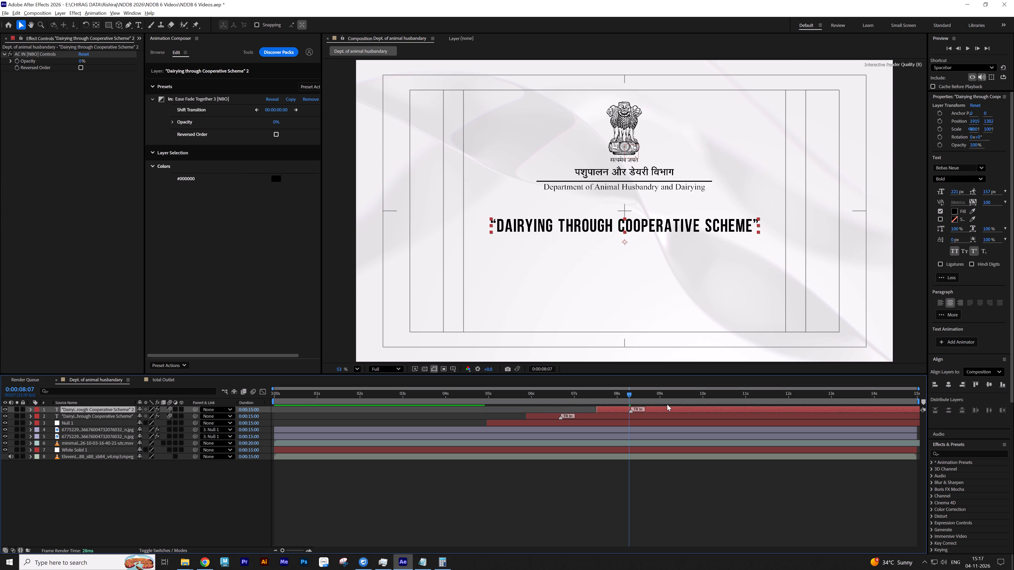
drag(640, 229, 642, 254)
Replace the duplicate's wording with "Component B of the National Programme" copied from the Notepad script, keeping the quotation marks.
double_click(643, 253)
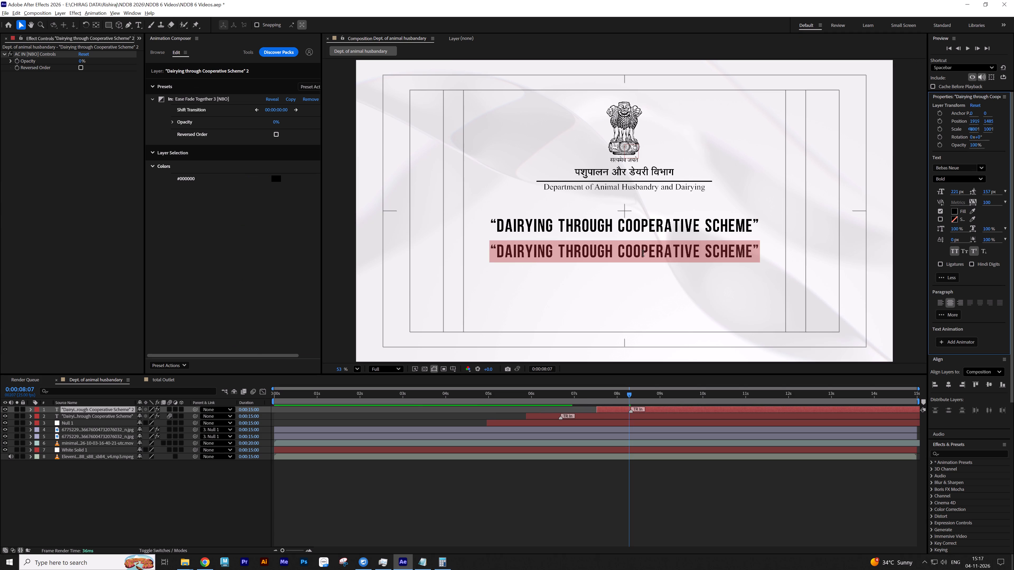
key(alt+Tab)
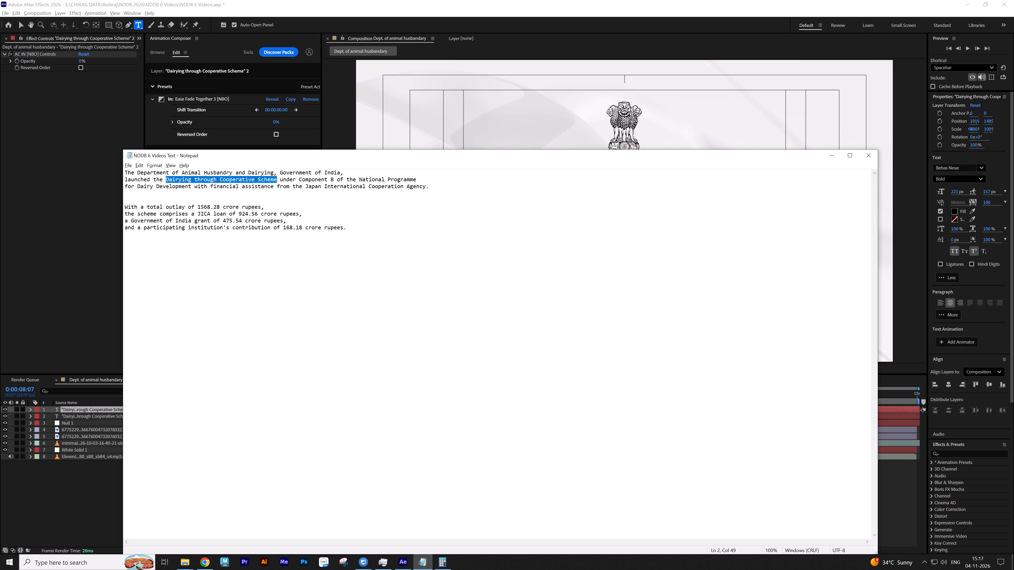
drag(301, 179, 327, 179)
drag(298, 179, 336, 180)
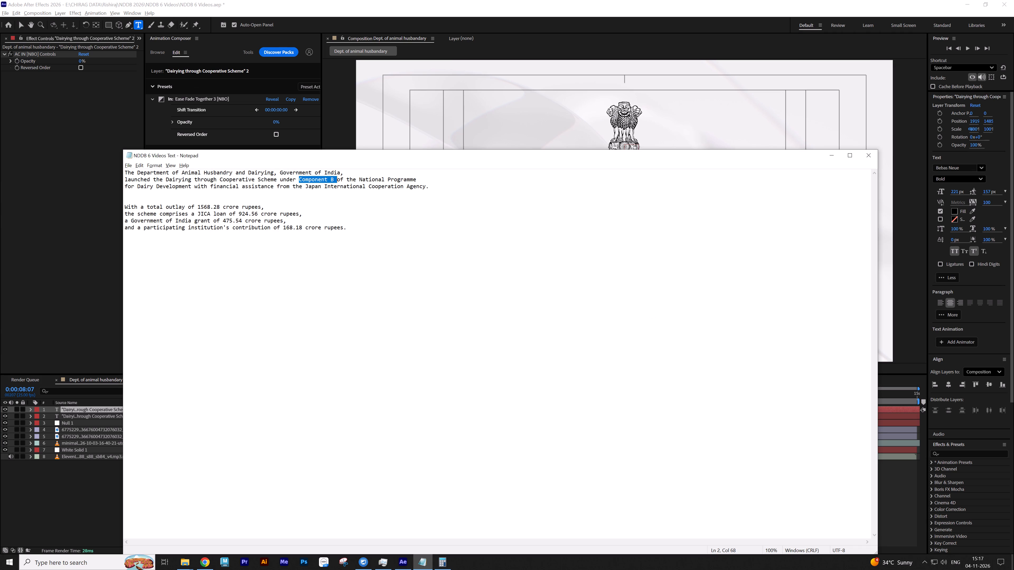
drag(336, 180, 416, 179)
key(ctrl+c)
key(alt+Tab)
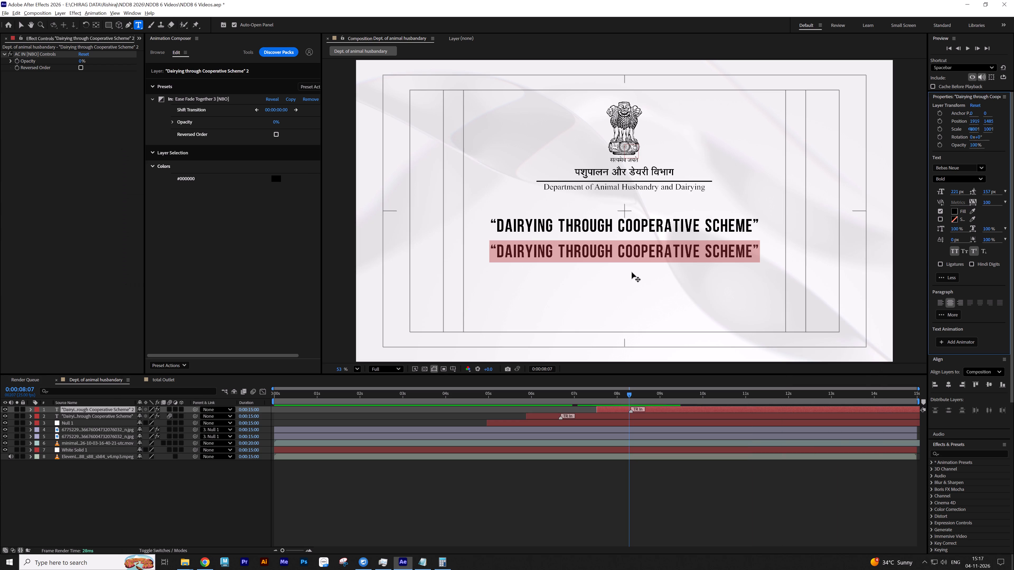
double_click(632, 250)
key(ctrl+a)
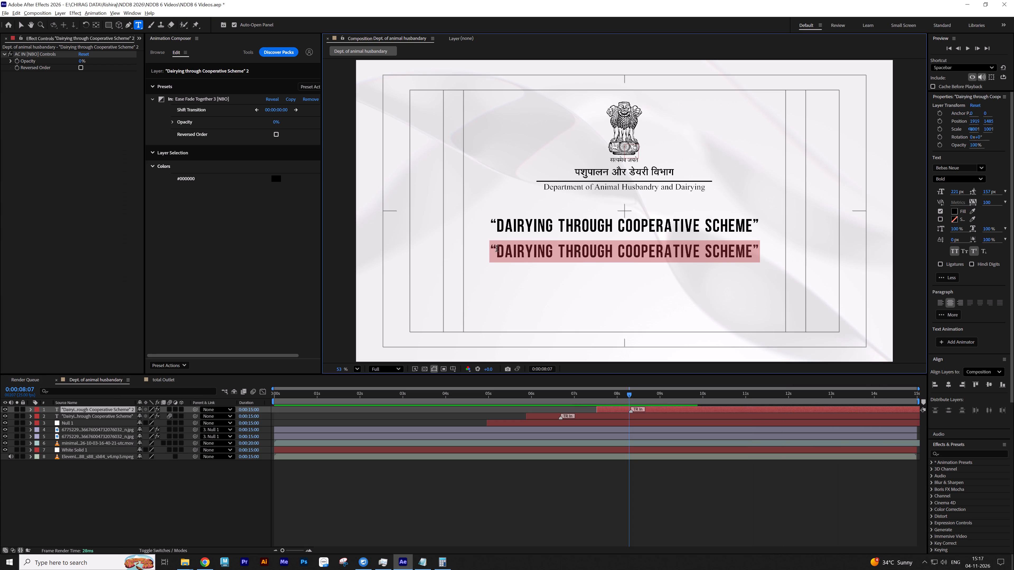
drag(497, 248, 750, 249)
key(ctrl+v)
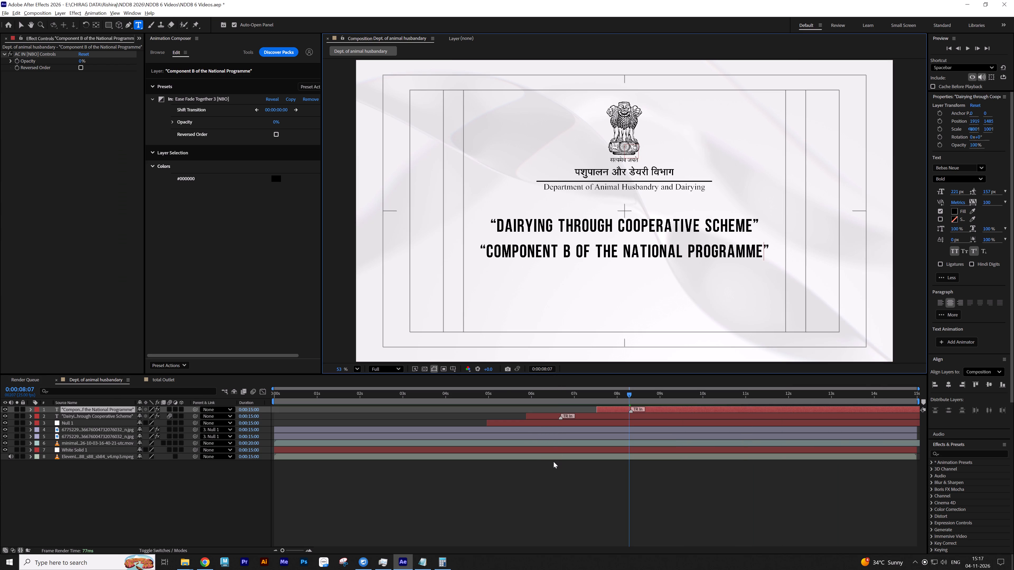
Insert "Under" and a space before "Component B" in the second text line.
click(487, 251)
key(shift+u)
text(nder)
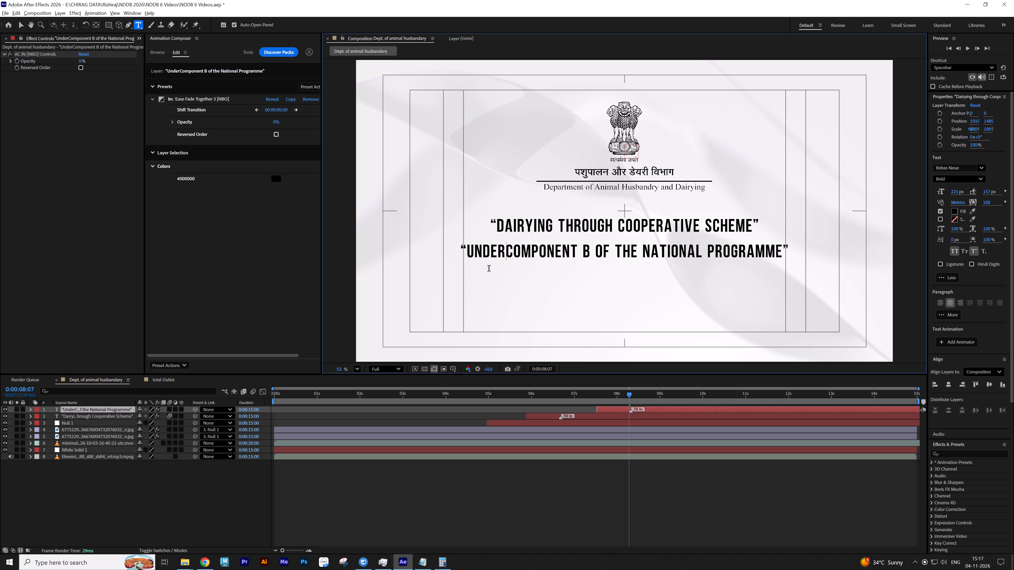
key(space)
key(ctrl+a)
click(573, 518)
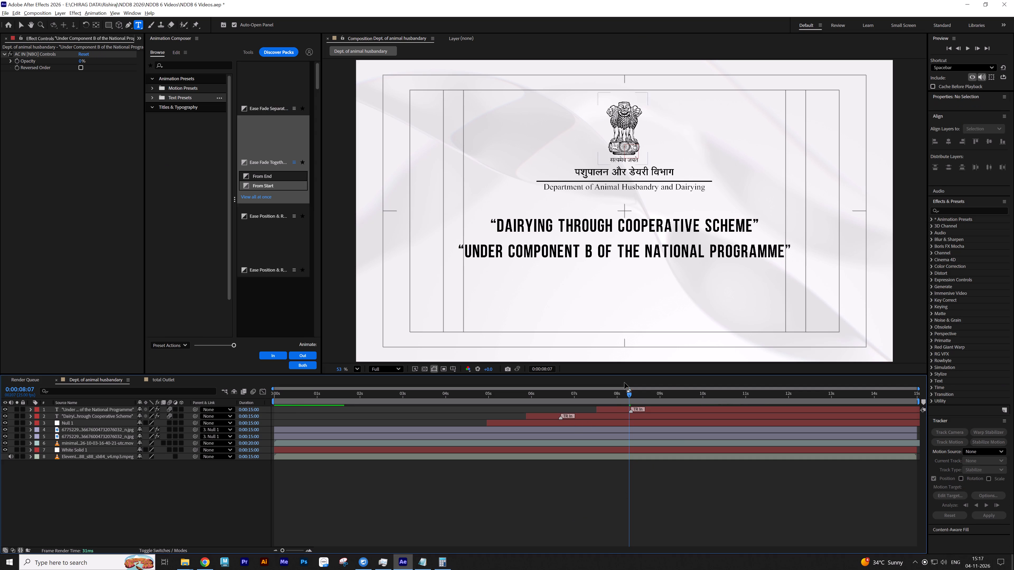
Replace the space in "Component B" with a hyphen so the second line reads "Under Component-B of the National Programme".
key(v)
click(664, 256)
double_click(590, 254)
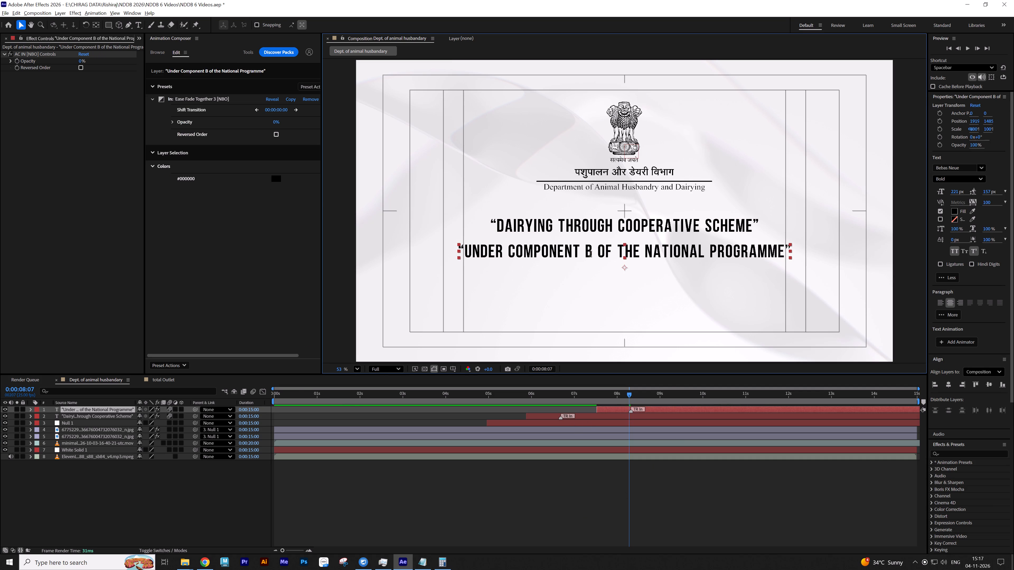
drag(585, 251, 581, 252)
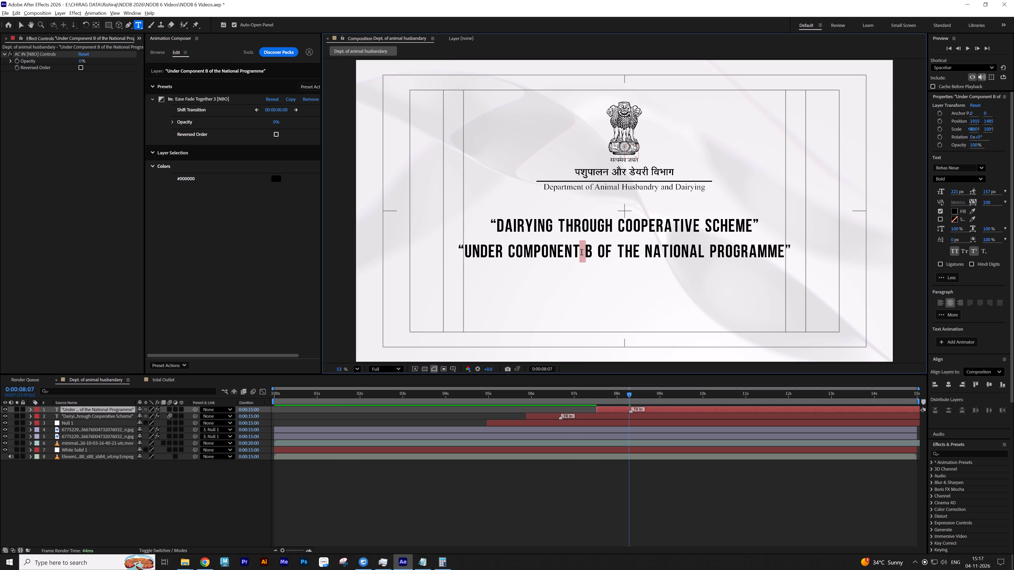
key(minus)
click(582, 475)
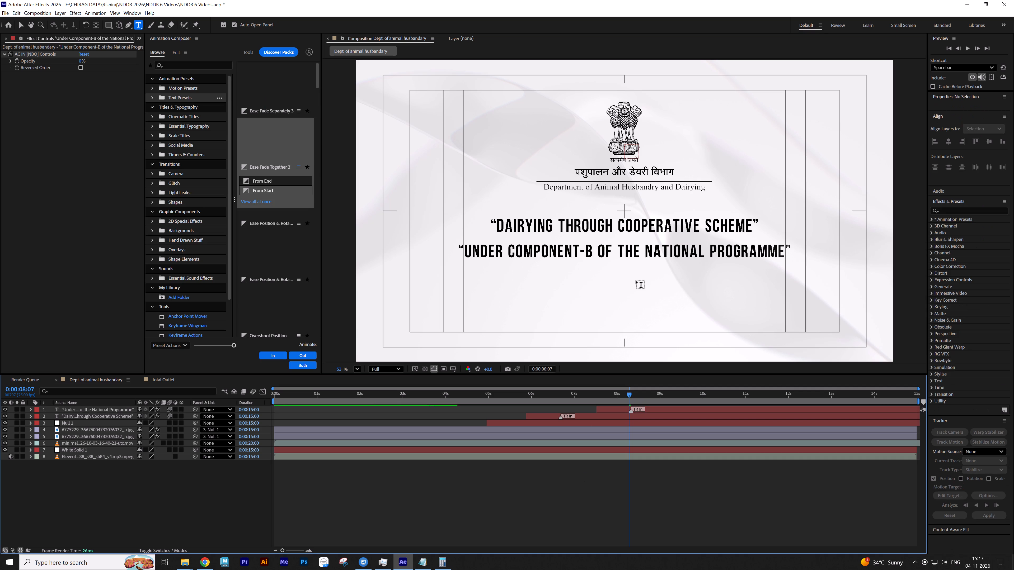
Reduce the "Under Component-B of the National Programme" line to 154 px and move it up closer beneath the scheme title.
key(v)
click(659, 252)
drag(956, 195, 945, 195)
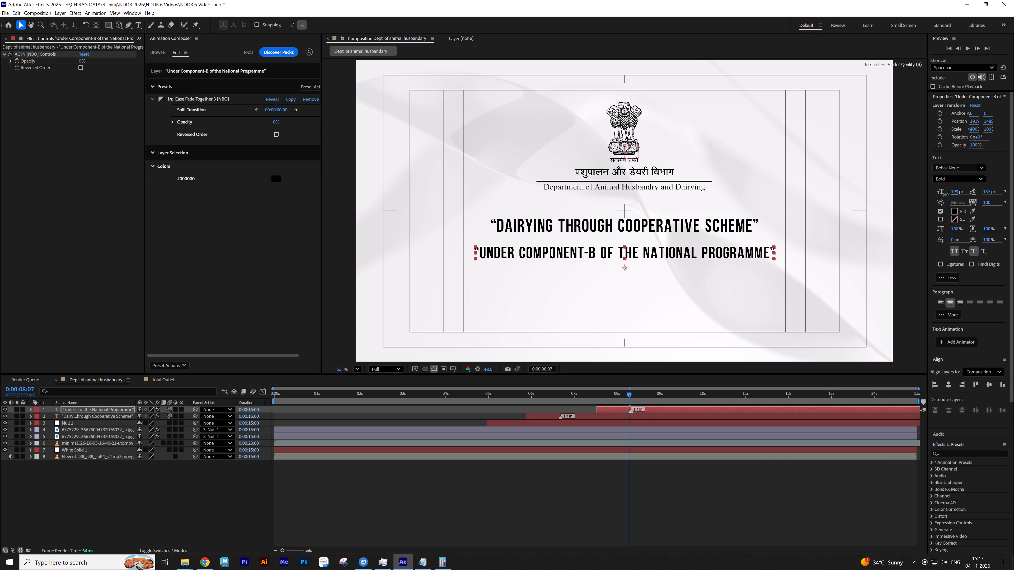
drag(945, 195, 929, 196)
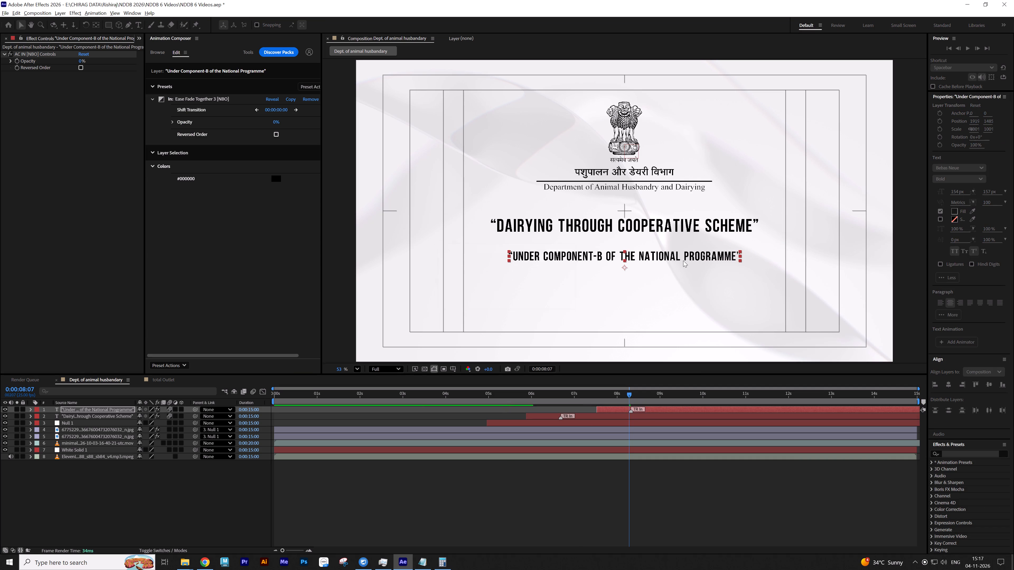
drag(674, 257, 673, 246)
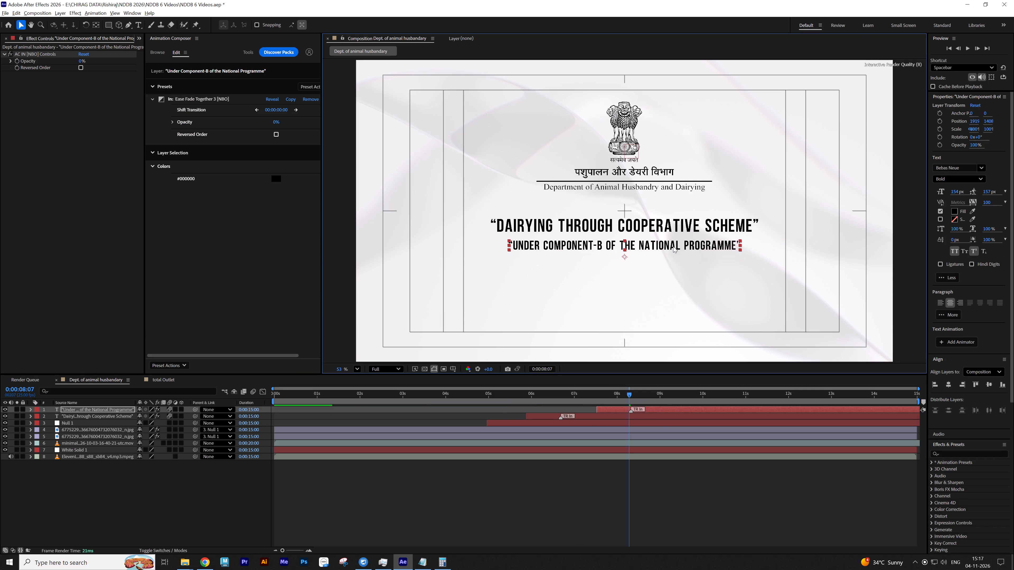
Play the composition from 0:00:08:07 to about 0:00:09:23 to check the second line against the narration.
click(646, 478)
key(space)
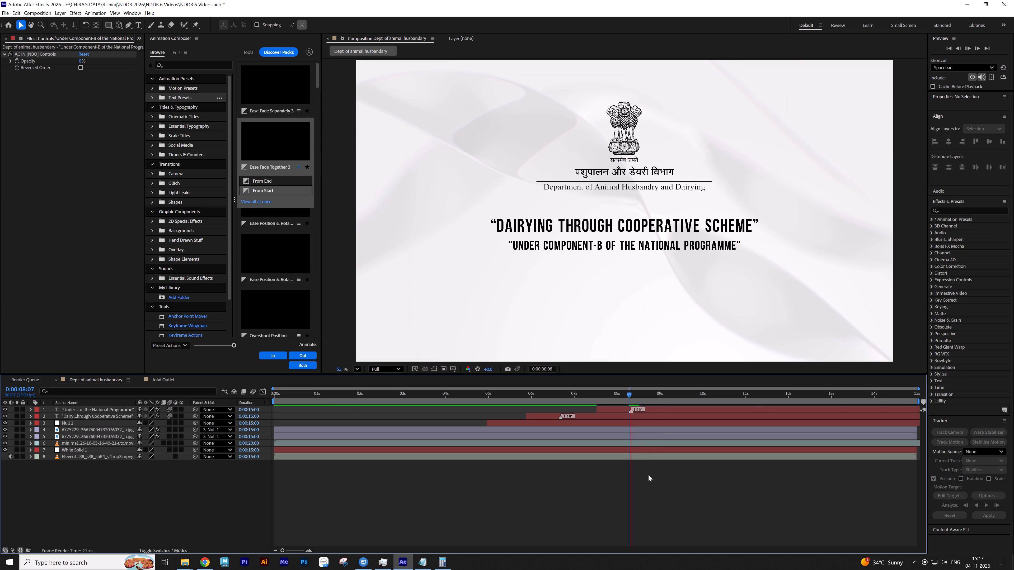
key(space)
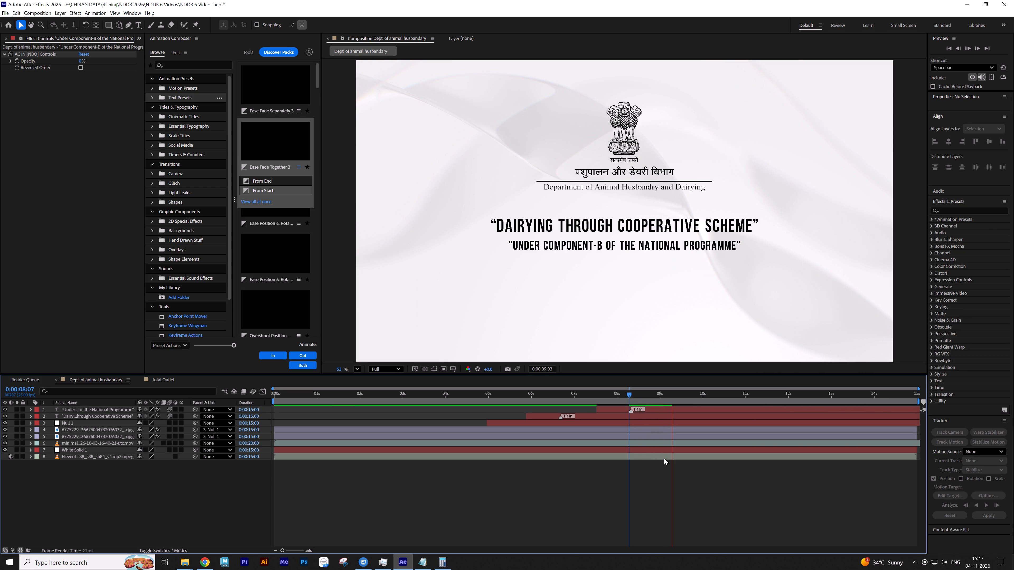
key(space)
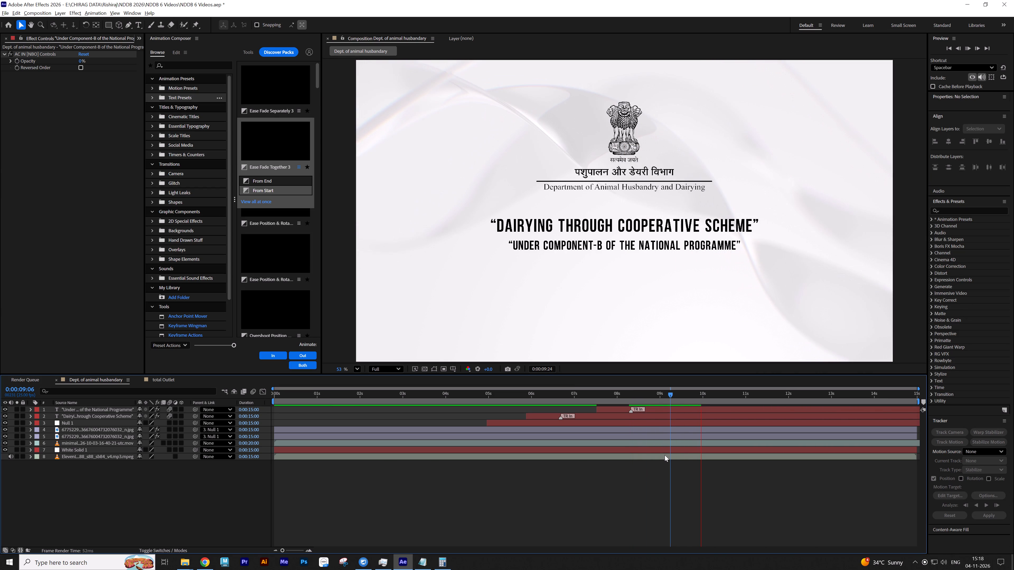
key(space)
Copy "Japan International Cooperation Agency" from the Notepad script and search Google Images in Chrome for that name plus "Logo".
key(alt+Tab)
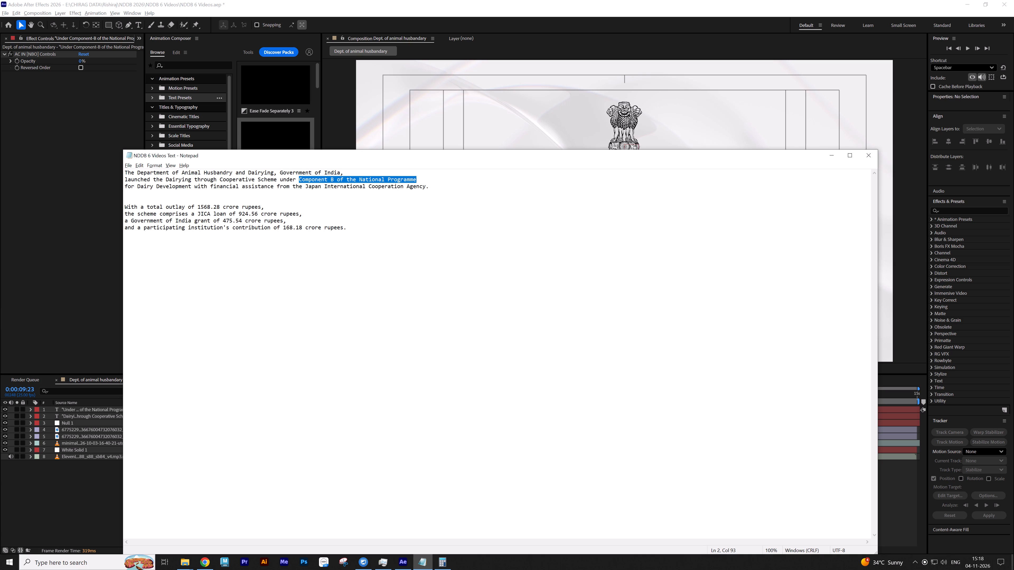
drag(306, 189, 364, 188)
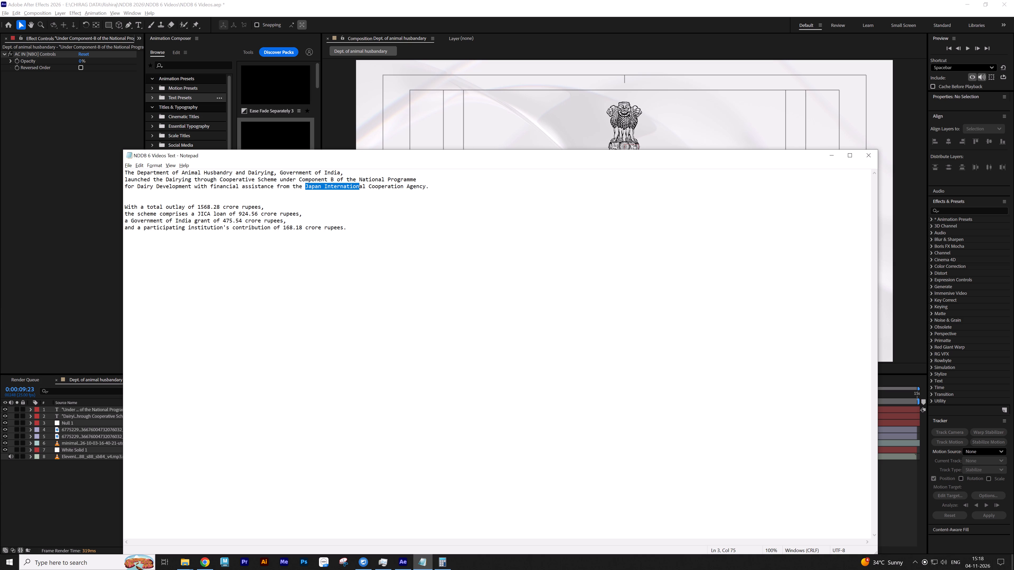
drag(364, 188, 426, 188)
key(ctrl+c)
key(alt+Tab)
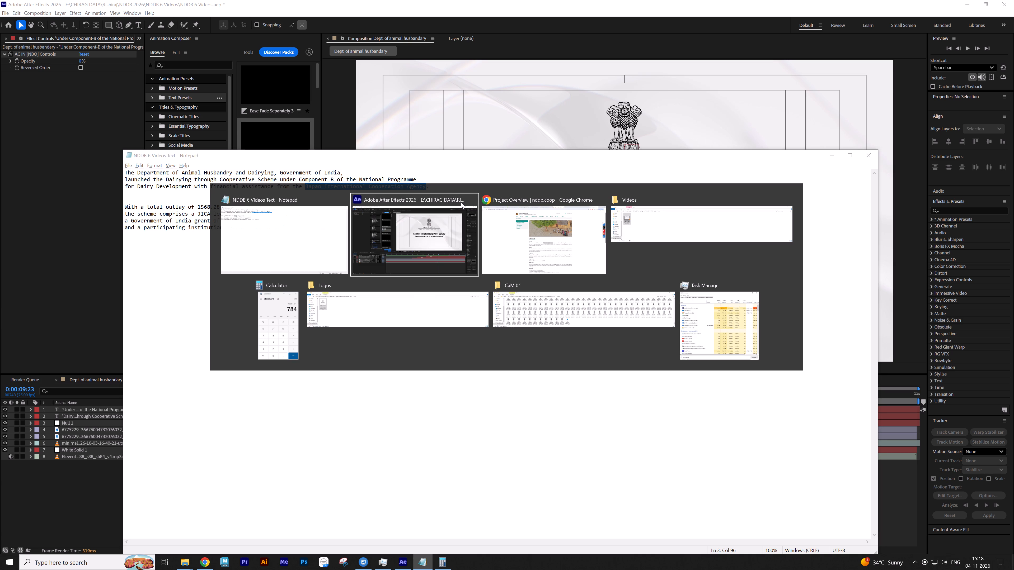
key(alt+Tab)
click(679, 3)
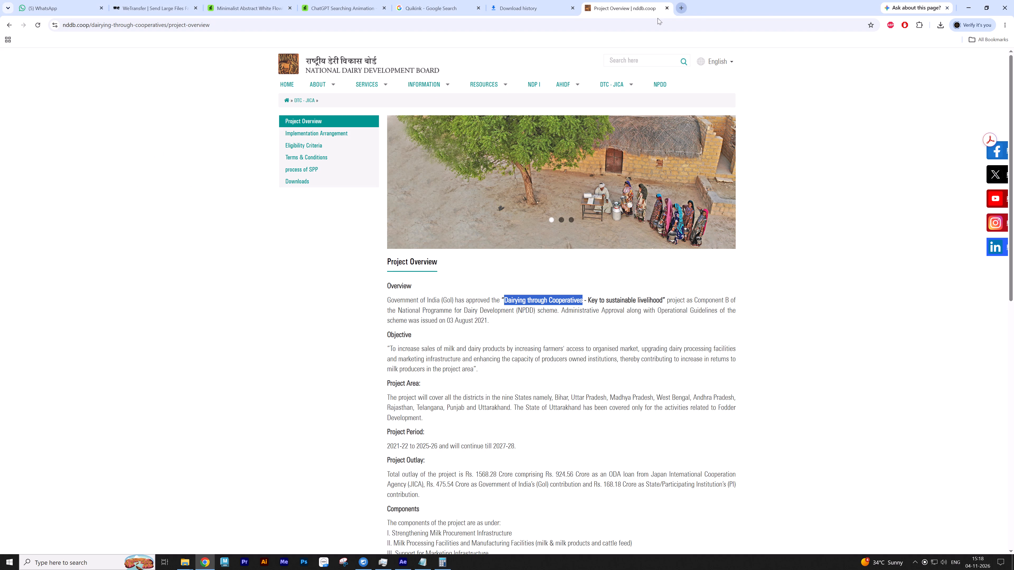
click(639, 25)
key(ctrl+v)
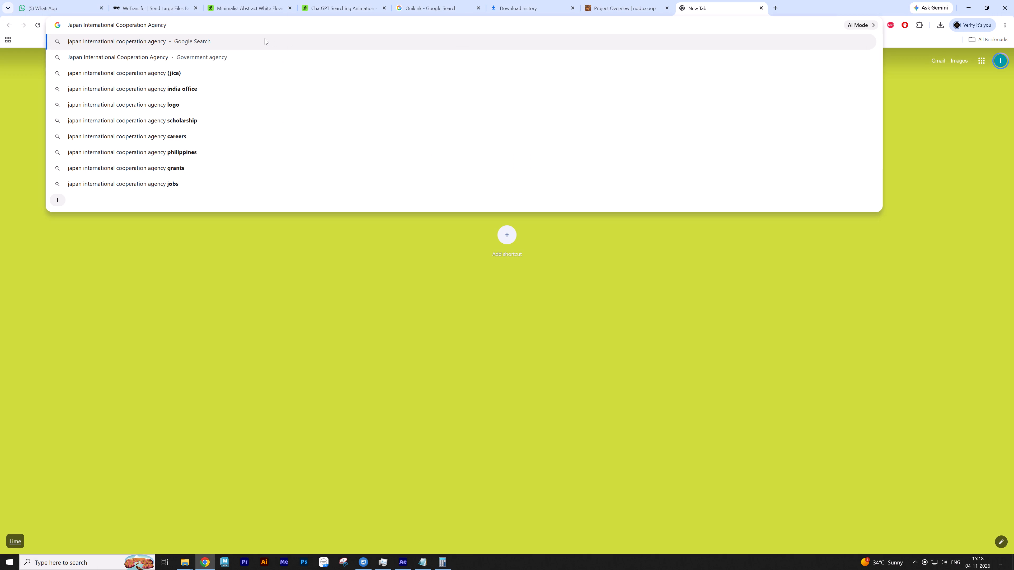
click(260, 25)
key(space)
text(Logo)
key(Return)
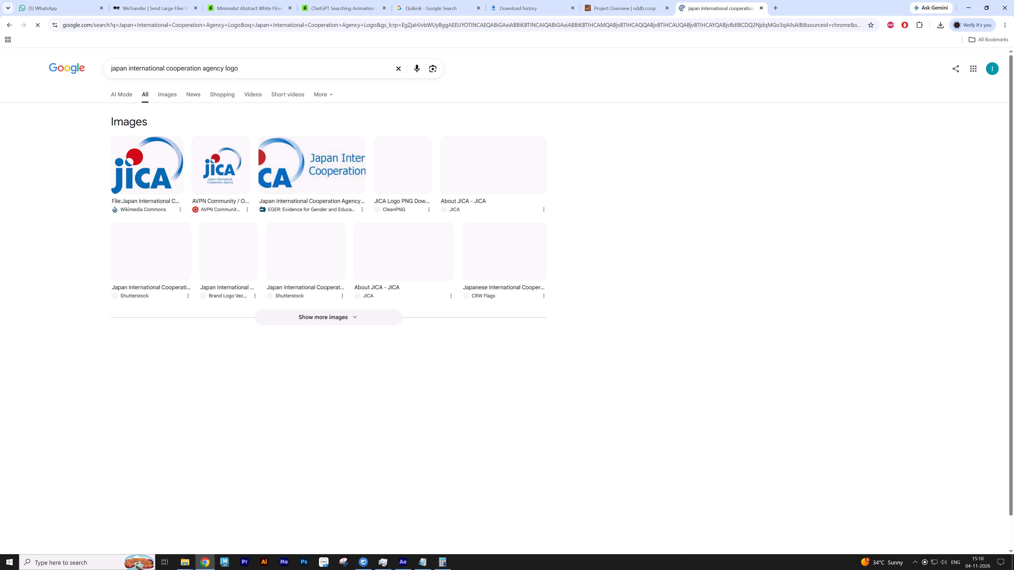
click(167, 97)
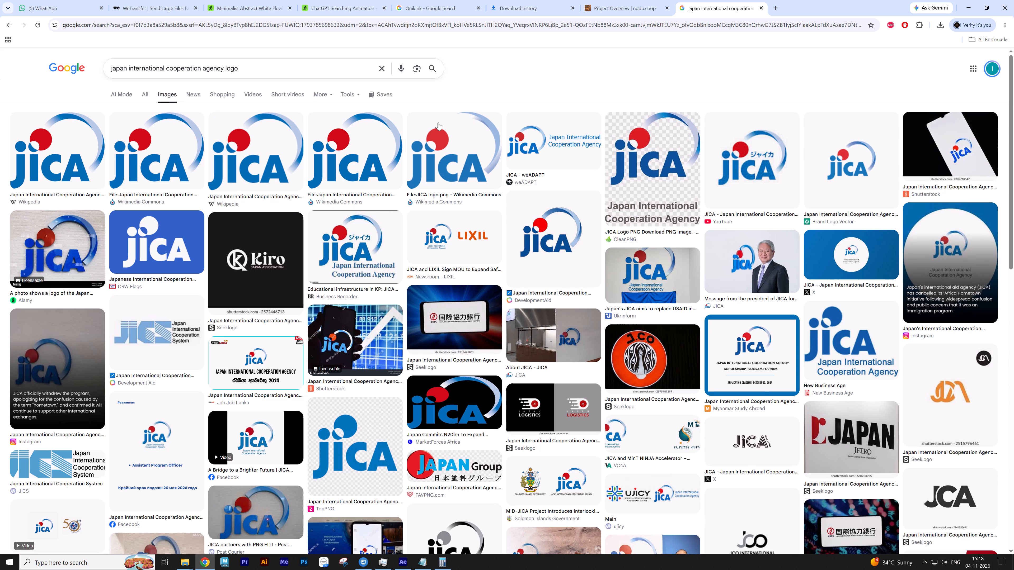
Find the horizontal JICA logo with the agency name beside it, open it full size, and save it as Jica in the Videos folder.
click(348, 237)
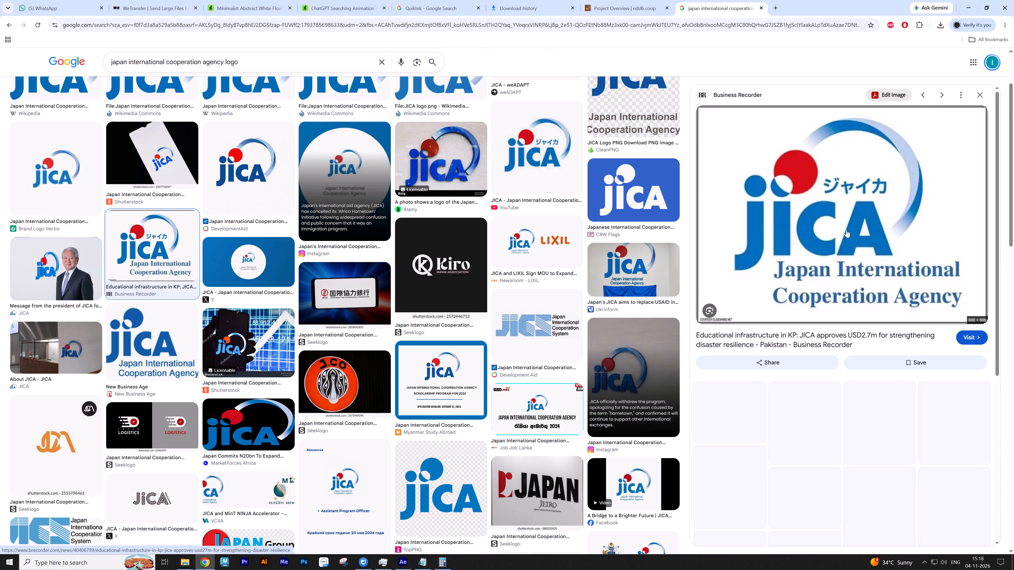
click(868, 392)
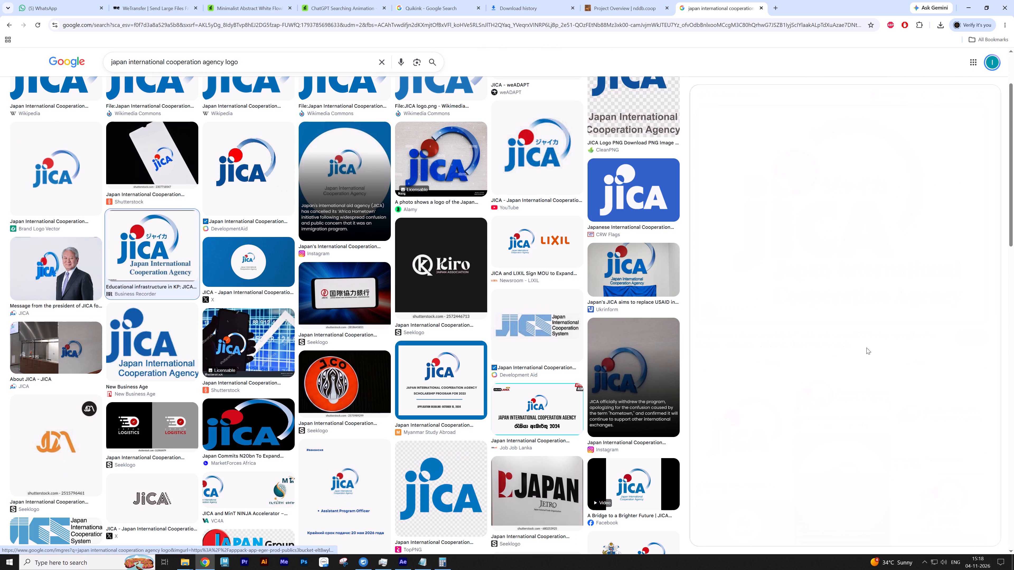
right_click(848, 155)
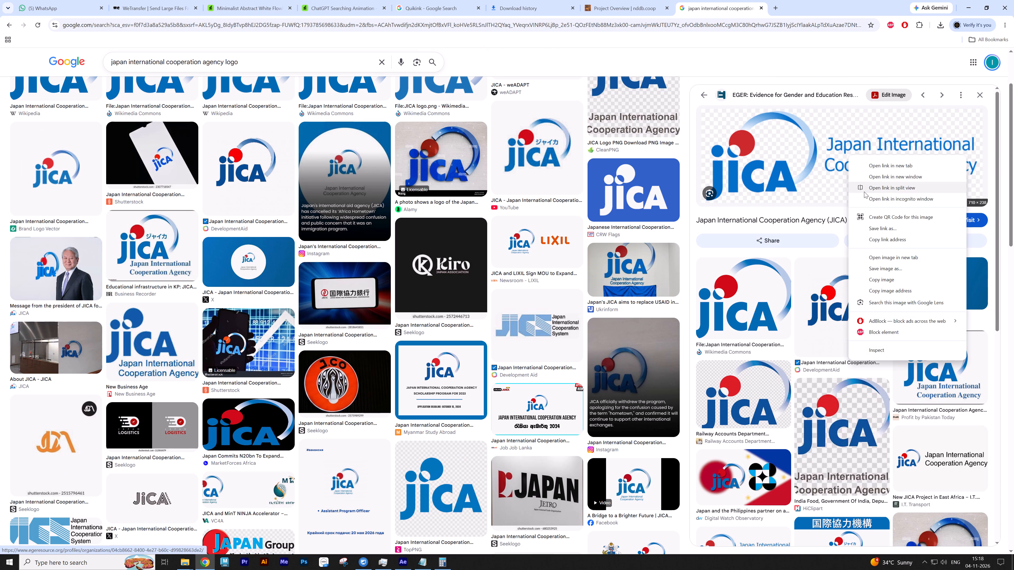
click(886, 258)
click(798, 1)
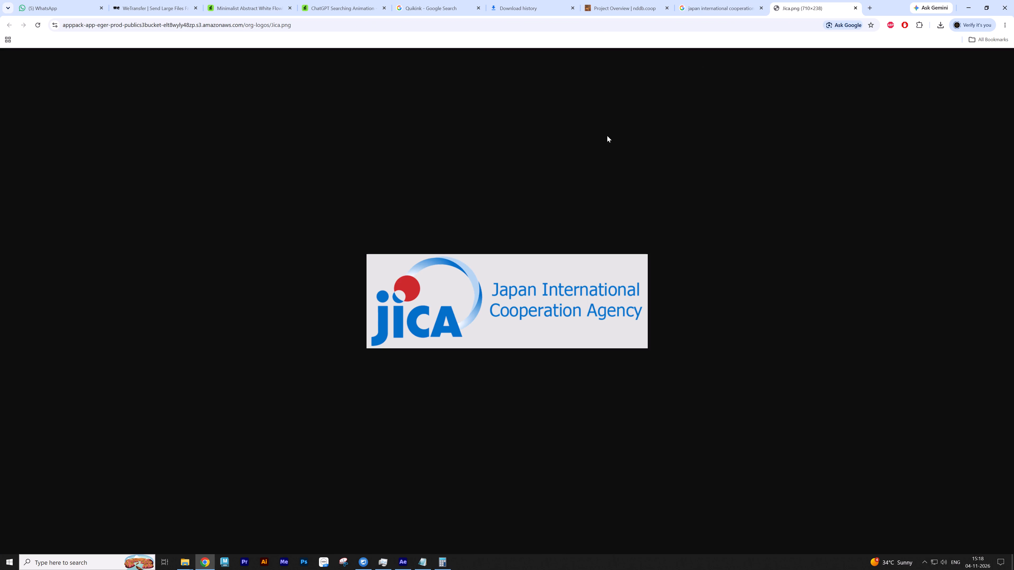
right_click(514, 290)
click(575, 308)
click(938, 539)
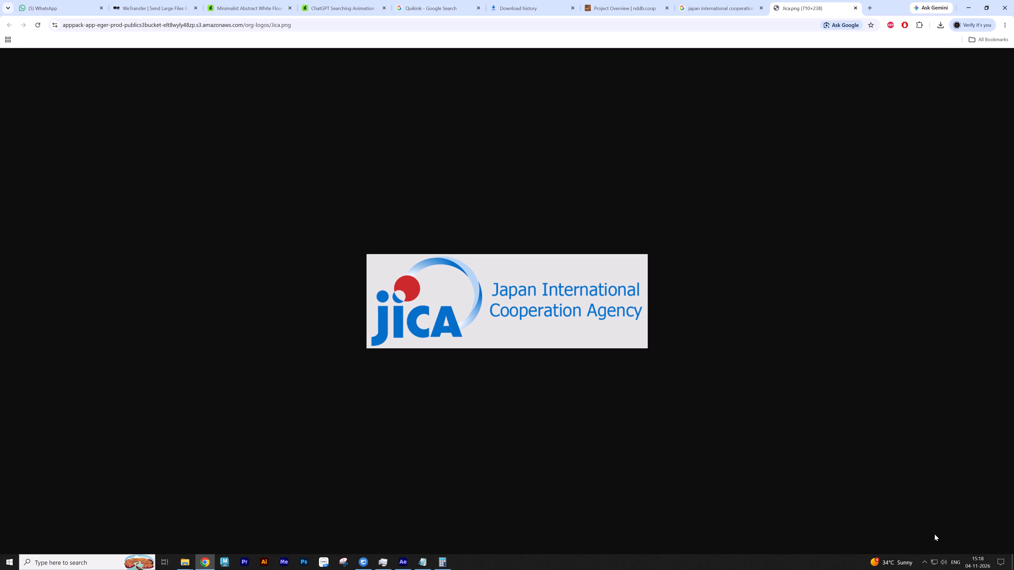
Locate the downloaded Jica image in File Explorer and move it from the Videos folder to the project's Logos folder.
key(ctrl+j)
click(608, 107)
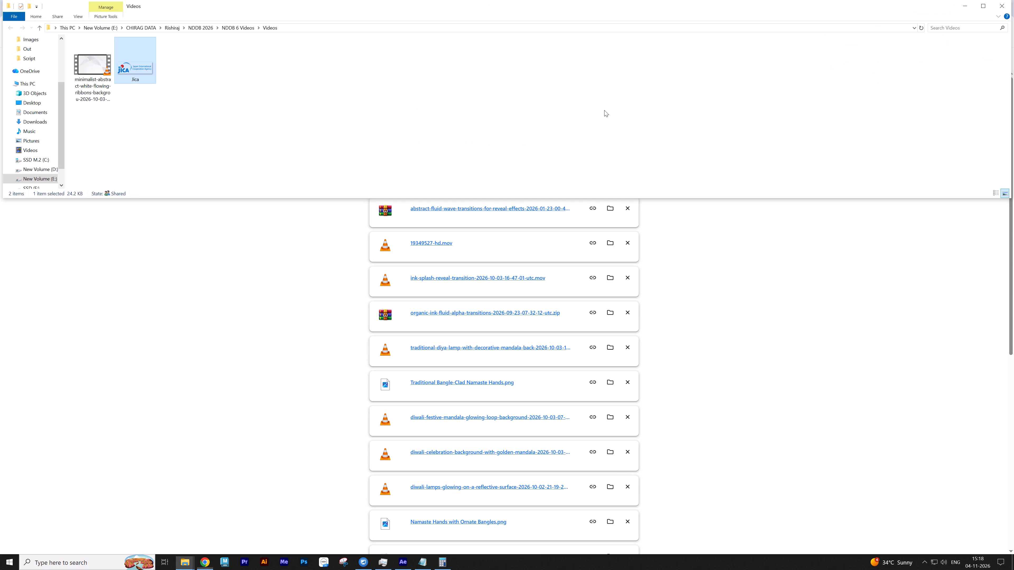
key(ctrl+x)
click(242, 29)
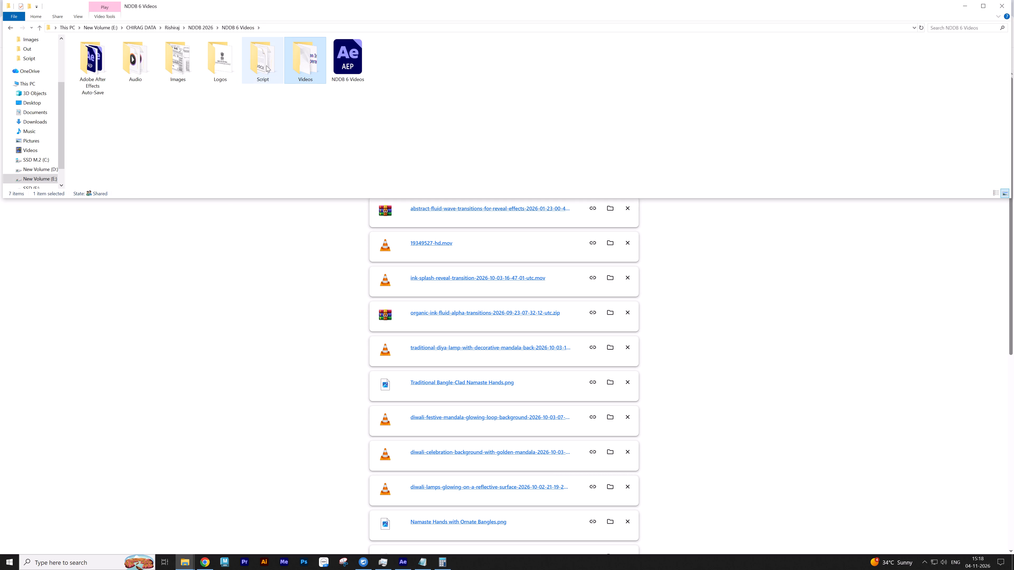
double_click(182, 62)
click(235, 28)
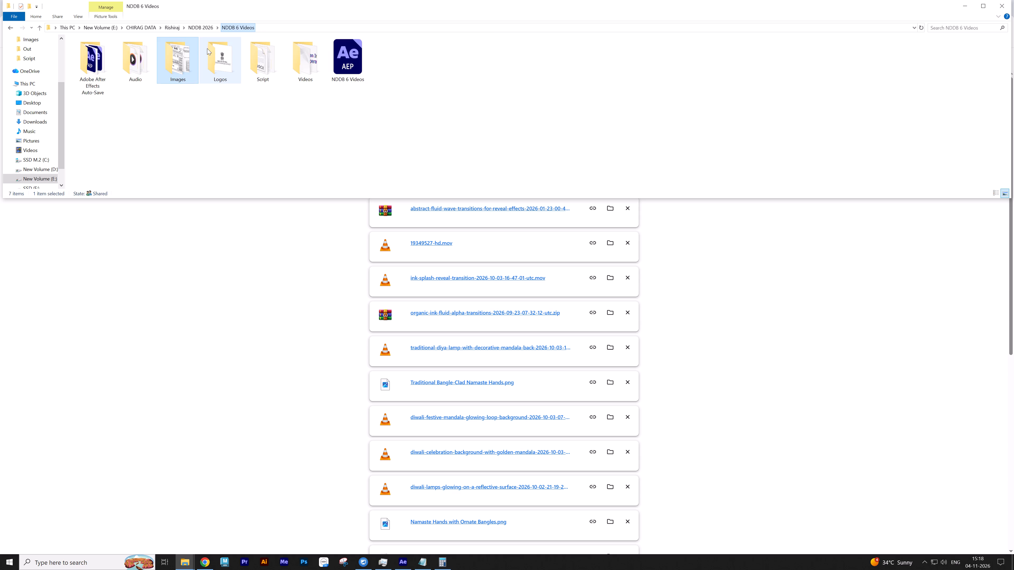
double_click(206, 49)
key(ctrl+v)
Bring the Jica image into the After Effects department composition, place it beside the emblem and enlarge it proportionally.
drag(144, 63, 239, 122)
key(alt+Tab)
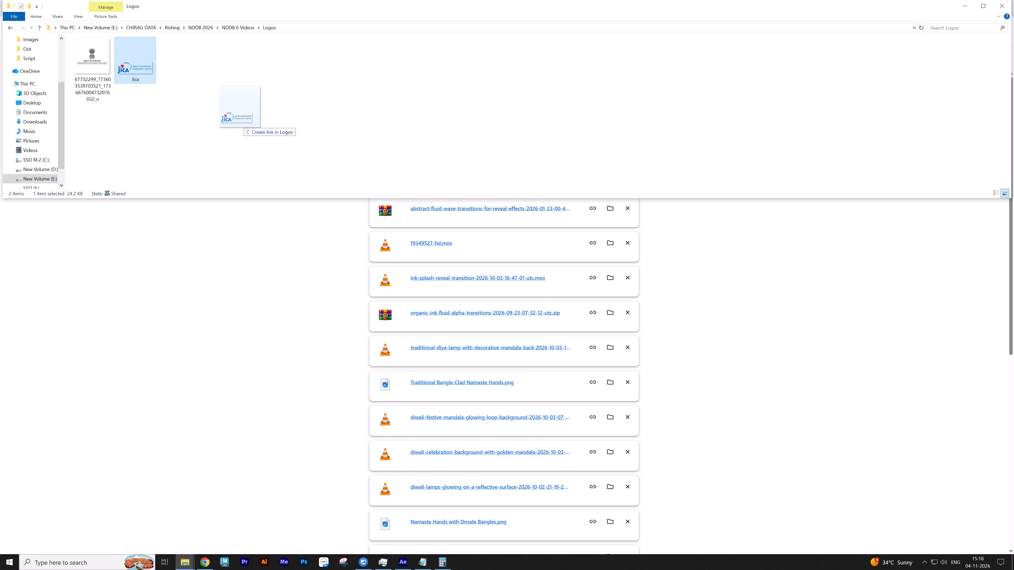
drag(239, 122, 393, 478)
key(alt+Tab)
key(alt+Tab)
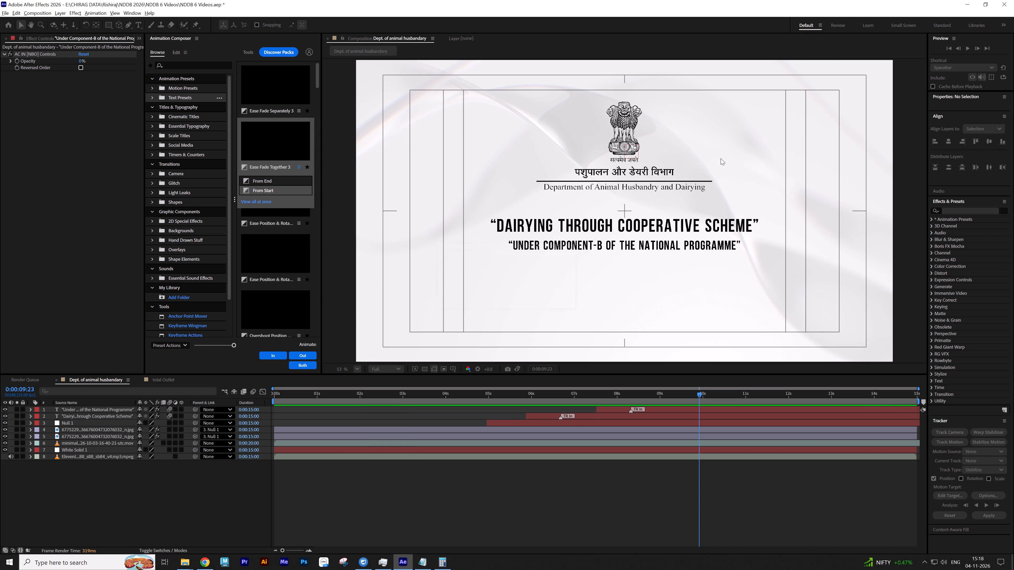
key(v)
drag(615, 210, 730, 153)
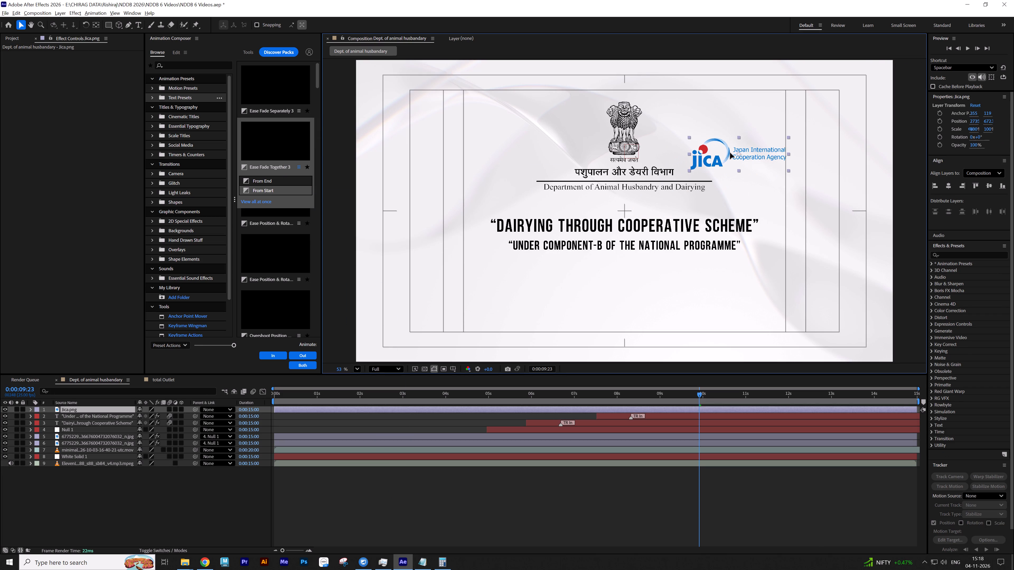
drag(730, 153, 732, 153)
drag(792, 138, 805, 132)
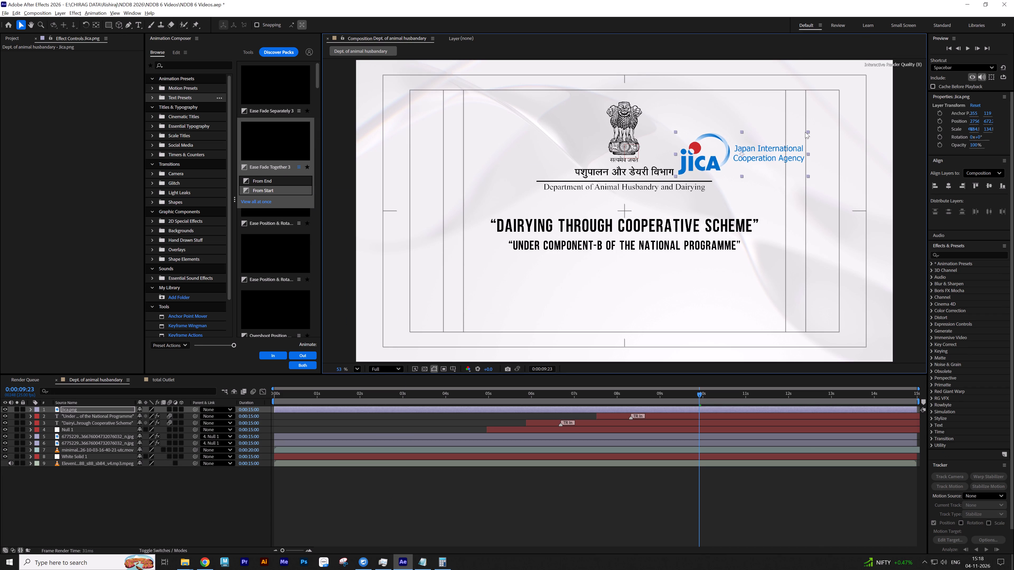
drag(805, 132, 831, 126)
Move both title text lines down together, leaving more space beneath the department logo.
click(670, 224)
shift+click(668, 245)
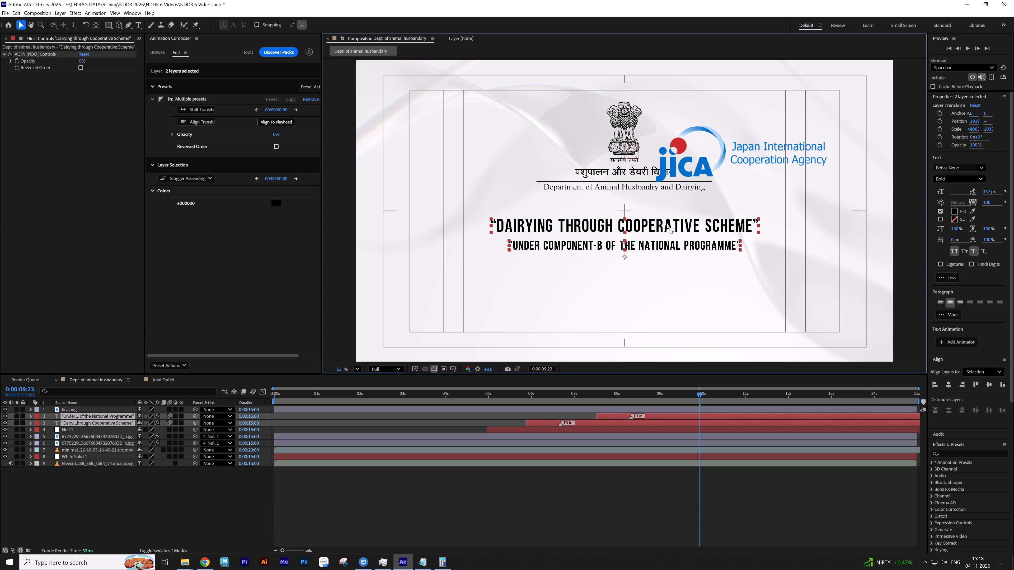
drag(669, 226, 670, 263)
Lower the department logo's null at its 0:00:06:06 Position keyframe to a Y value of about 778.
click(625, 146)
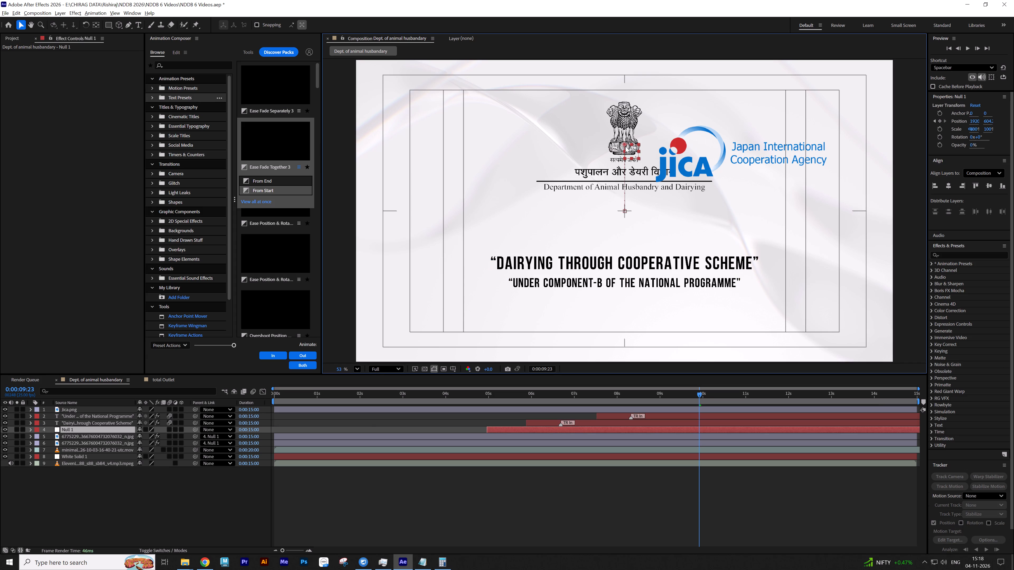
text(ujjj)
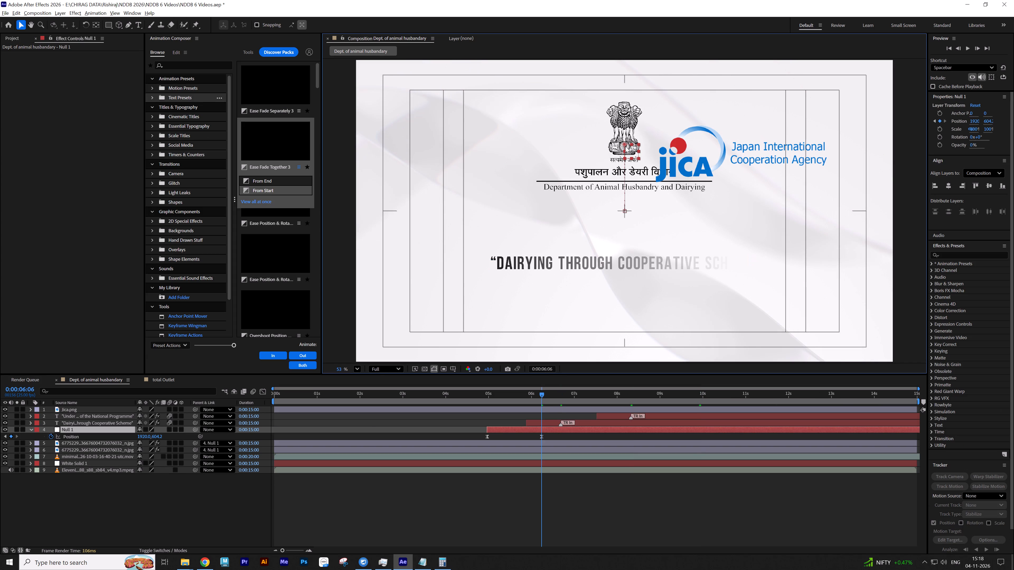
drag(625, 144, 625, 168)
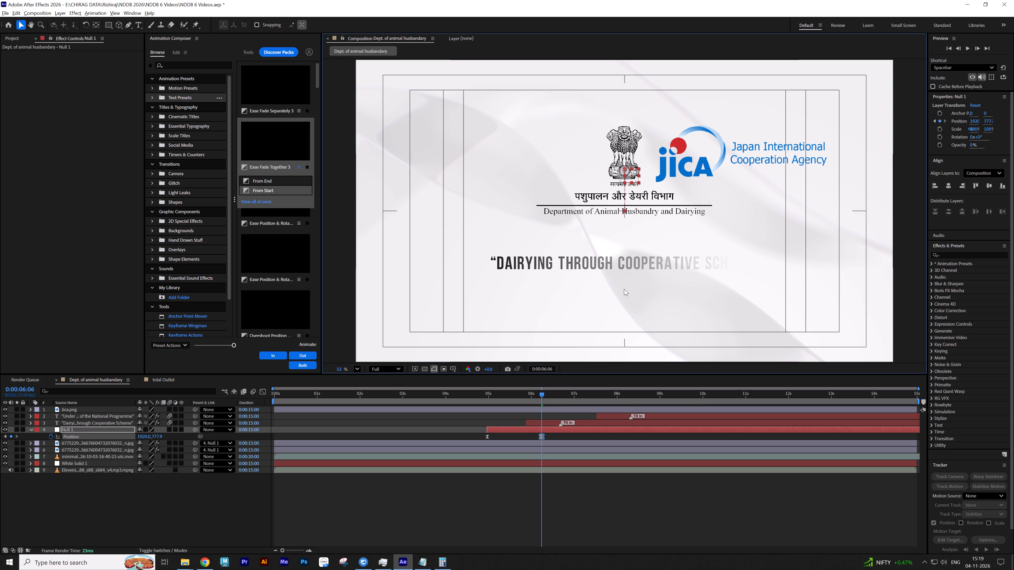
Preview the narration up to 0:00:10:23 and paste a copy of the null's 0:00:06:06 Position keyframe there.
drag(645, 392, 659, 393)
key(space)
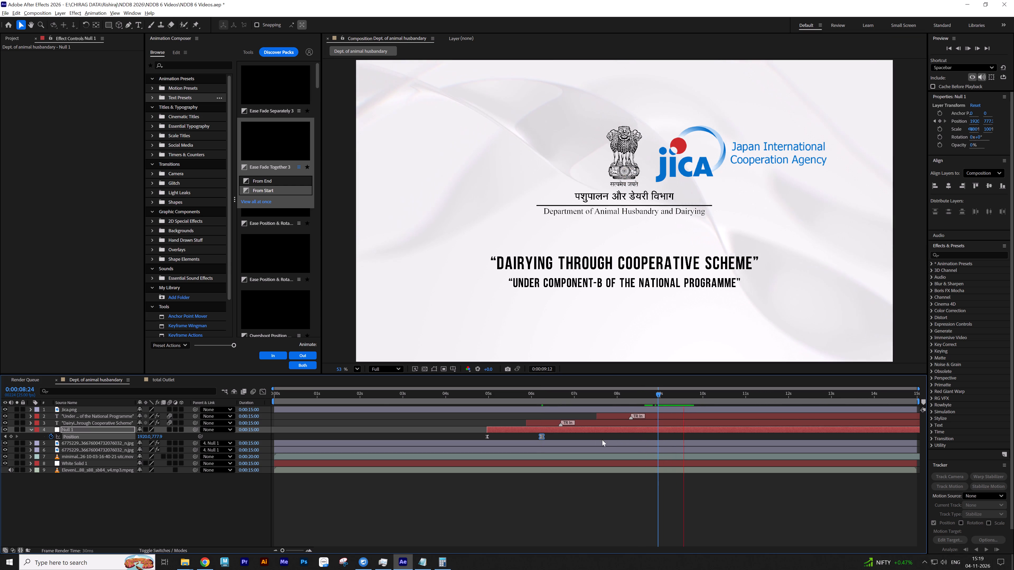
key(space)
drag(553, 436, 534, 443)
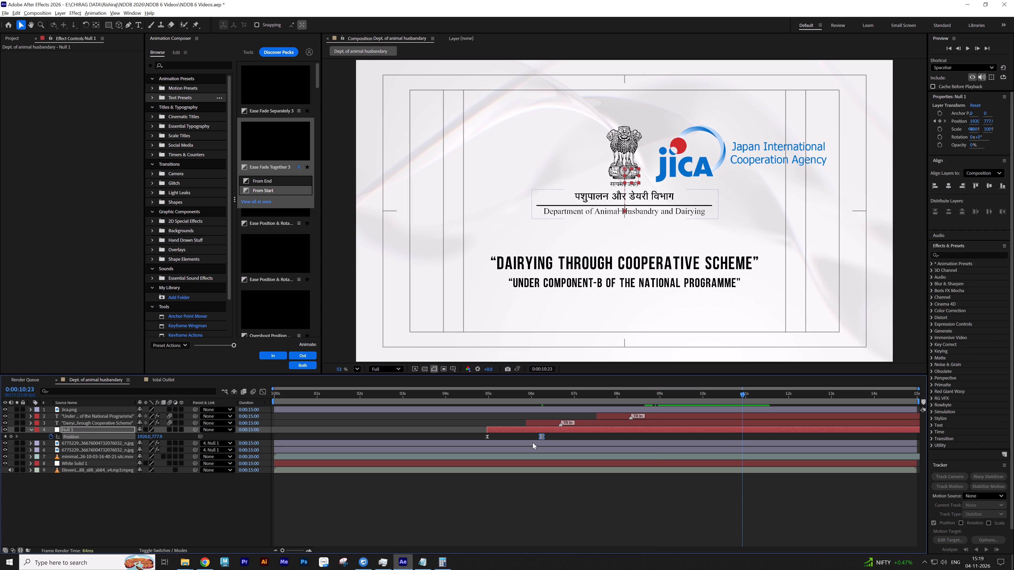
key(ctrl+c)
key(ctrl+v)
Add a Position keyframe for the department logo's null at 0:00:12:05, shifting the logo left to an X of about 1108.
drag(510, 436, 467, 440)
key(ctrl+c)
click(796, 395)
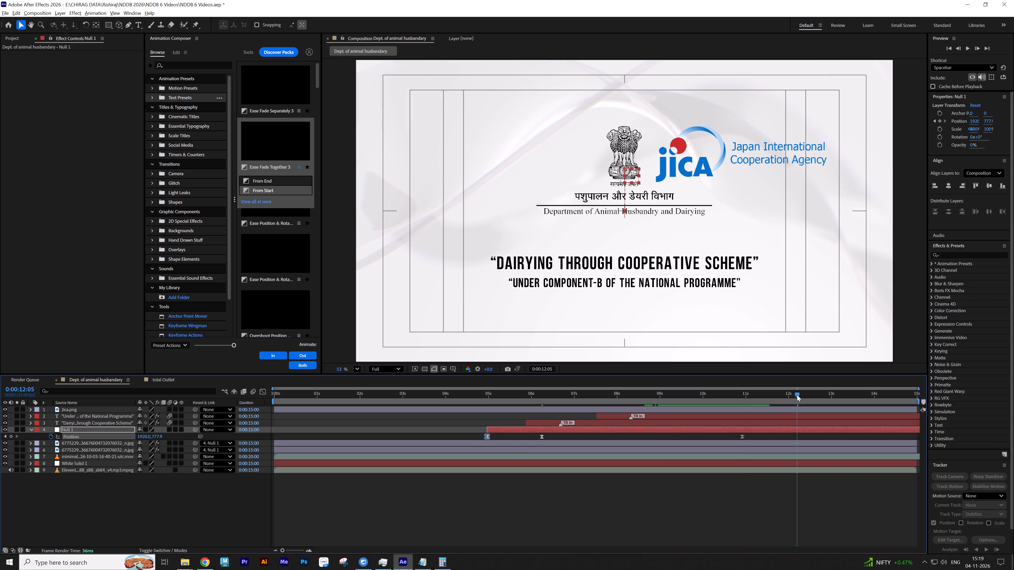
drag(623, 169, 519, 169)
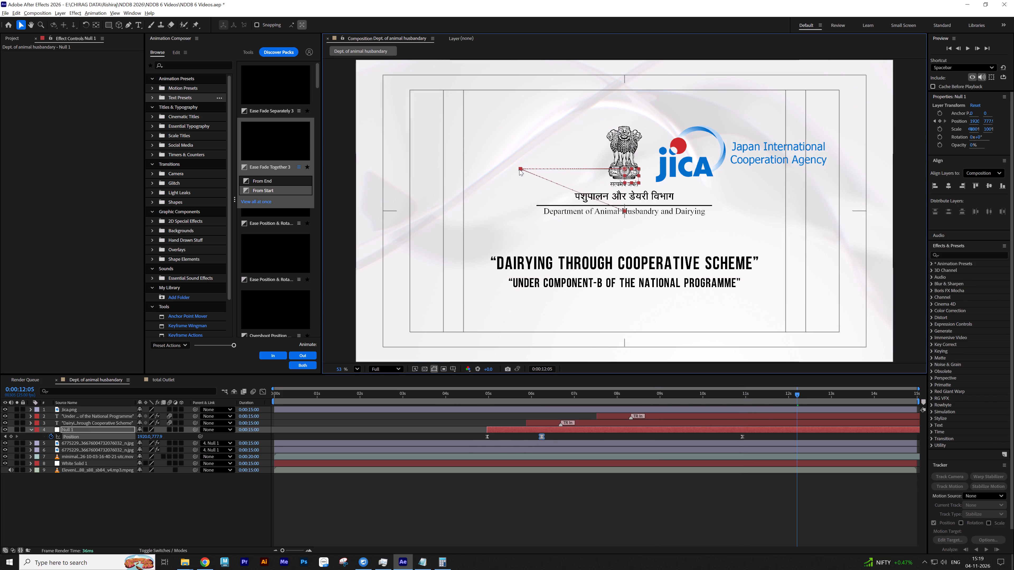
key(ctrl+z)
drag(633, 178, 523, 176)
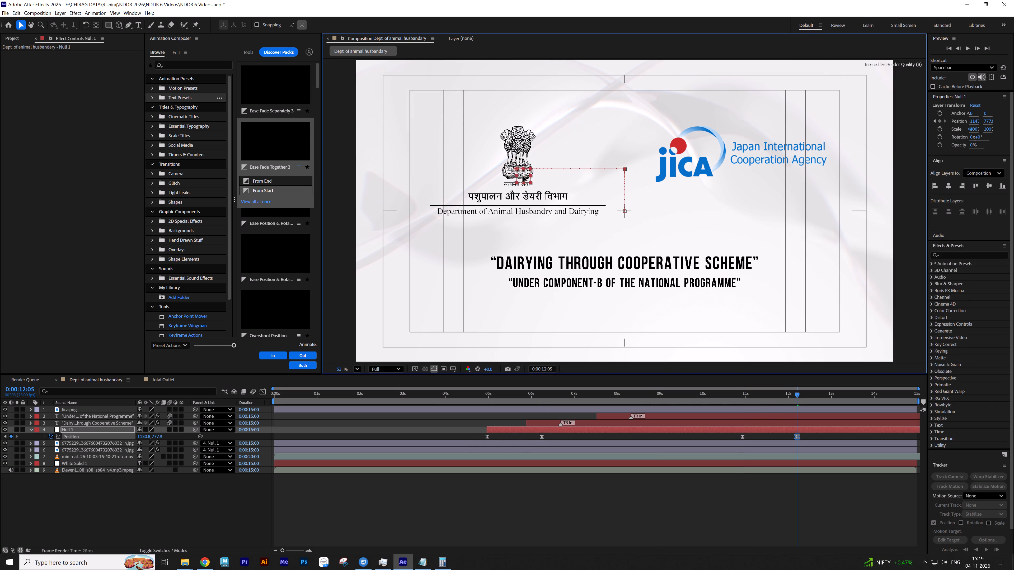
drag(523, 176, 520, 176)
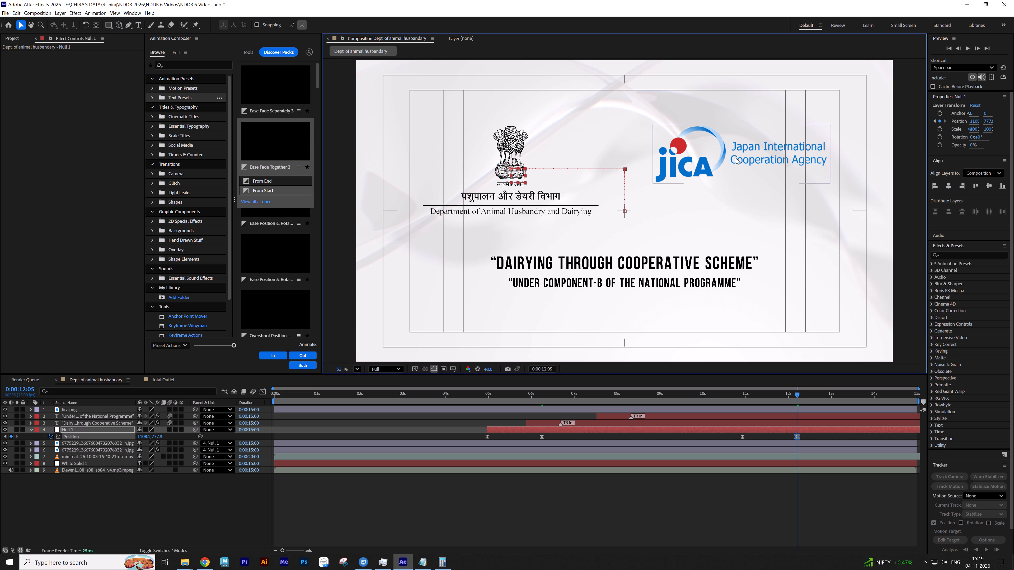
Lower the JICA logo to a Y of about 840, enlarge it slightly to about 181% and nudge it left.
drag(736, 156, 734, 180)
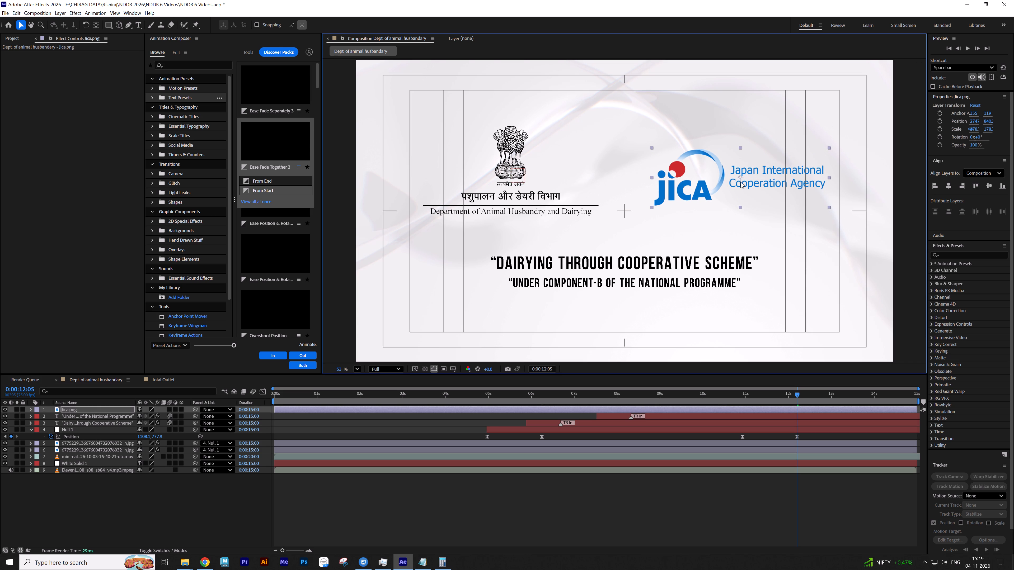
click(829, 148)
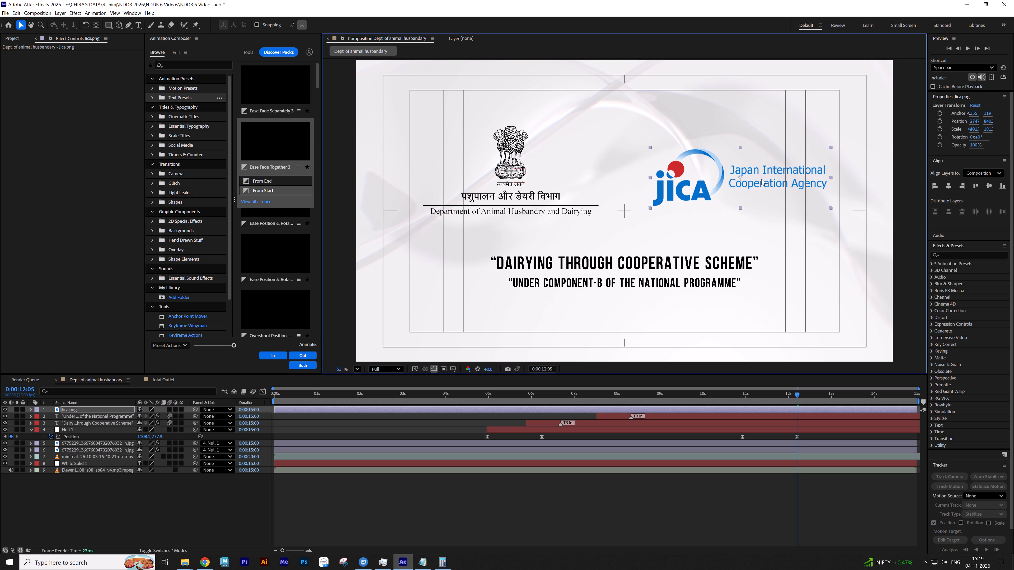
drag(743, 184, 740, 184)
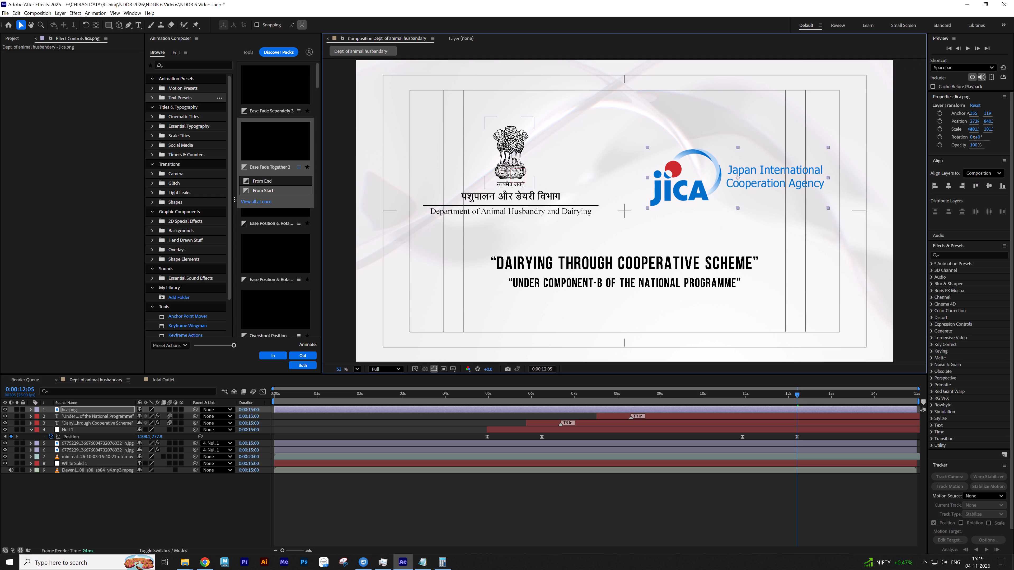
Keyframe the null's Scale at 100% on 0:00:10:23 and 90% on 0:00:12:05.
click(511, 169)
key(s)
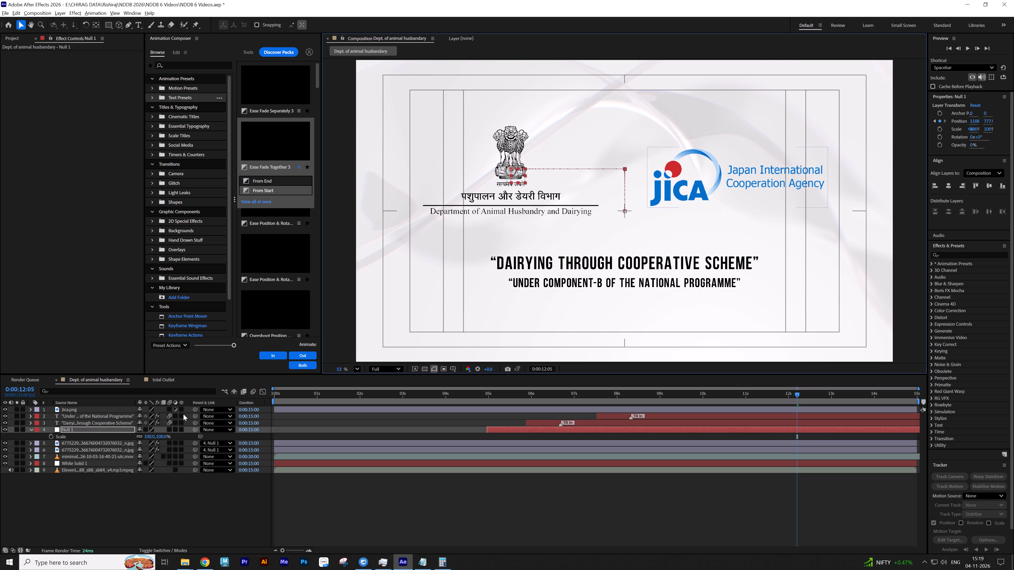
click(54, 436)
key(u)
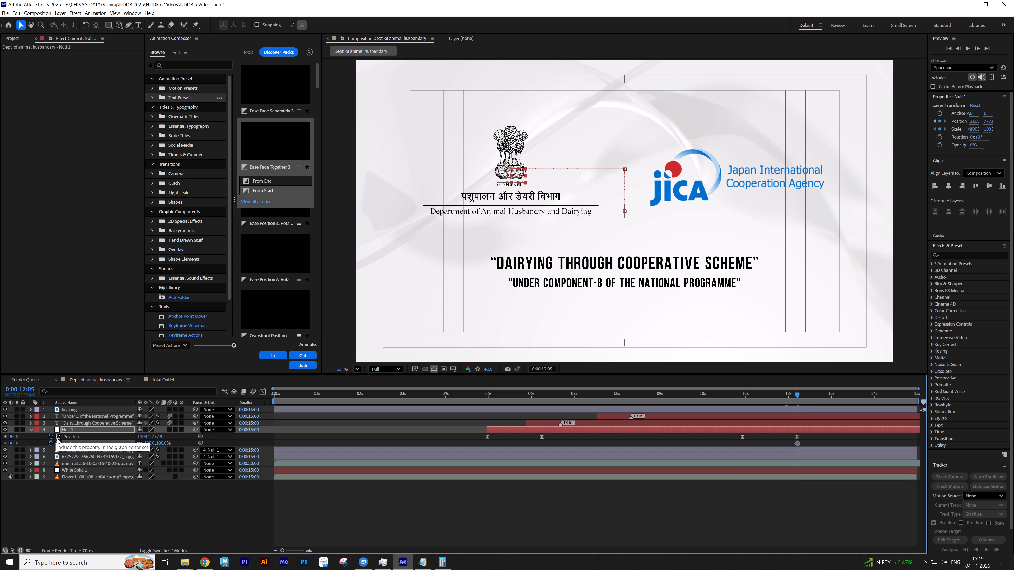
key(j)
click(12, 444)
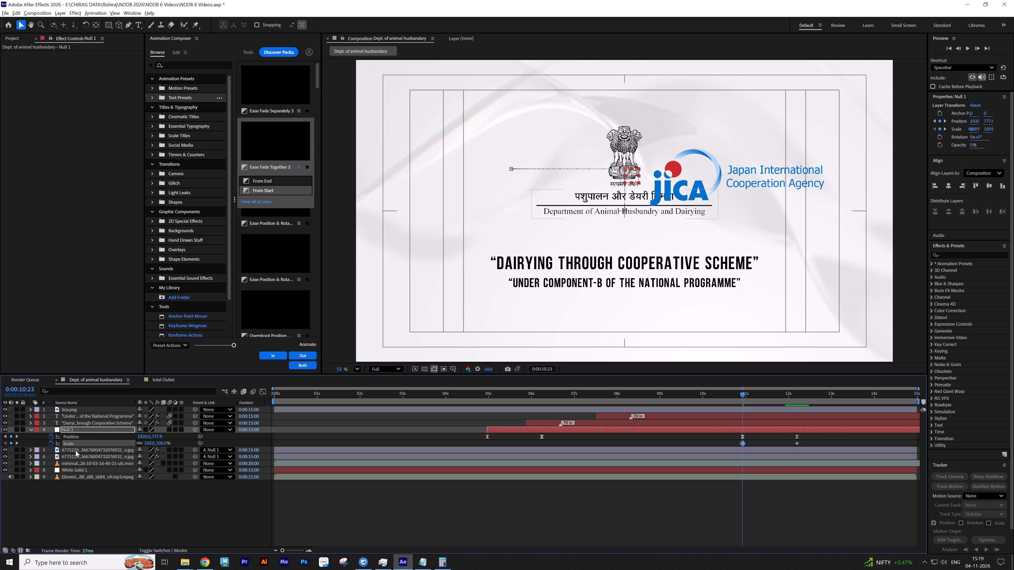
key(k)
drag(150, 442, 147, 443)
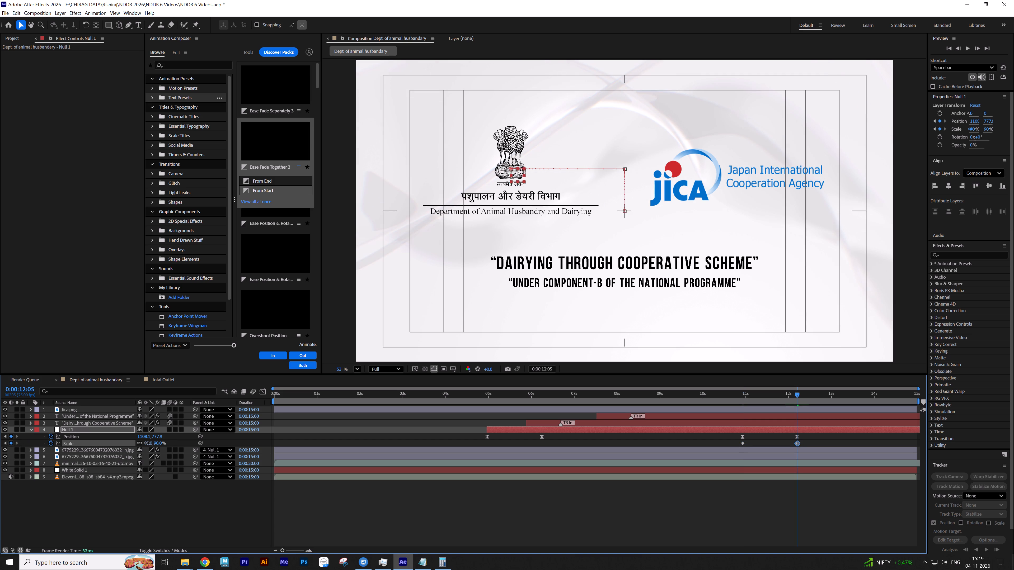
drag(147, 443, 146, 443)
click(147, 444)
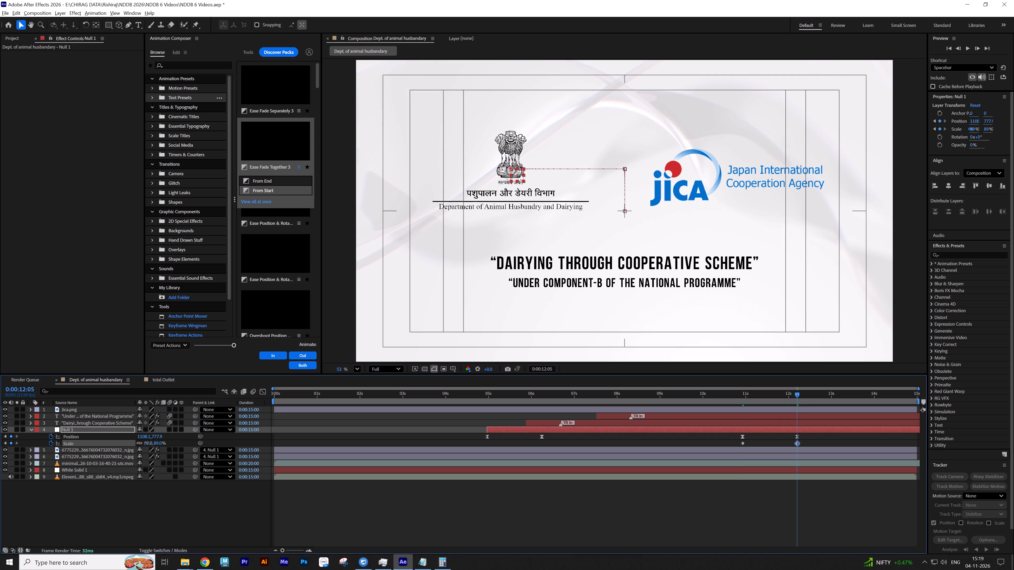
text(90)
key(Return)
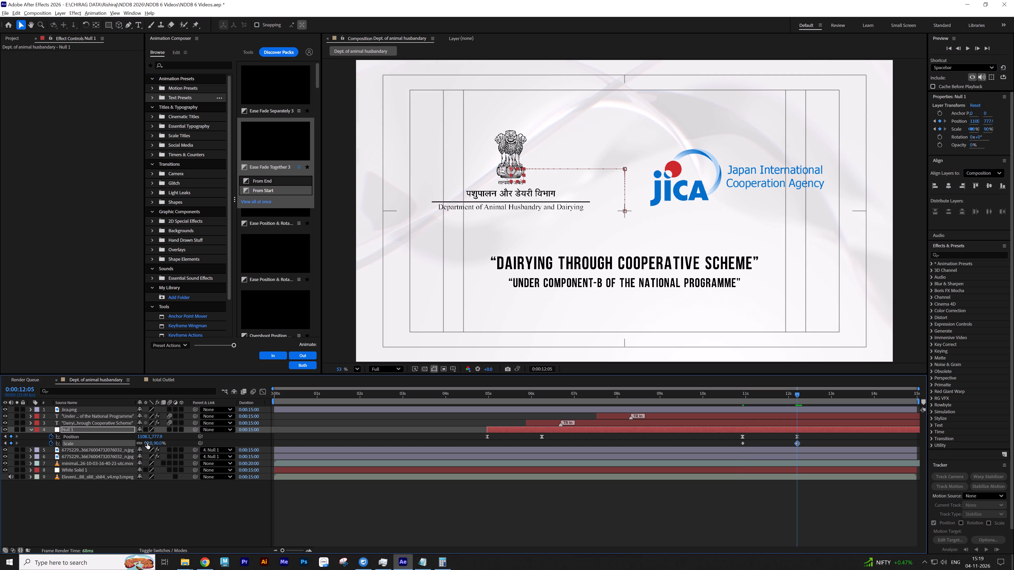
Nudge the department logo's null further left at 0:00:12:05, to an X of about 1088, keeping its height.
key(shift+Down)
key(shift+Left)
key(shift+Up)
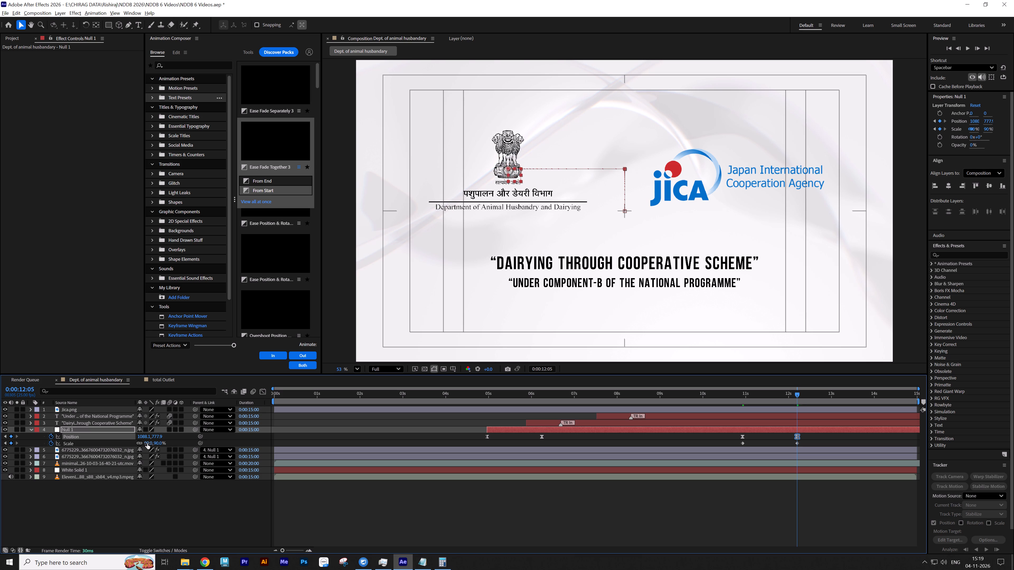
key(shift+Left)
key(shift+Left)
key(shift+Left)
key(shift+Left)
key(shift+Right)
key(shift+Right)
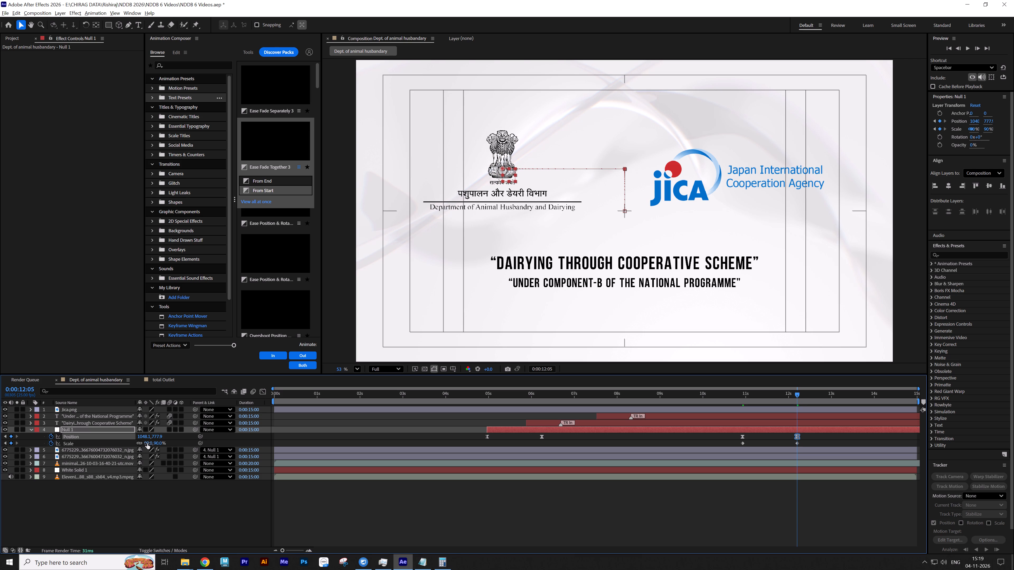
key(shift+Right)
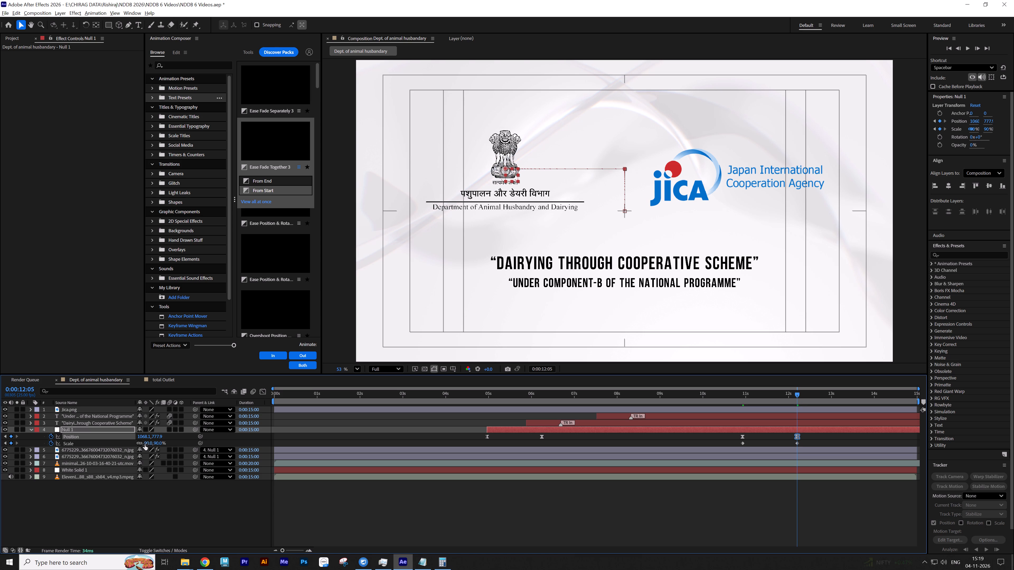
key(shift+Right)
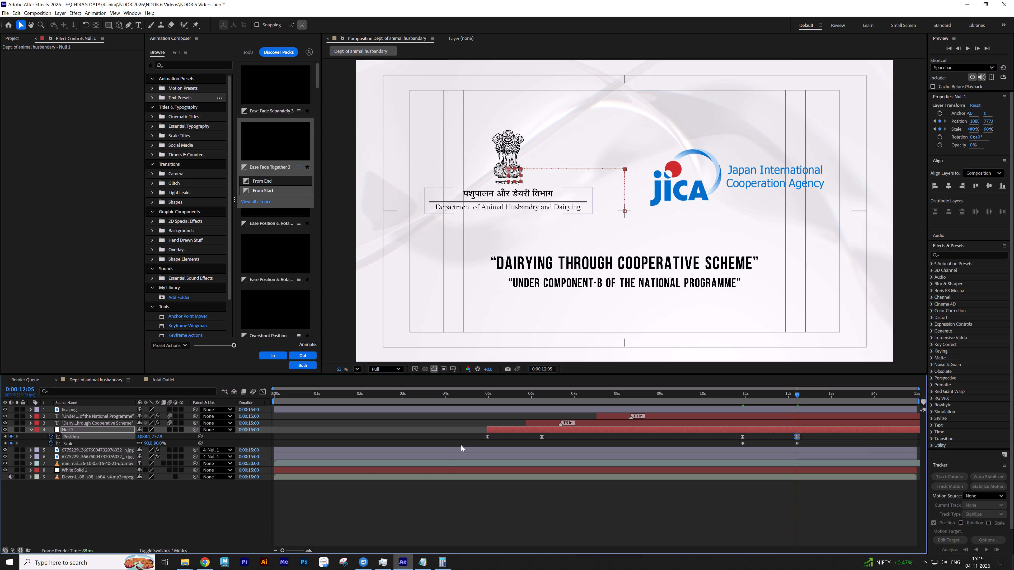
click(747, 172)
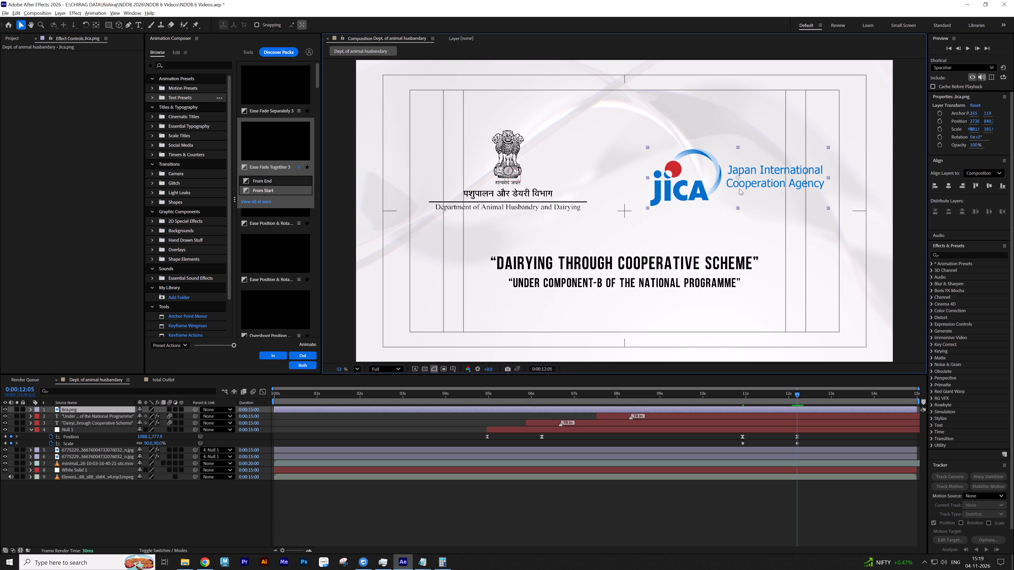
click(728, 512)
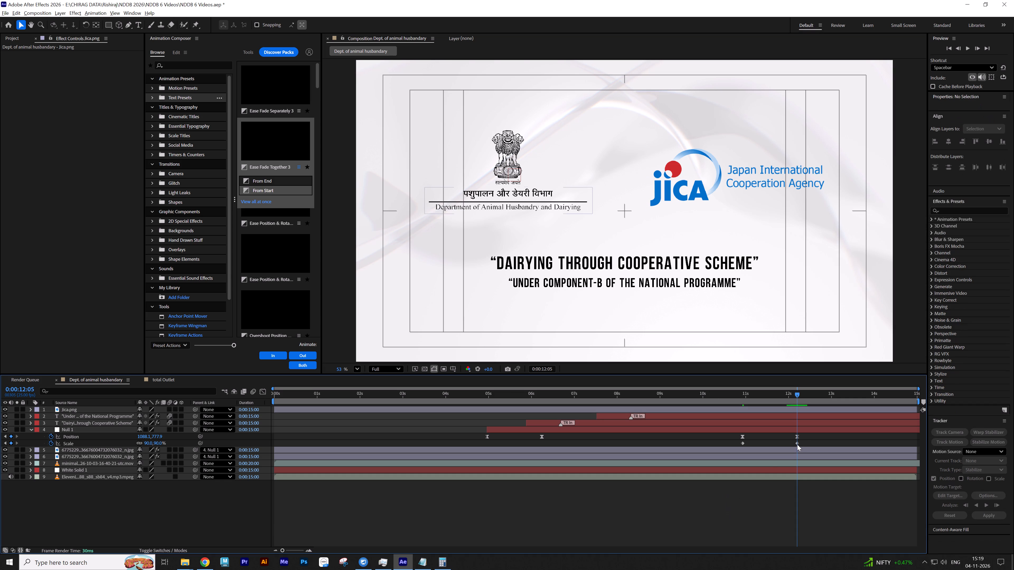
Easy Ease both null Scale keyframes and reshape their speed curve to peak early with a long slowdown.
drag(806, 441, 656, 449)
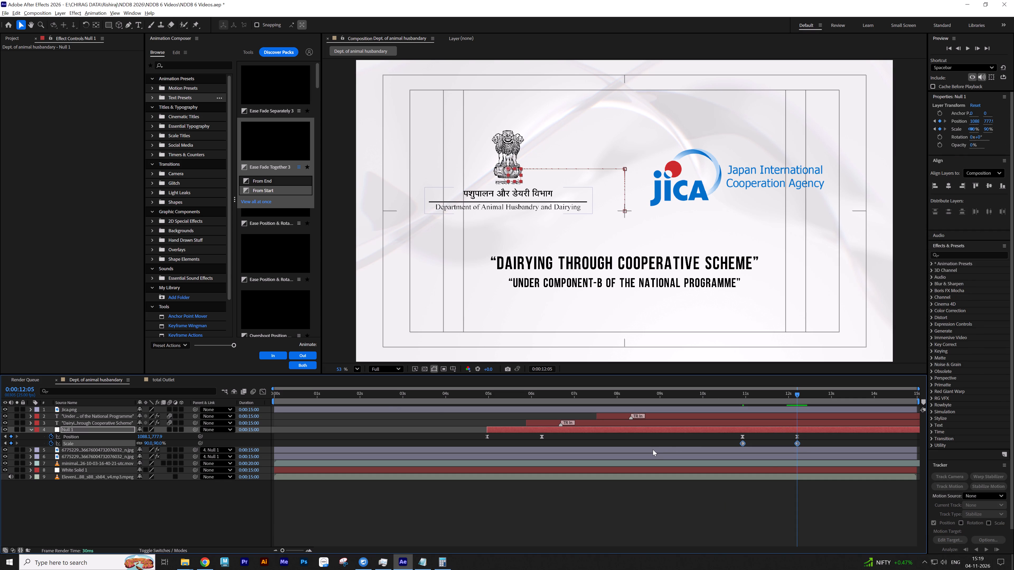
key(F9)
key(F9)
click(261, 393)
drag(818, 436, 766, 408)
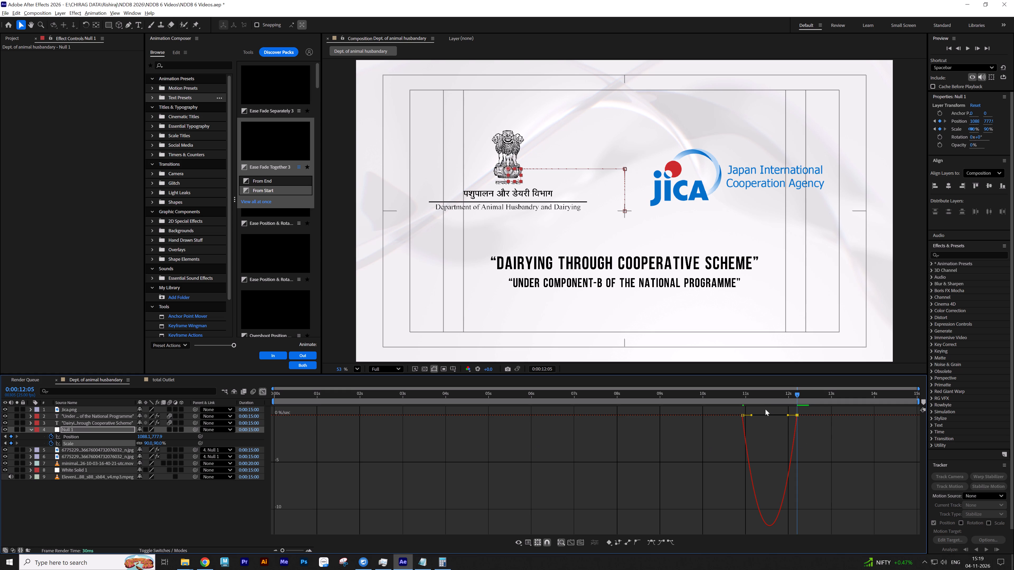
drag(787, 415, 749, 414)
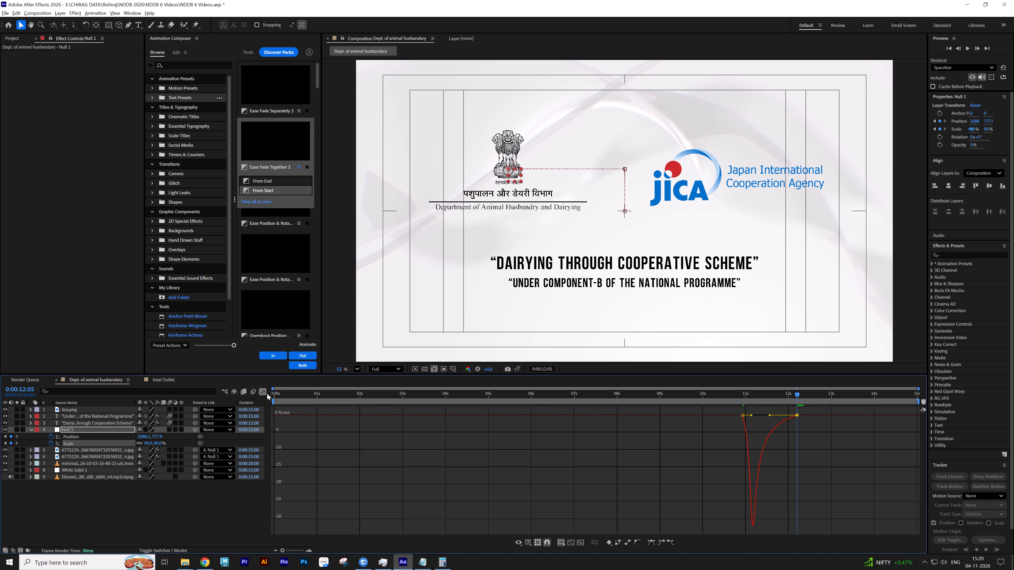
click(264, 391)
Check the speed graph of the null's last two Position keyframes and save the project.
drag(811, 438, 721, 436)
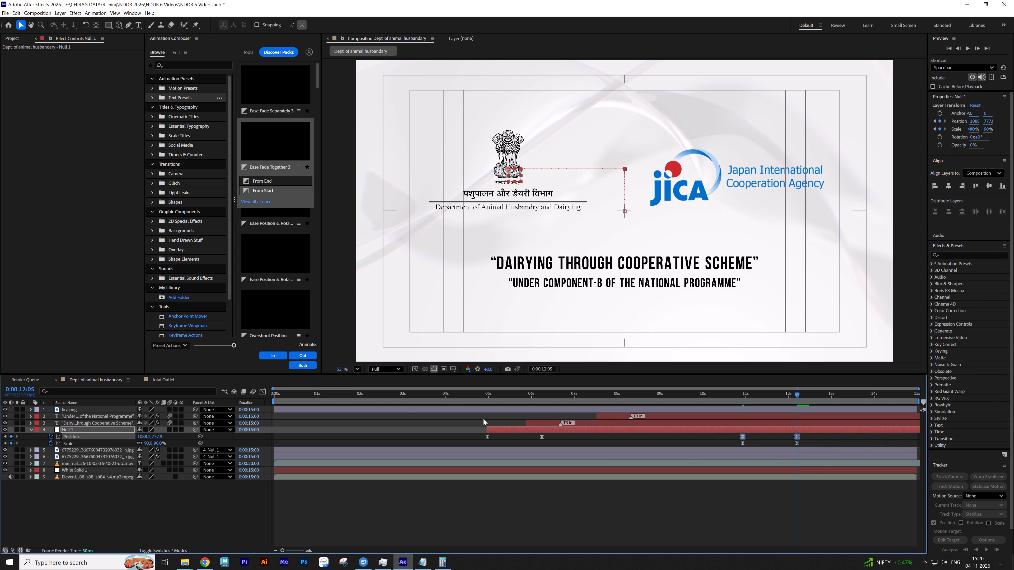
click(266, 391)
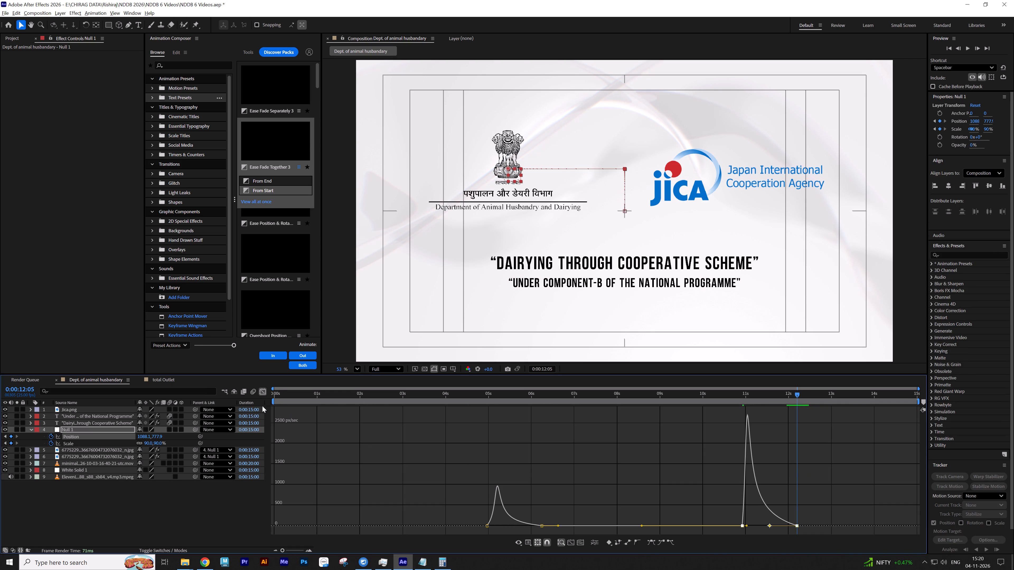
click(262, 393)
click(647, 490)
key(ctrl+s)
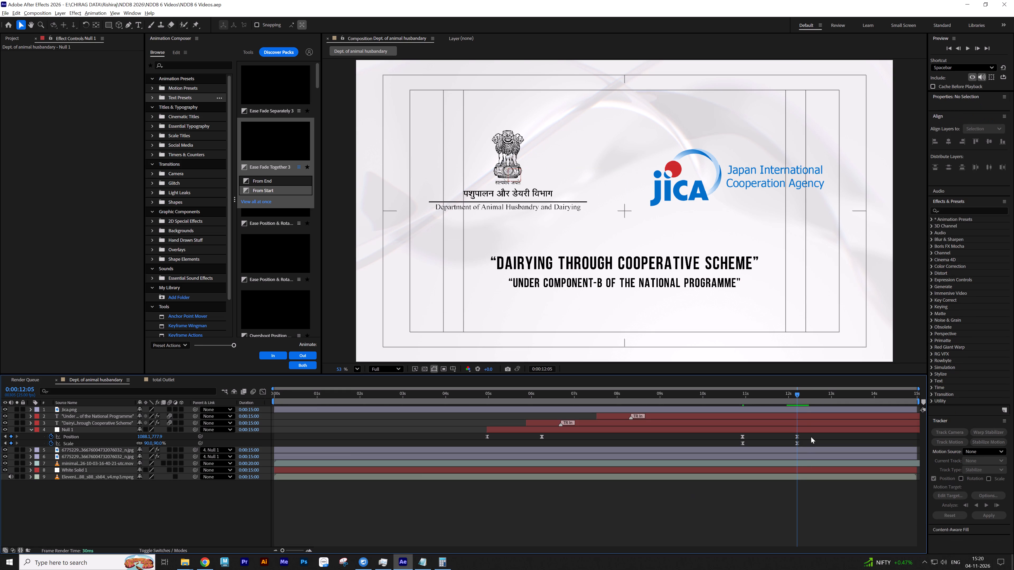
Preview the logo's leftward slide, then delay its Position and Scale keyframe pairs to start at about 11.3 s and end at about 13 s.
drag(798, 395, 745, 396)
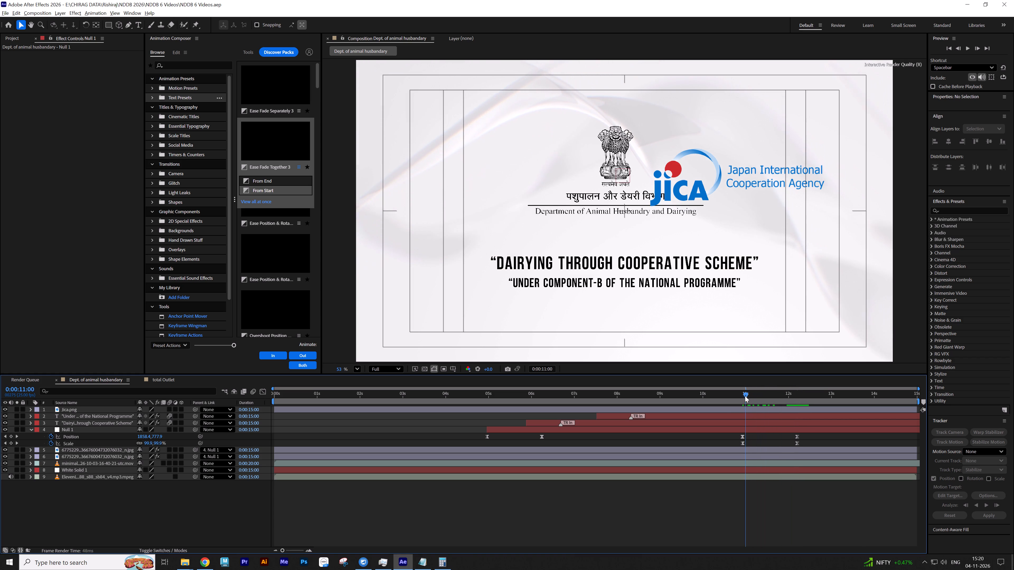
drag(745, 396, 742, 397)
key(space)
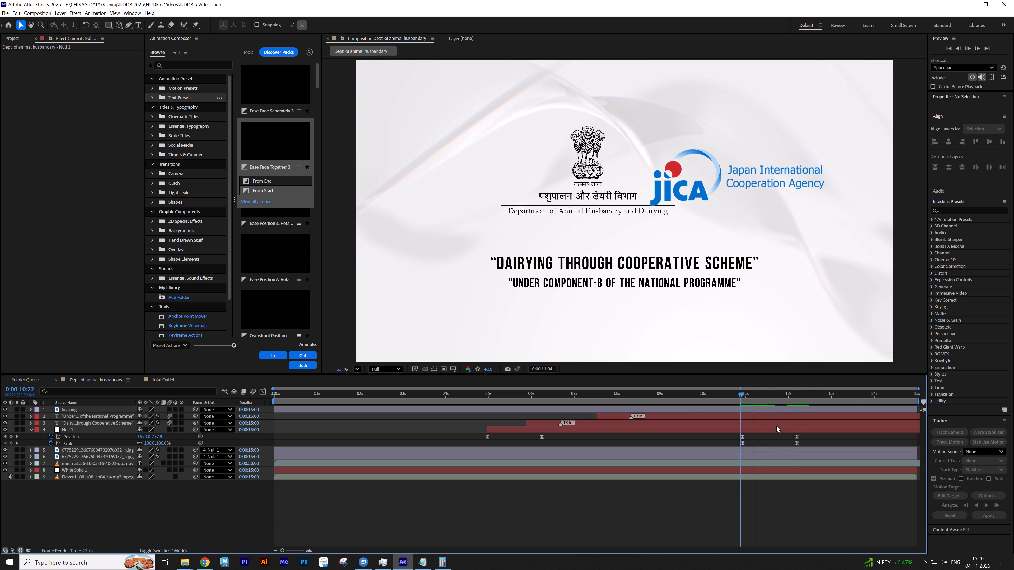
key(space)
drag(812, 436, 734, 448)
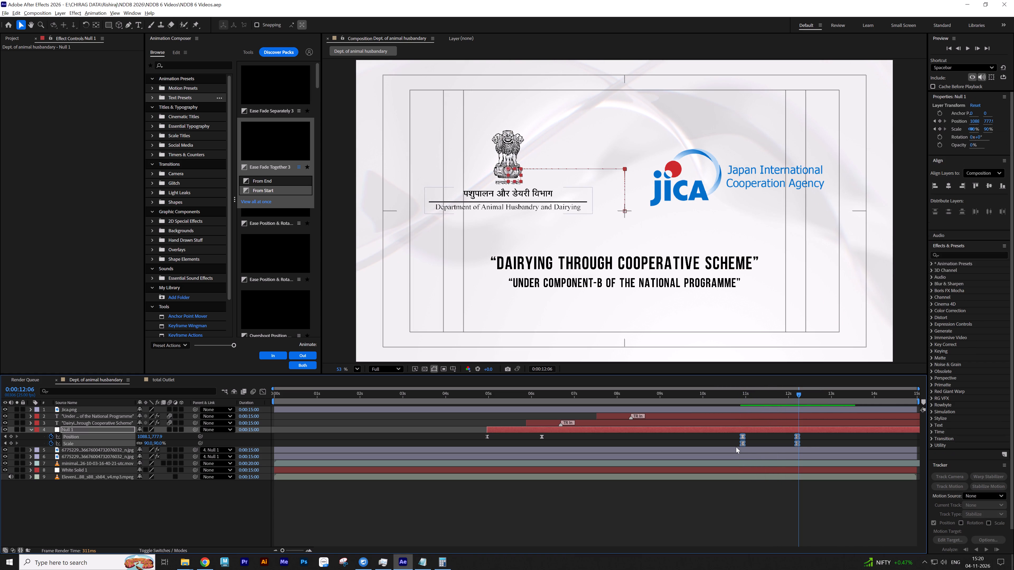
drag(743, 443, 760, 443)
drag(825, 436, 806, 450)
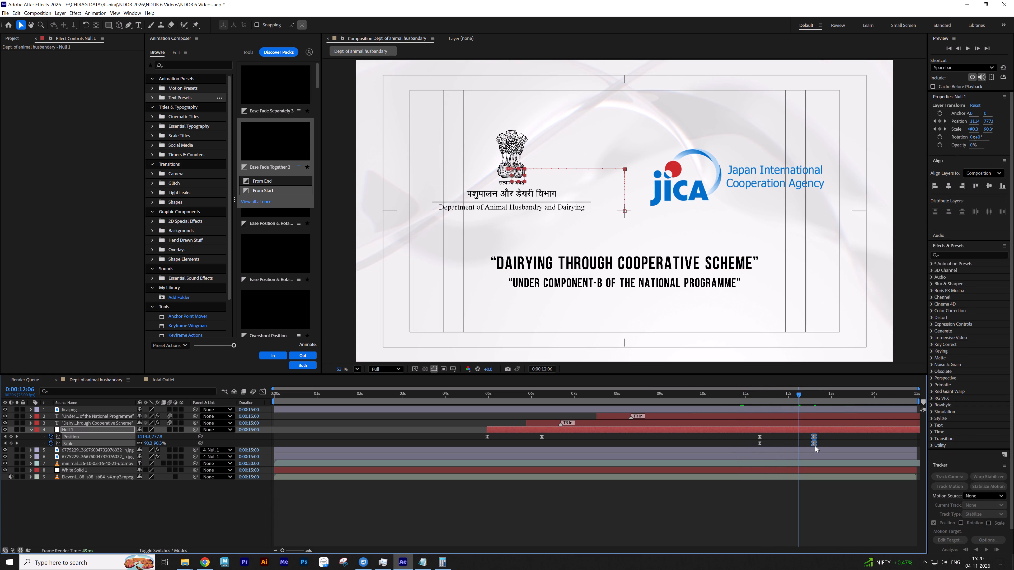
drag(815, 445, 834, 444)
click(850, 442)
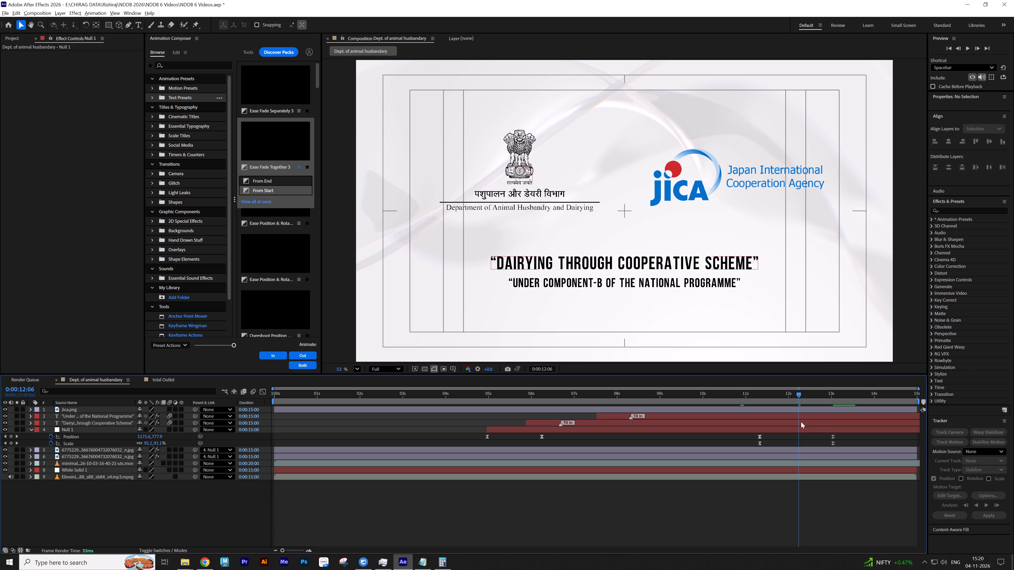
Shift the Jica layer in time so it starts at about 11.4 s, just after the department logo begins sliding.
click(801, 422)
click(802, 417)
click(797, 412)
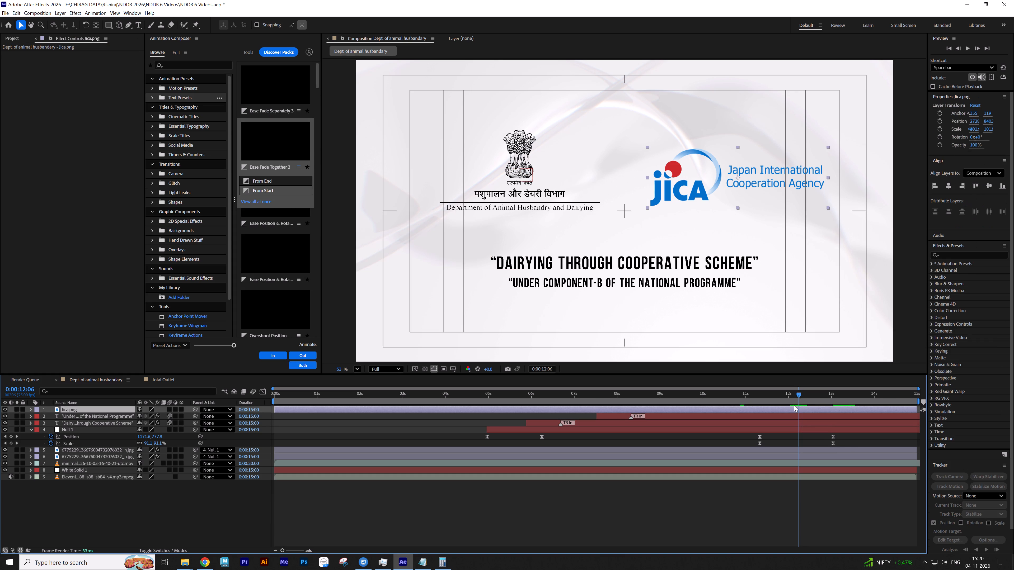
key(bracketleft)
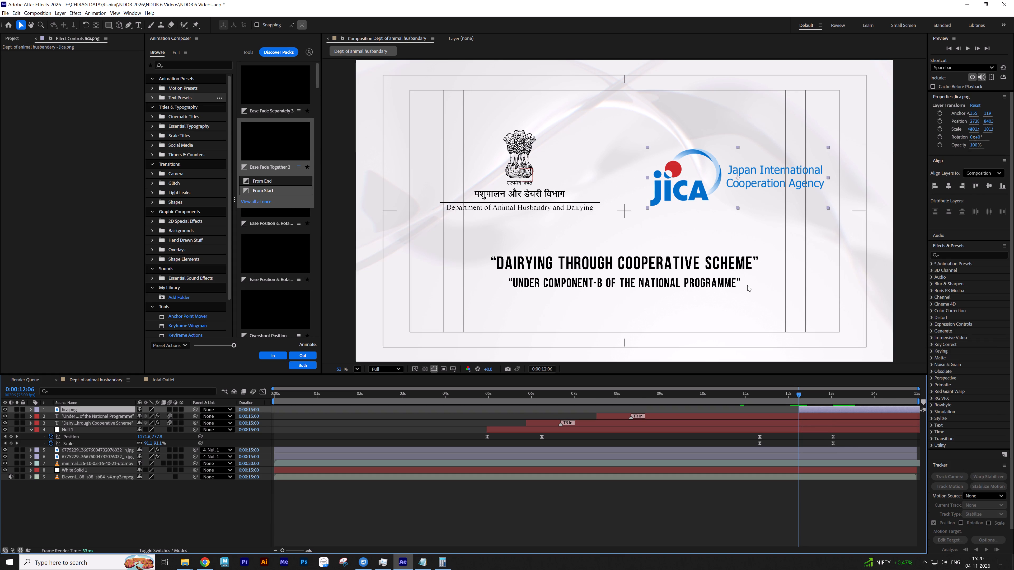
drag(811, 407, 773, 410)
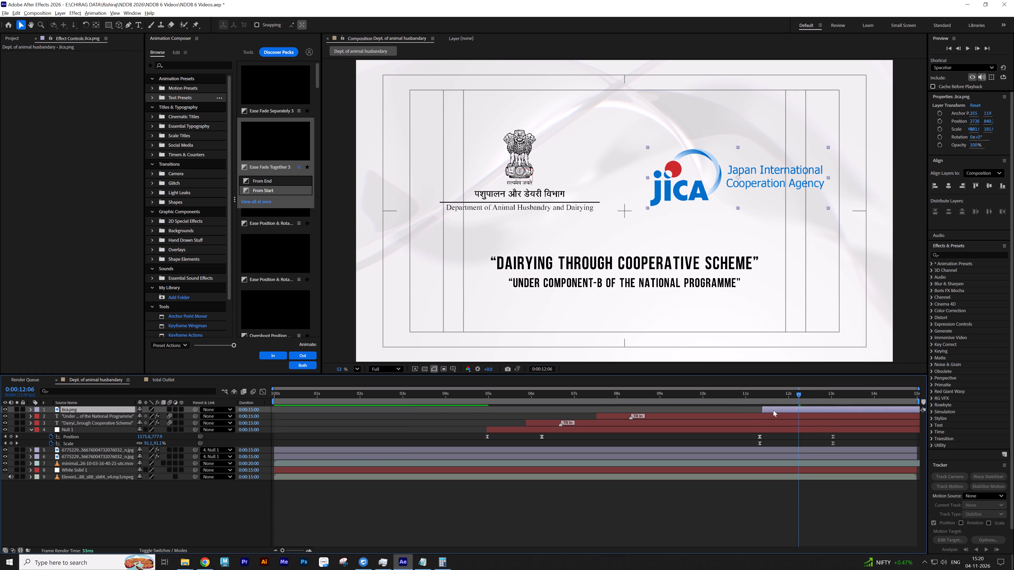
Duplicate the Jica layer, masking the upper copy to the JICA emblem and the lower one to the agency name text.
drag(773, 410, 772, 410)
key(ctrl+d)
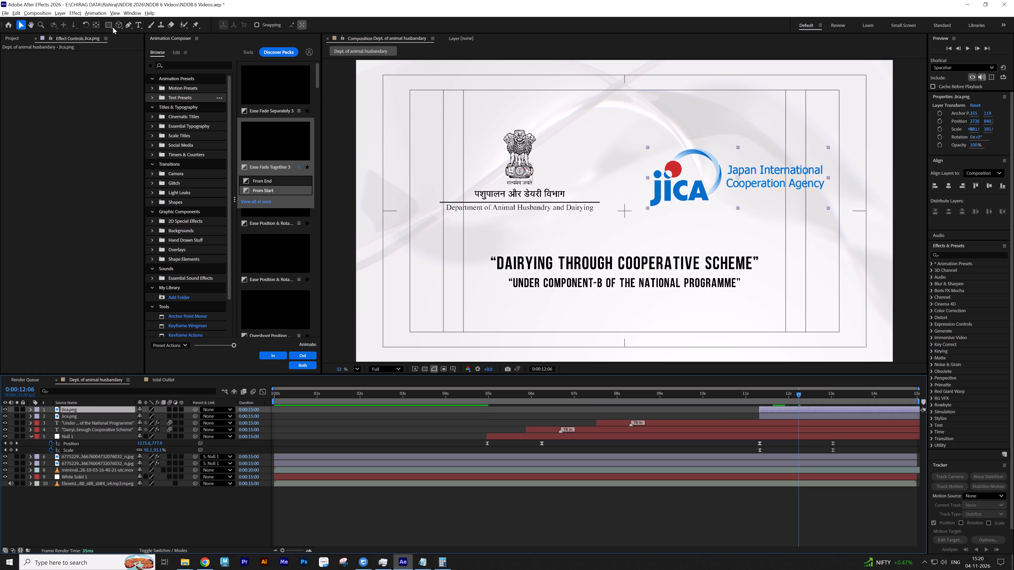
drag(112, 27, 109, 26)
drag(635, 133, 728, 227)
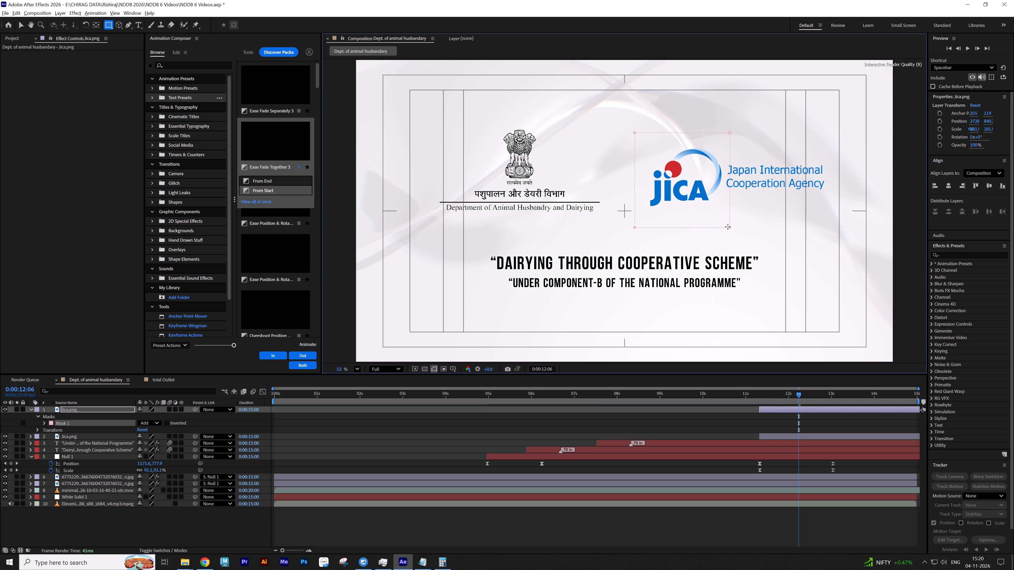
drag(728, 227, 724, 223)
click(789, 434)
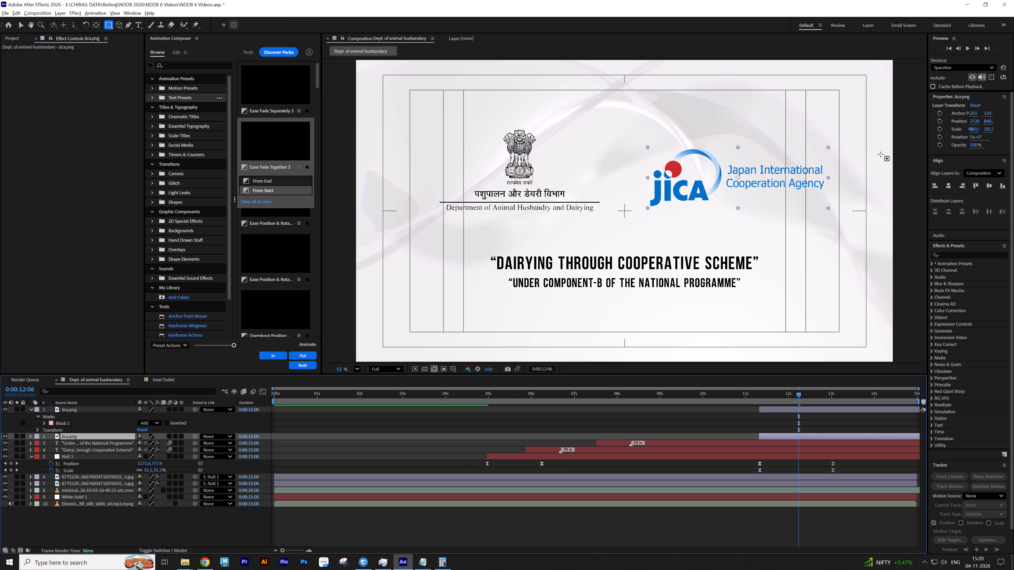
drag(854, 146, 724, 212)
key(v)
click(778, 426)
key(s)
key(s)
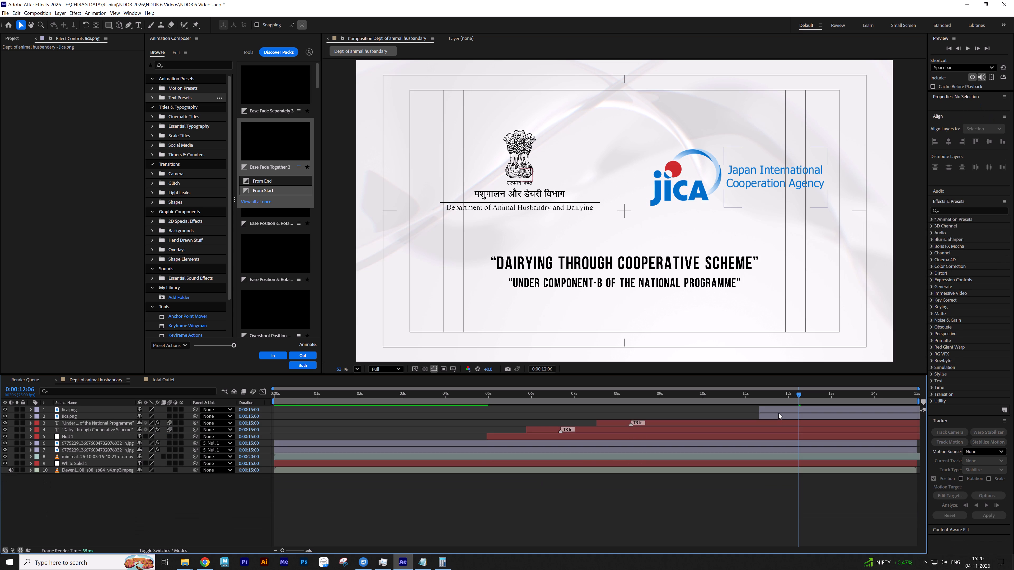
Keyframe Position and Opacity on both Jica layers at 0:00:11:08 and about 12.8 s, keeping the current values at both times.
click(779, 410)
ctrl+click(779, 415)
key(p)
drag(763, 398, 759, 399)
click(51, 416)
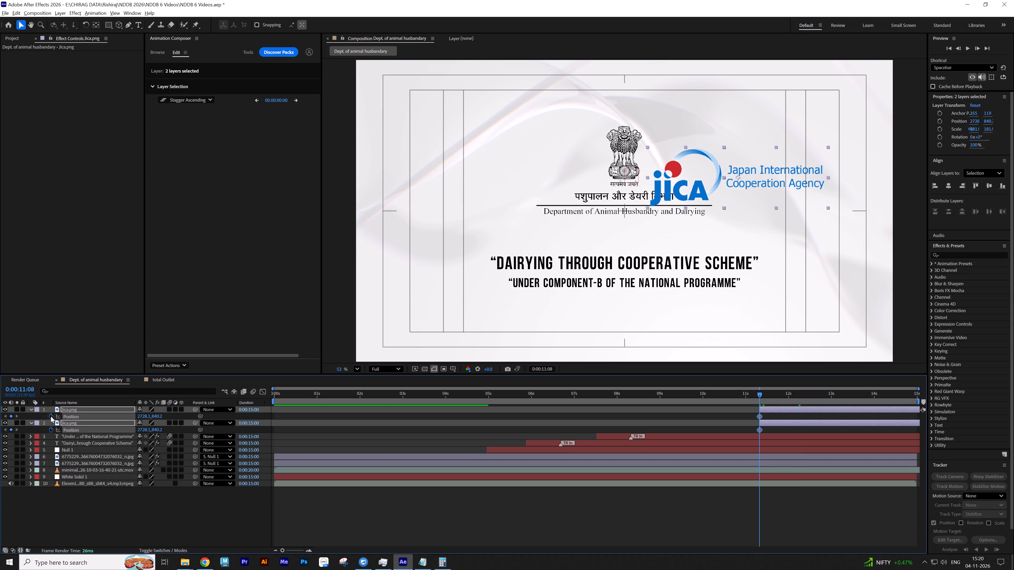
drag(760, 417, 808, 417)
key(ctrl+z)
key(t)
click(50, 416)
key(u)
drag(768, 417, 746, 440)
drag(749, 444, 769, 415)
drag(760, 417, 826, 417)
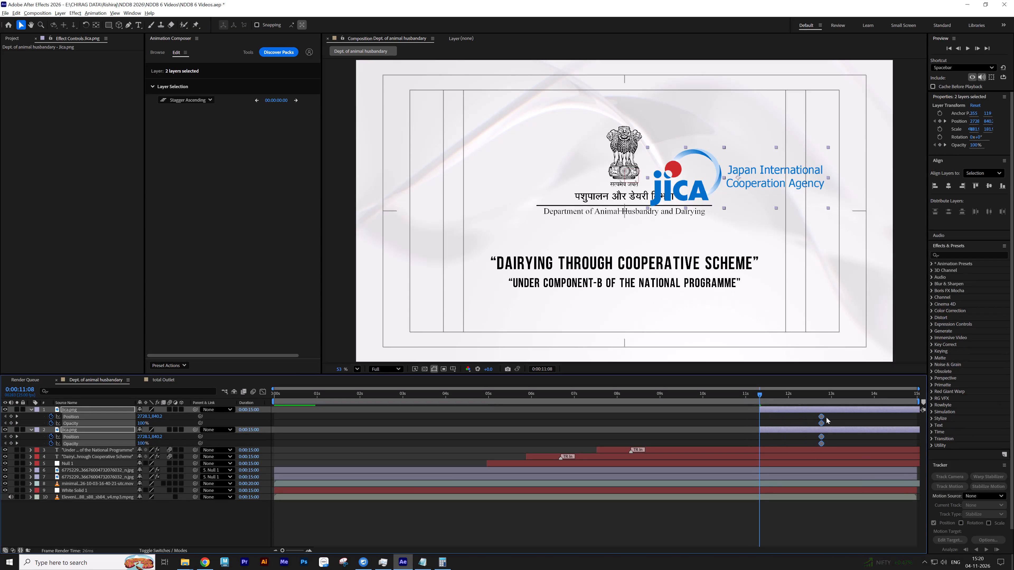
drag(826, 417, 822, 418)
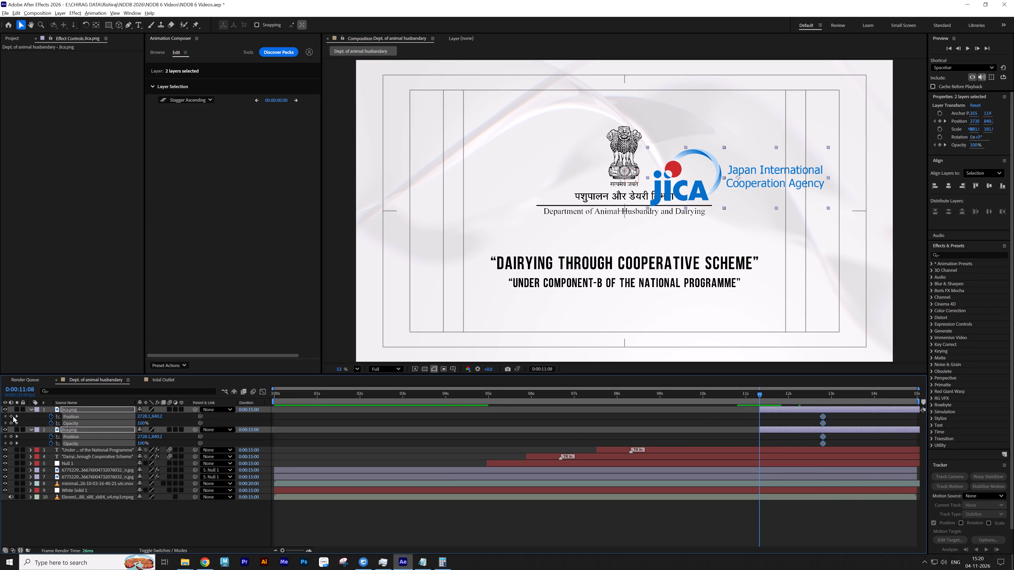
drag(13, 416, 14, 446)
click(591, 424)
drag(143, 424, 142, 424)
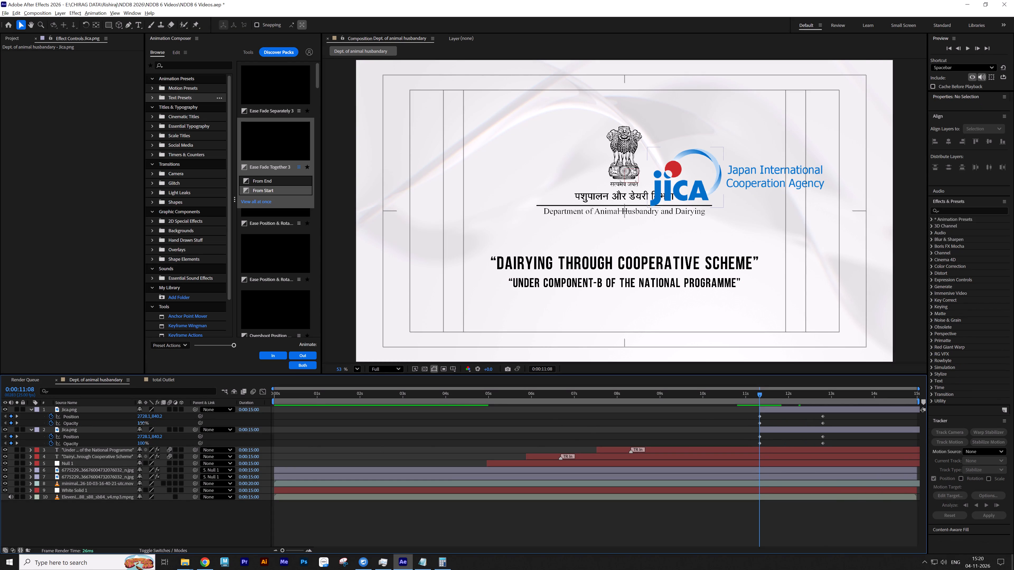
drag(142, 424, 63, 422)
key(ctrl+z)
At 0:00:11:08, set the emblem's Position X to about 2400 and the name text's to about 3181, both with 0% opacity.
drag(143, 417, 139, 417)
drag(139, 417, 6, 410)
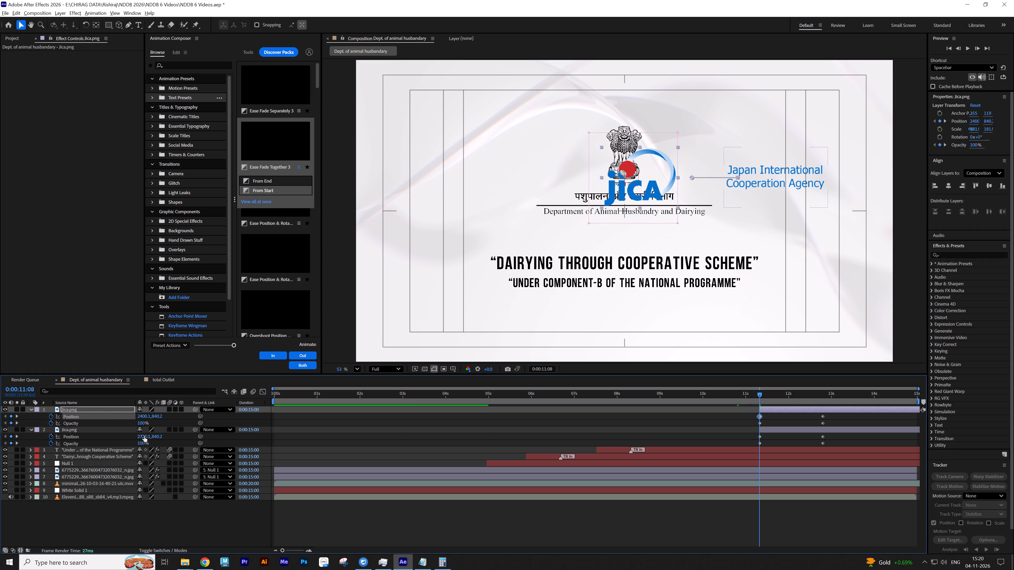
drag(144, 436, 322, 435)
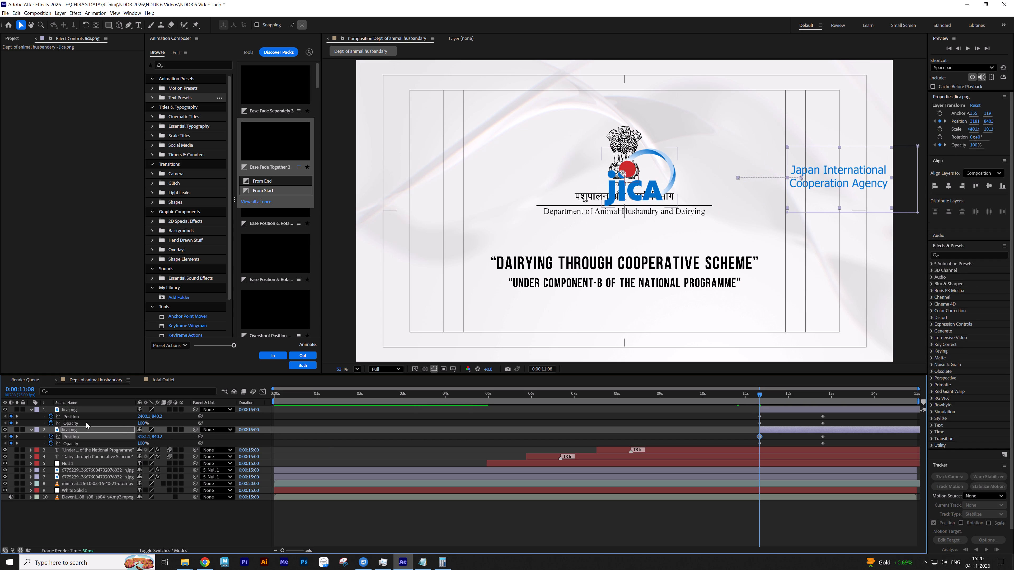
drag(141, 422, 67, 428)
drag(142, 443, 11, 447)
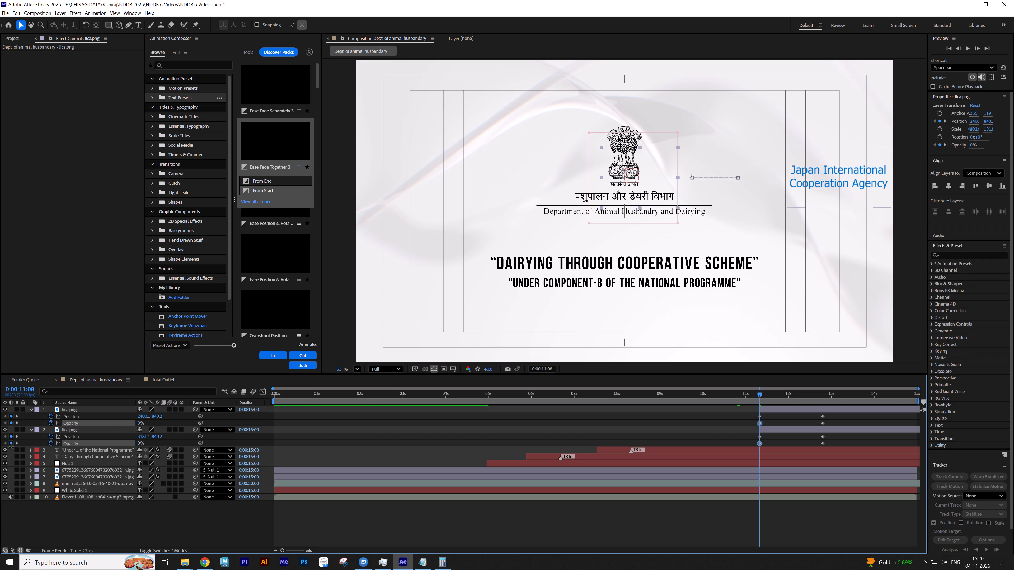
drag(11, 447, 0, 447)
Easy Ease all Position and Opacity keyframes of both Jica layers and reshape their speed curves to peak early with a long slowdown.
drag(837, 418, 726, 449)
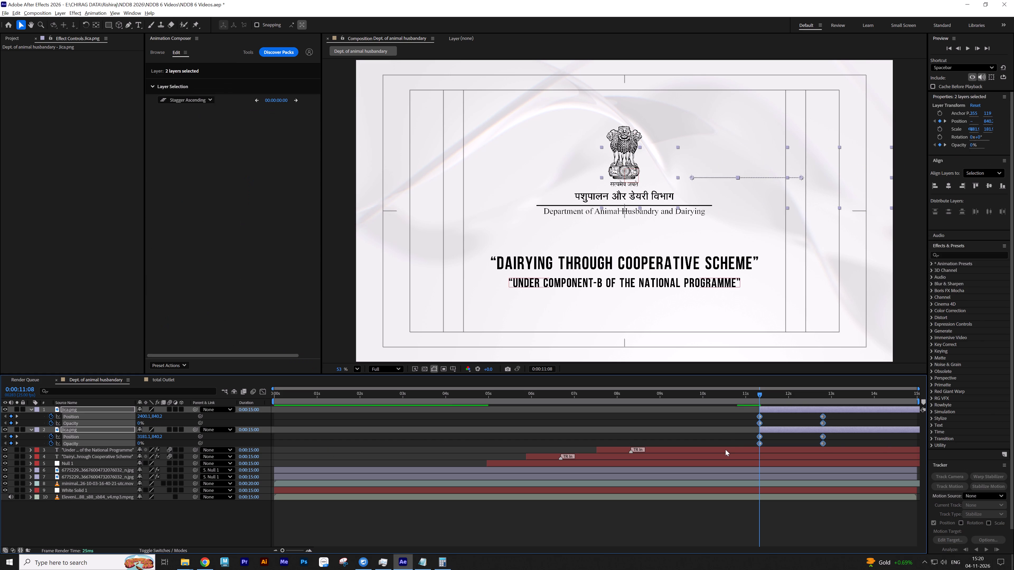
key(F9)
click(265, 392)
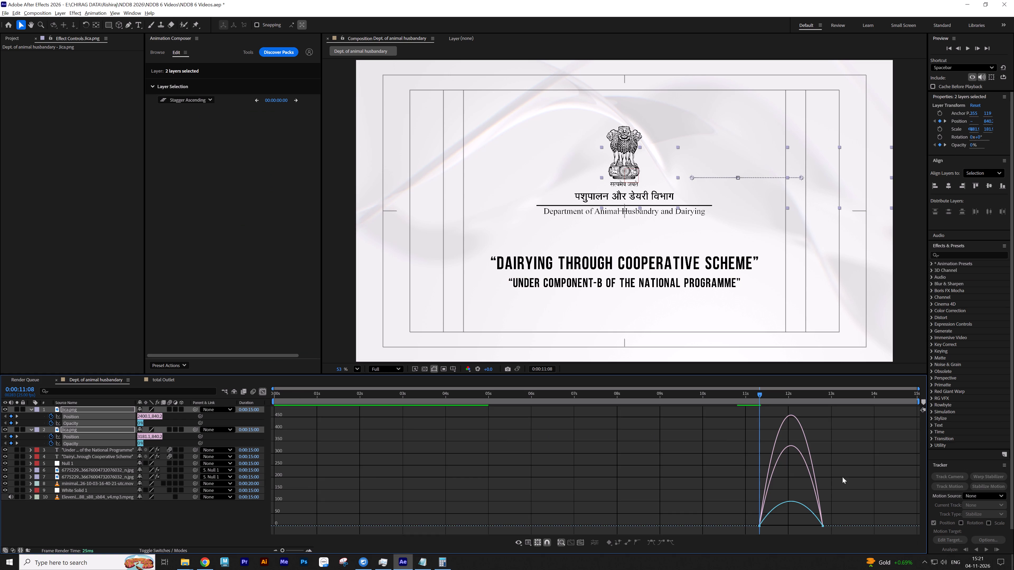
drag(848, 494, 733, 539)
drag(812, 522, 782, 522)
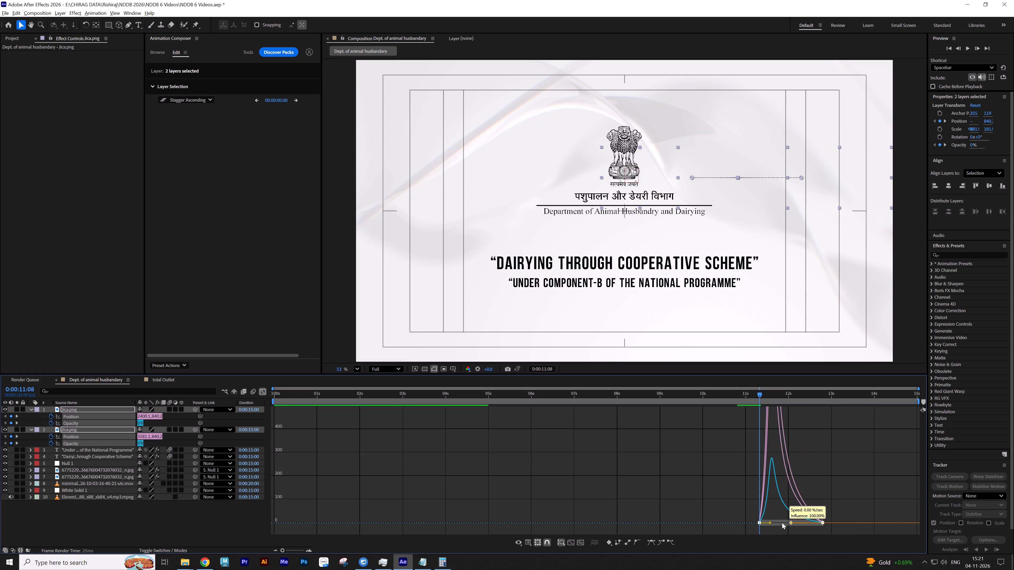
drag(782, 522, 781, 522)
click(630, 486)
click(262, 393)
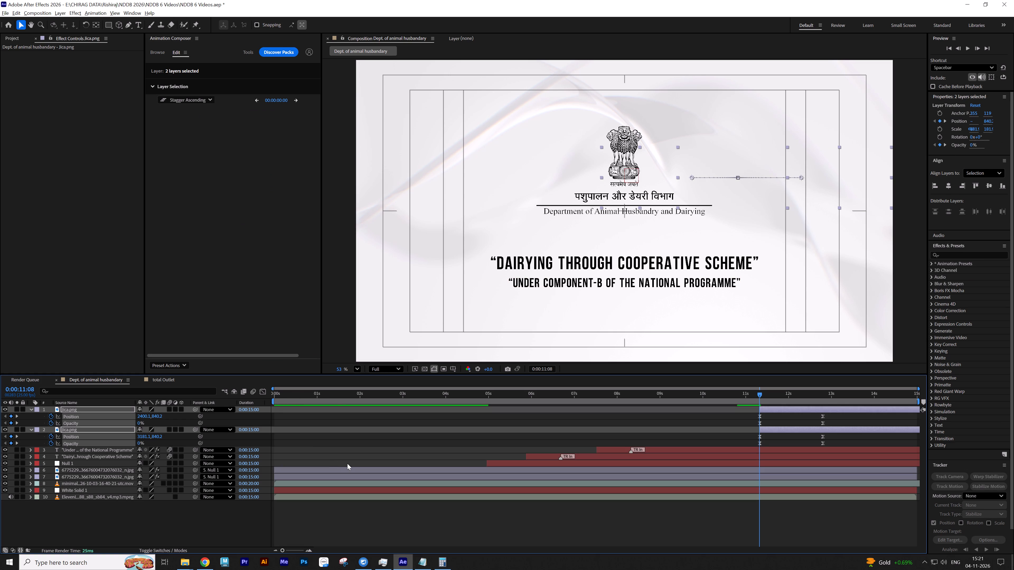
click(357, 447)
key(s)
key(s)
Preview the department composition from the start to check the title reveals against the narration.
drag(293, 397, 218, 399)
key(space)
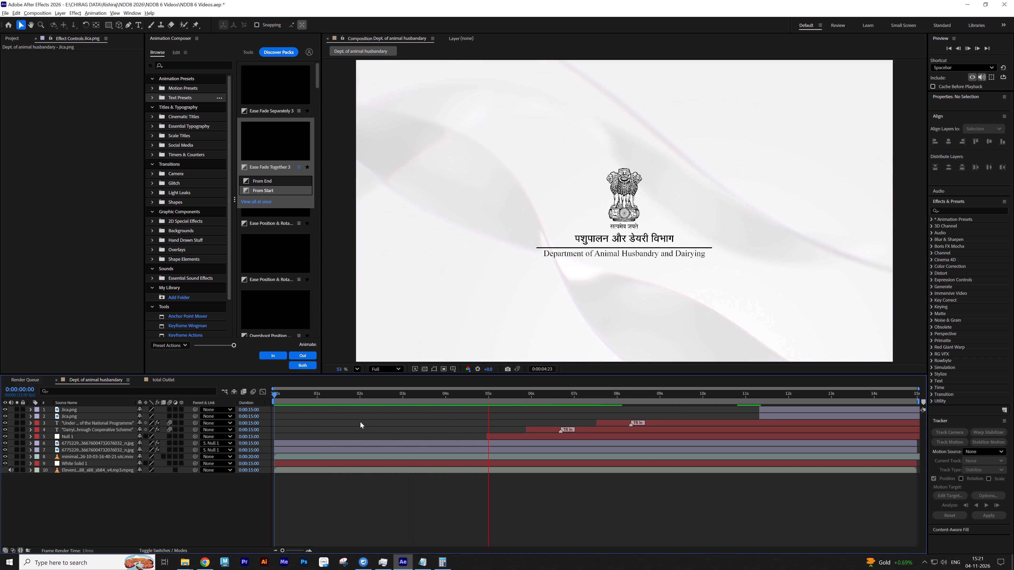
key(space)
key(space)
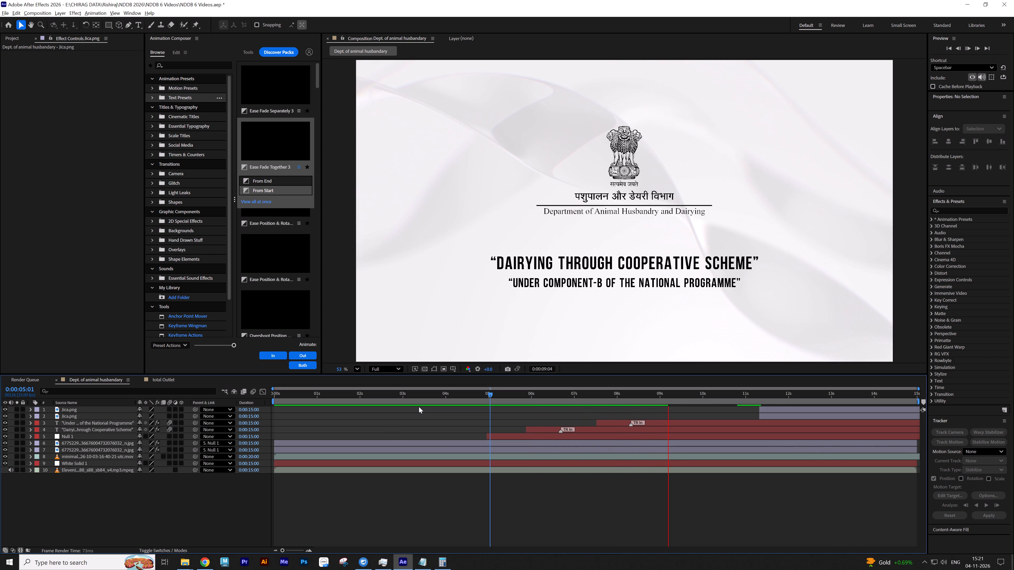
key(space)
drag(372, 393, 148, 388)
key(space)
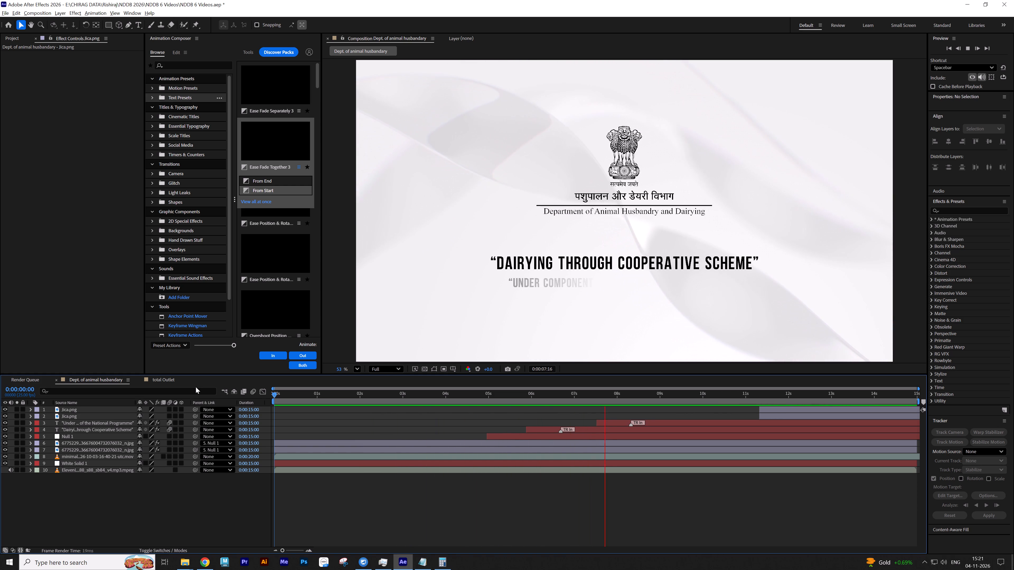
key(space)
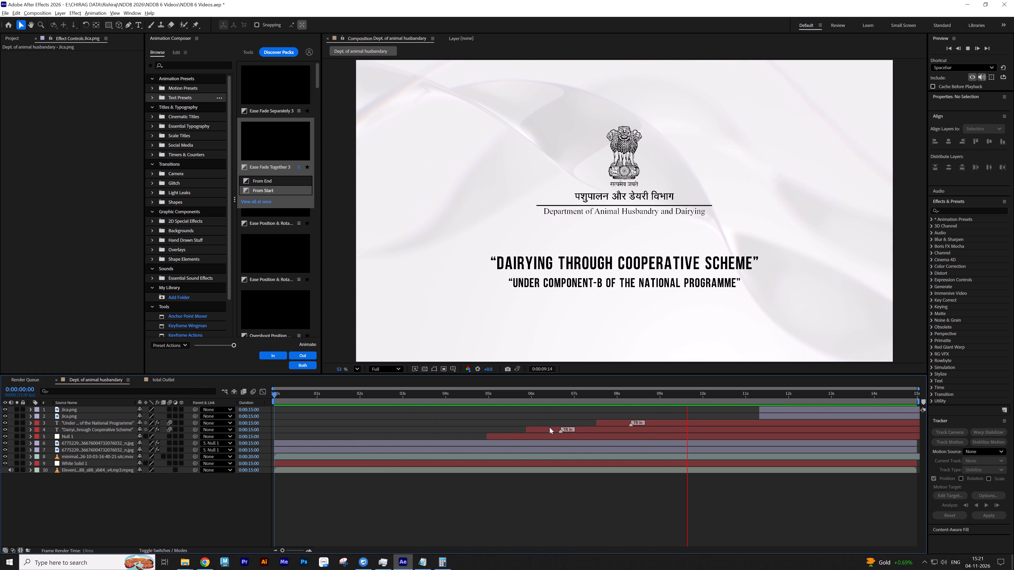
Slow both title reveals by extending their In markers to about 7.6 s for the scheme title and 9.6 s for the programme title.
drag(561, 431, 600, 431)
drag(631, 424, 686, 424)
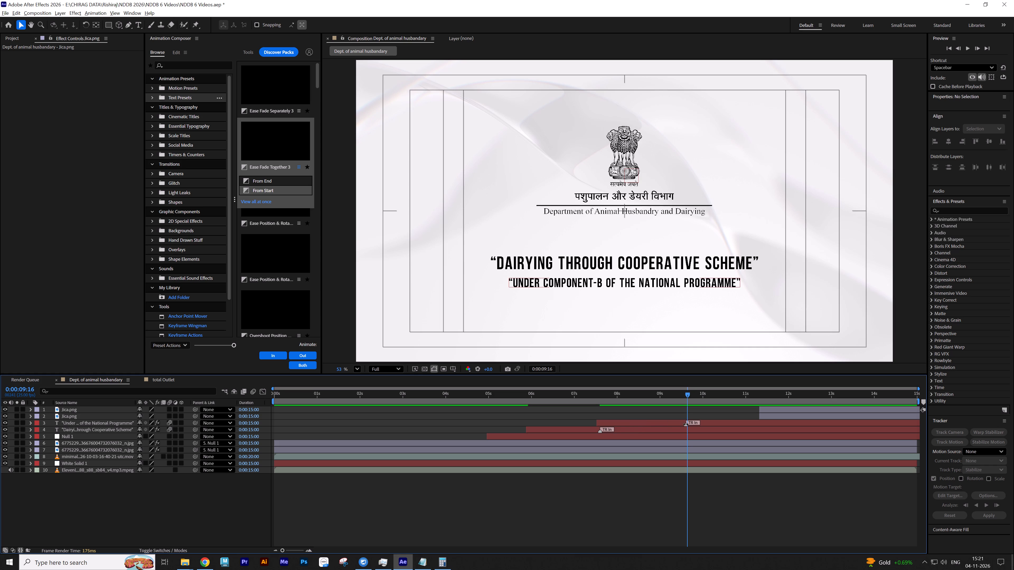
Preview the composition from about 9.6 s to its end, then replay the department logo's slide and the JICA logo's entrance.
key(space)
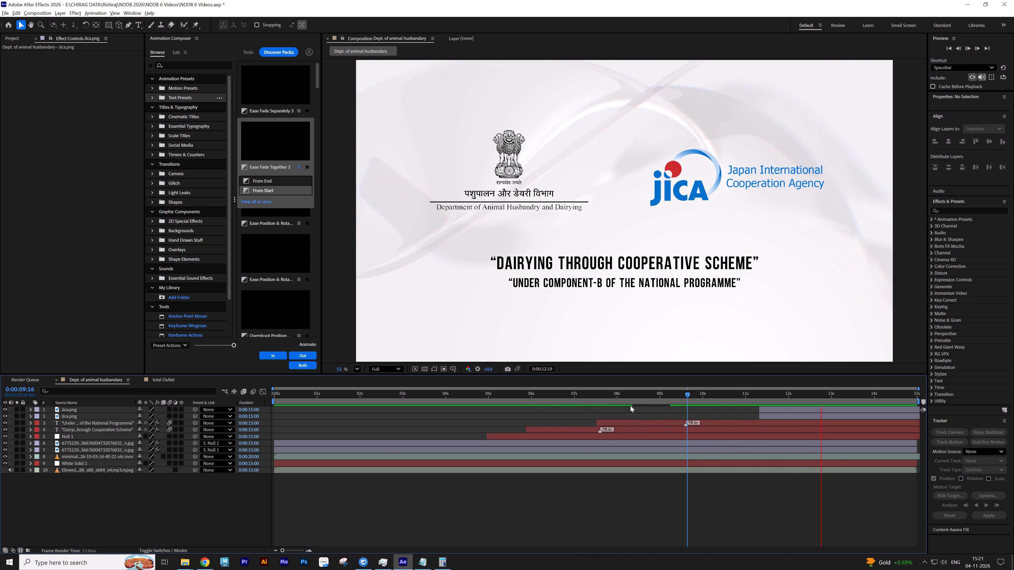
key(space)
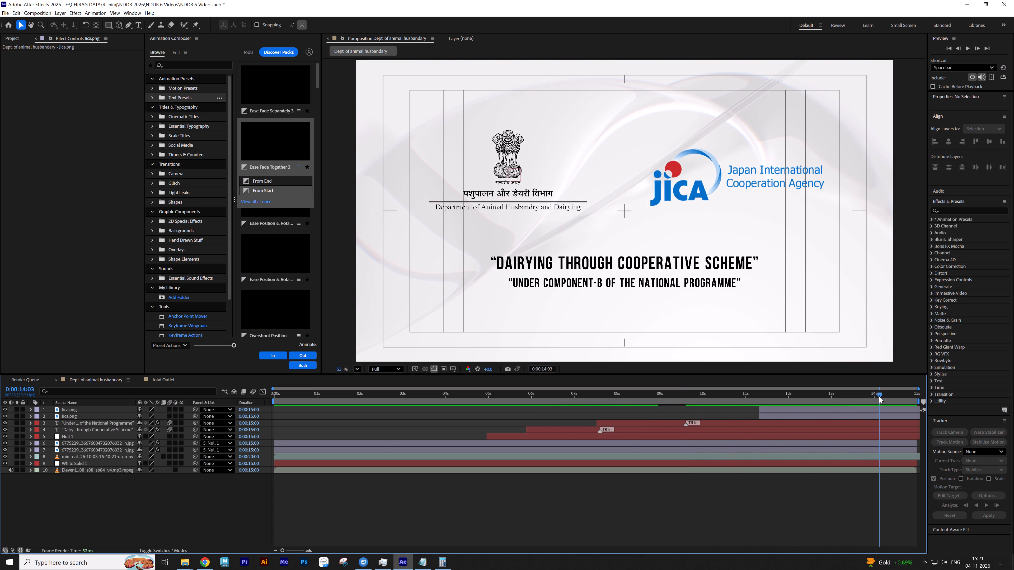
key(space)
key(space)
drag(897, 394, 881, 395)
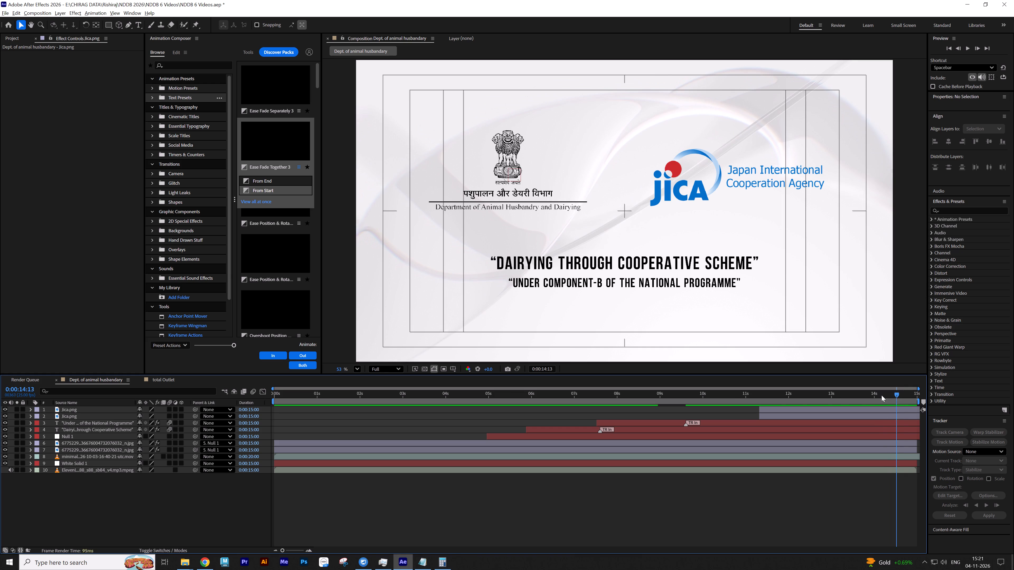
drag(881, 395, 729, 399)
key(space)
key(space)
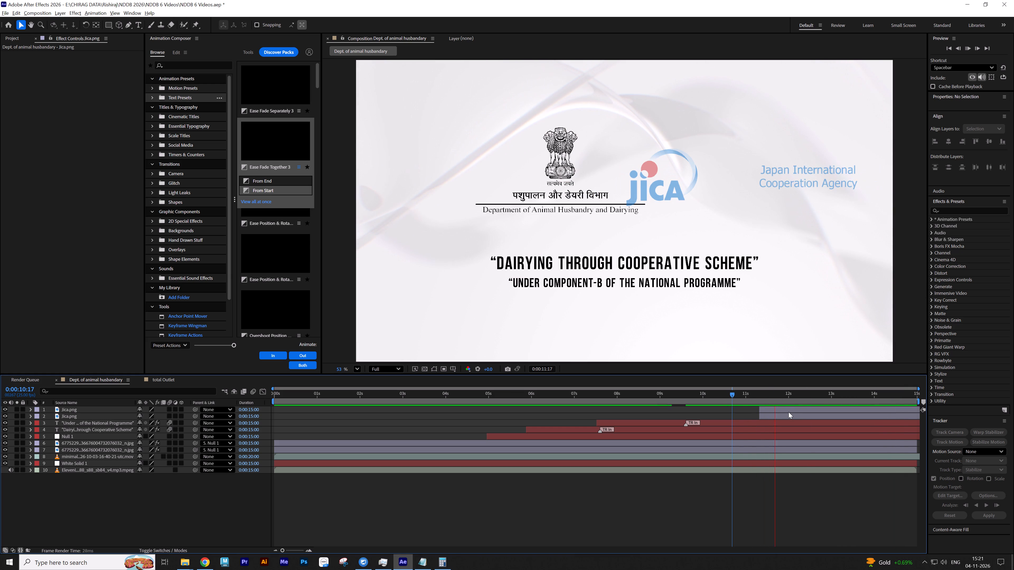
key(space)
key(space)
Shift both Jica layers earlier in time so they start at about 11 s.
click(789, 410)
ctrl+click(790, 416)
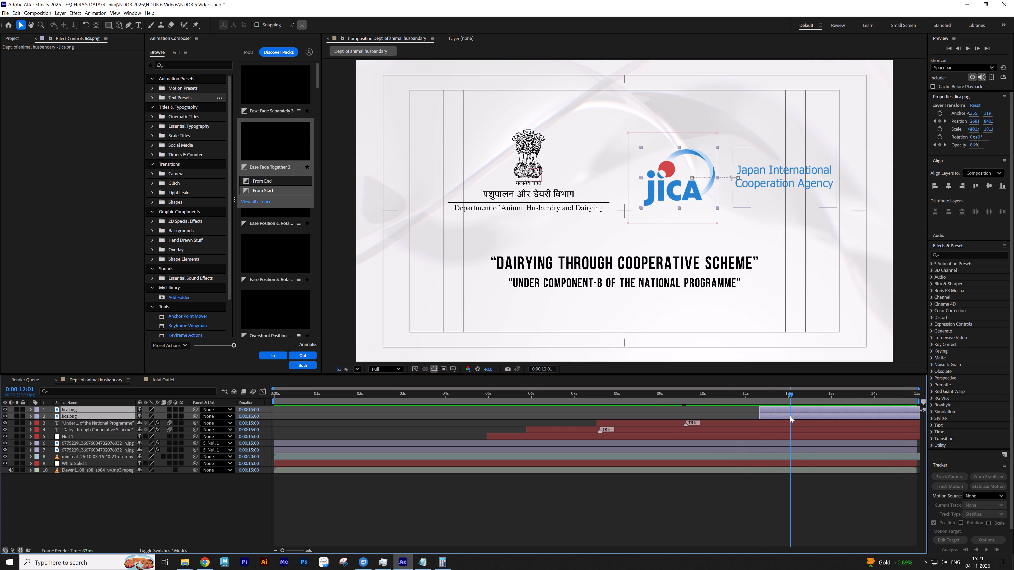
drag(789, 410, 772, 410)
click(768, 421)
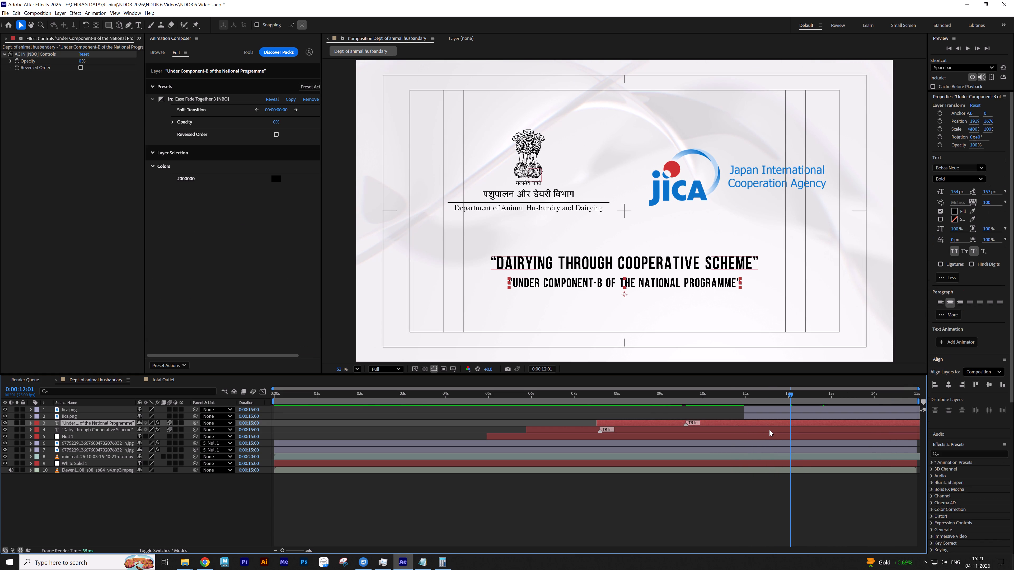
Move the null's last Position and Scale keyframe pairs earlier to run from about 10.5 s to 12.2 s.
click(772, 437)
key(u)
drag(846, 440, 741, 461)
drag(760, 443, 725, 443)
Shift both Jica layers in time so they start at about 11.5 s.
click(769, 415)
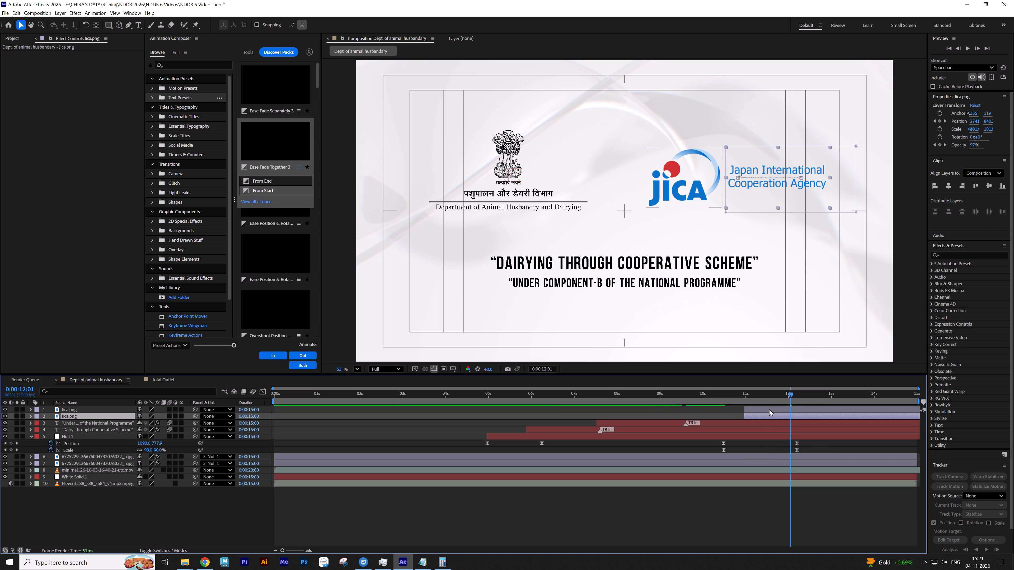
ctrl+click(769, 409)
drag(763, 408, 785, 408)
click(749, 412)
Preview the retimed logo animation from about 10.5 s and save the project.
click(724, 399)
key(space)
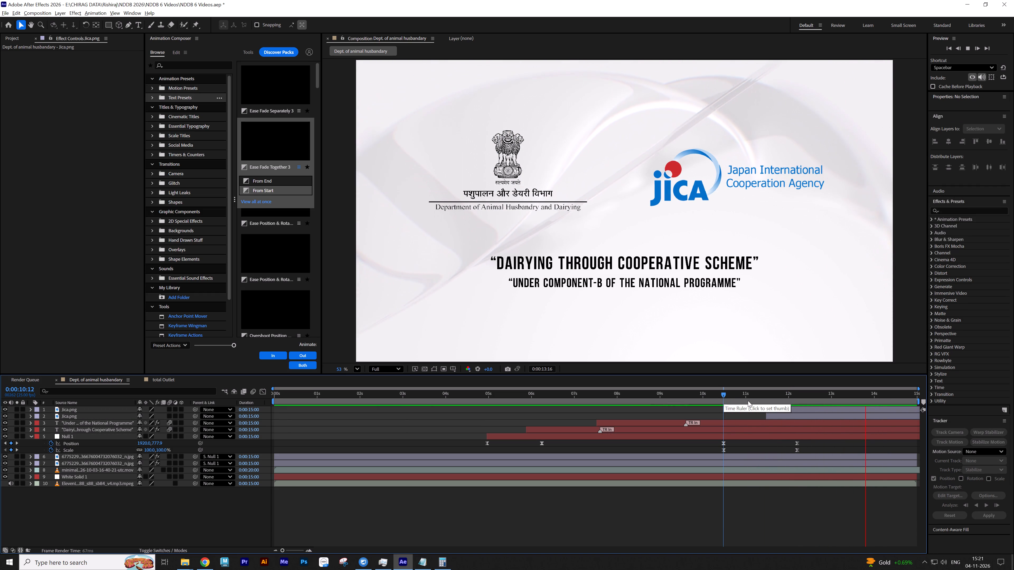
key(space)
click(846, 442)
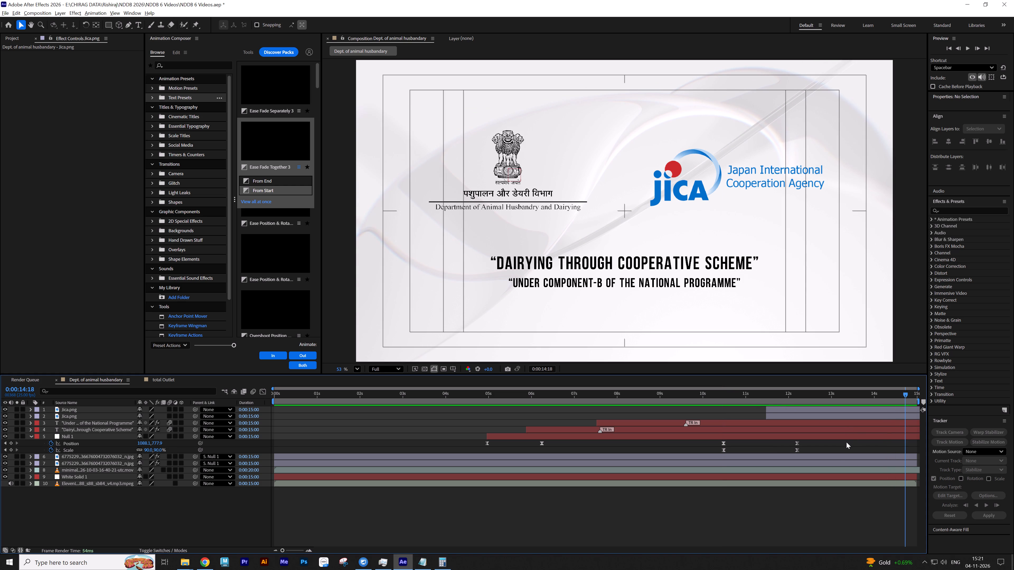
key(ctrl+s)
key(s)
key(s)
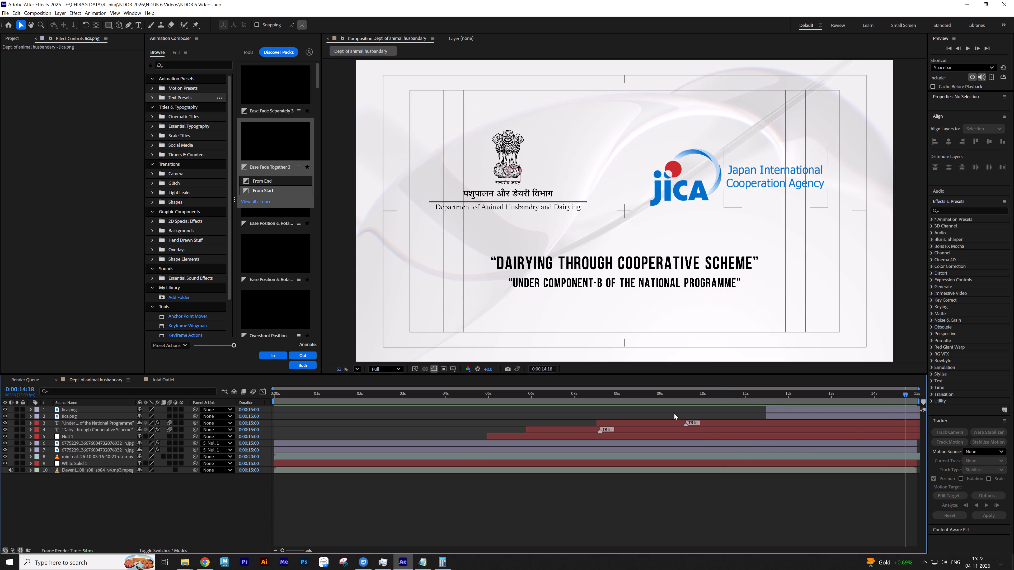
click(673, 412)
key(ctrl+s)
key(s)
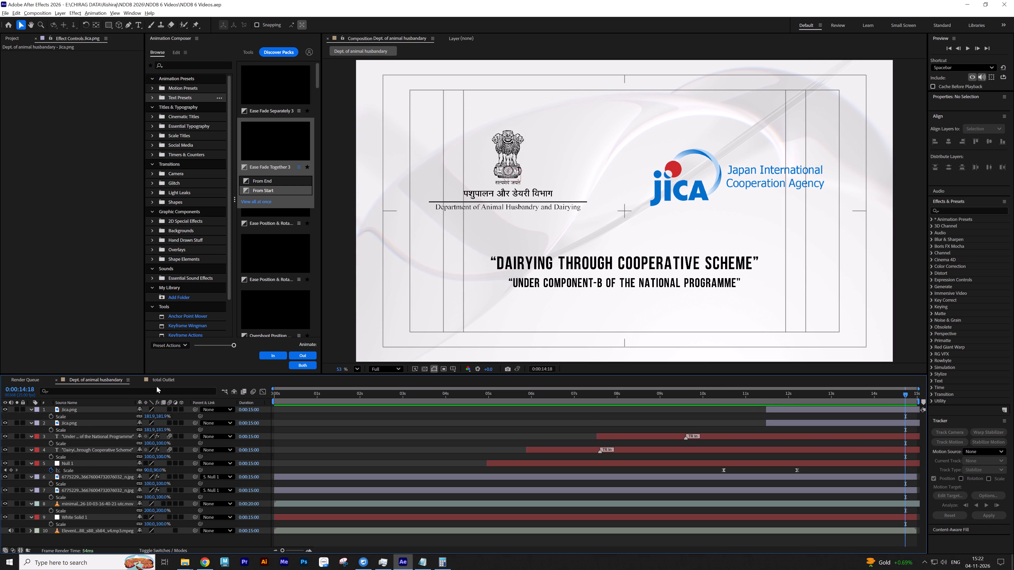
key(s)
key(ctrl+s)
In the total Outlet composition, stretch the abstract background video's duration to 0:00:20:21 so it covers the pie chart's end, and save.
click(166, 379)
drag(500, 502, 507, 501)
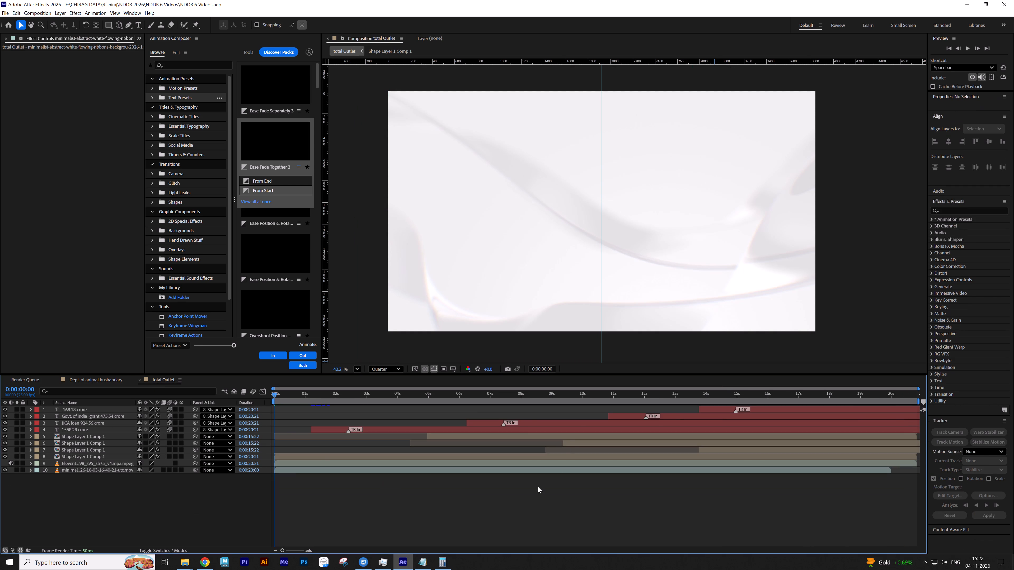
drag(349, 398, 784, 402)
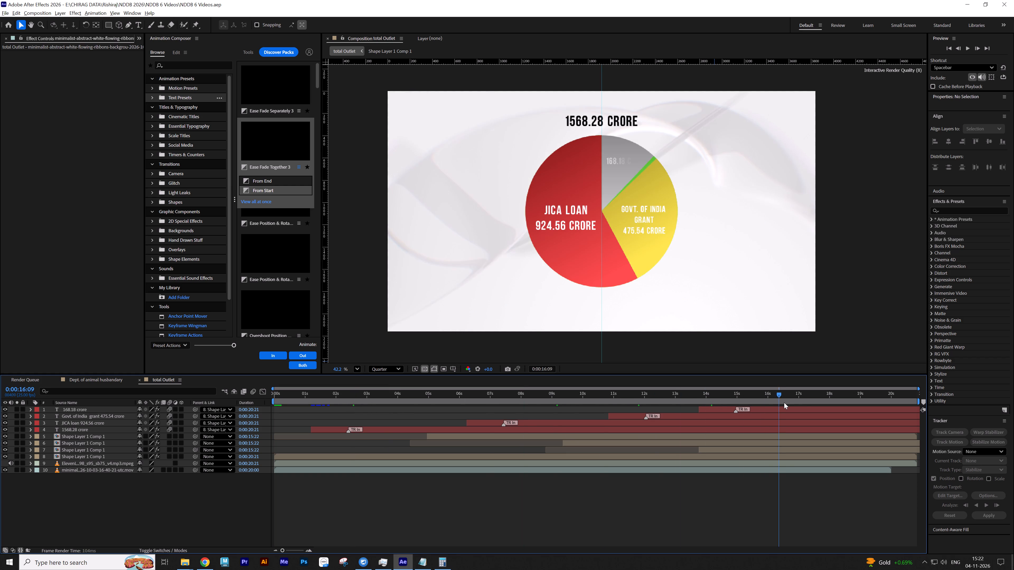
drag(784, 402, 922, 405)
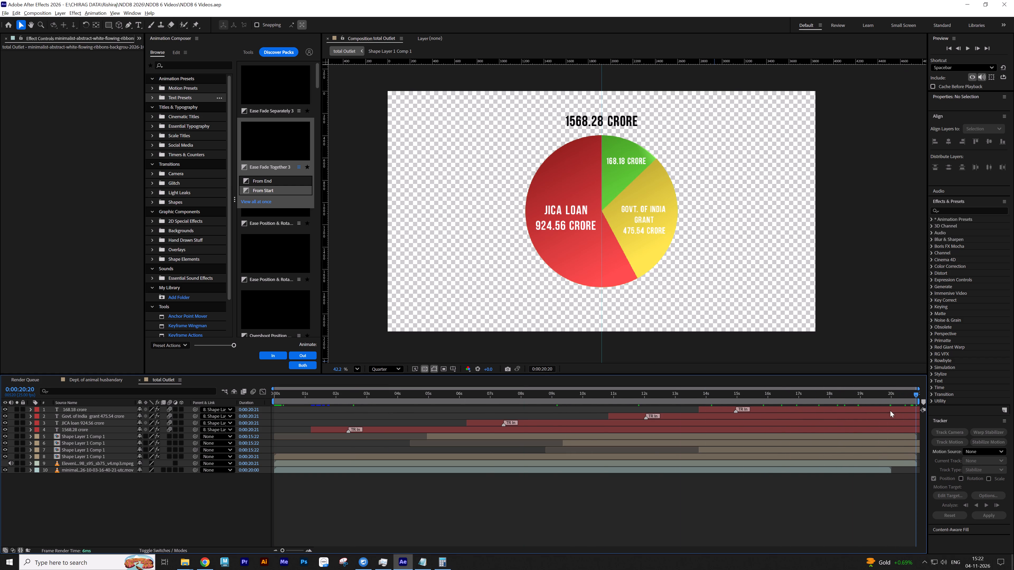
click(890, 470)
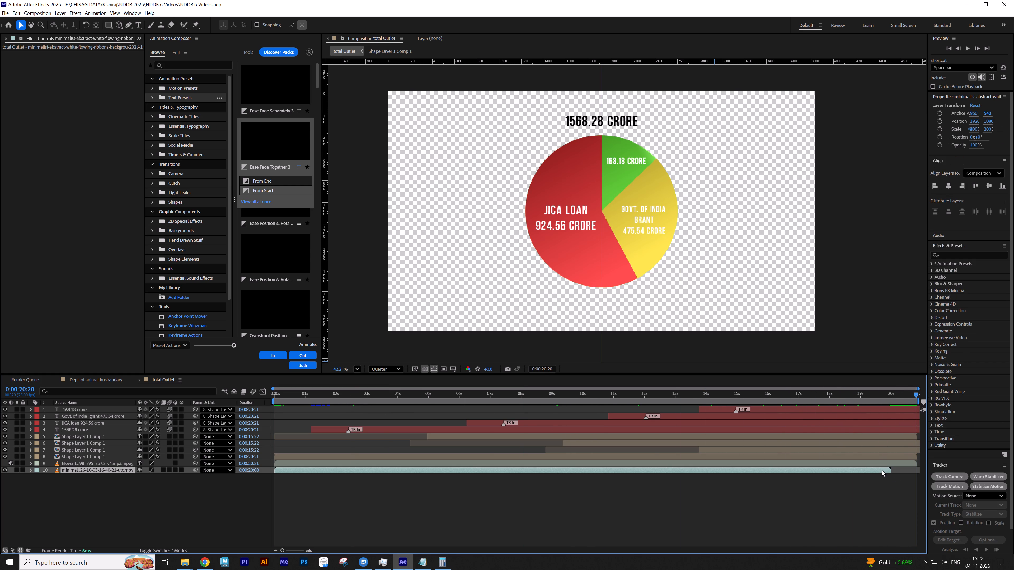
click(882, 470)
drag(251, 470, 257, 469)
drag(257, 469, 258, 469)
click(261, 484)
key(ctrl+s)
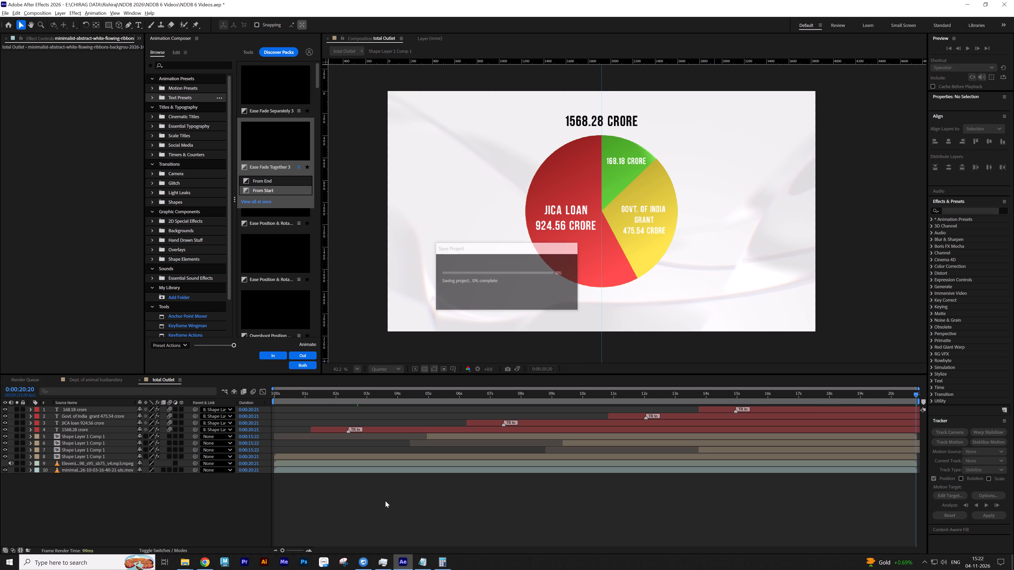
Trim the ends of the four crore text layers and the third and second-lowest pie-slice precomps to 0:00:20:20, save, and return to the start.
click(906, 450)
ctrl+click(906, 444)
ctrl+click(908, 431)
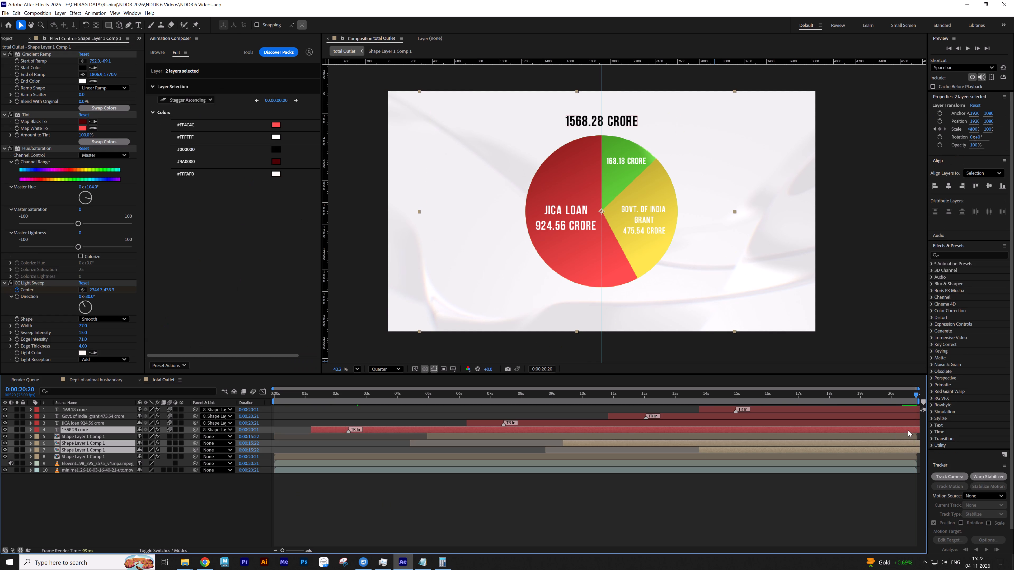
ctrl+click(908, 425)
ctrl+click(908, 417)
ctrl+click(908, 412)
key(alt+bracketright)
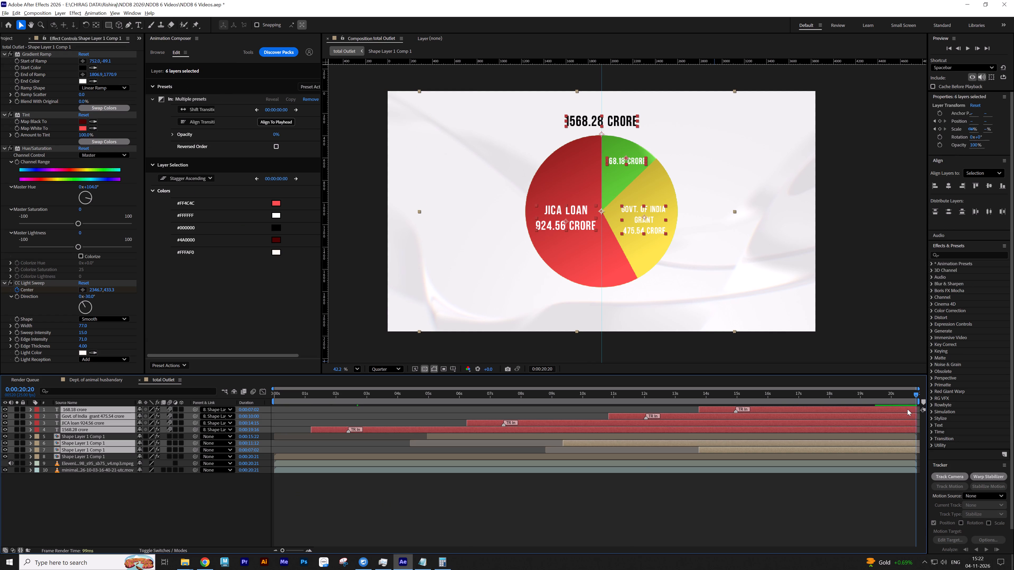
click(848, 505)
key(ctrl+s)
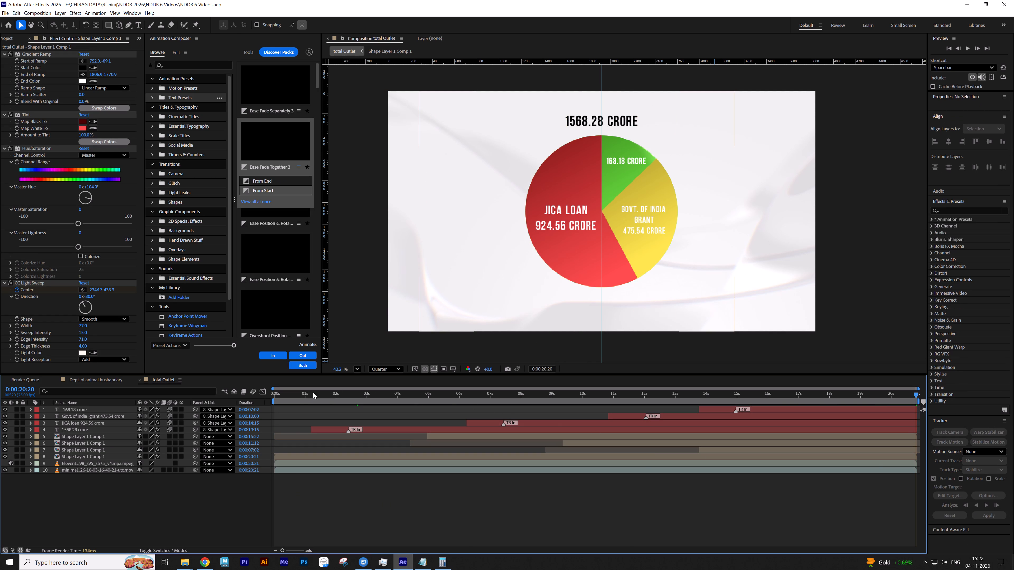
drag(300, 396, 224, 396)
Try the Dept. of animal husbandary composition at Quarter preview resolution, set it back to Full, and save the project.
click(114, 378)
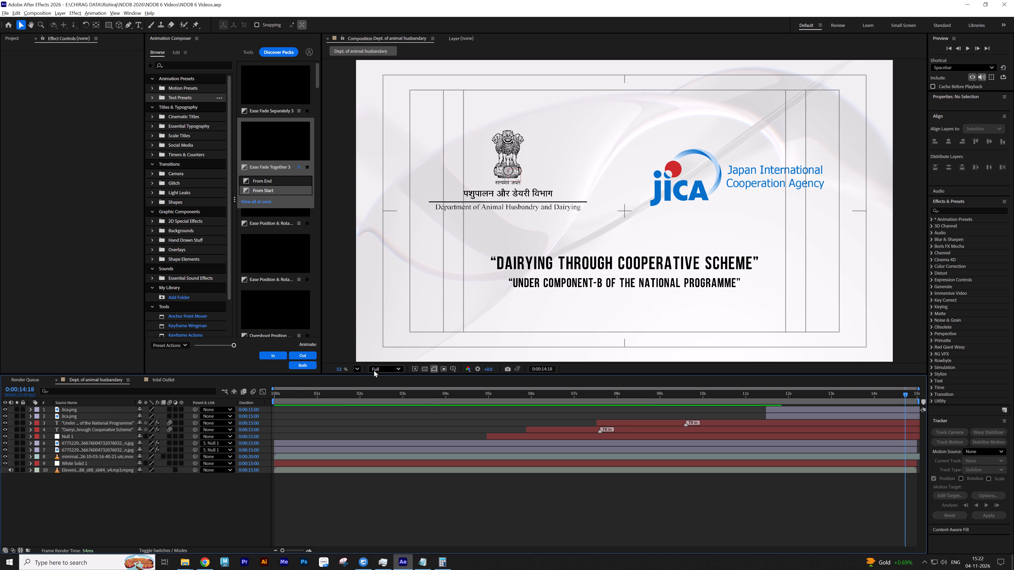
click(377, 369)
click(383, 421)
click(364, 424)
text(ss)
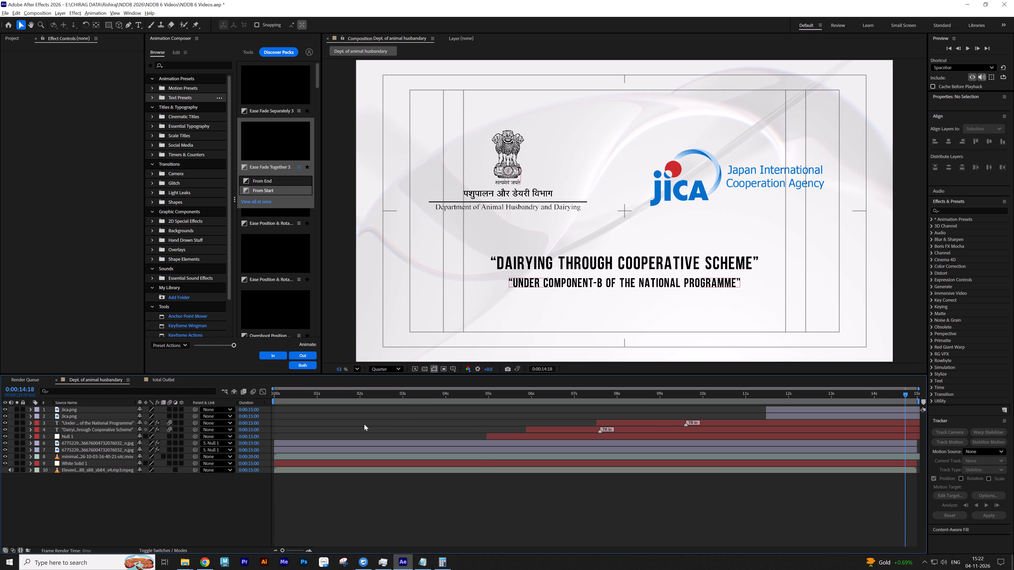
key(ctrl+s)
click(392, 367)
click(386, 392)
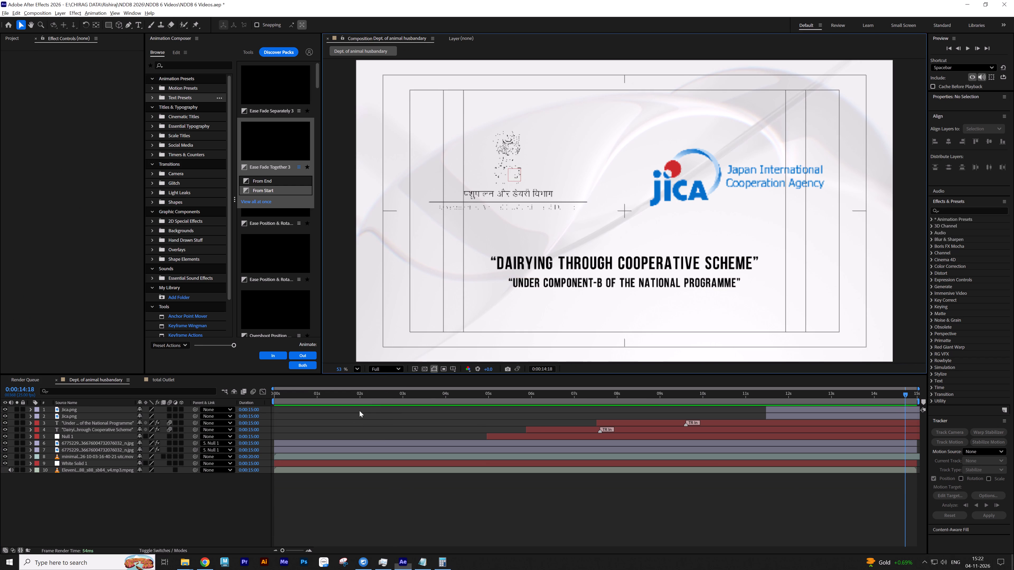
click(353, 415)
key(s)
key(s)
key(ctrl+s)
Switch back to the total Outlet composition with no layers selected.
click(158, 383)
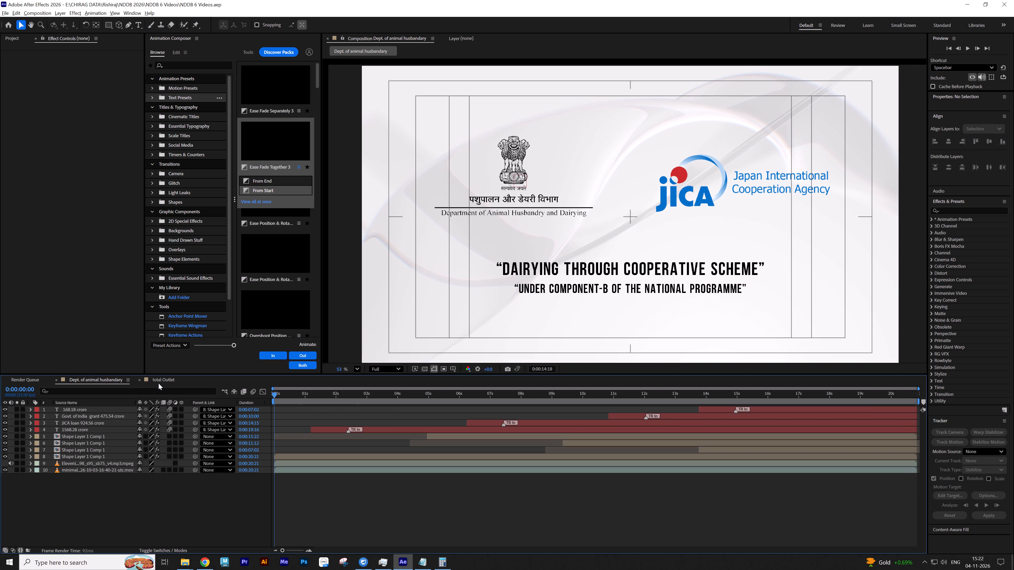
click(306, 412)
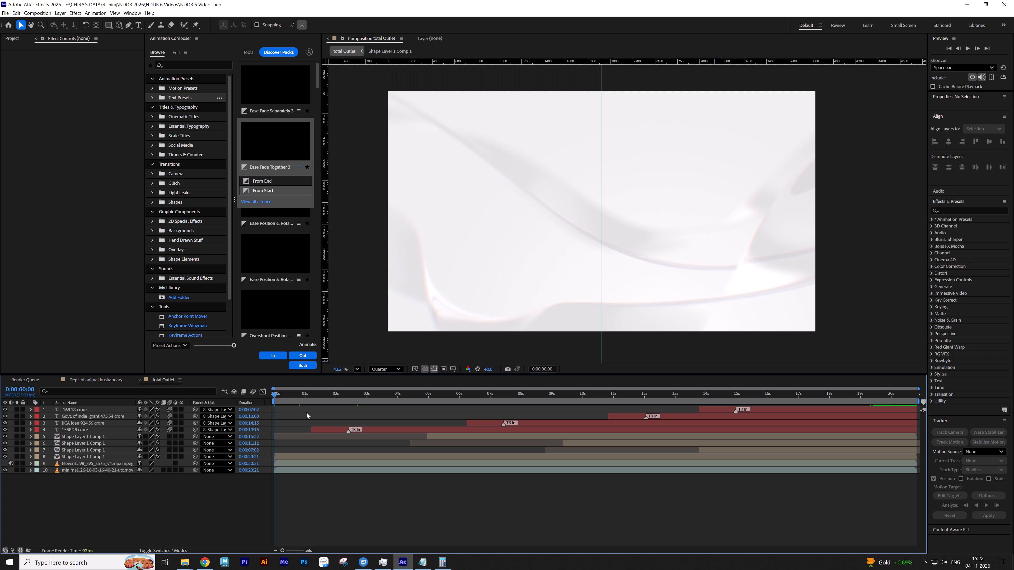
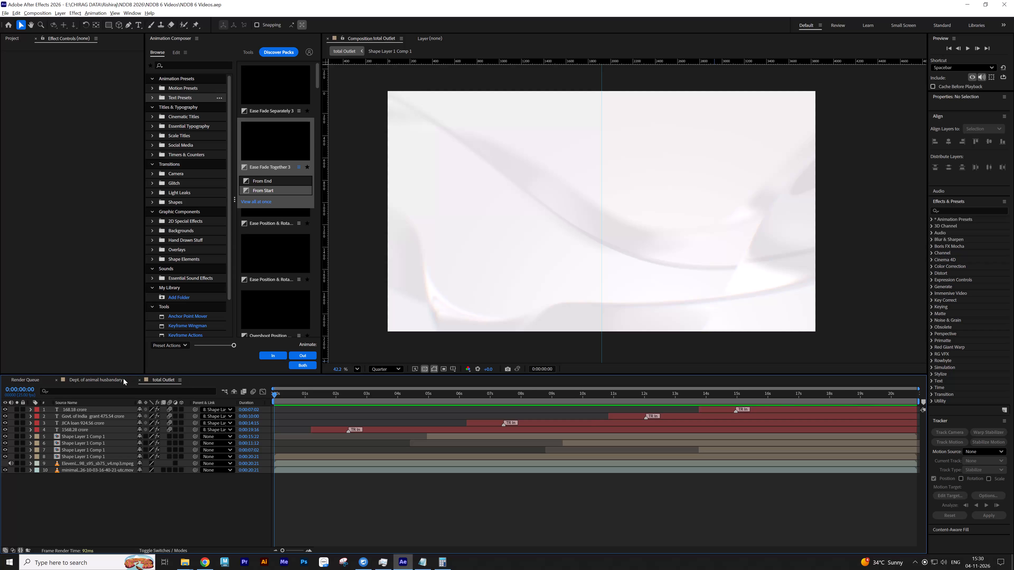
Play and scrub through the Dept. of animal husbandary composition to review its logo and title animation.
click(105, 378)
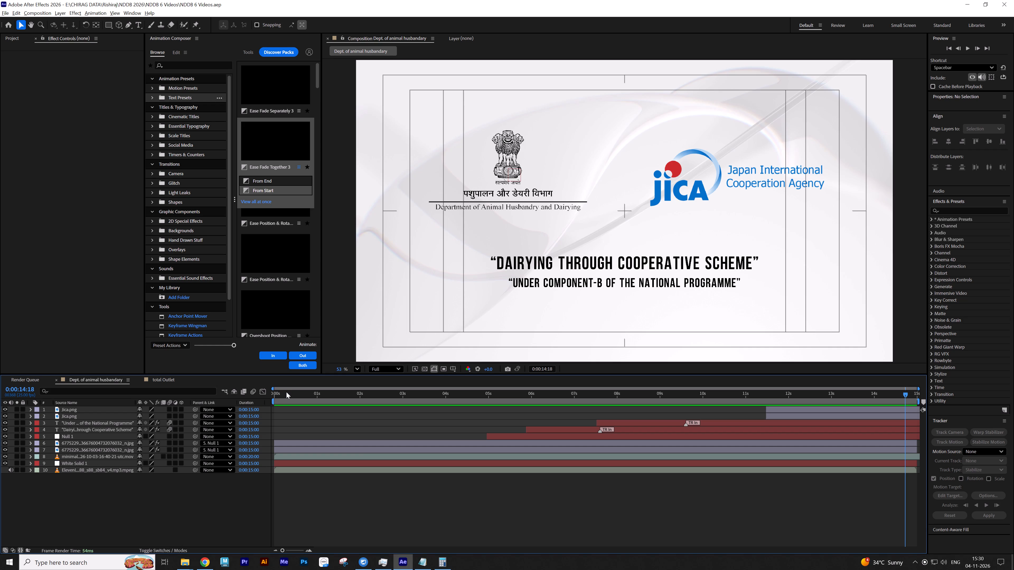
drag(280, 394, 269, 396)
key(space)
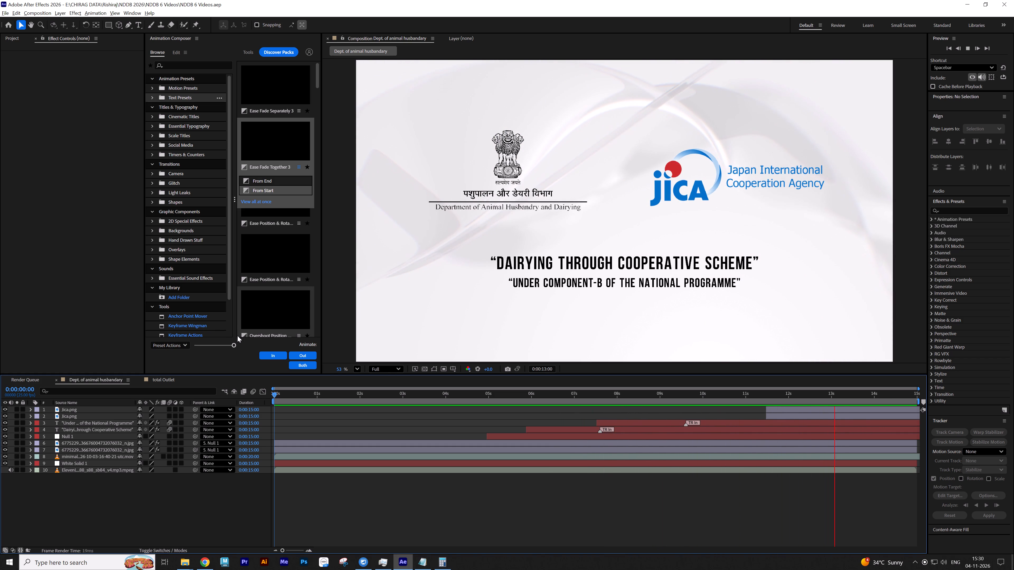
key(space)
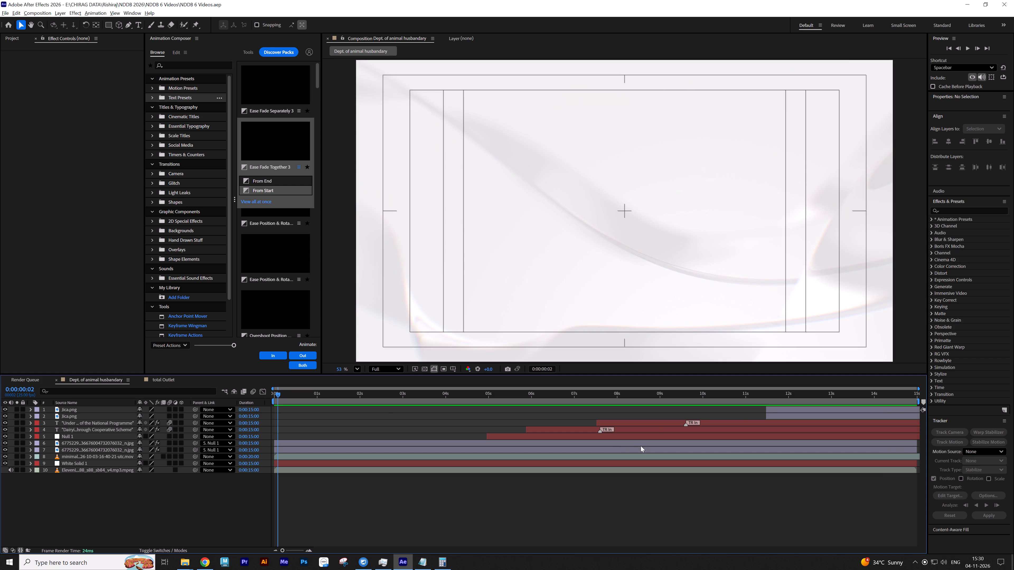
drag(771, 400, 824, 401)
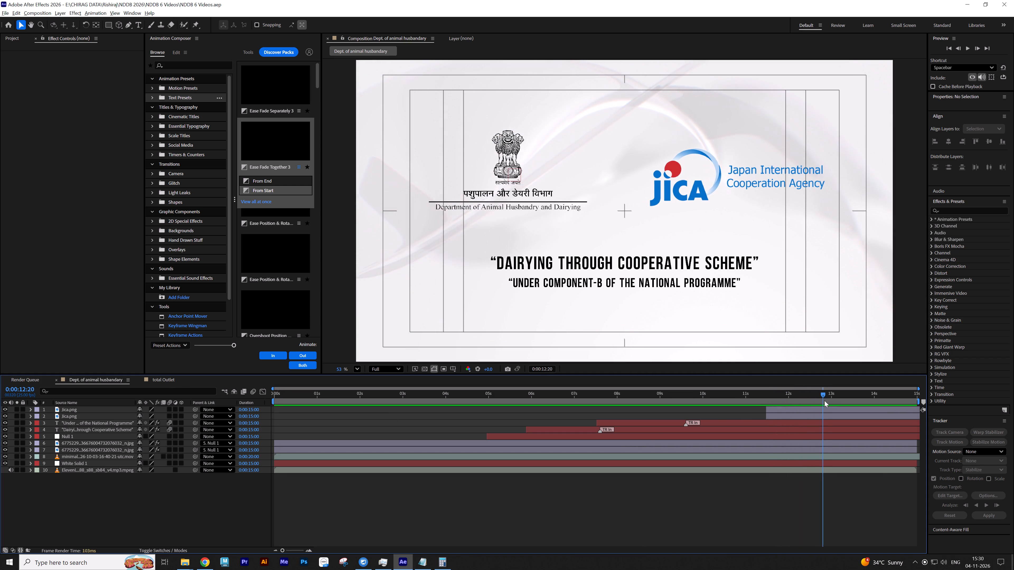
drag(824, 401, 871, 399)
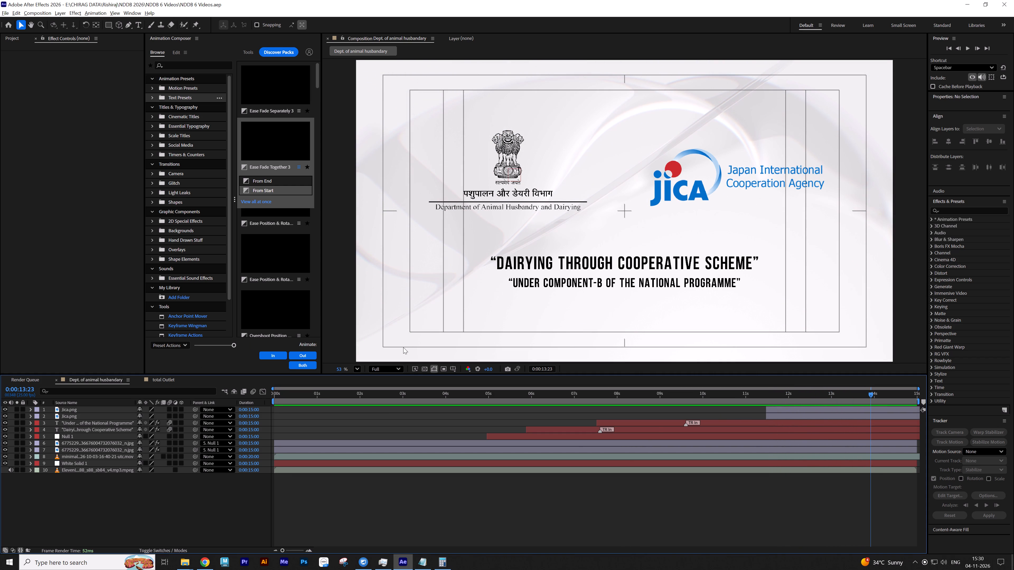
click(163, 378)
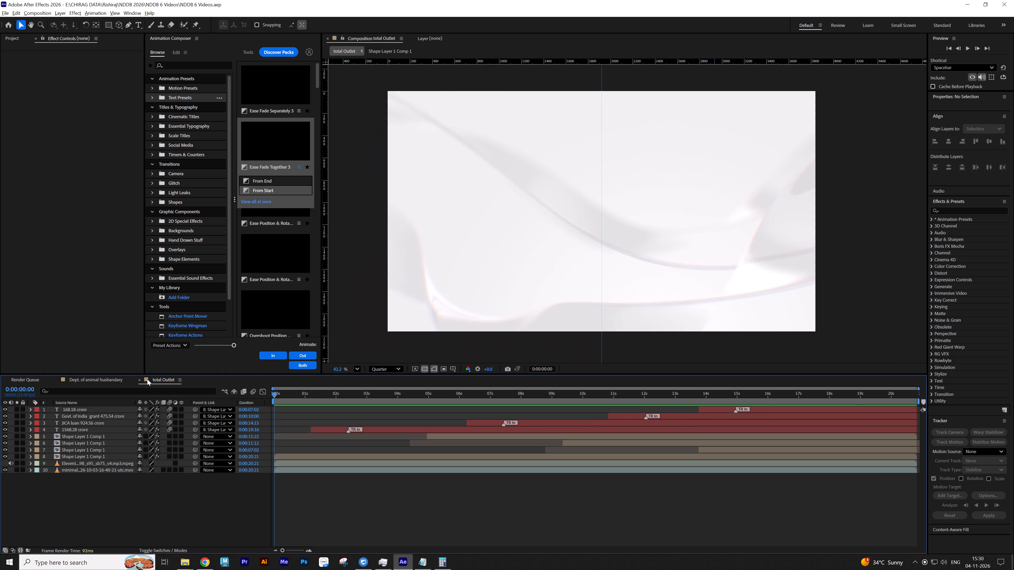
click(109, 379)
key(0)
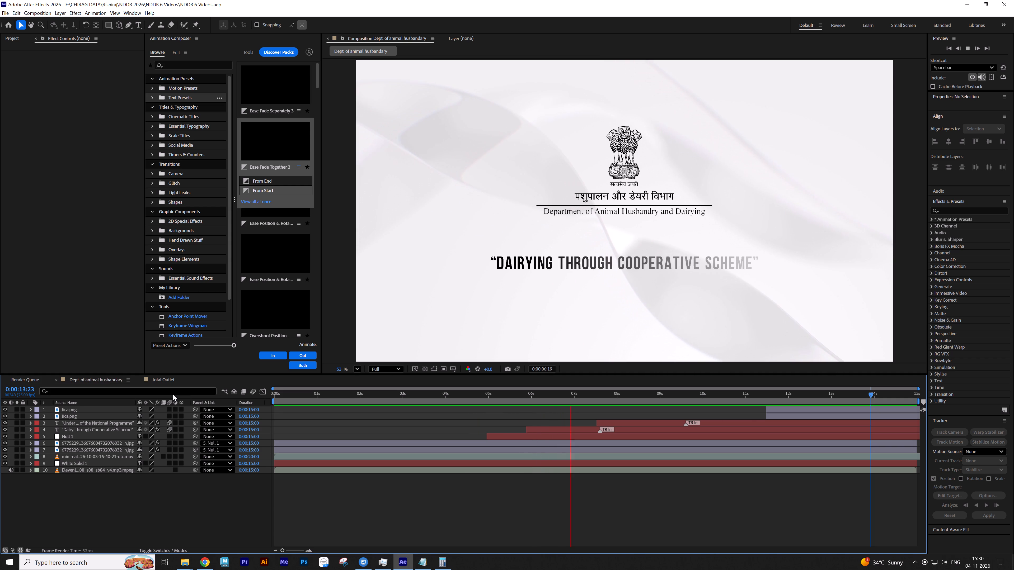
key(space)
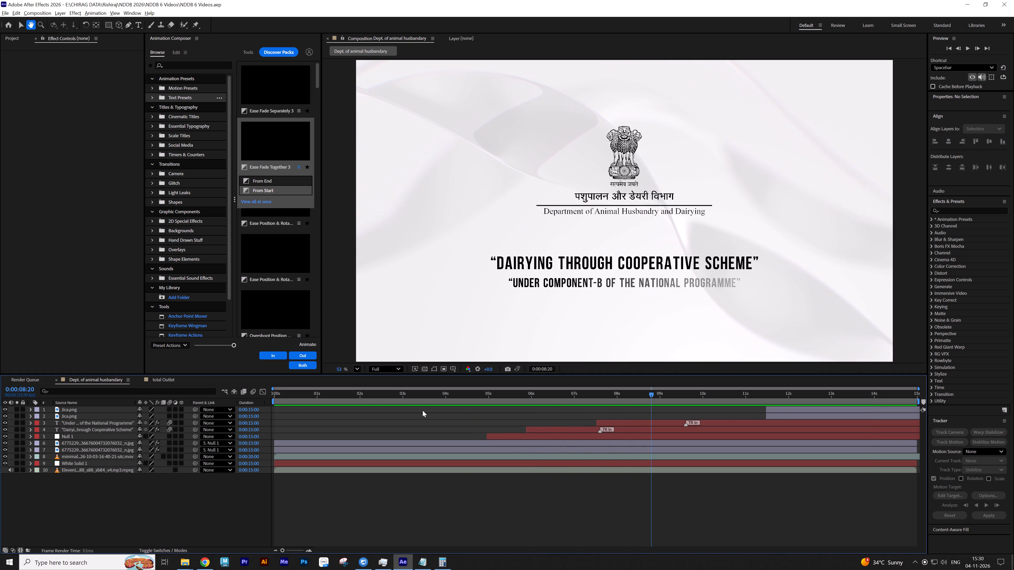
click(407, 393)
key(space)
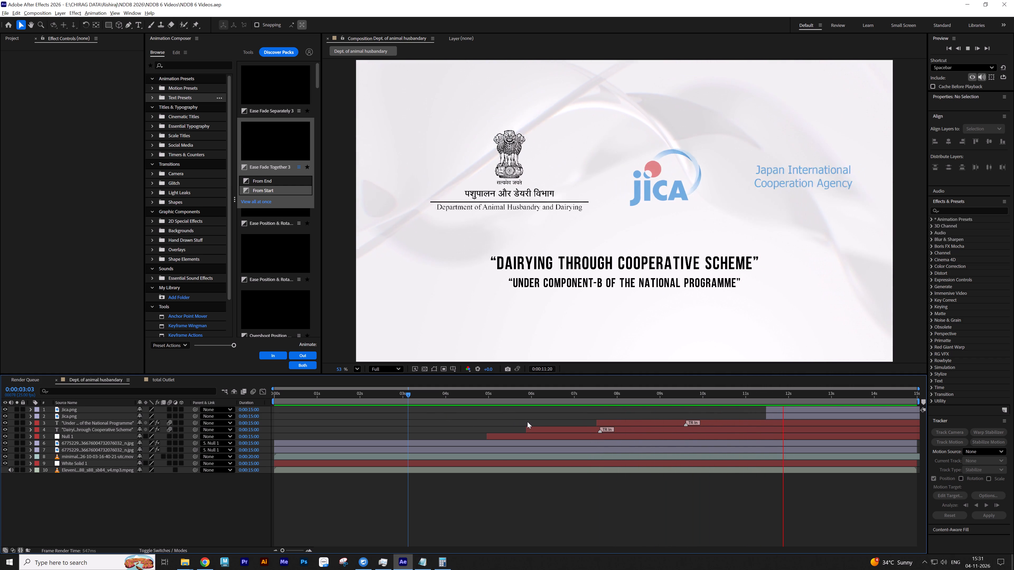
key(space)
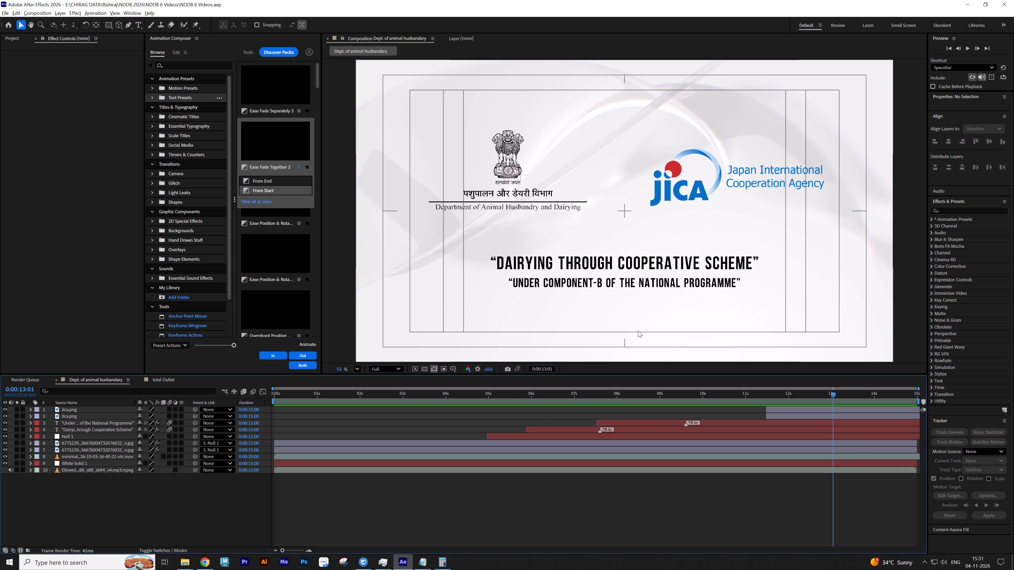
Open the "Under Component-B of the National Programme" text for editing, with the cursor at its end.
click(646, 284)
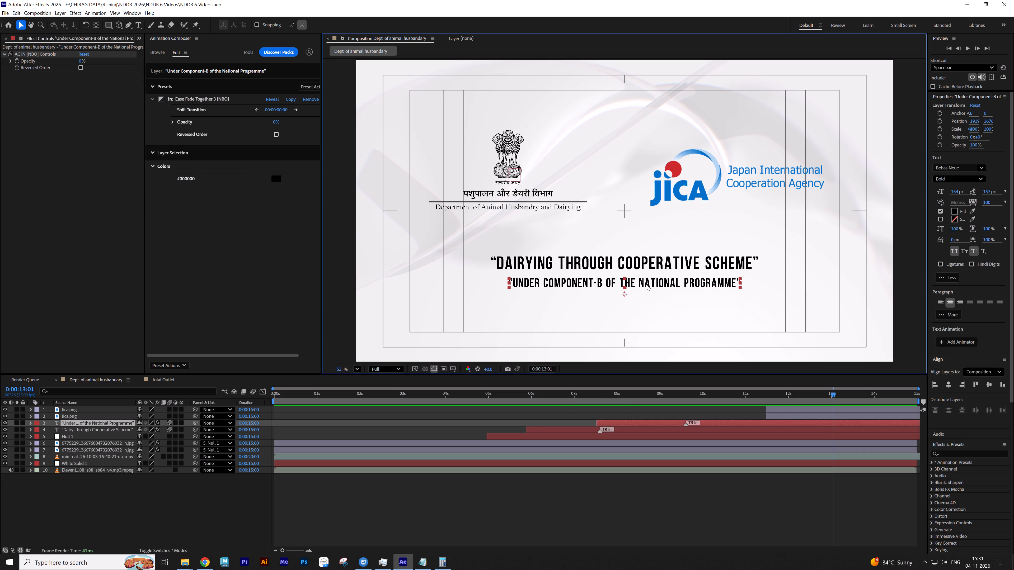
double_click(646, 284)
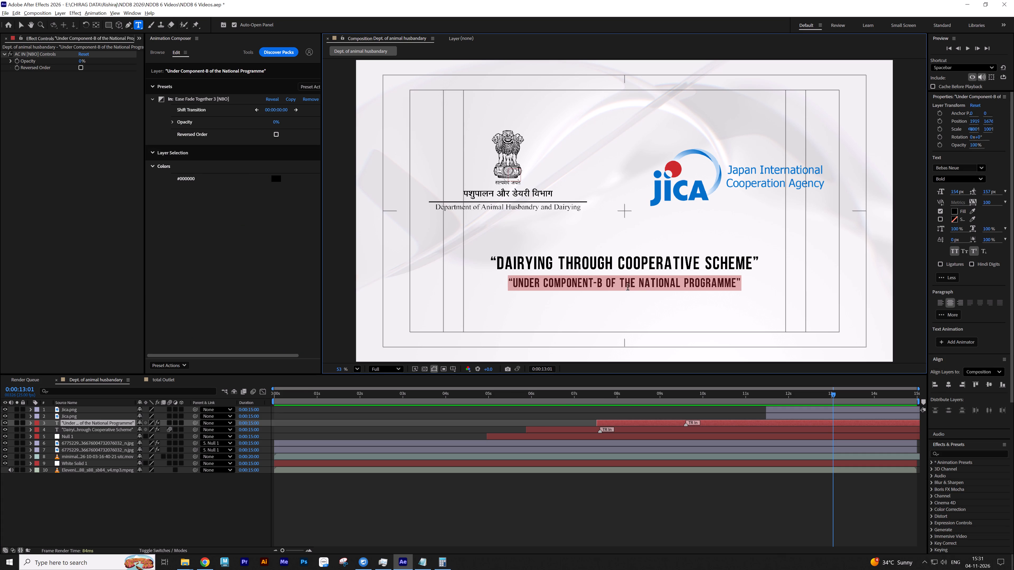
click(742, 282)
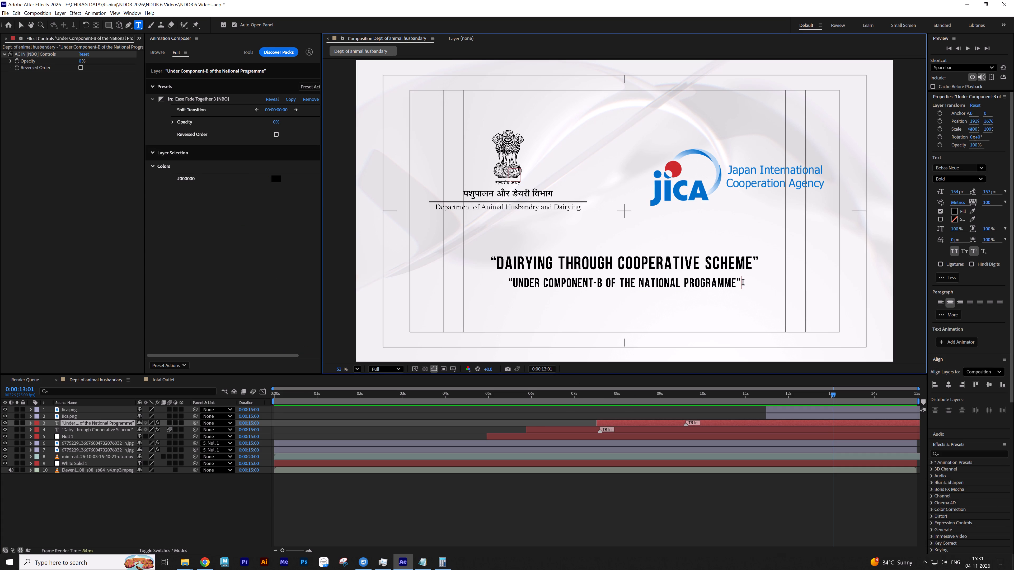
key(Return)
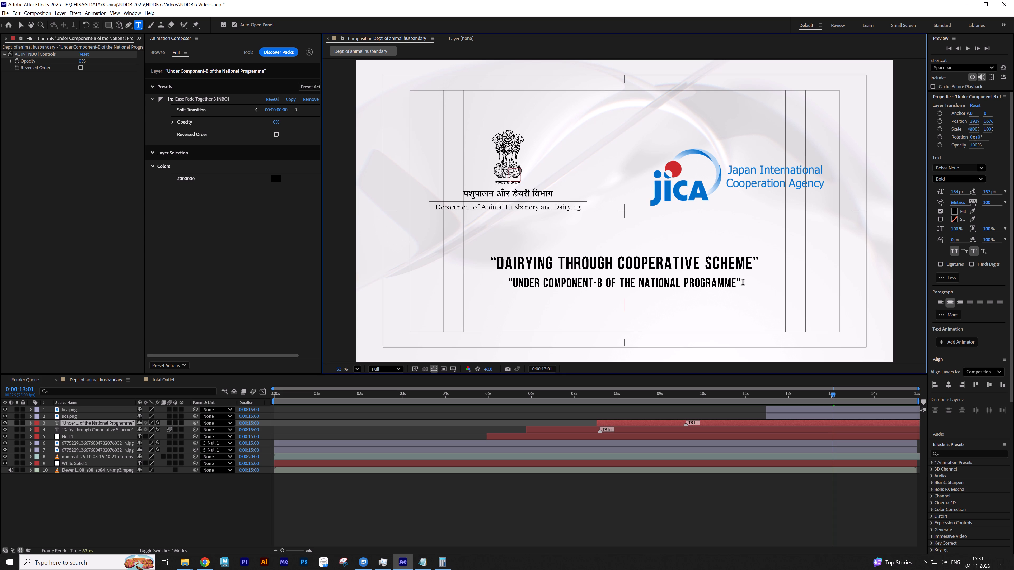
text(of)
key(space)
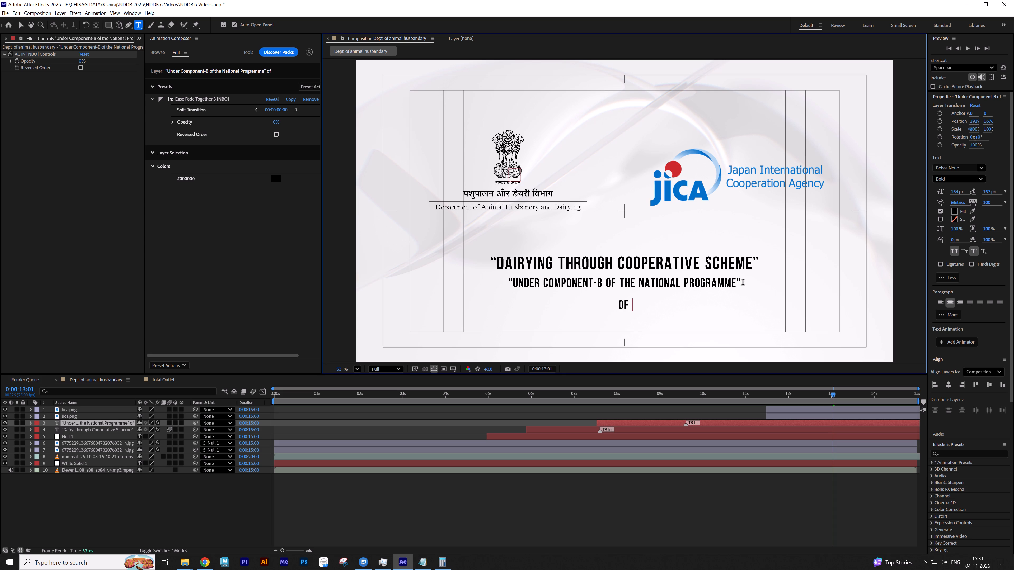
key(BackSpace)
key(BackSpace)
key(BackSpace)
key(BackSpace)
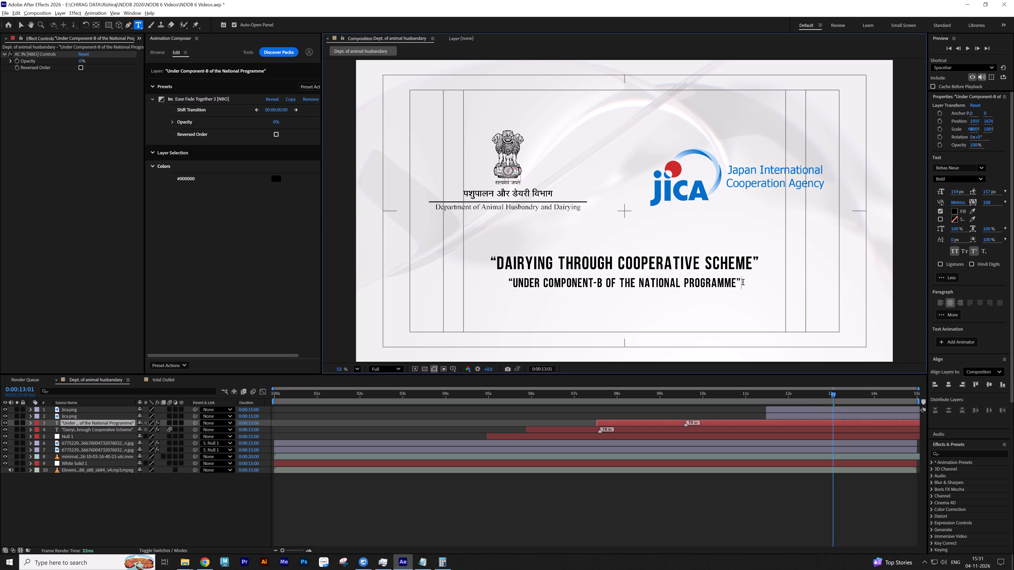
Replace "the National Programme" with "The NPDD" in the subtitle text, keeping its quotation marks.
key(Left)
key(shift+Left)
key(shift+Left)
key(shift+Left)
key(shift+Left)
key(shift+Left)
key(shift+Left)
key(shift+Left)
key(shift+Left)
key(shift+Left)
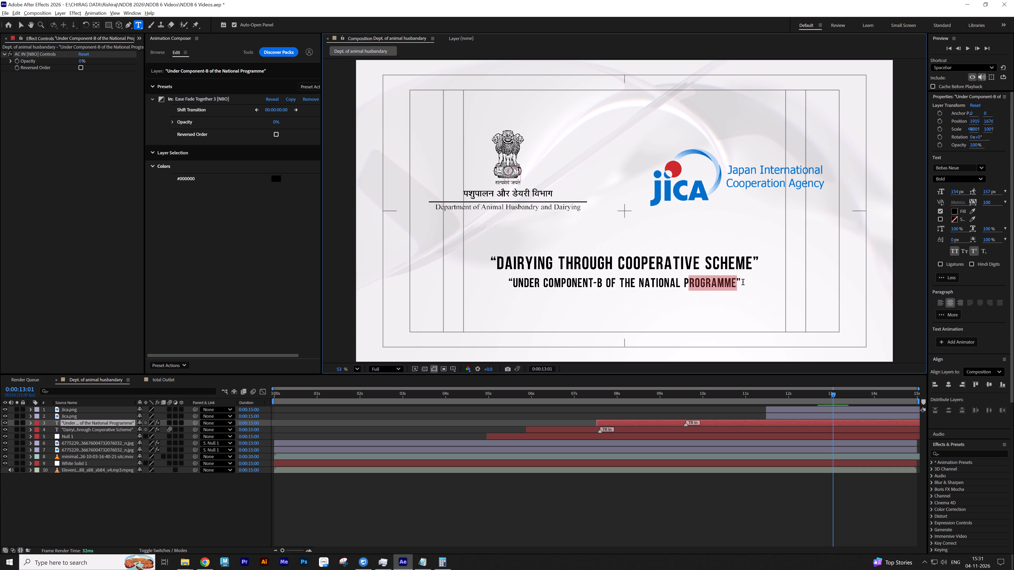
key(shift+Left)
key(shift+Left)
key(shift+Left)
key(shift+Left)
key(shift+Left)
key(shift+Left)
key(shift+Left)
key(shift+Left)
key(shift+Left)
key(shift+Left)
key(shift+Left)
key(shift+Left)
key(shift+Left)
key(shift+Left)
key(shift+Right)
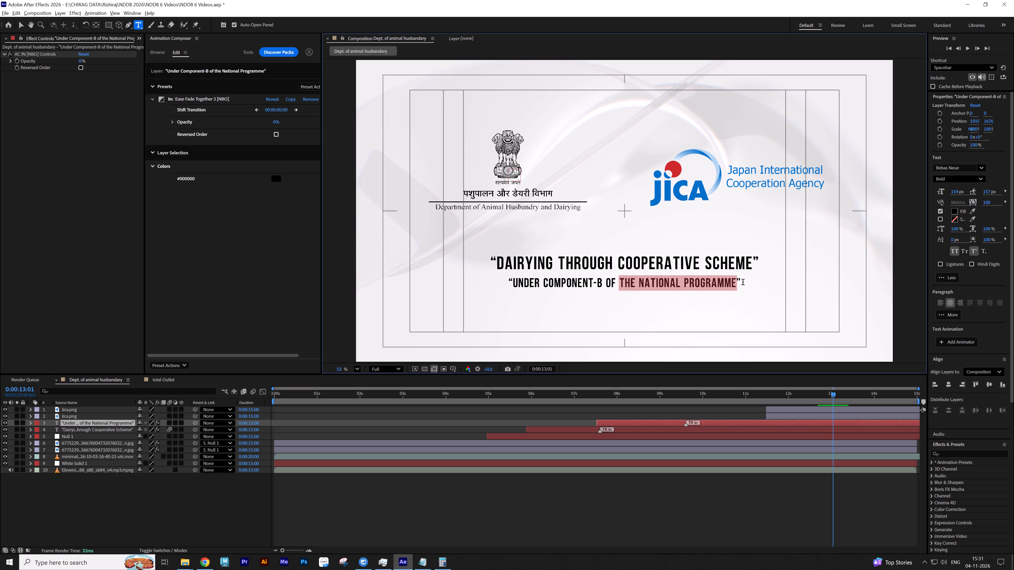
text(NPDD)
key(Left)
key(Left)
key(Left)
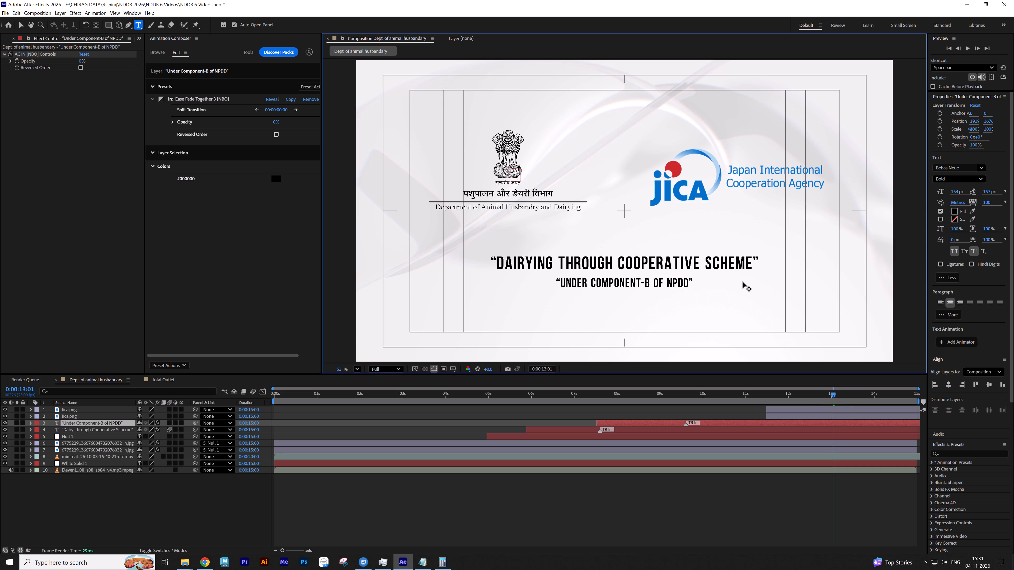
key(Left)
text(The)
key(space)
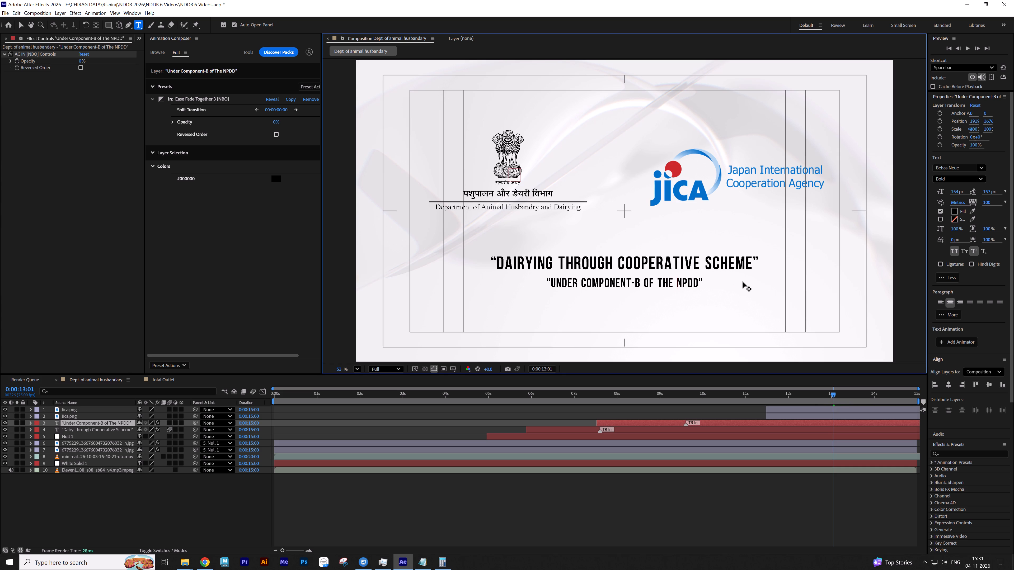
Delete the closing and opening quotation marks so the subtitle reads "Under Component-B of The NPDD".
key(Right)
key(Right)
key(Right)
key(Right)
key(Right)
key(BackSpace)
key(Left)
key(Left)
key(Left)
key(Left)
key(Left)
key(Left)
key(Left)
key(Left)
key(Left)
key(Left)
key(Left)
key(Left)
key(Left)
key(Left)
key(Left)
key(Left)
key(Left)
key(Left)
key(Left)
key(Left)
key(Left)
key(BackSpace)
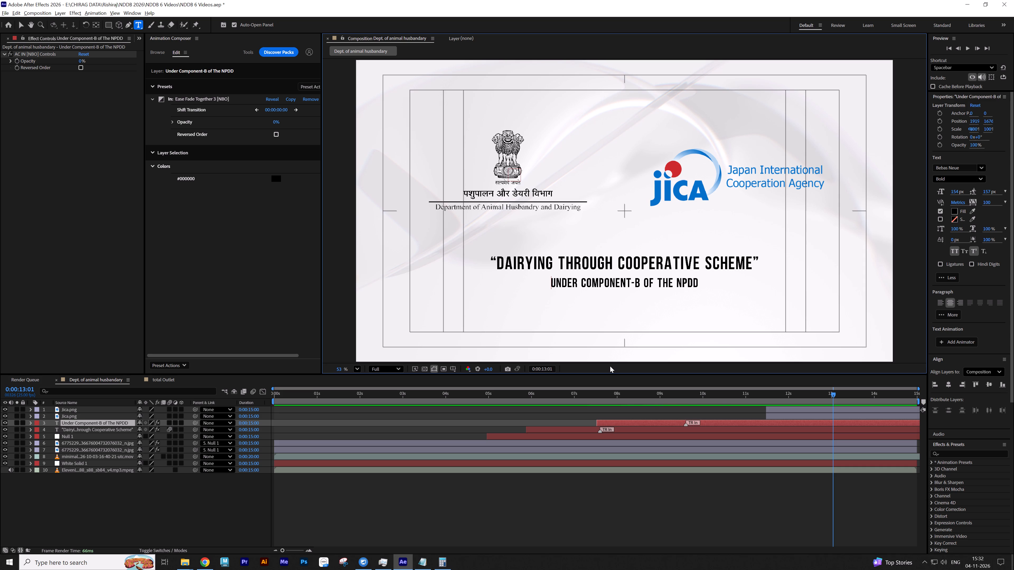
Change the font of both the scheme title and the NPDD subtitle text layers to Microsoft Sans Serif.
click(562, 424)
click(561, 426)
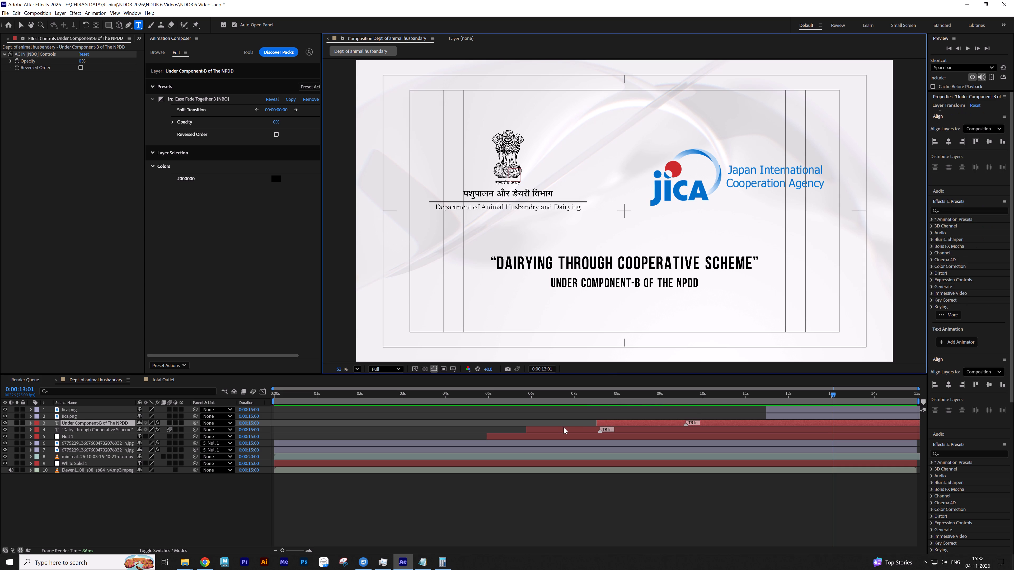
click(619, 422)
ctrl+click(622, 429)
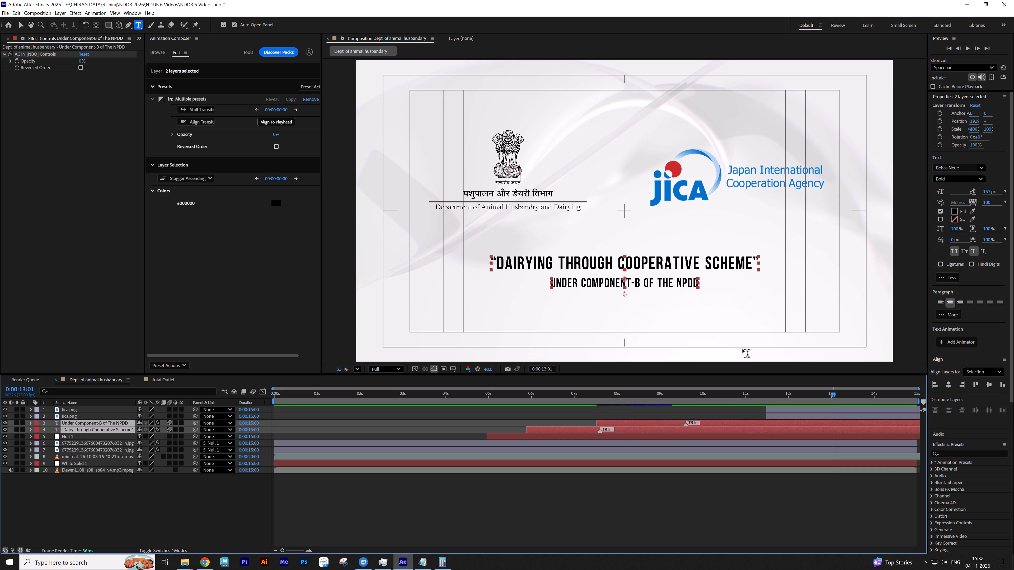
drag(928, 173, 885, 170)
click(925, 168)
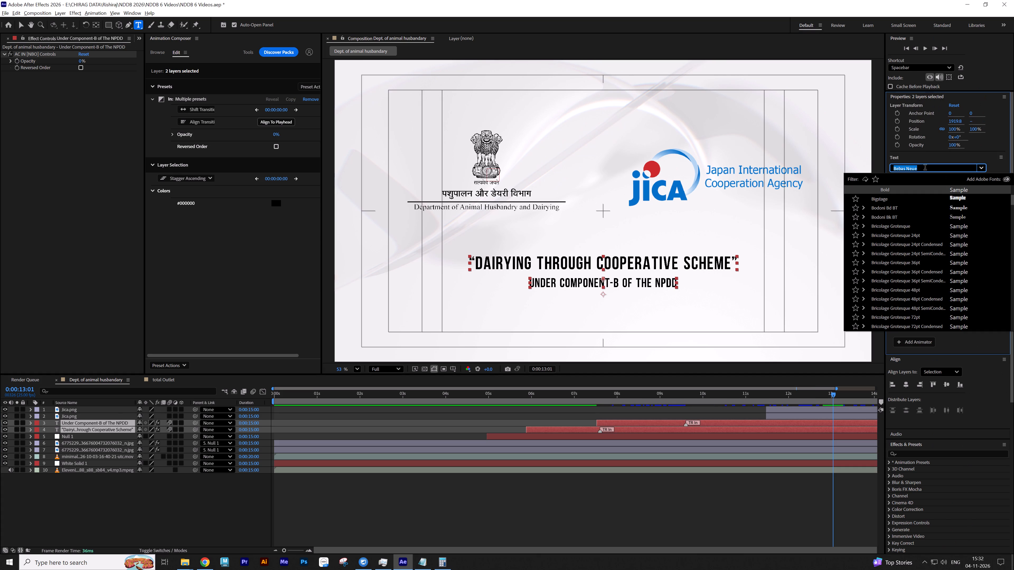
key(w)
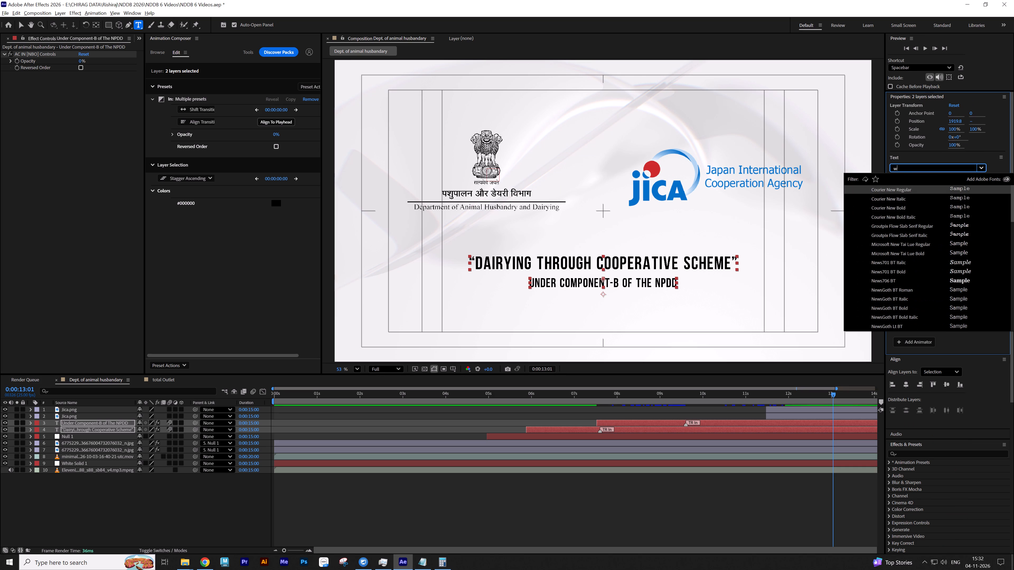
key(BackSpace)
text(mic)
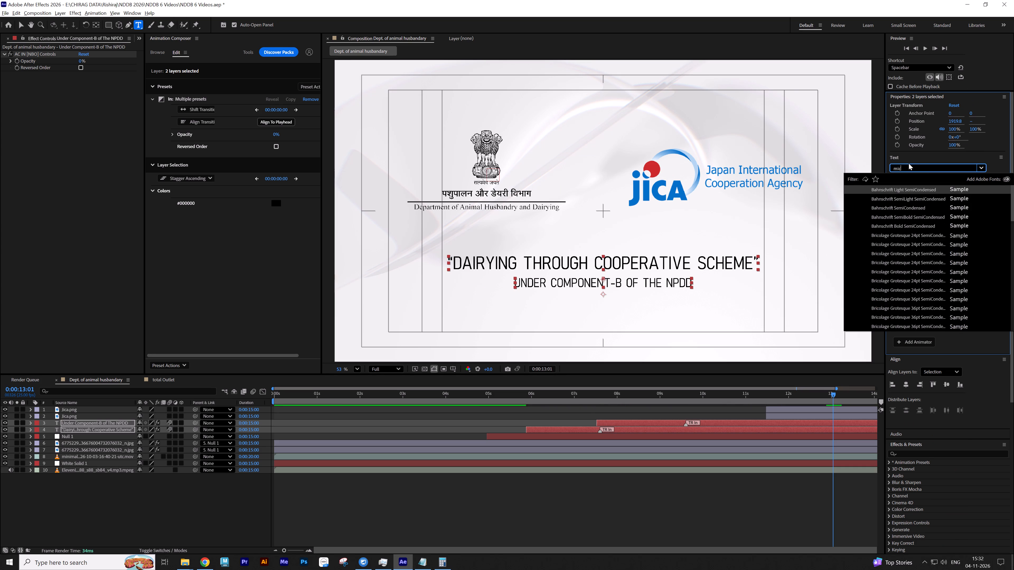
key(r)
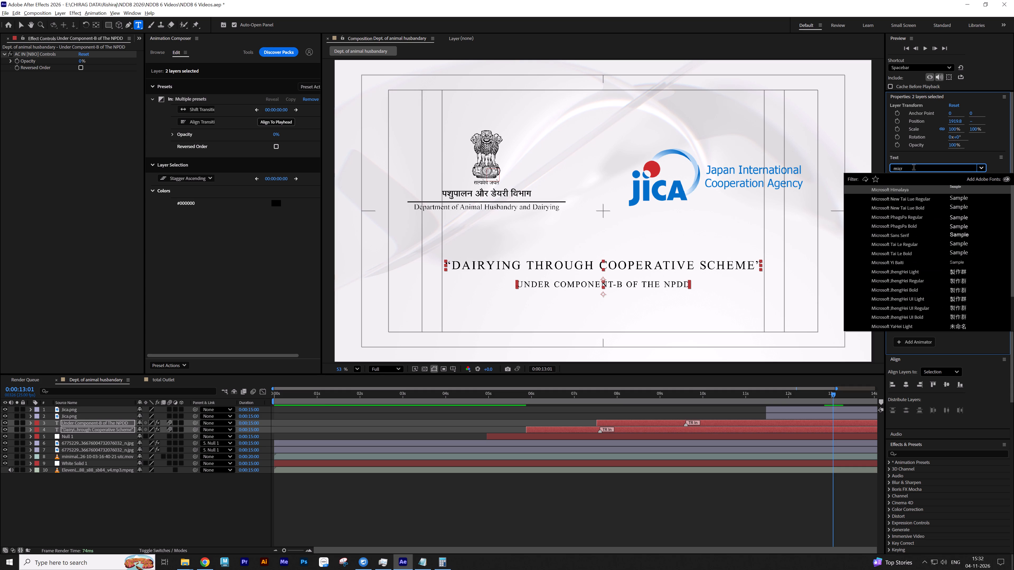
click(922, 235)
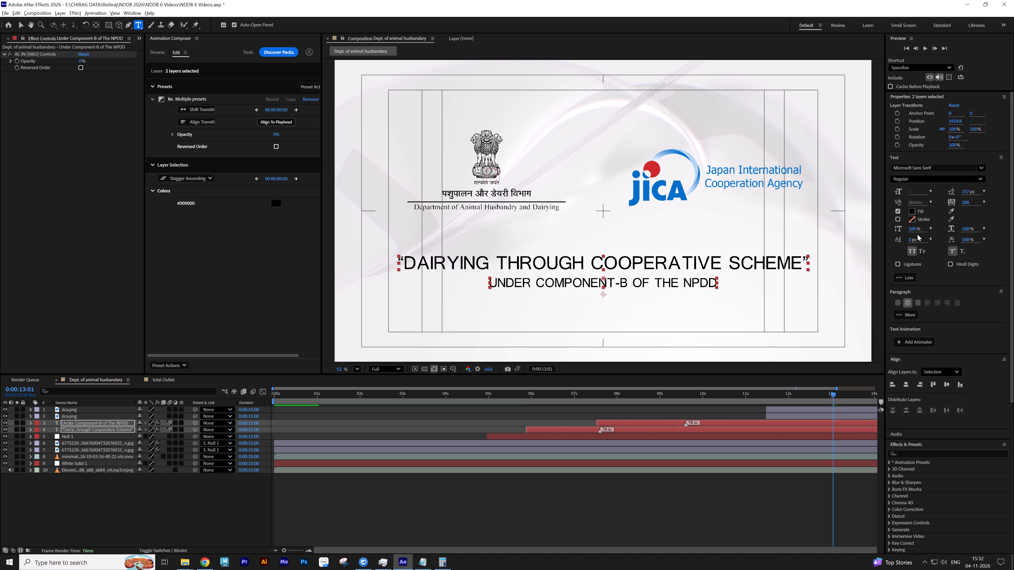
Reduce the font size of the scheme title and subtitle together.
drag(909, 191, 906, 192)
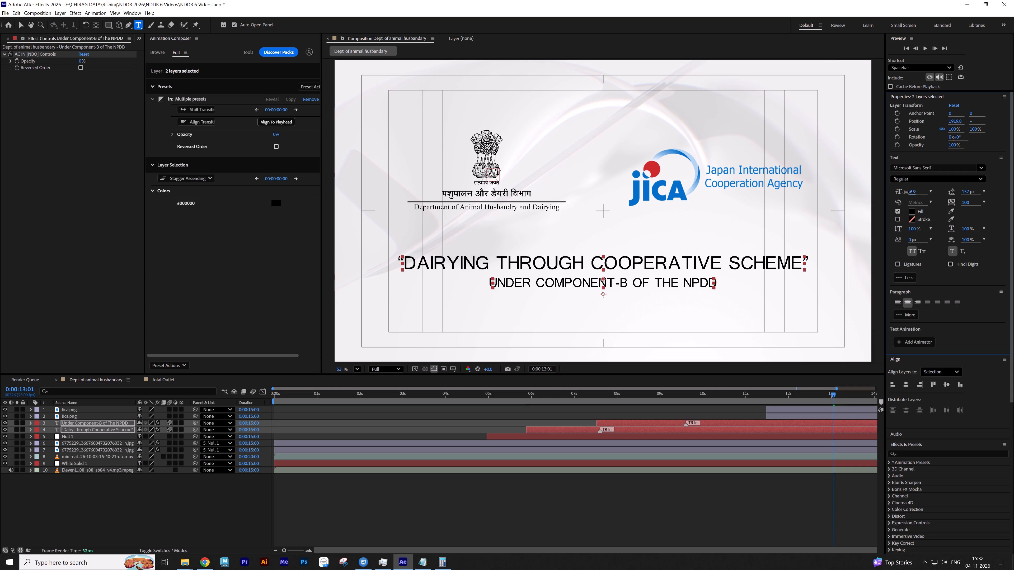
drag(906, 192, 889, 193)
Change the font of both the scheme title and the NPDD subtitle to Helvetica Neue Bold.
click(940, 182)
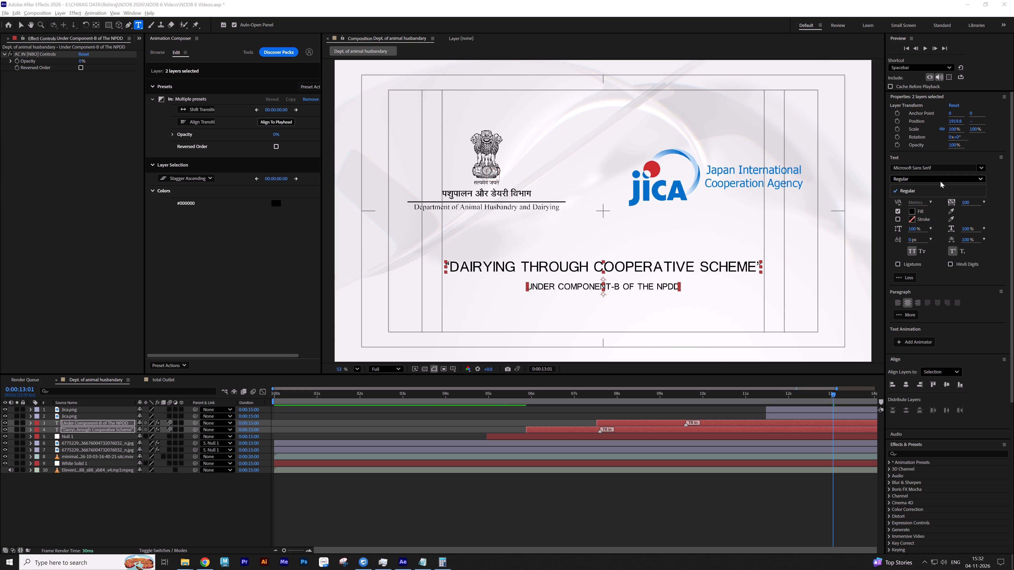
click(943, 169)
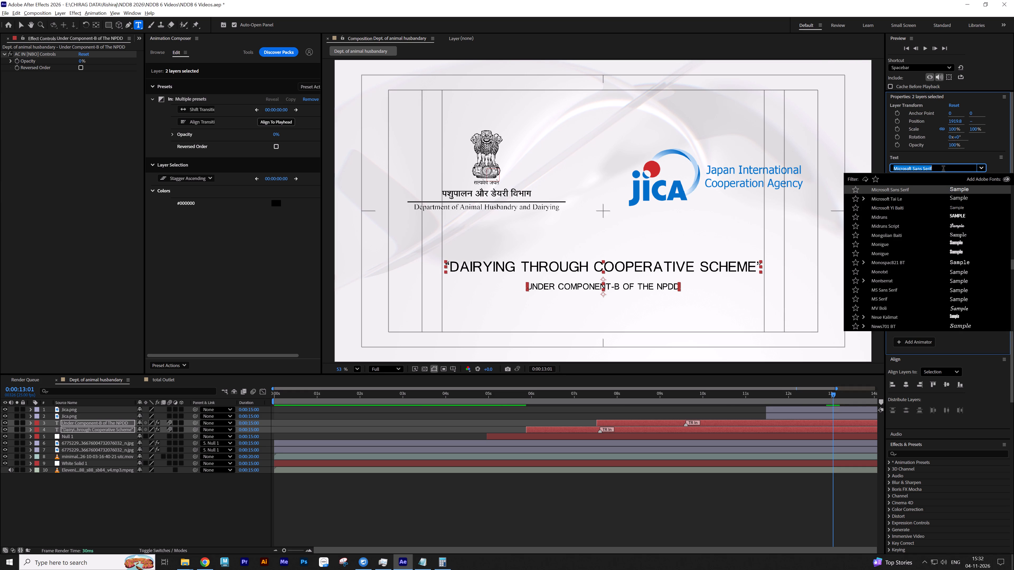
text(hel)
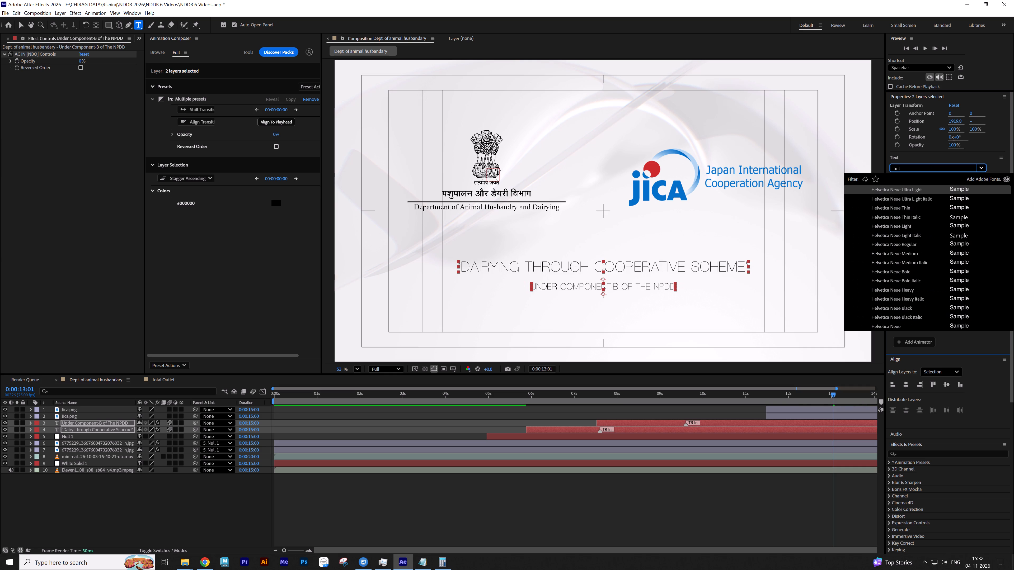
key(Down)
key(Down)
key(Down)
key(Down)
key(Down)
key(Down)
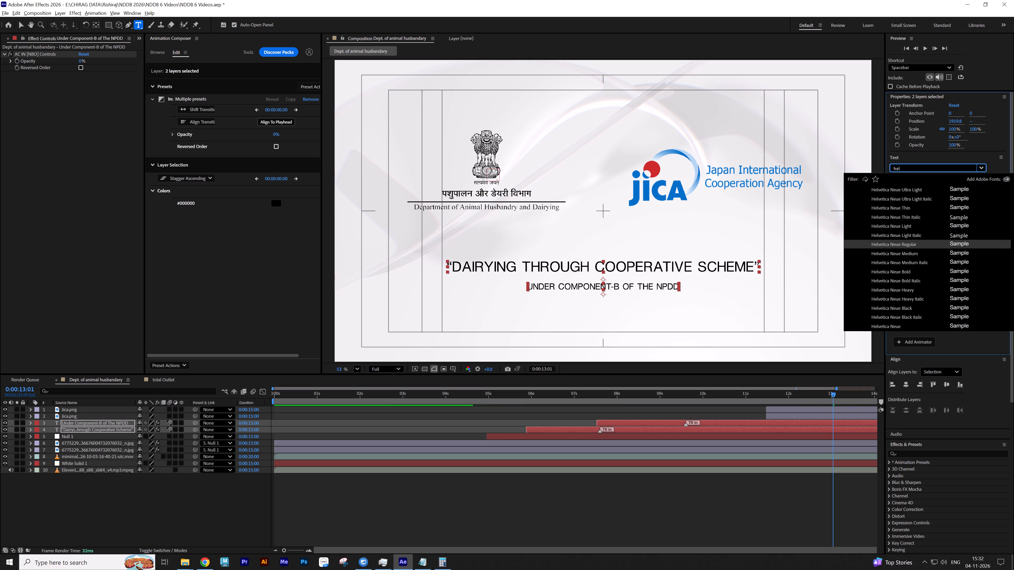
key(Down)
key(Down)
key(Down)
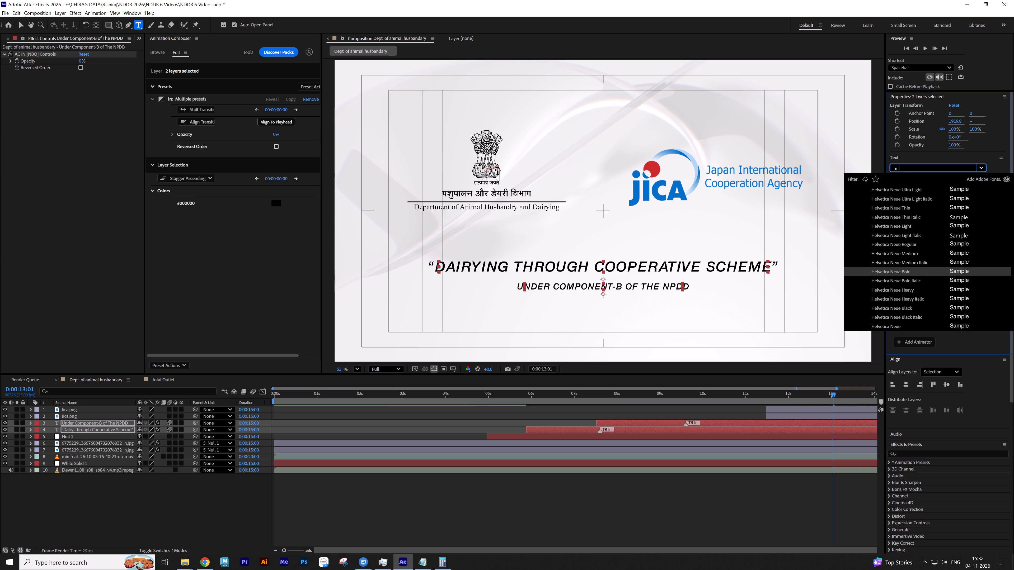
key(Down)
key(Up)
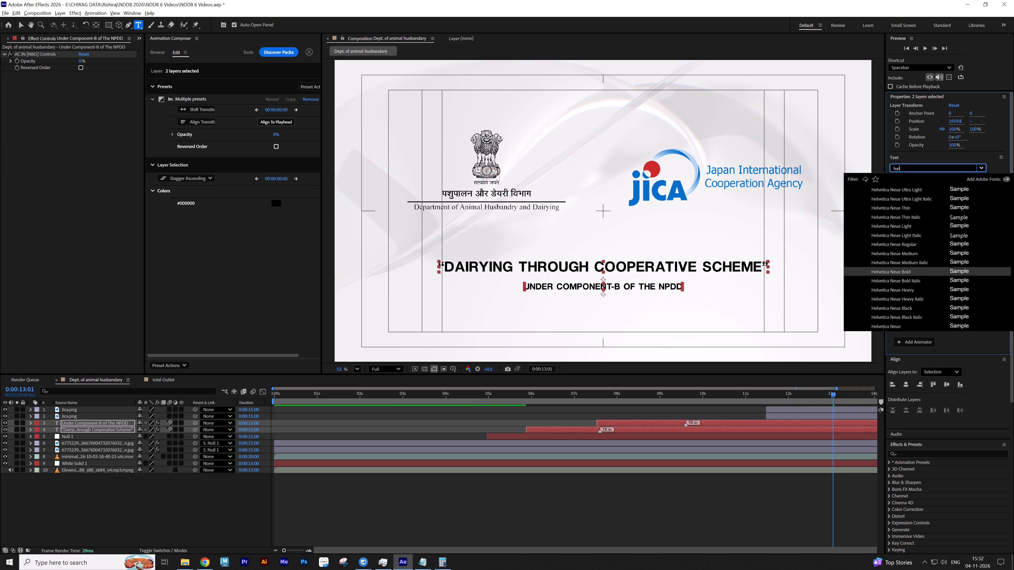
click(615, 504)
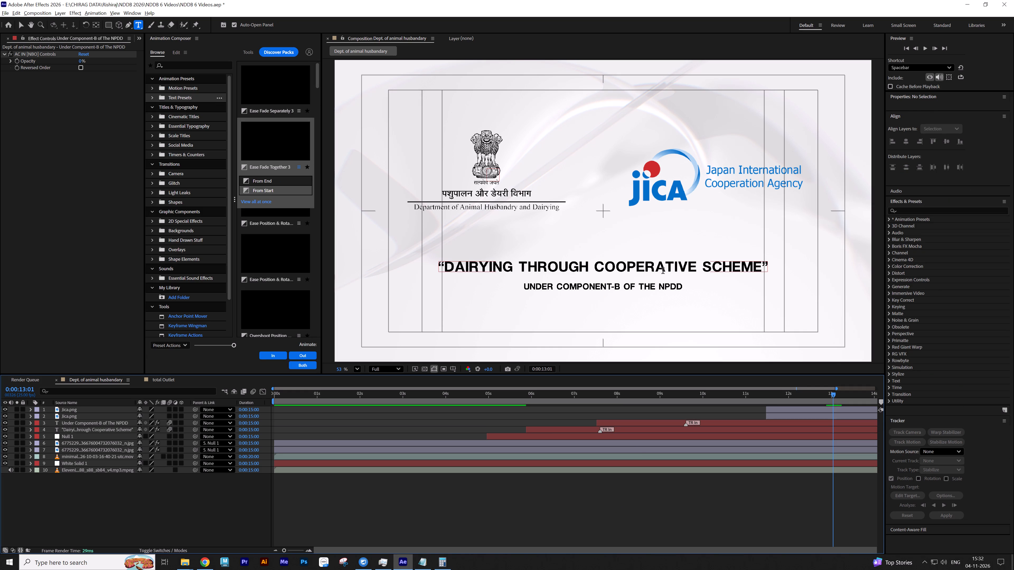
click(534, 515)
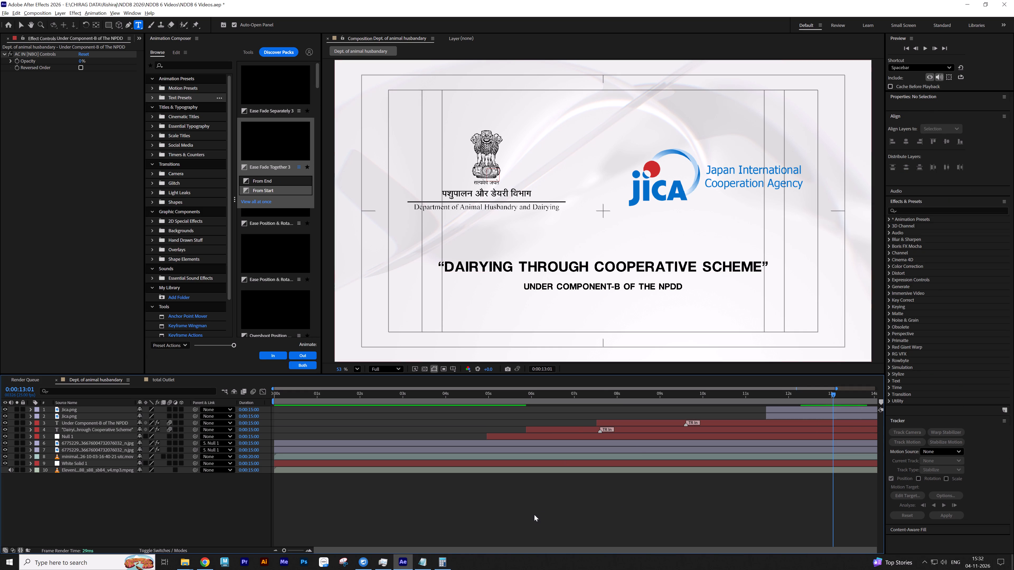
key(v)
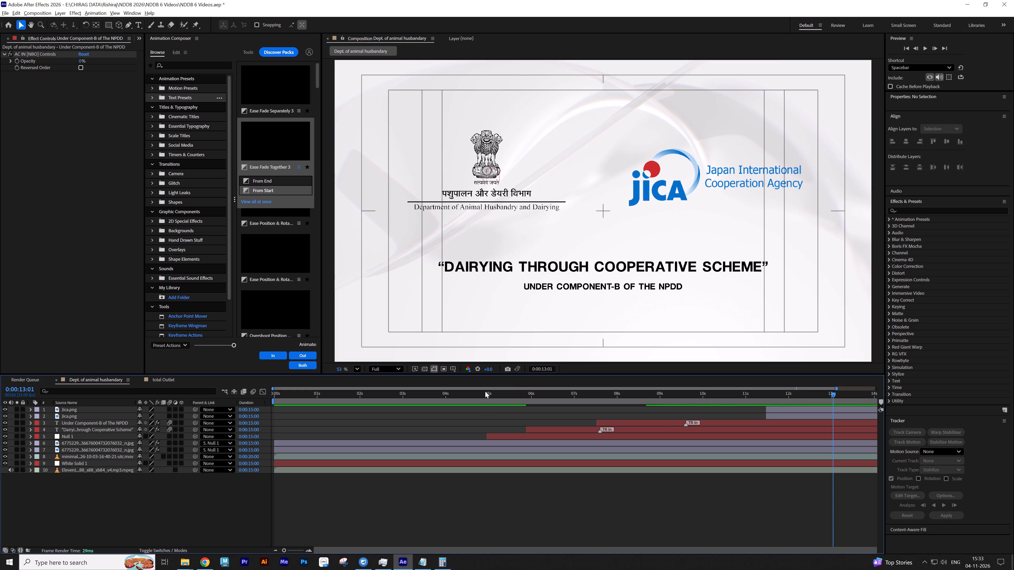
Move the Null 1, scheme title and NPDD subtitle layers together earlier so Null 1 starts at about 4 seconds.
key(Home)
key(space)
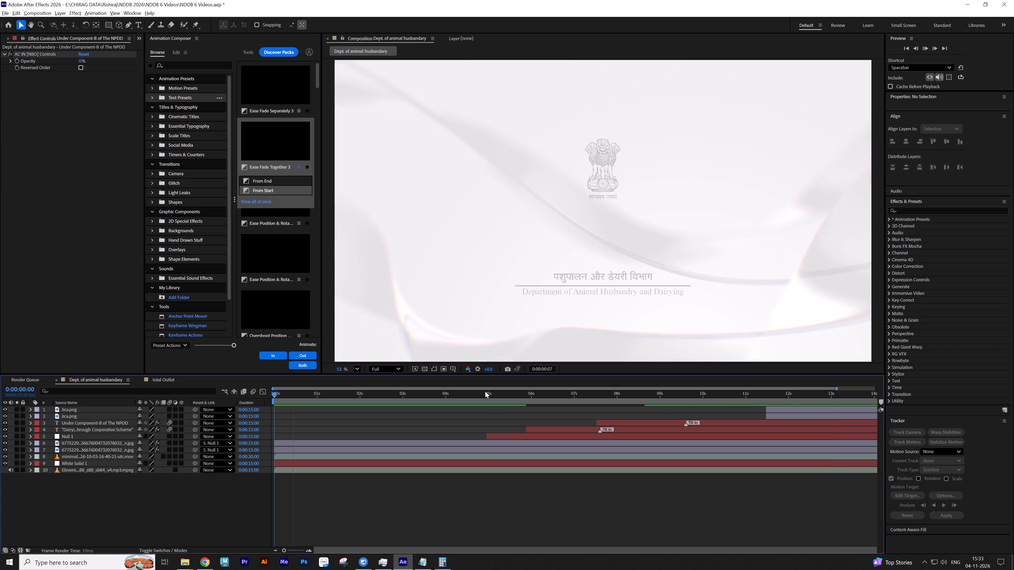
key(u)
click(489, 431)
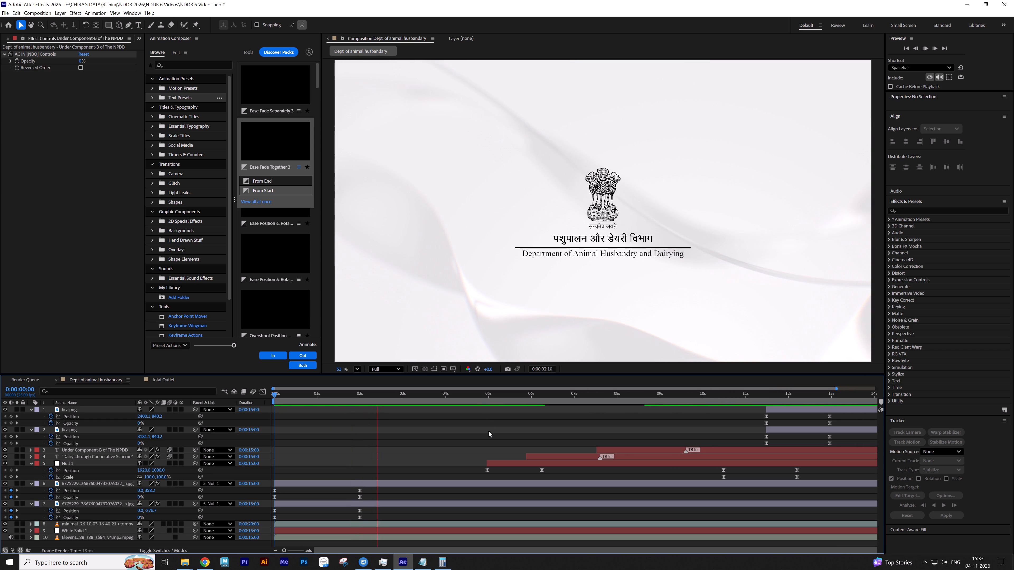
key(space)
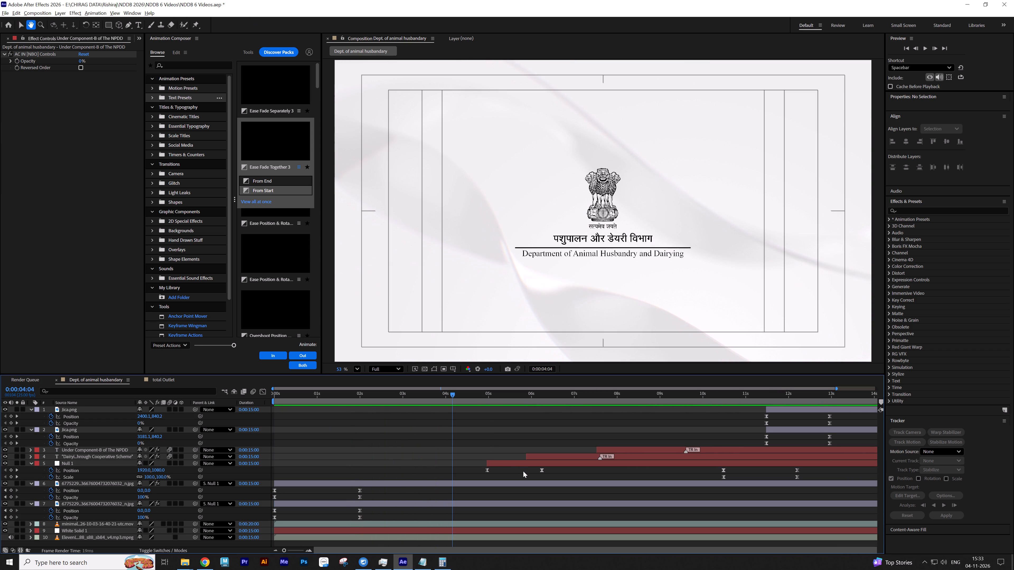
click(554, 464)
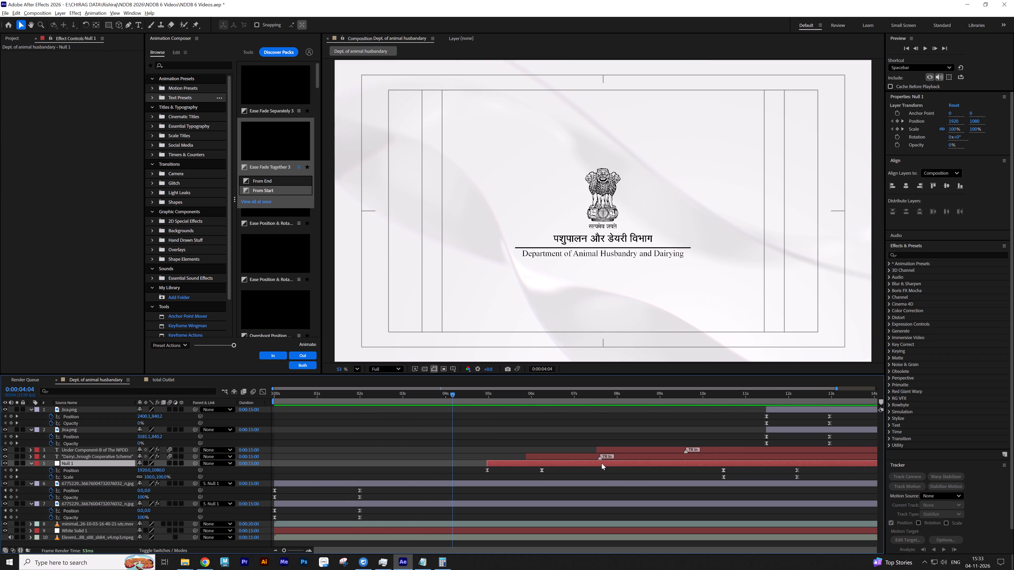
ctrl+click(622, 455)
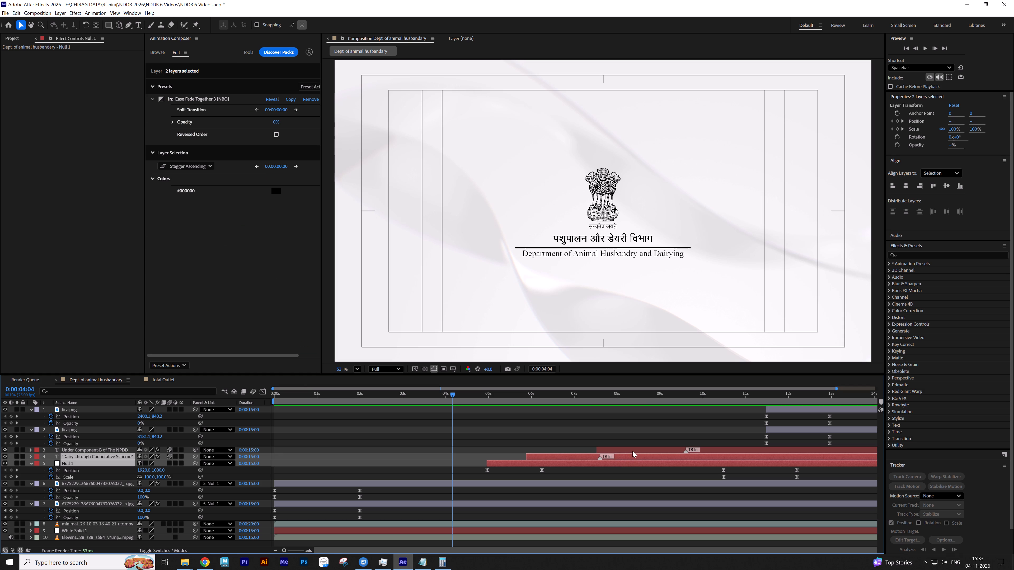
ctrl+click(632, 451)
drag(687, 458, 654, 459)
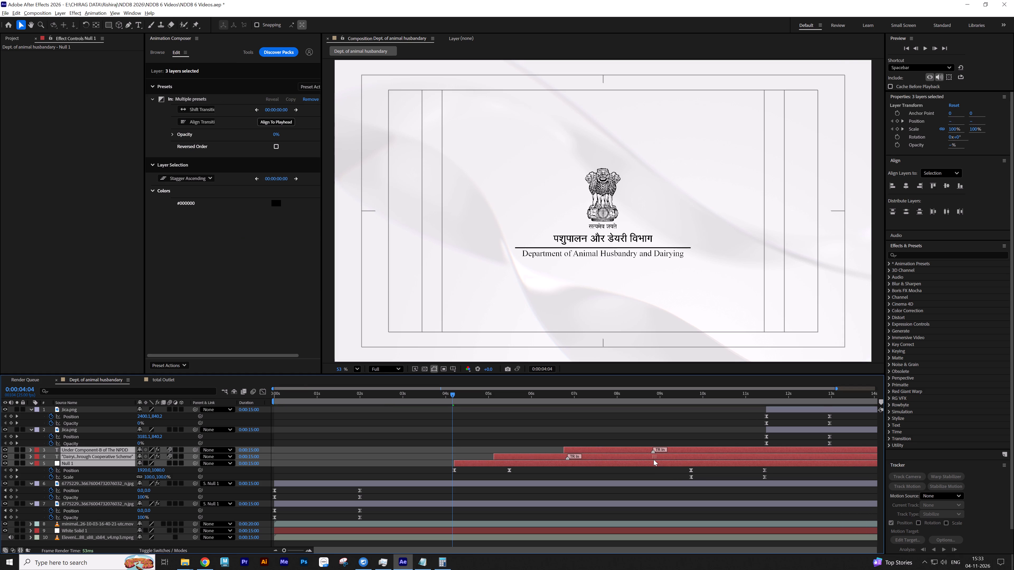
drag(654, 459, 643, 461)
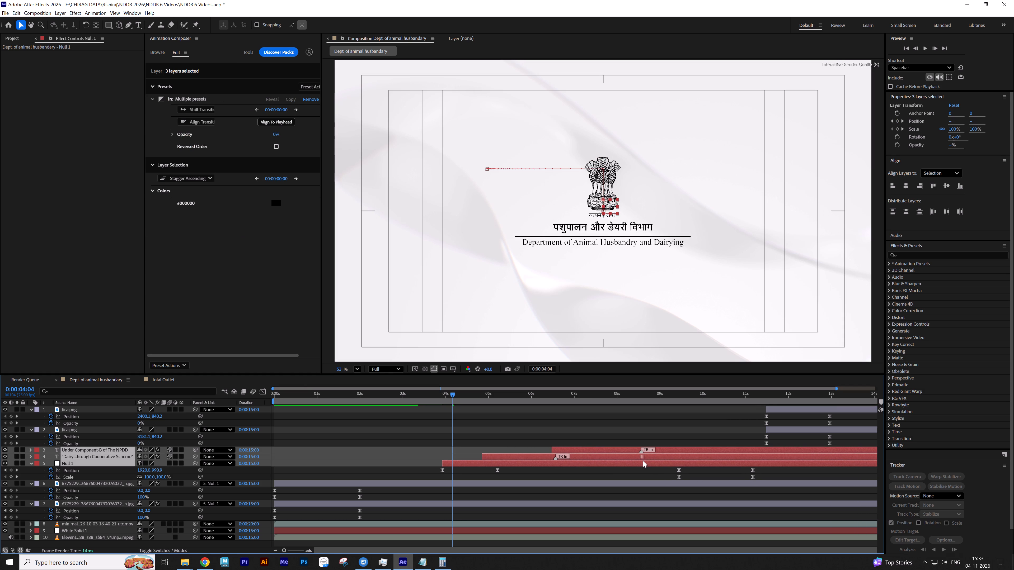
drag(643, 461, 645, 460)
click(639, 444)
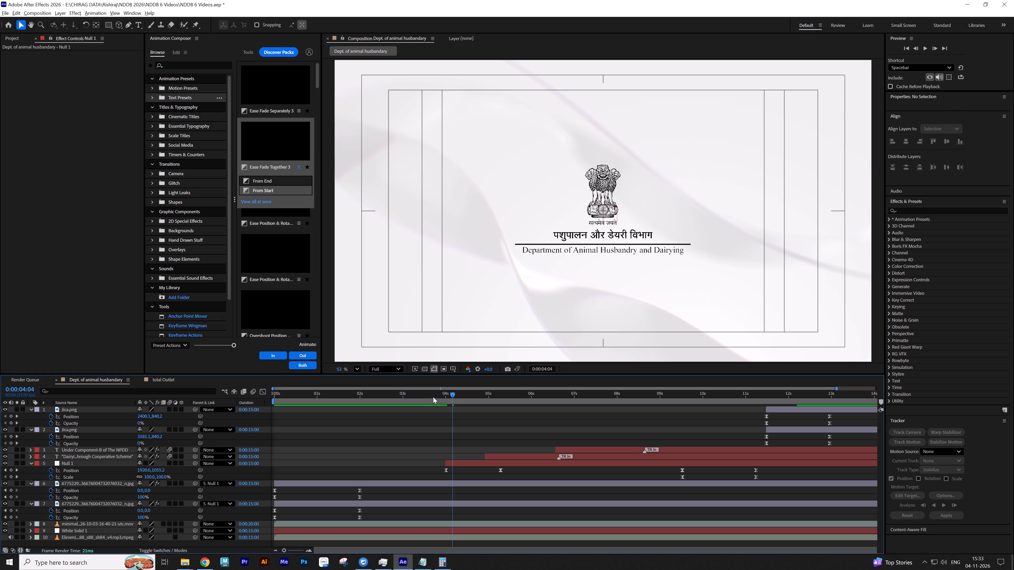
Start the scheme title at about 4.4 seconds and the subtitle at about 5.6 seconds, and preview the composition from the start.
click(423, 395)
drag(523, 458, 499, 457)
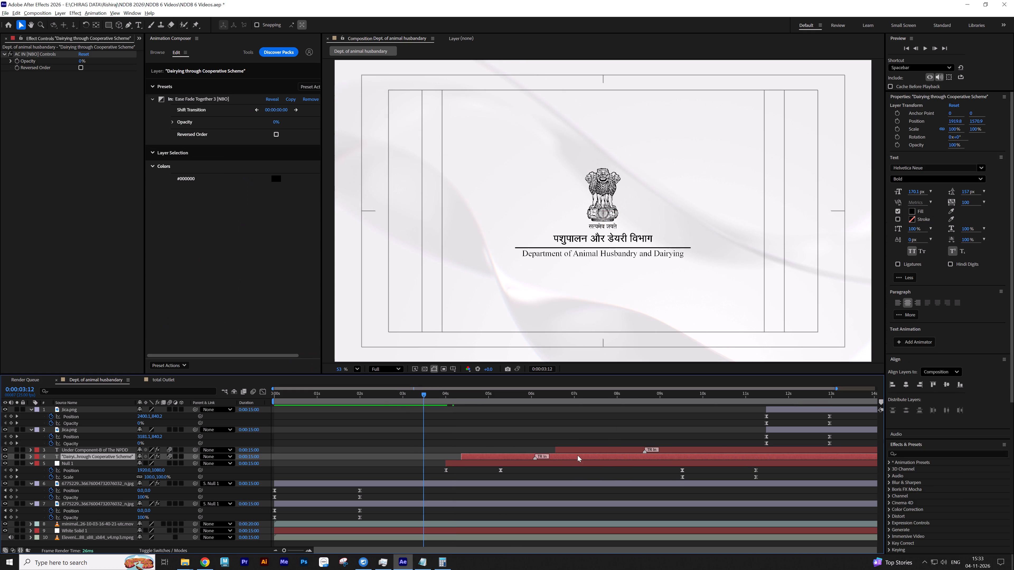
drag(575, 449, 536, 449)
click(552, 426)
key(space)
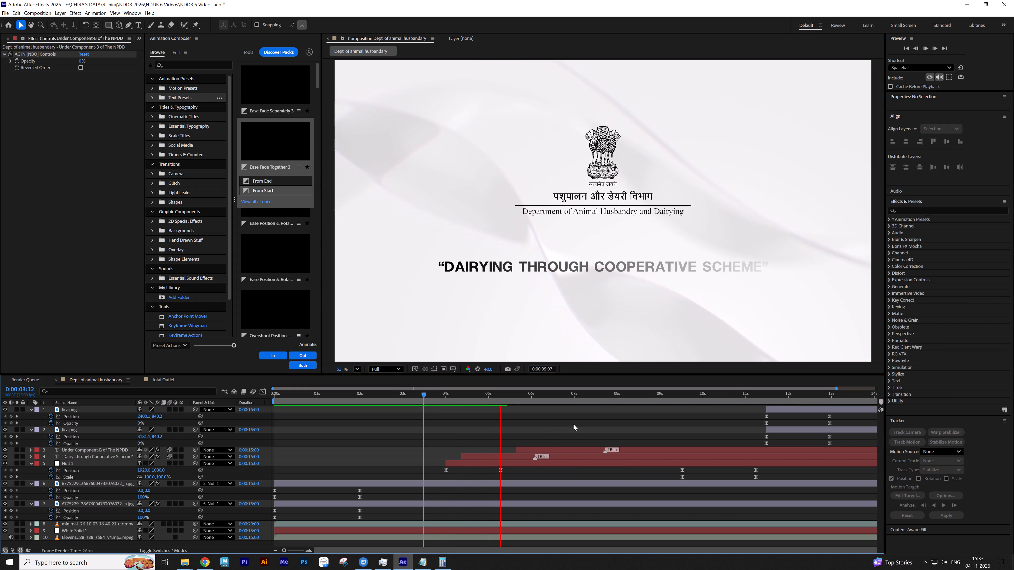
drag(329, 391, 294, 398)
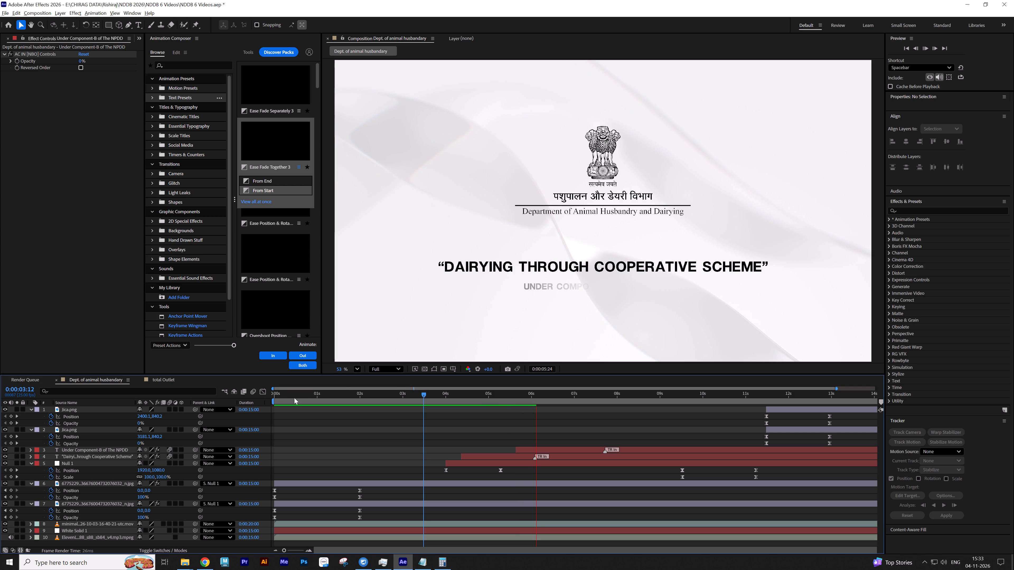
drag(294, 398, 288, 398)
drag(277, 399, 268, 399)
drag(277, 395, 273, 395)
key(space)
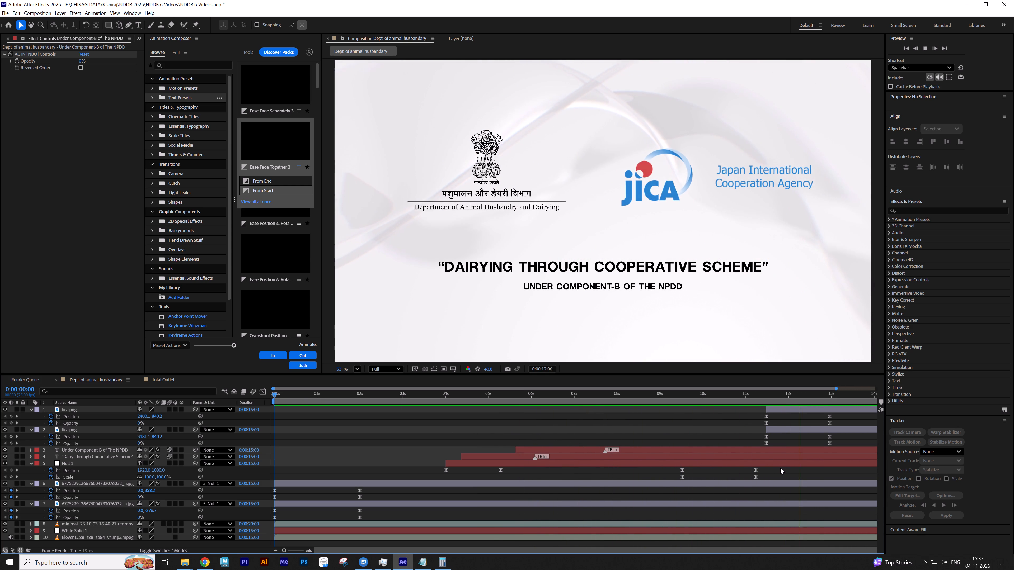
key(space)
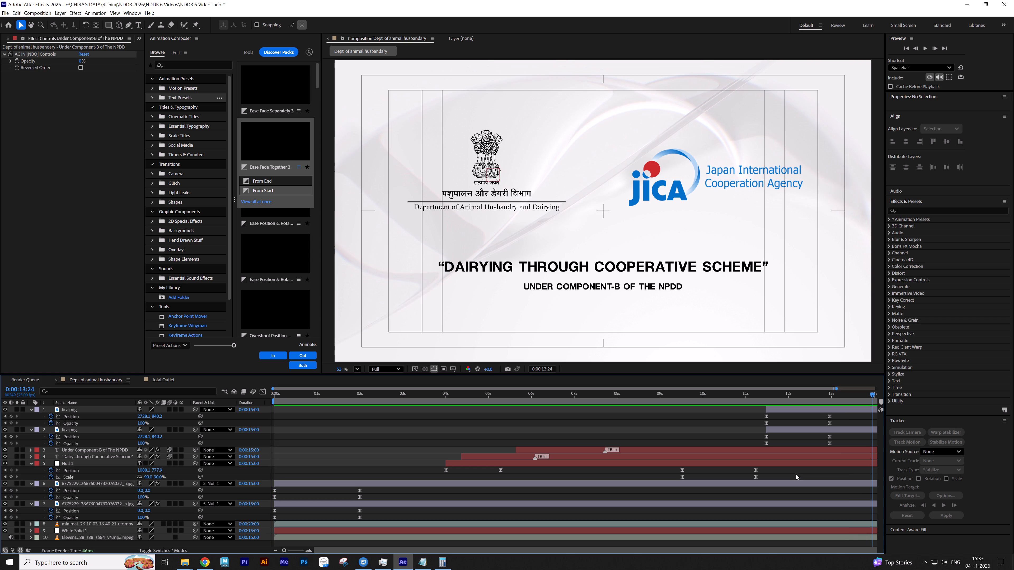
Shift Null 1's last two pairs of position and scale keyframes later to start at about 10.7 seconds, and preview the JICA logo entrance.
key(minus)
key(minus)
drag(760, 469, 655, 488)
drag(678, 476, 729, 476)
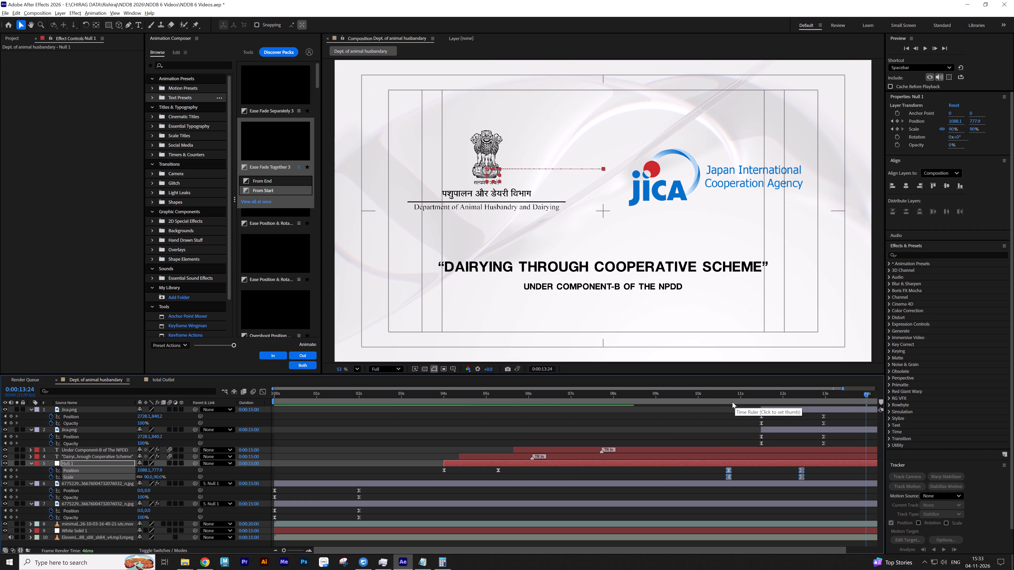
click(725, 399)
key(space)
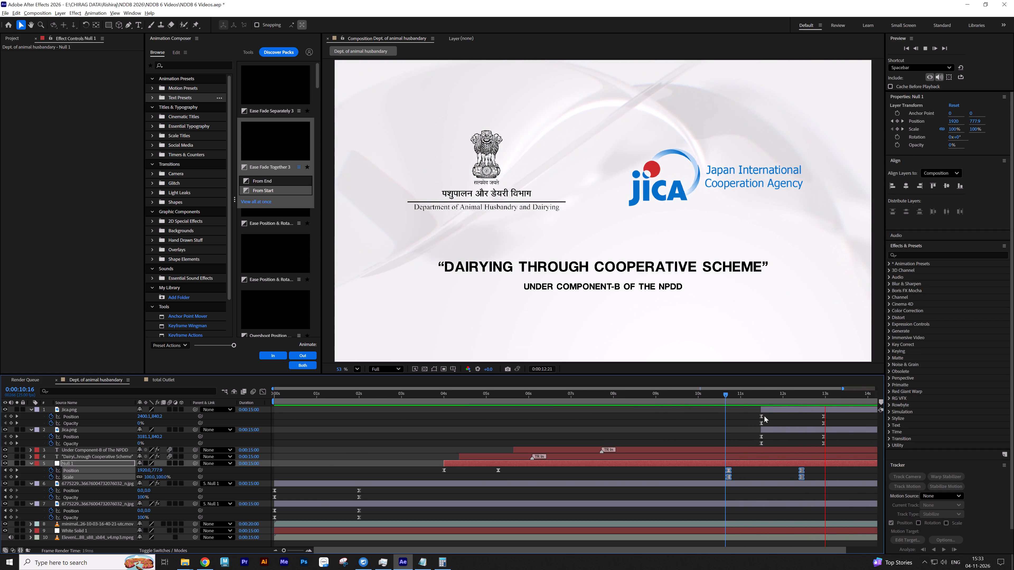
key(space)
click(714, 426)
text(ss)
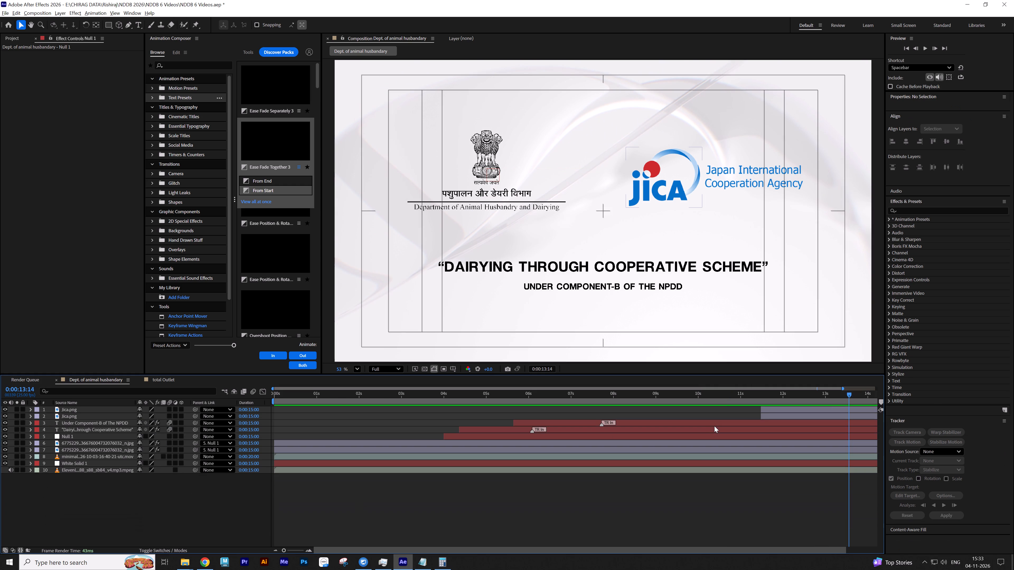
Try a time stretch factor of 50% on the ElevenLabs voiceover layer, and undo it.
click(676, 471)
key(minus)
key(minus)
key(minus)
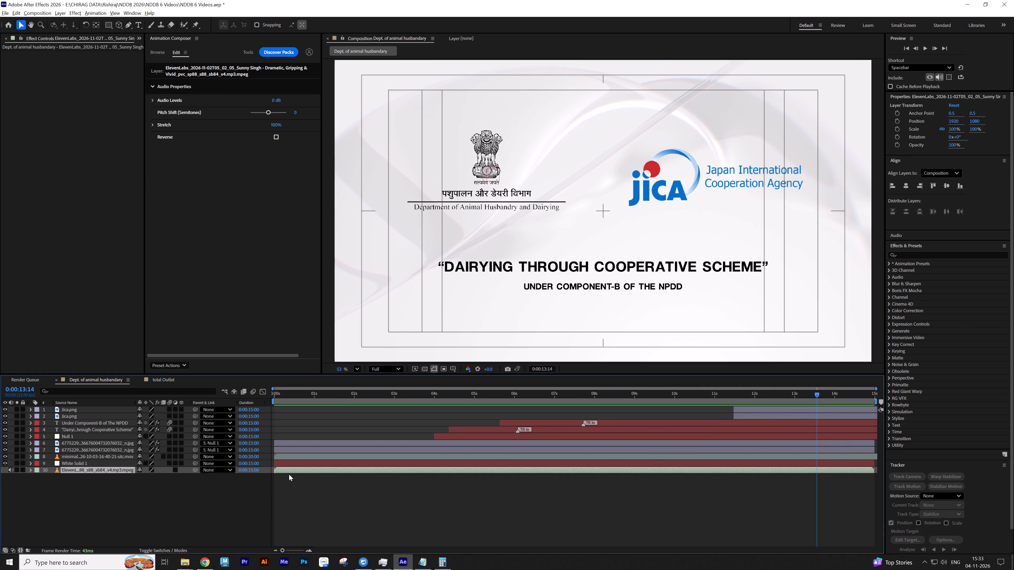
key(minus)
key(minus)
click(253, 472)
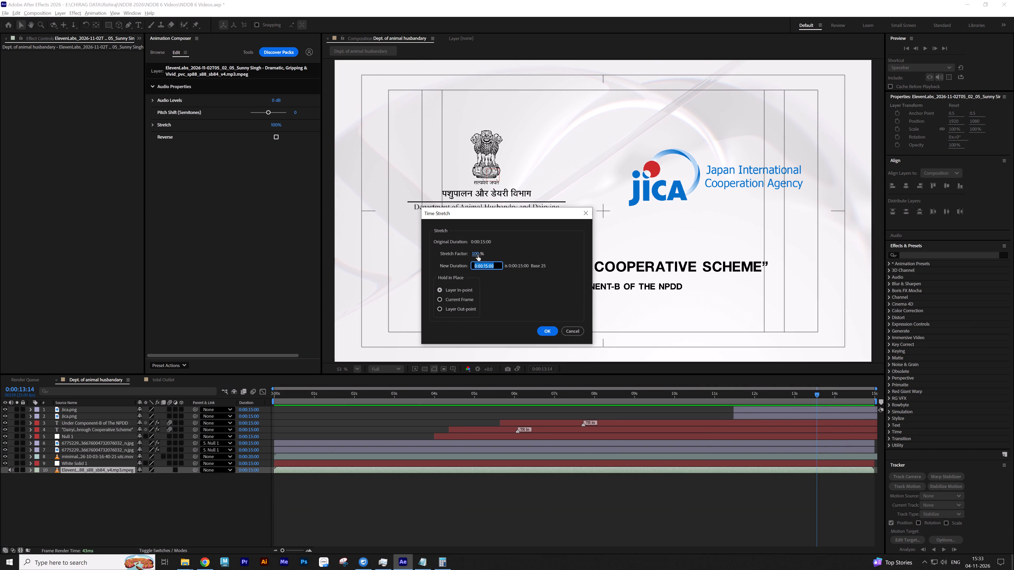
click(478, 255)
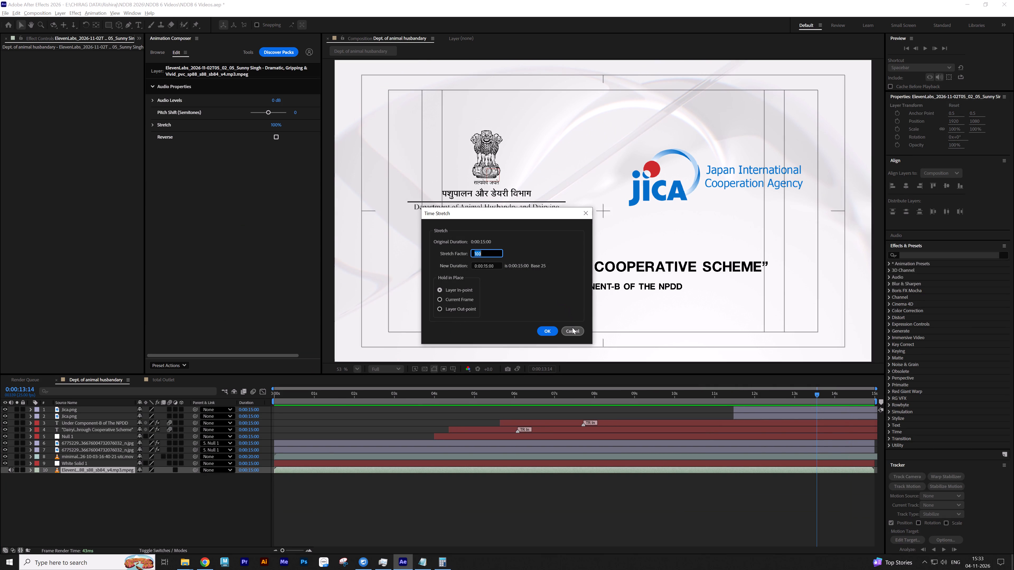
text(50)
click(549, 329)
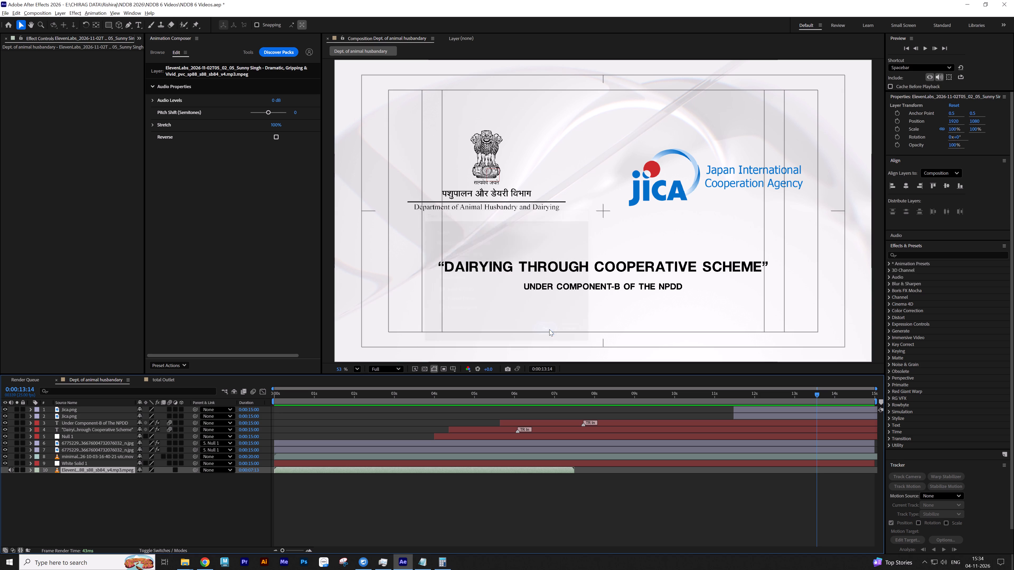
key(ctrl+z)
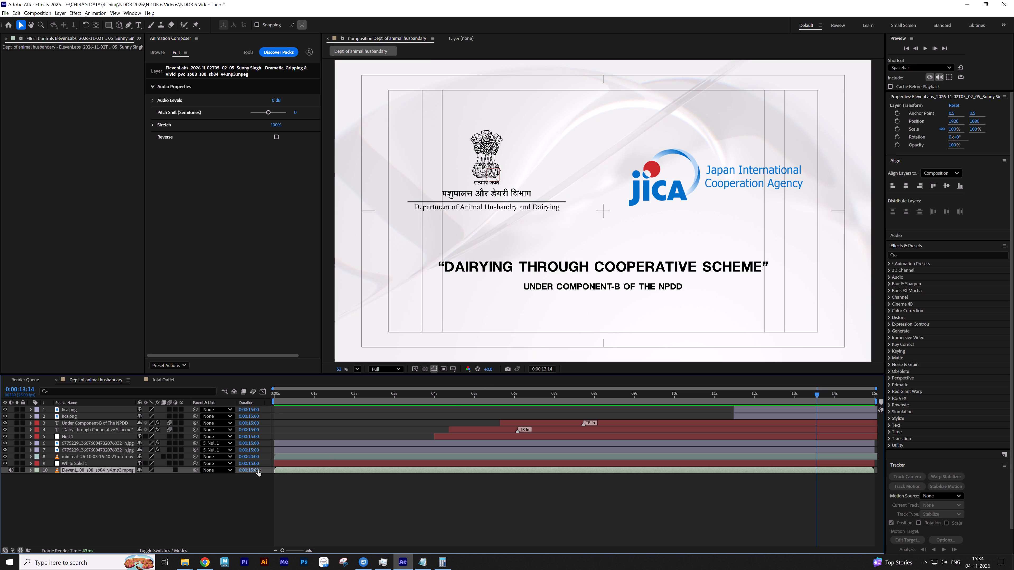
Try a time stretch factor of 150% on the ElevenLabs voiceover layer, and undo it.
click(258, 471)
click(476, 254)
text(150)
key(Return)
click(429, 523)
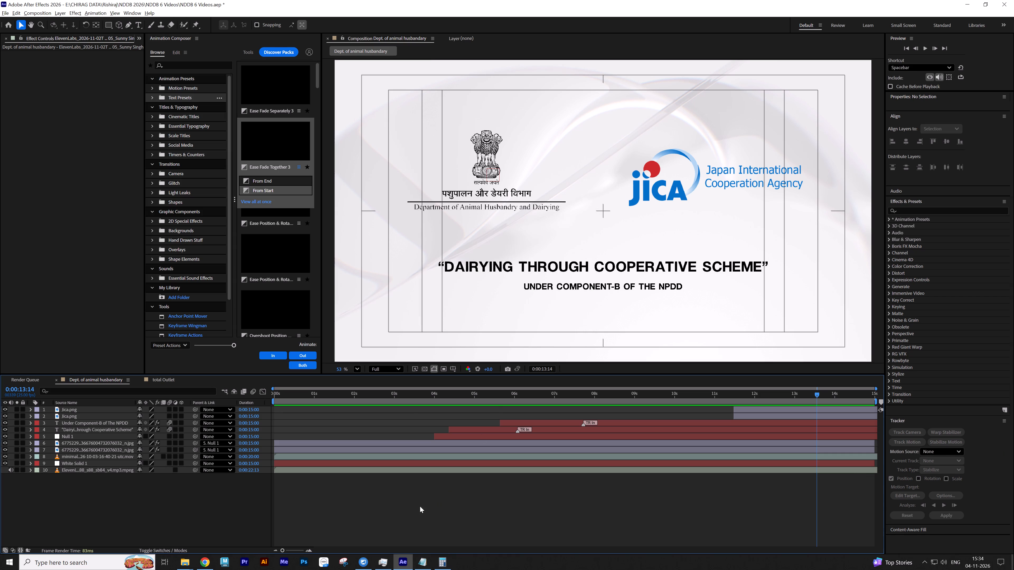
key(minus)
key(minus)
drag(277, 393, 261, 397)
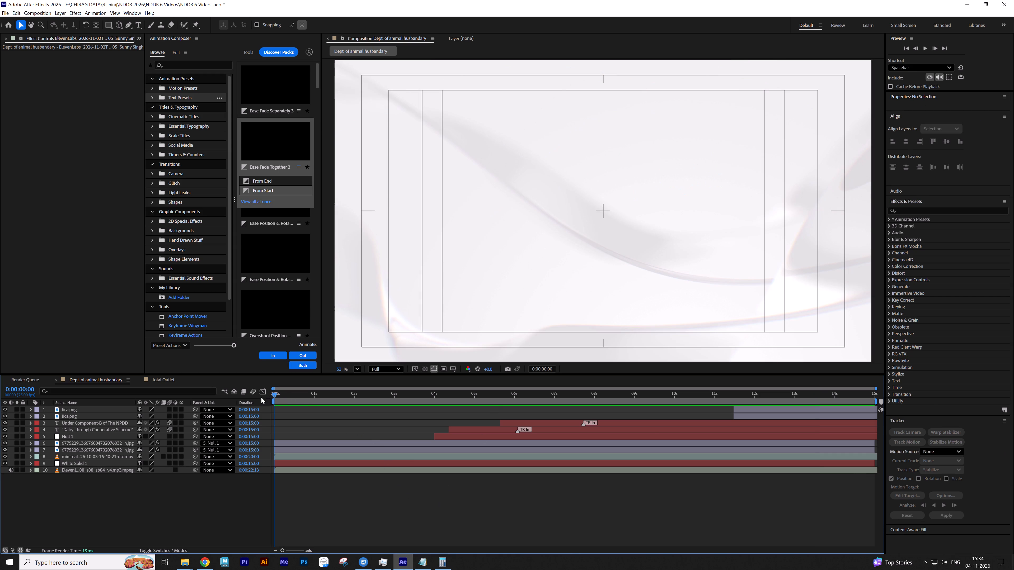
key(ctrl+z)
Time-stretch the minimal background video layer to a 150% stretch factor and return the playhead to the start.
click(256, 457)
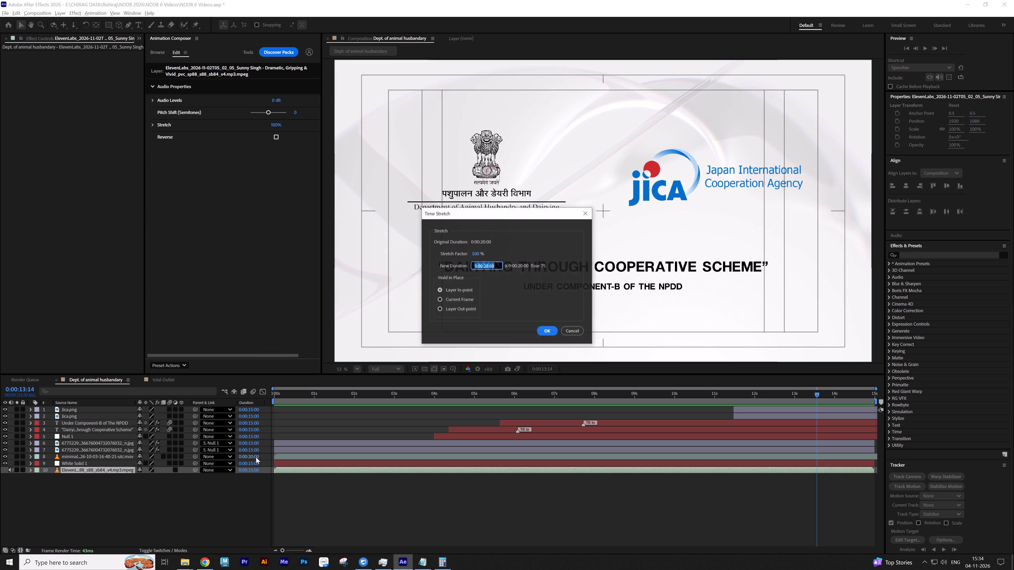
click(478, 253)
text(150)
key(Return)
drag(277, 392, 271, 393)
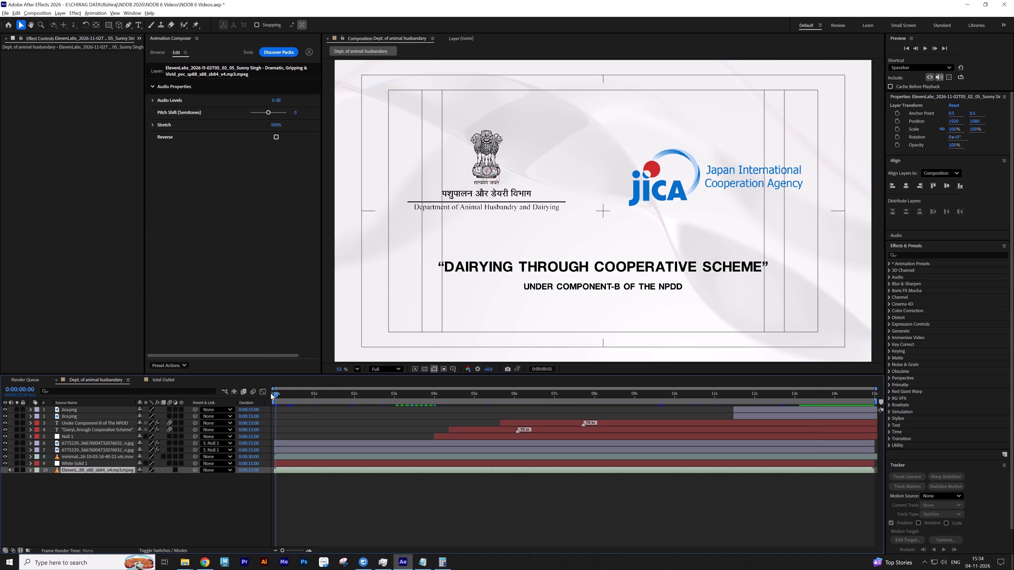
Preview the opening of the Dept. of animal husbandry composition from the start to check the background speed behind the emblem.
drag(271, 393, 269, 393)
key(space)
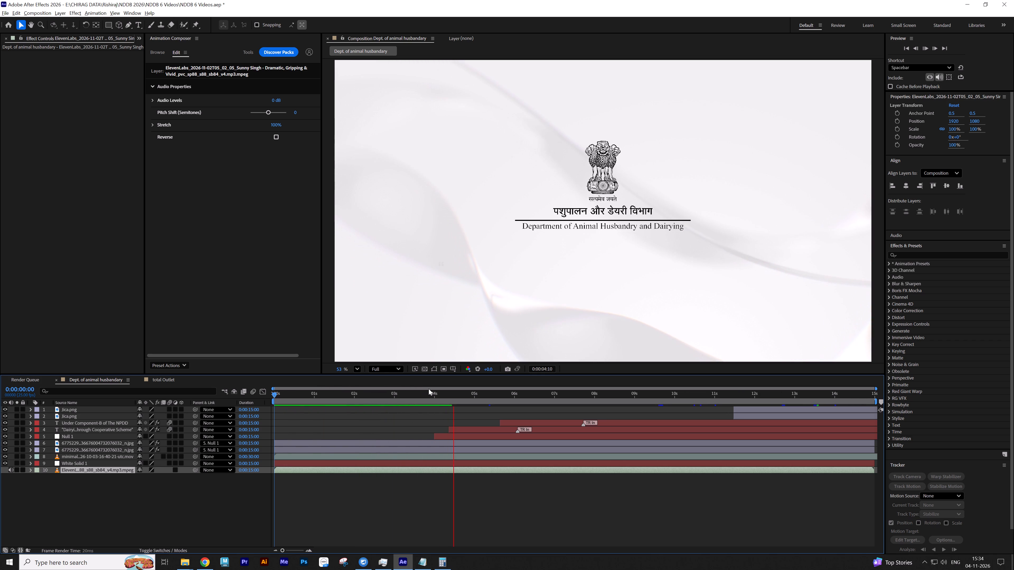
key(space)
drag(420, 396, 342, 400)
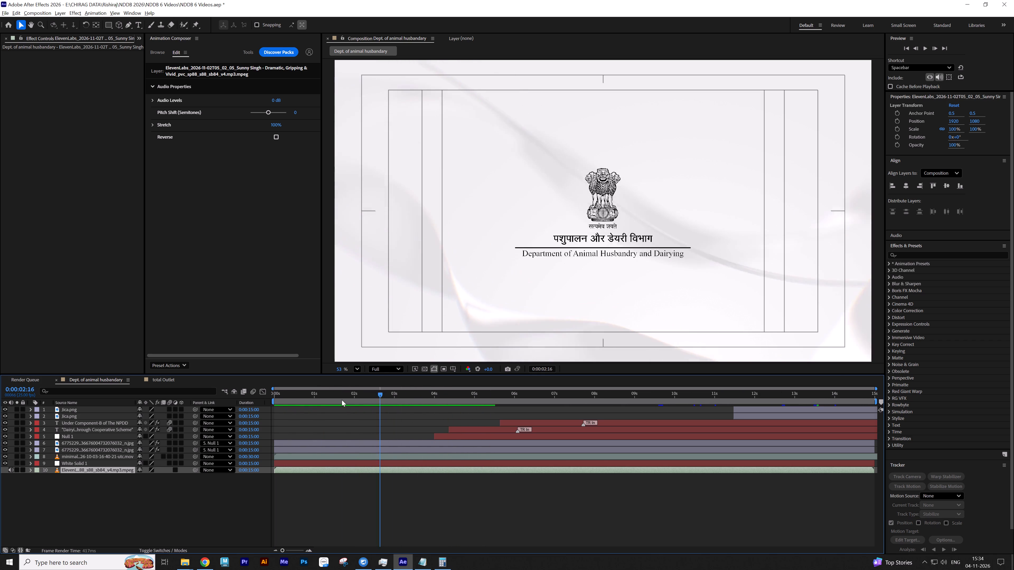
drag(342, 400, 252, 401)
Undo the last time stretch on the minimal background video layer and save the project.
key(ctrl+z)
click(297, 424)
key(ctrl+s)
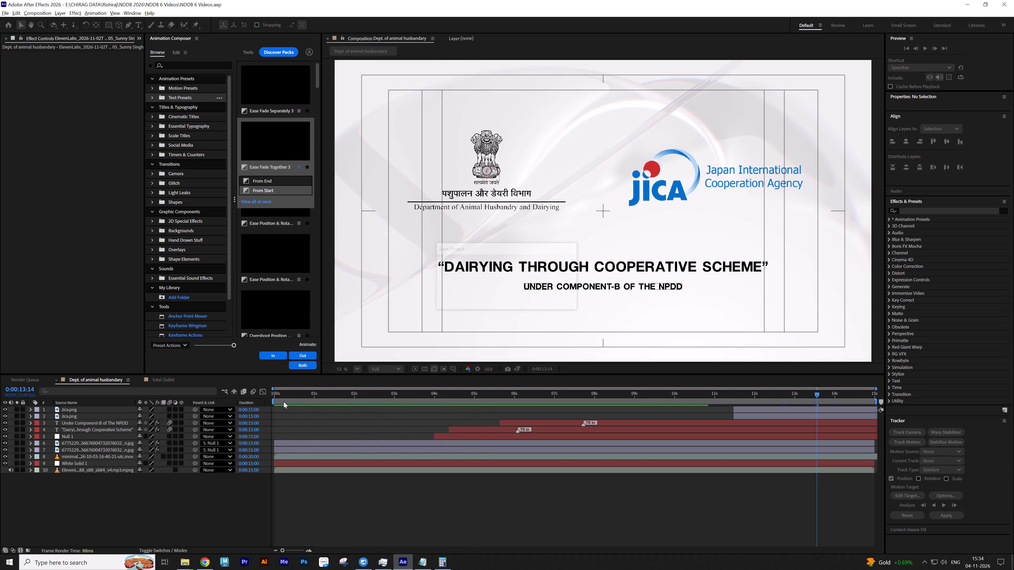
Open the total Outlet composition and play through the funding pie chart animation, checking the segment and label timing against the narration.
click(168, 381)
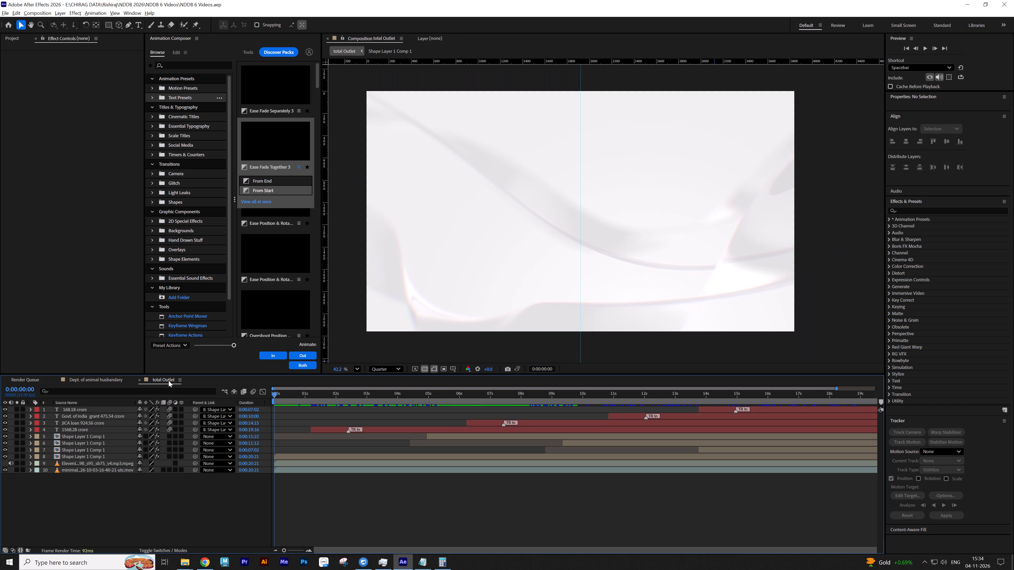
key(0)
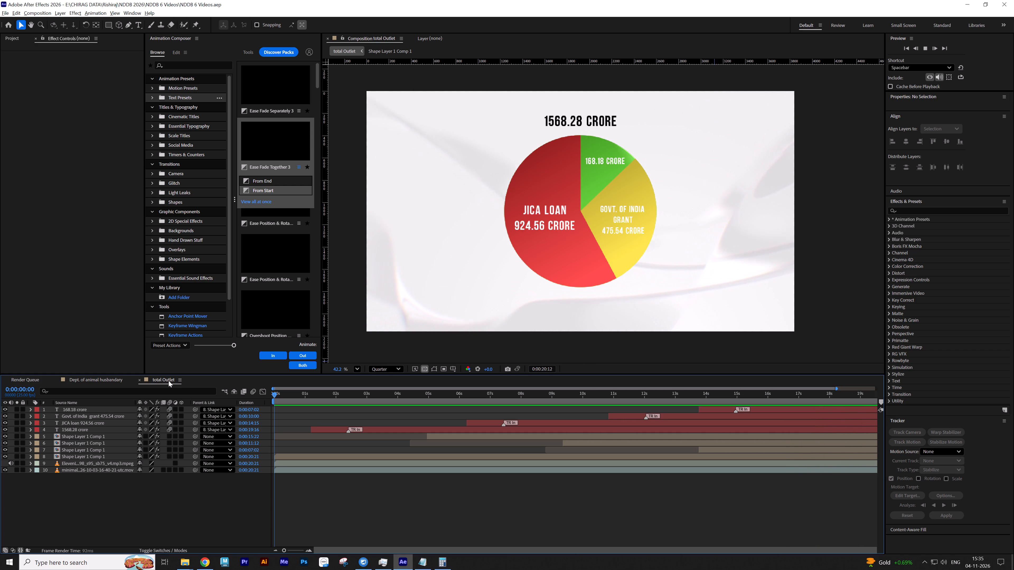
text(---)
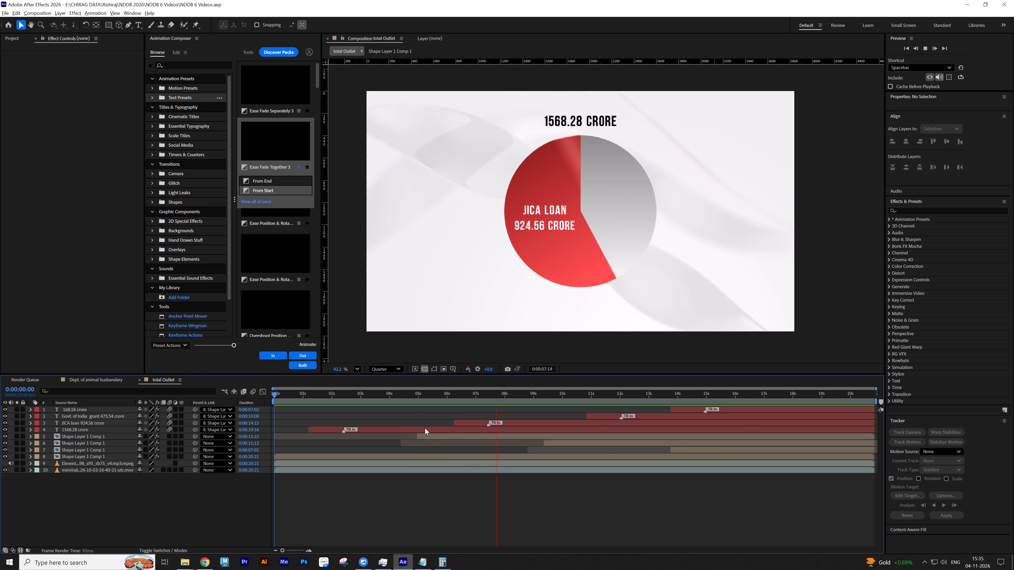
key(space)
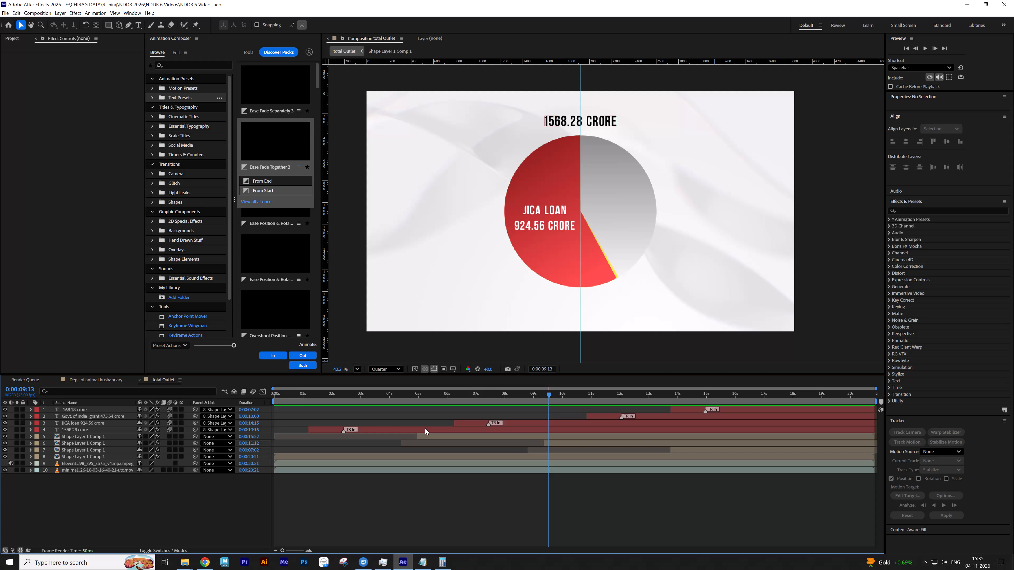
key(space)
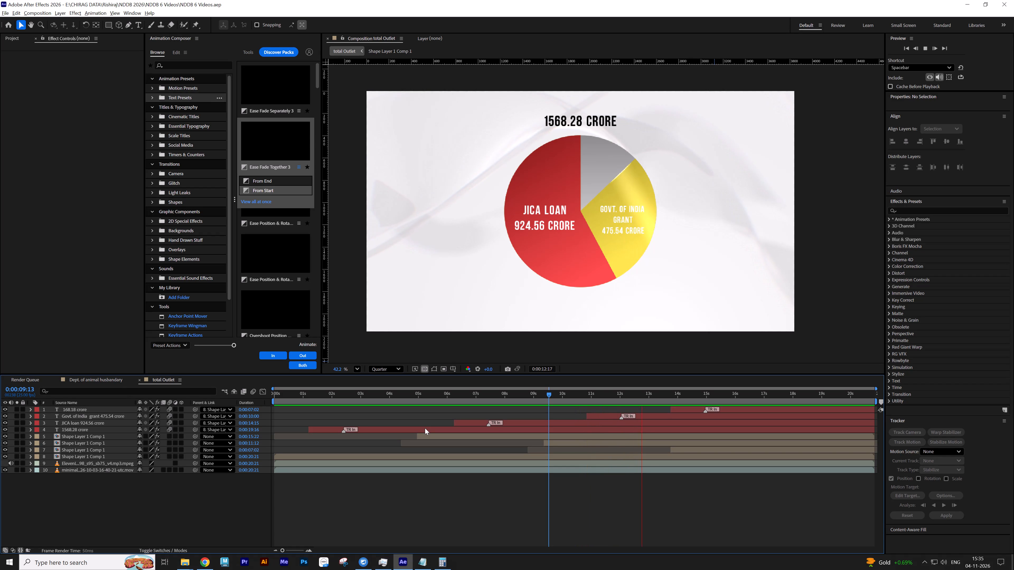
key(space)
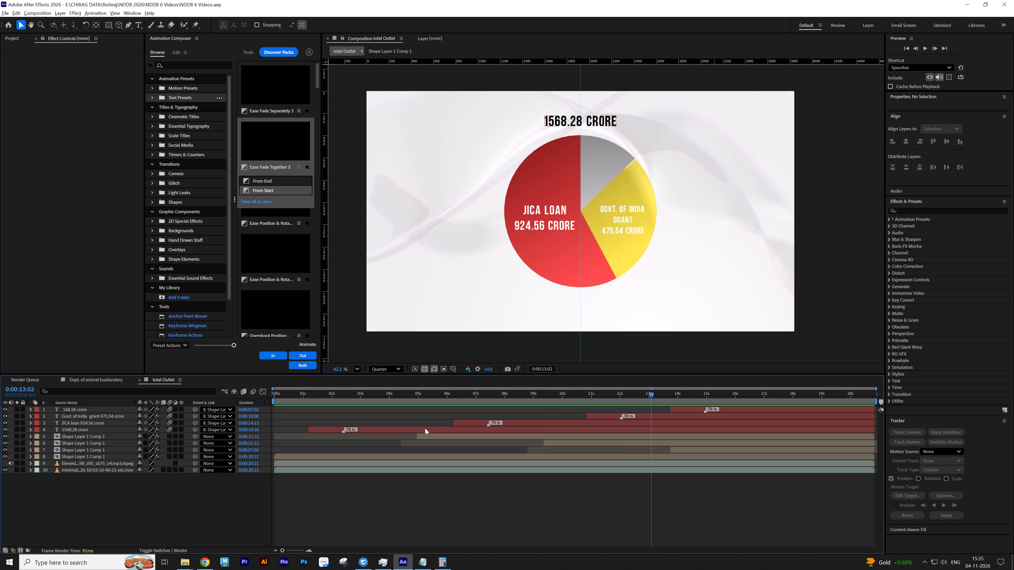
key(space)
key(space)
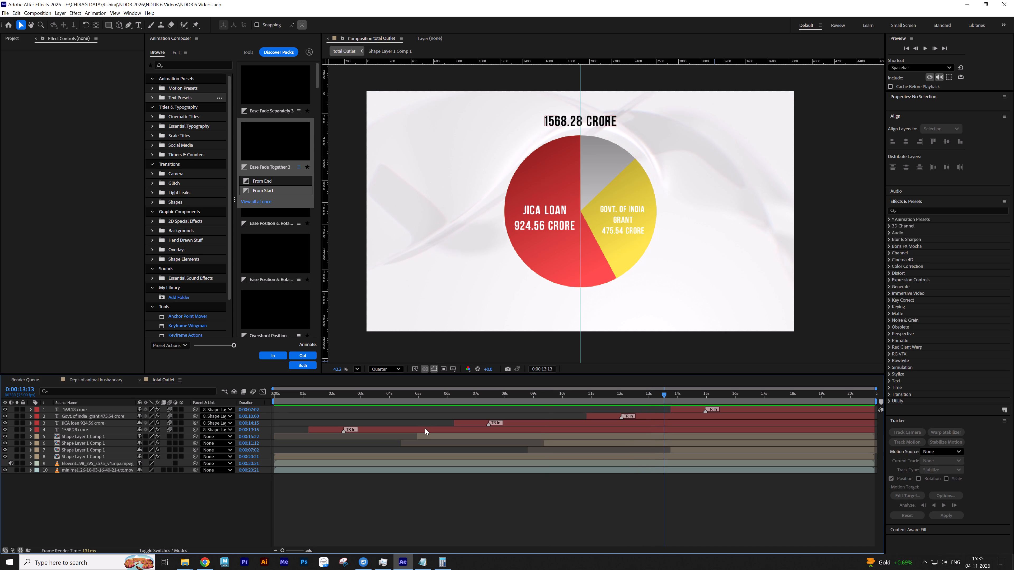
key(Home)
key(0)
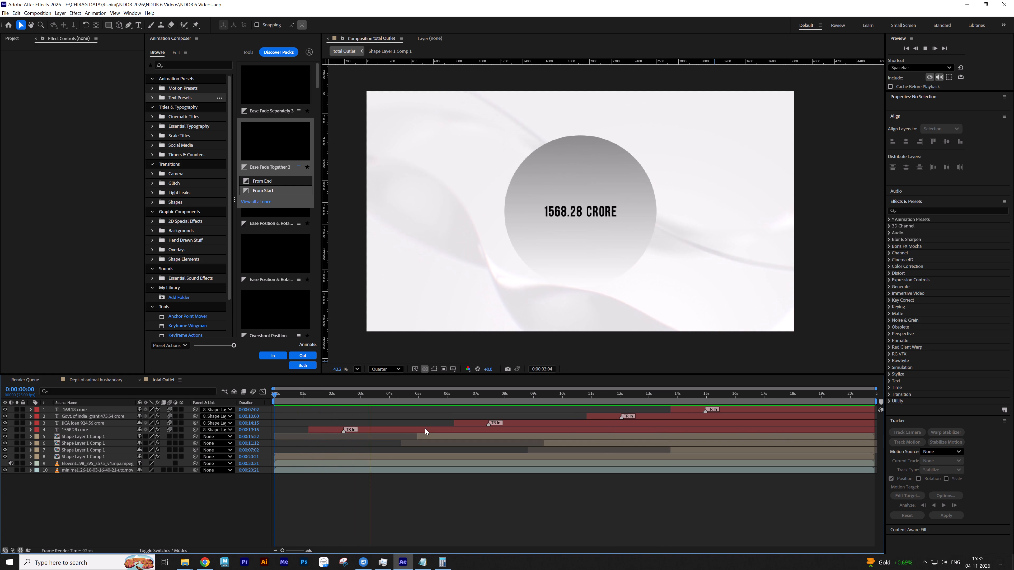
key(space)
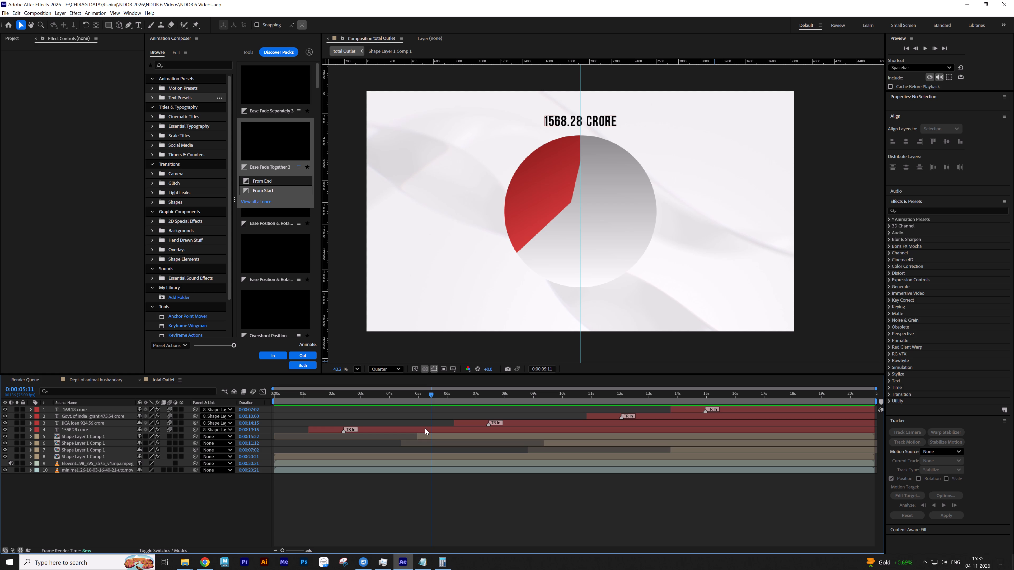
key(space)
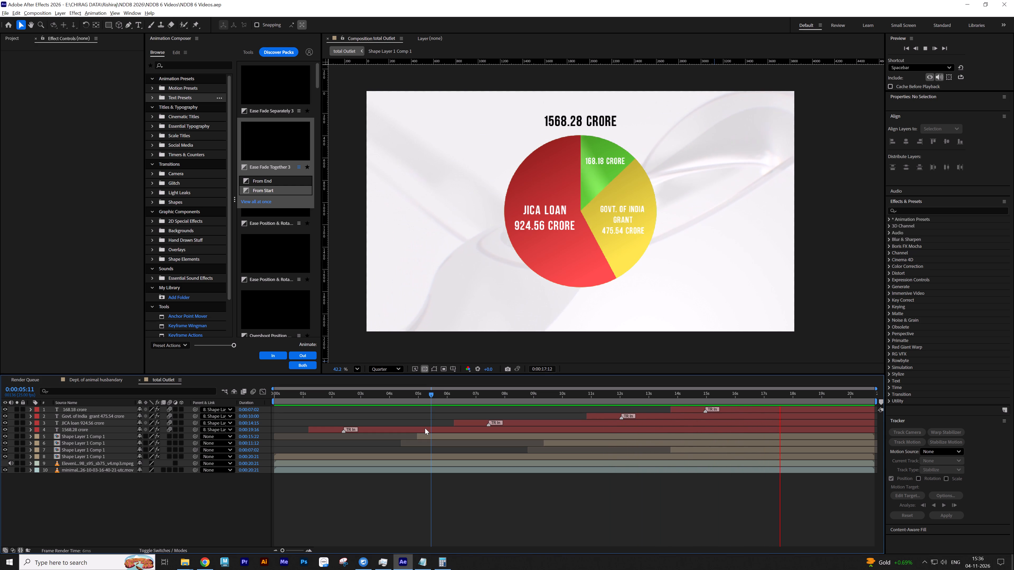
key(space)
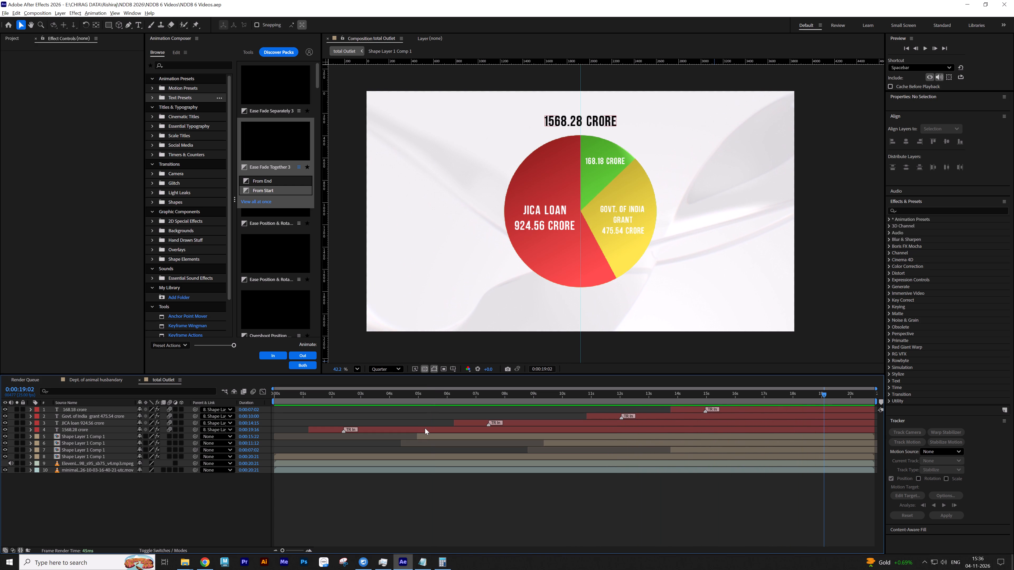
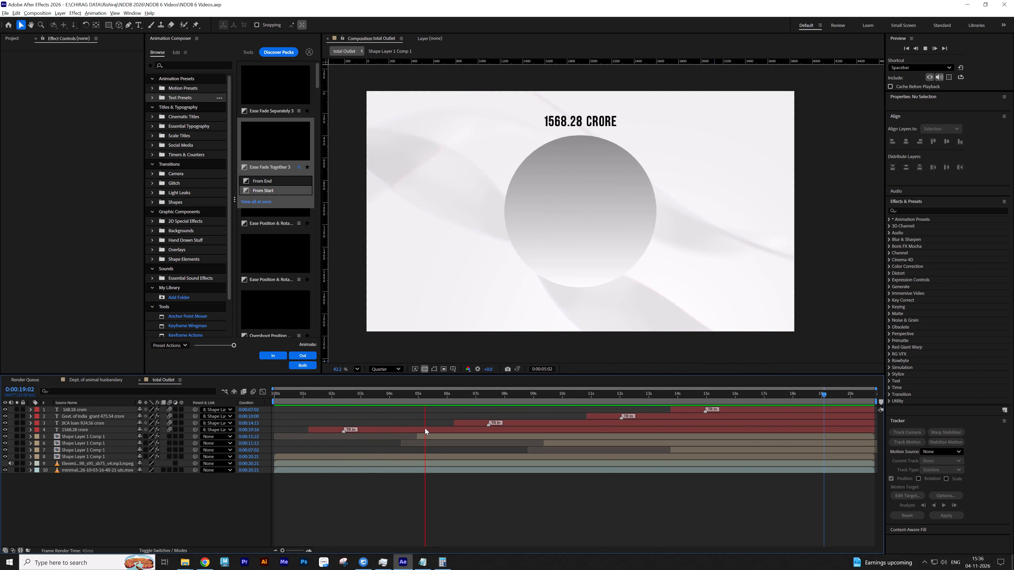
Review the pie chart animation from the JICA Loan segment's reveal through to the completed chart at 0:00:19:22.
key(space)
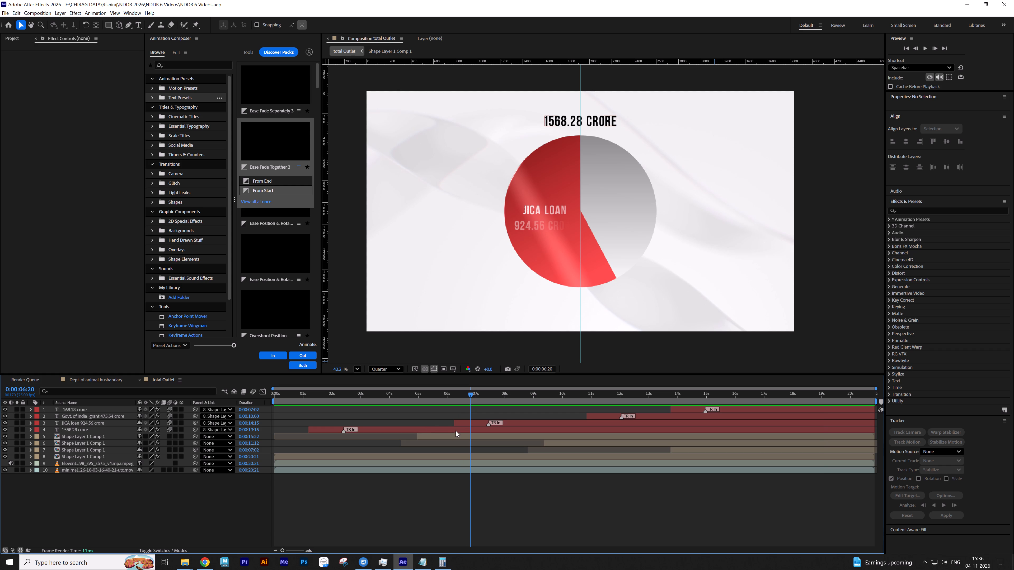
click(440, 421)
text(ss)
drag(475, 398, 529, 396)
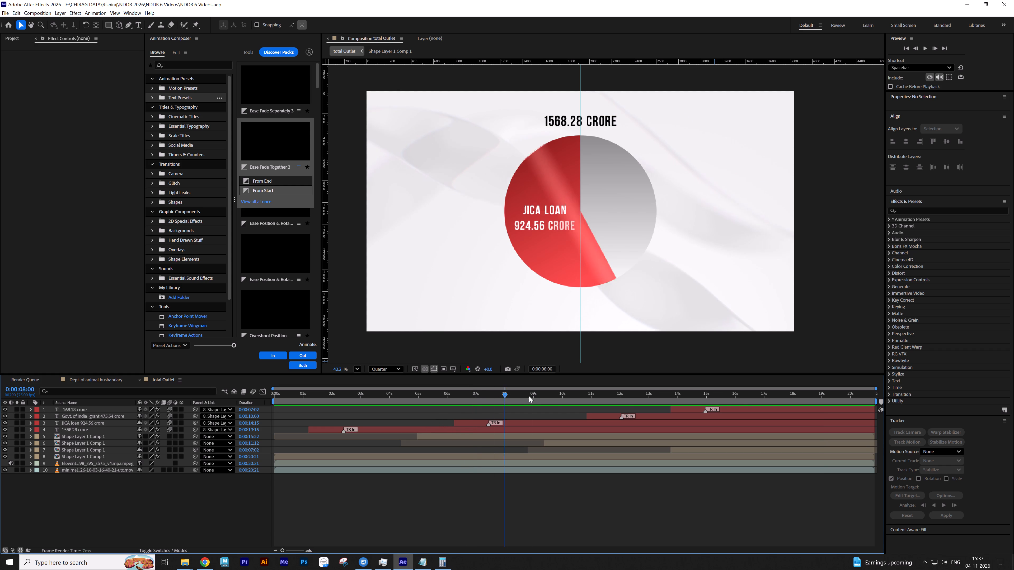
drag(529, 396, 830, 404)
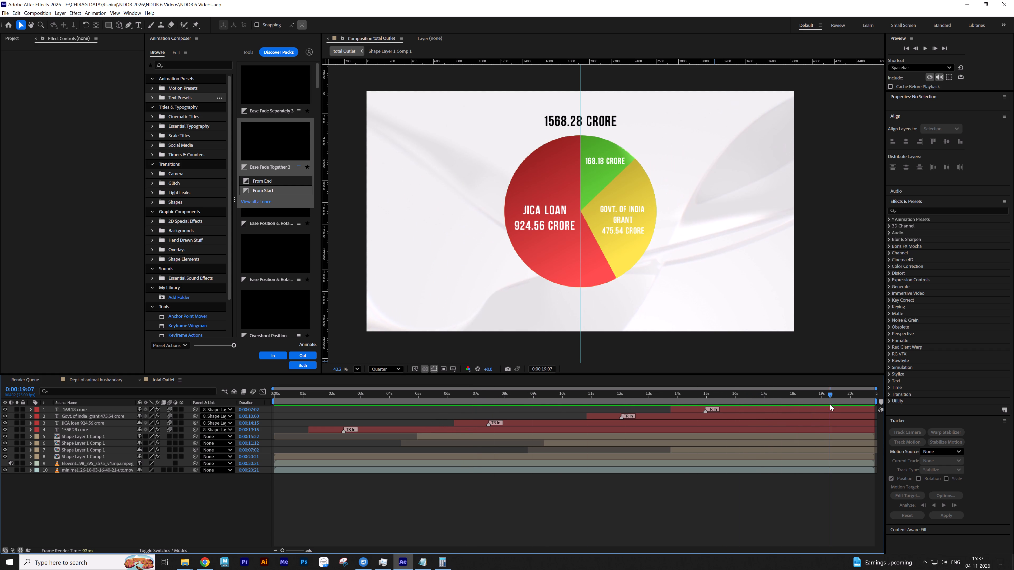
drag(830, 404, 847, 406)
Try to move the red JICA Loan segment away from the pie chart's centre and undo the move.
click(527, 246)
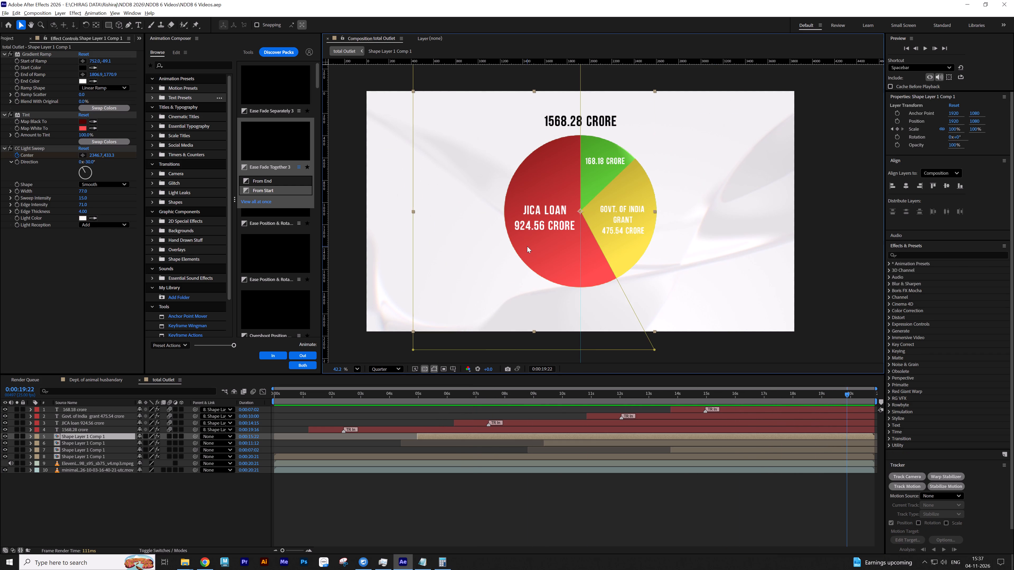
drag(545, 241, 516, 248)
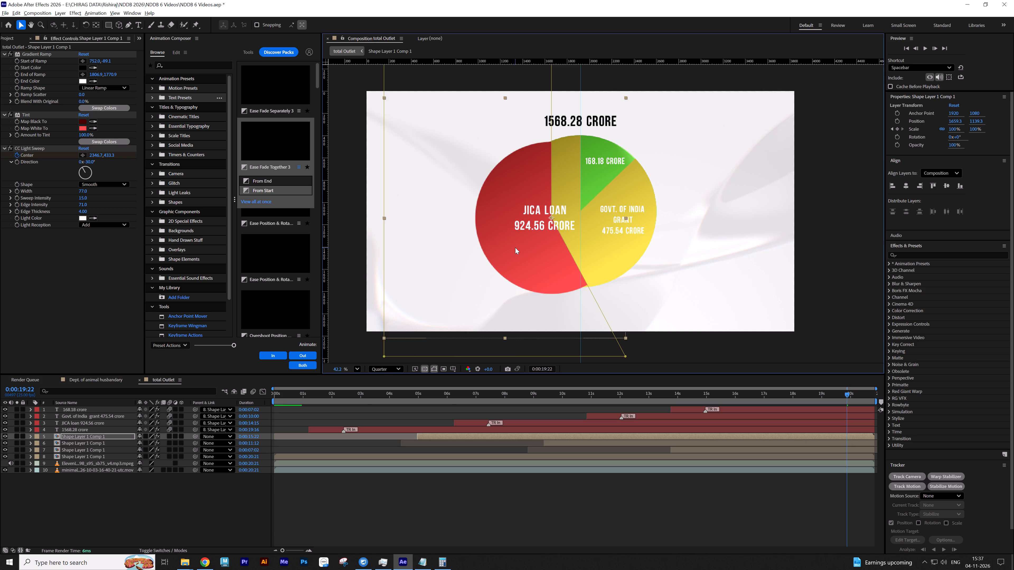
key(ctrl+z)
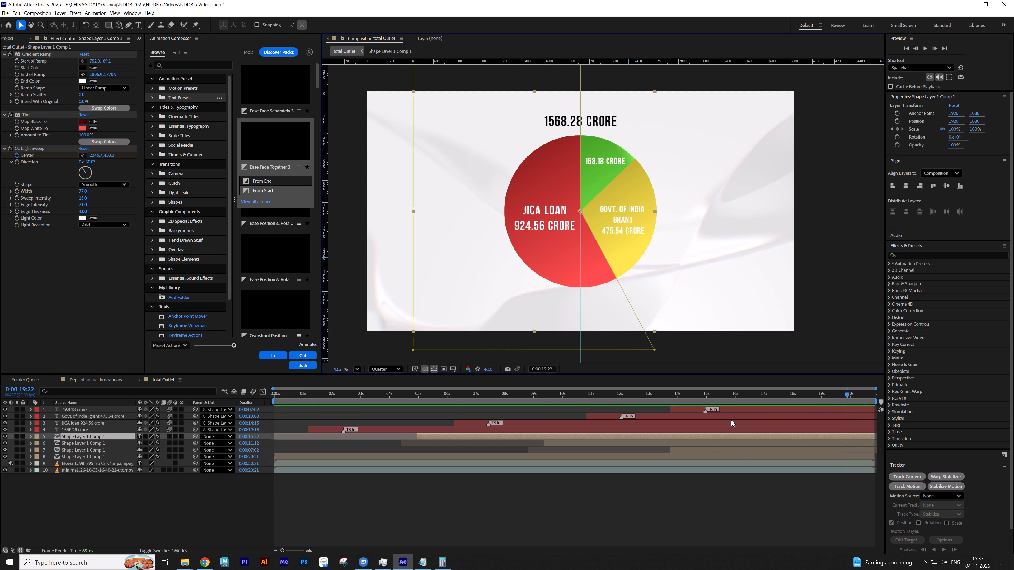
Delete the two excess Mask 1 points above the pie on the yellow Govt. of India grant segment layer.
click(713, 446)
middle_drag(586, 172, 588, 251)
drag(582, 133, 572, 264)
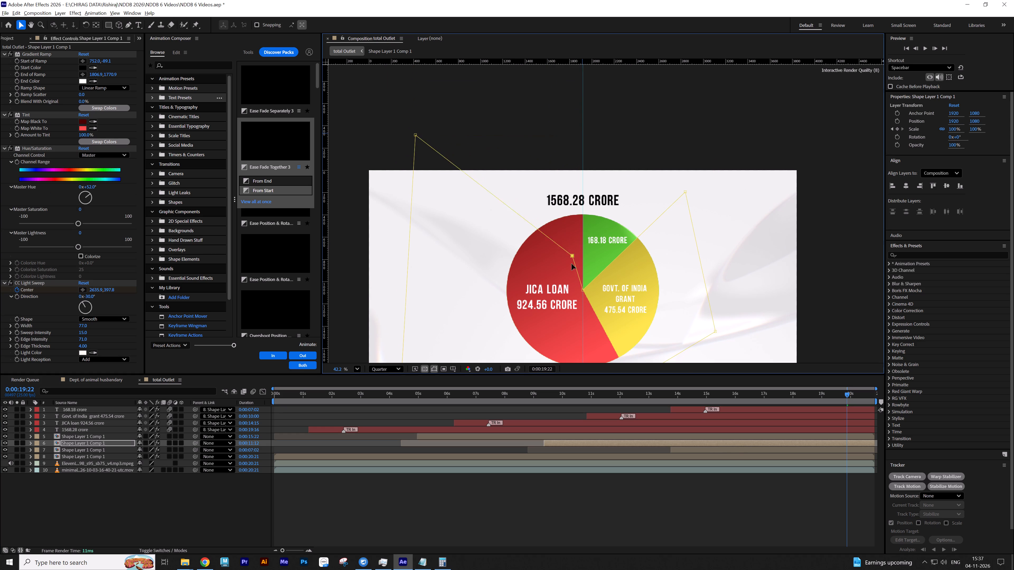
drag(572, 264, 572, 271)
key(Delete)
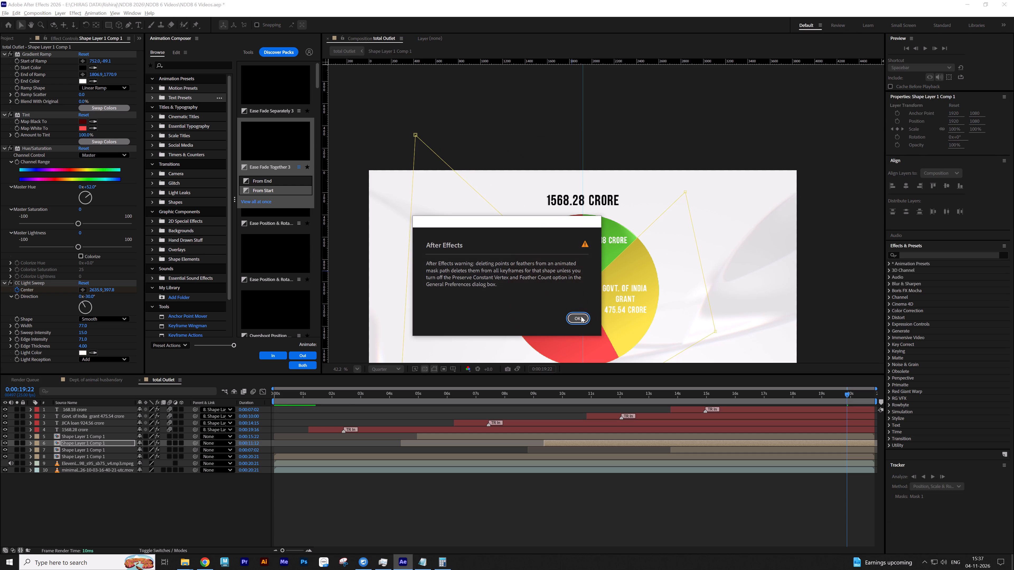
click(581, 317)
click(416, 136)
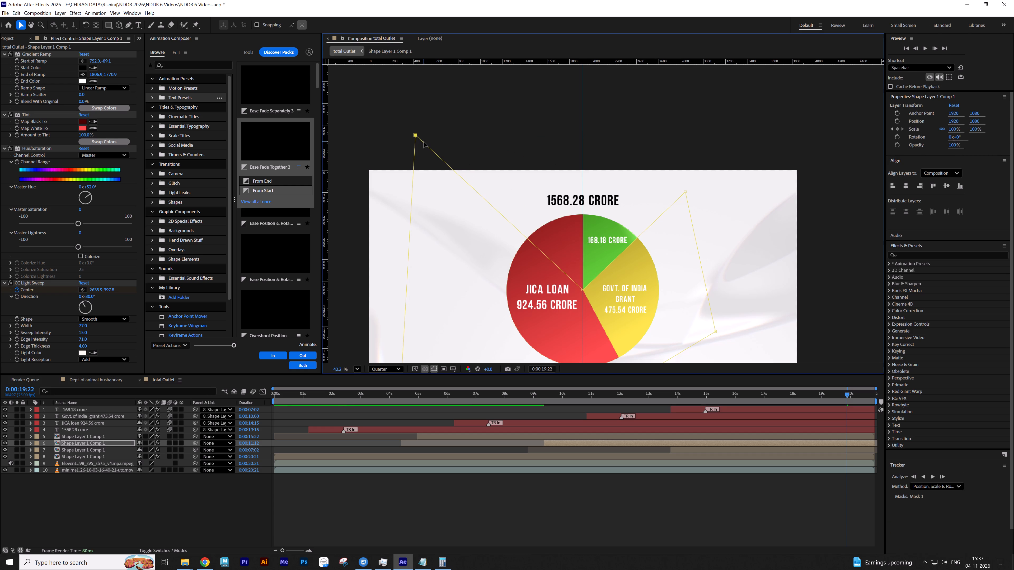
key(Delete)
Move the yellow segment's bottom mask point up to the red-yellow boundary and delete the excess lower-left mask point.
middle_drag(535, 278, 491, 125)
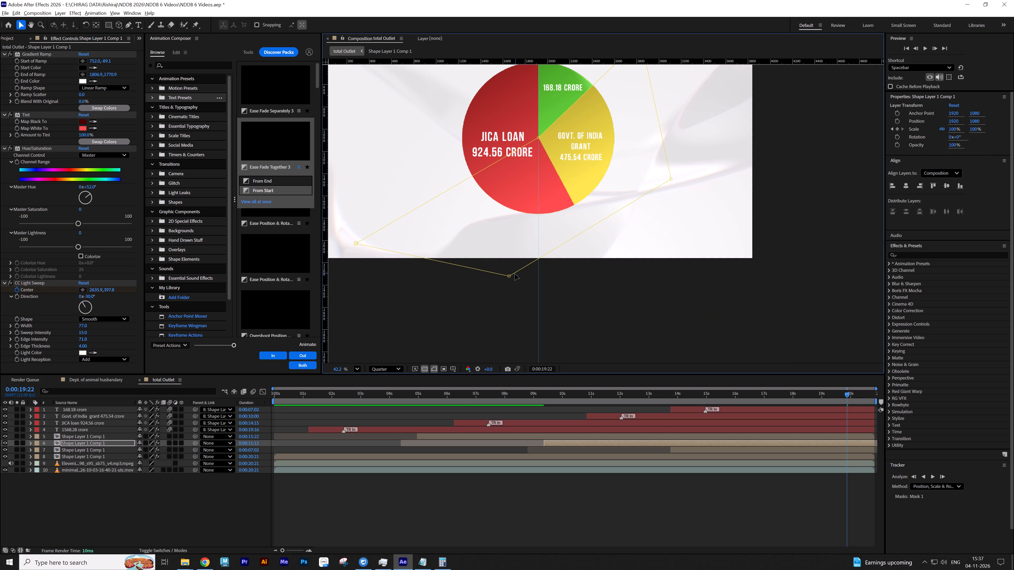
drag(509, 276, 576, 208)
click(355, 243)
key(Delete)
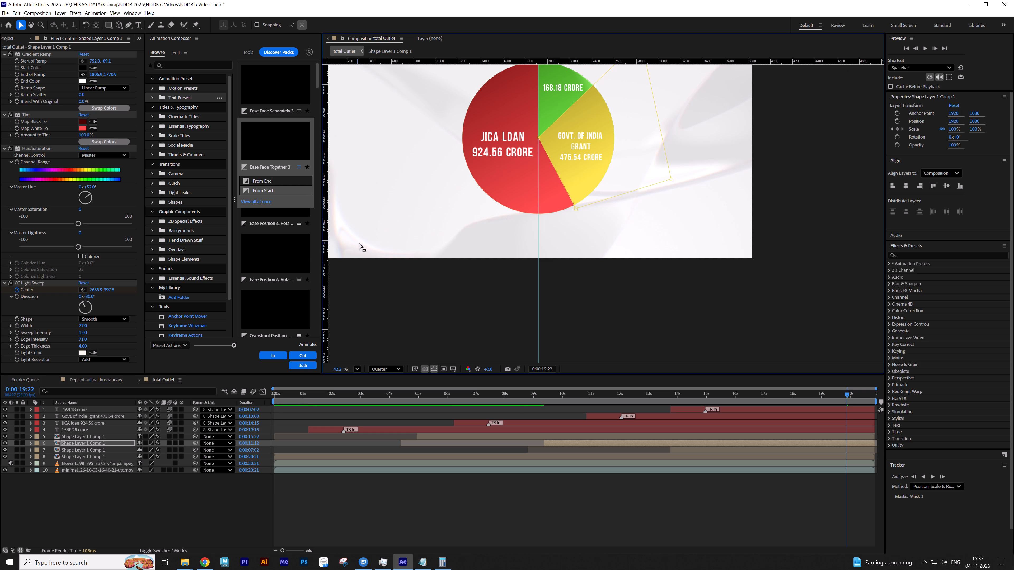
scroll(594, 226, up, 8)
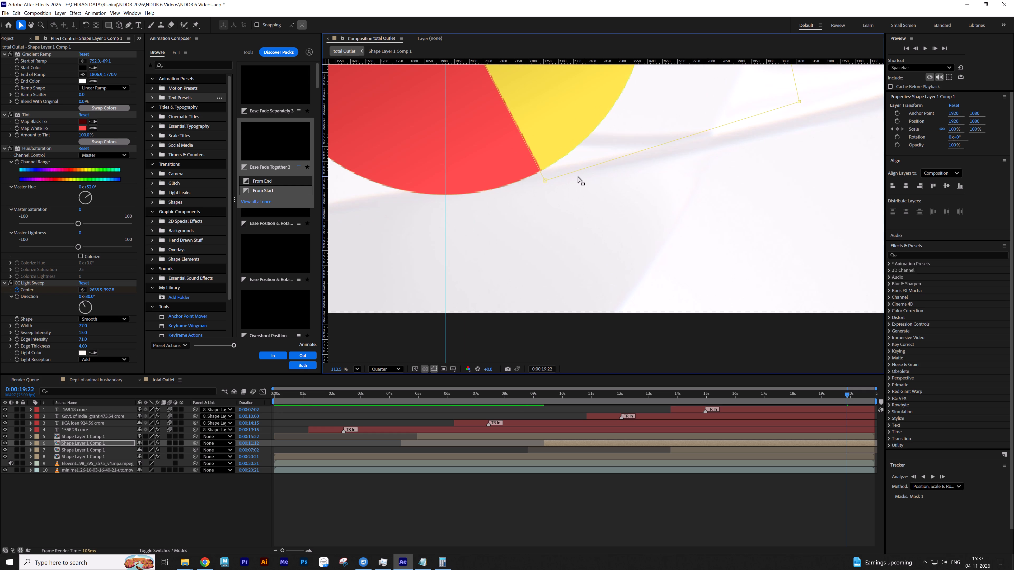
middle_drag(530, 102, 634, 255)
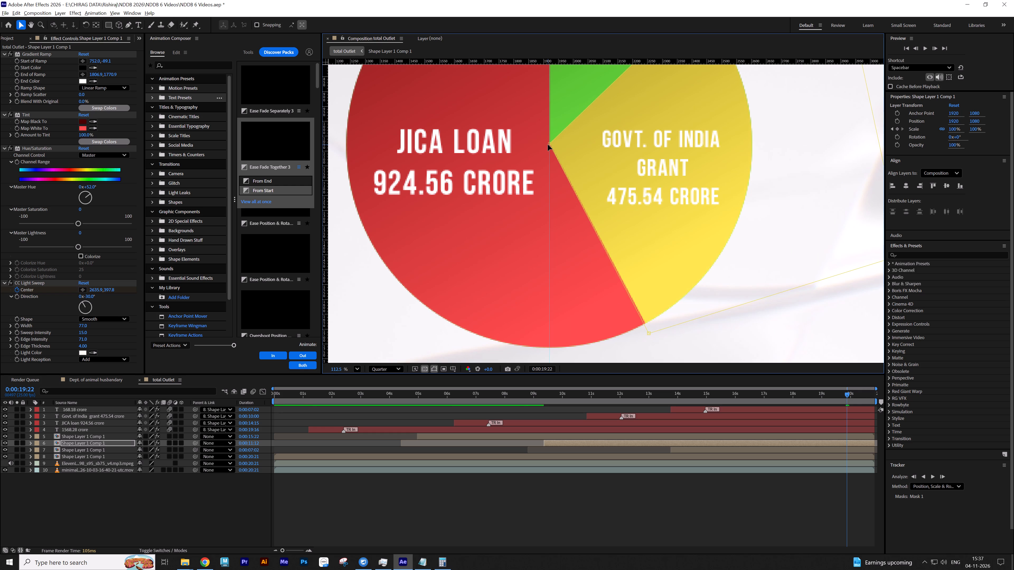
click(548, 145)
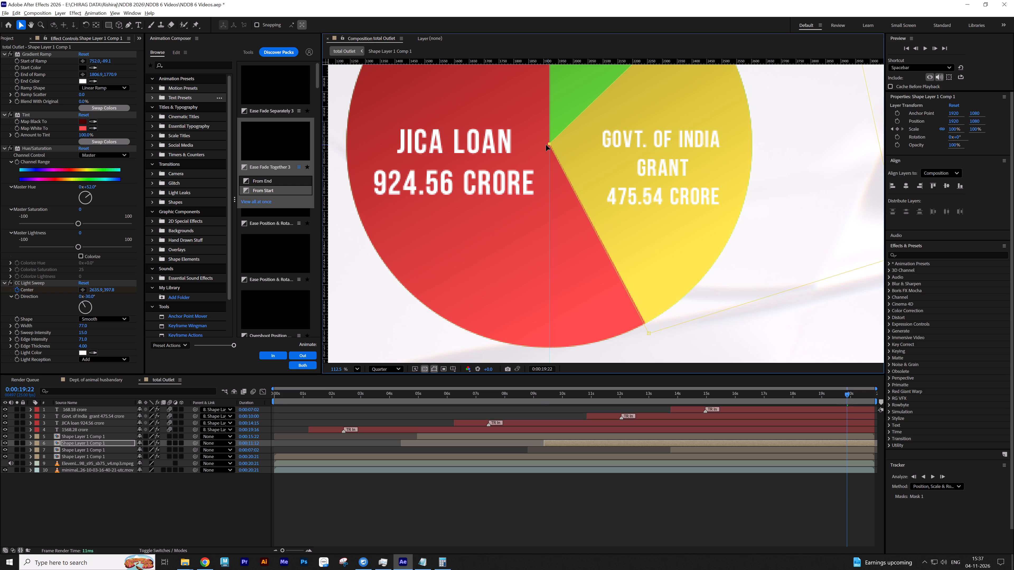
middle_drag(606, 139, 598, 254)
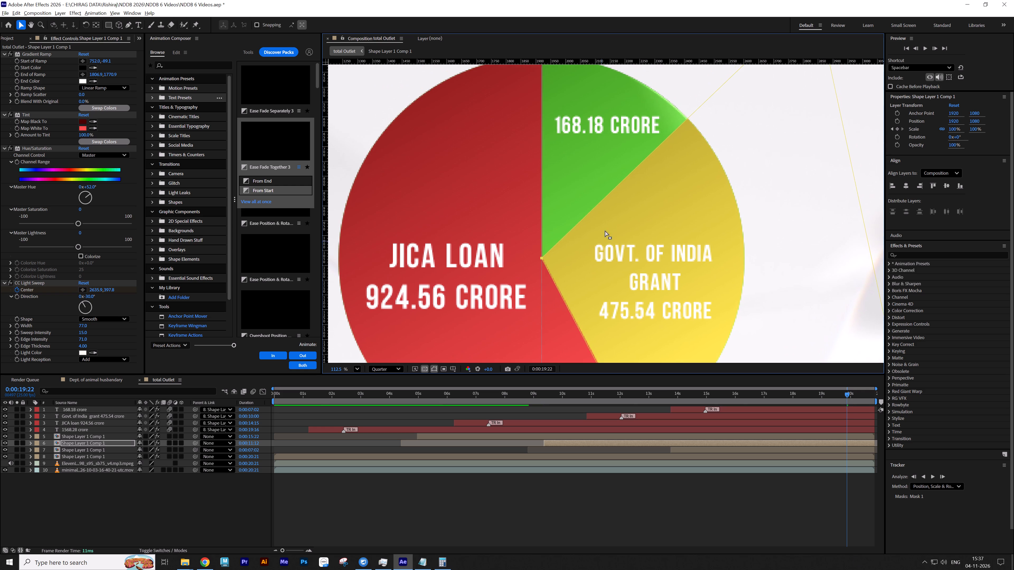
scroll(607, 215, down, 4)
Trim the green 168.18 crore segment's mask to its slice by deleting four excess points and moving the lower point to the green-yellow boundary.
click(691, 450)
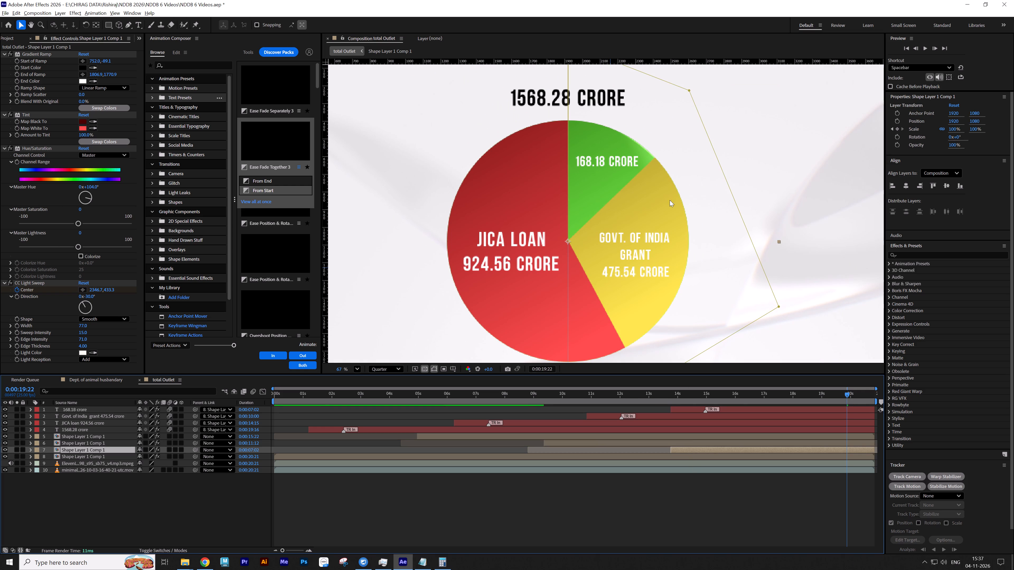
scroll(665, 178, down, 5)
drag(614, 86, 595, 91)
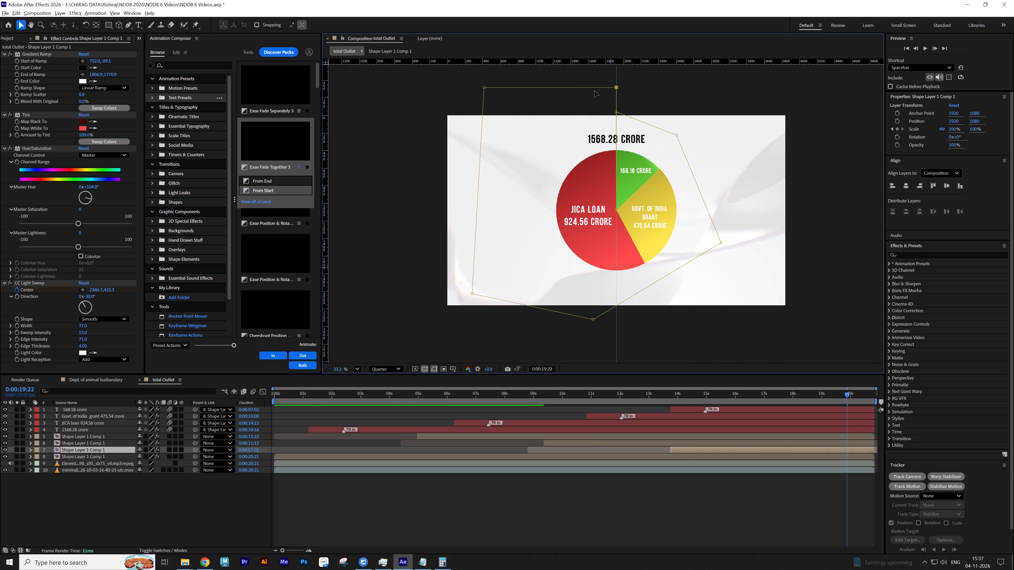
drag(595, 91, 520, 137)
key(Delete)
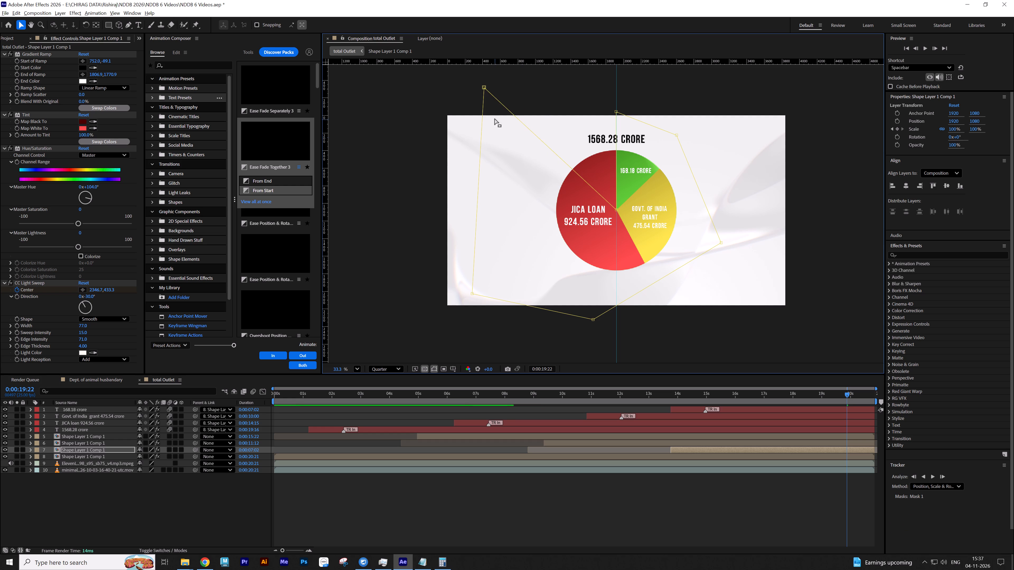
click(485, 89)
key(Delete)
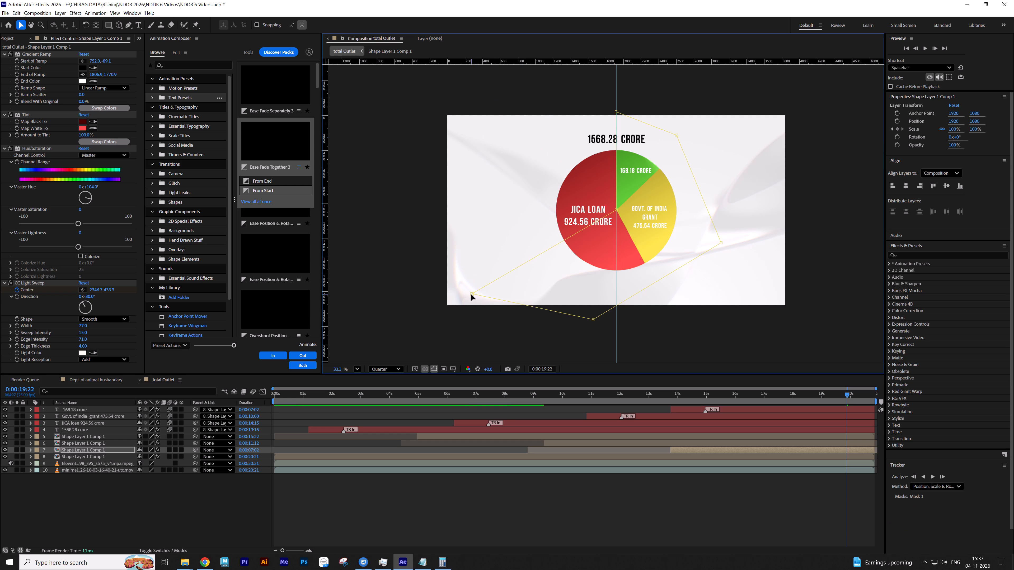
click(471, 294)
key(Delete)
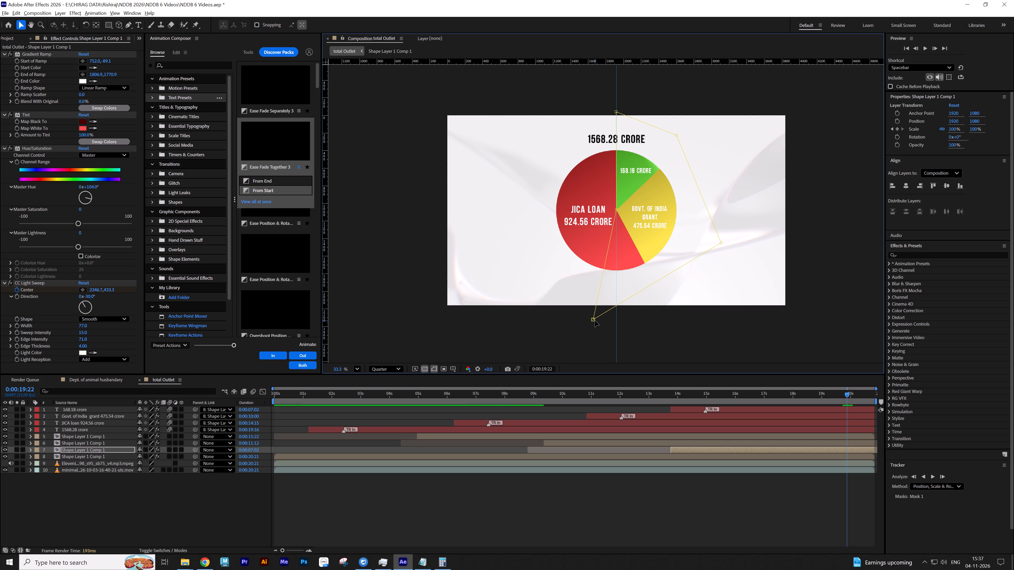
click(593, 321)
key(Delete)
drag(721, 242, 674, 161)
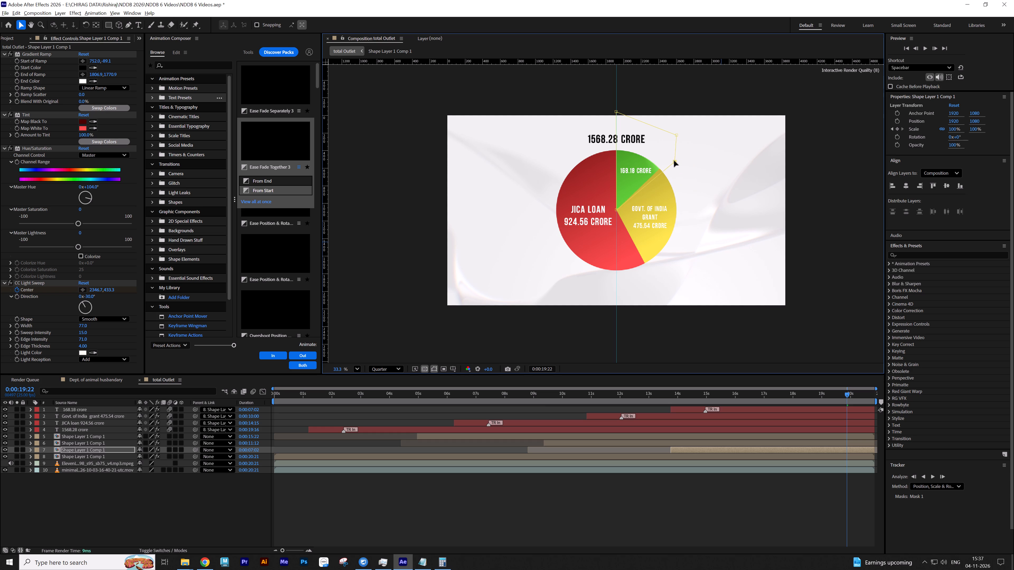
drag(674, 161, 665, 164)
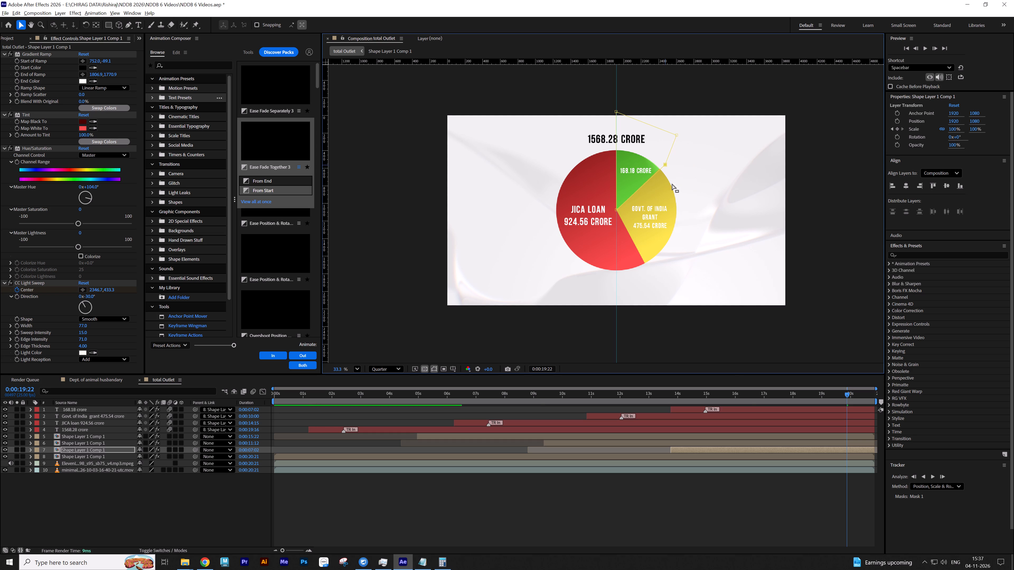
Move the green segment's Mask Path keyframe from 0:00:19:22 onto the earlier keyframe near the 16-second mark.
key(u)
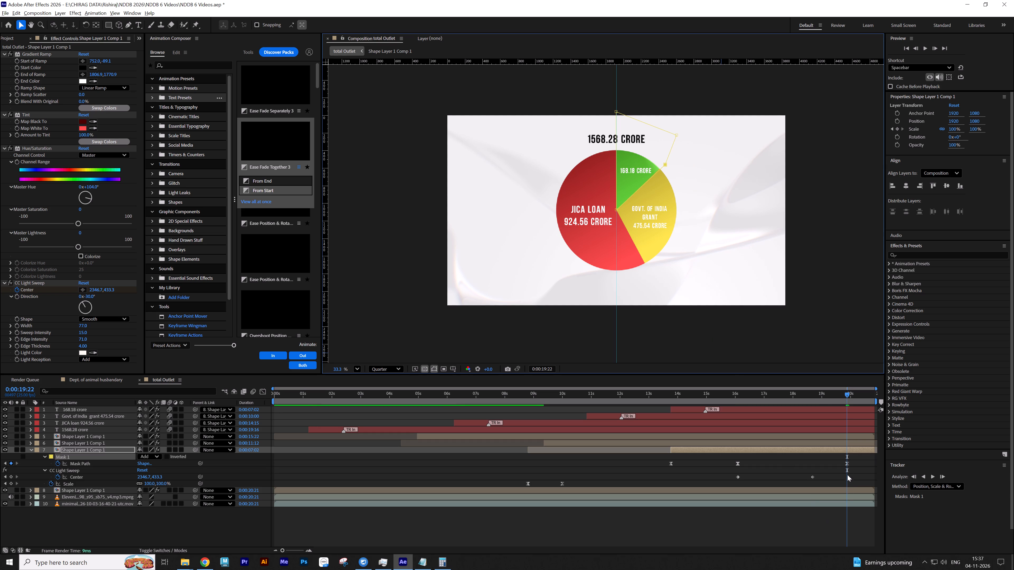
drag(848, 465, 738, 468)
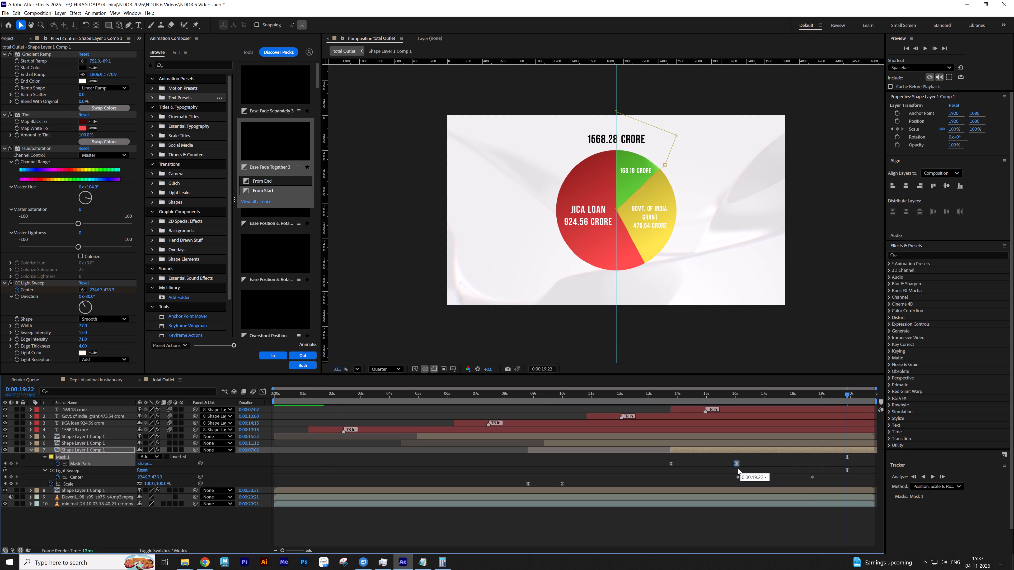
drag(738, 468, 739, 469)
click(751, 466)
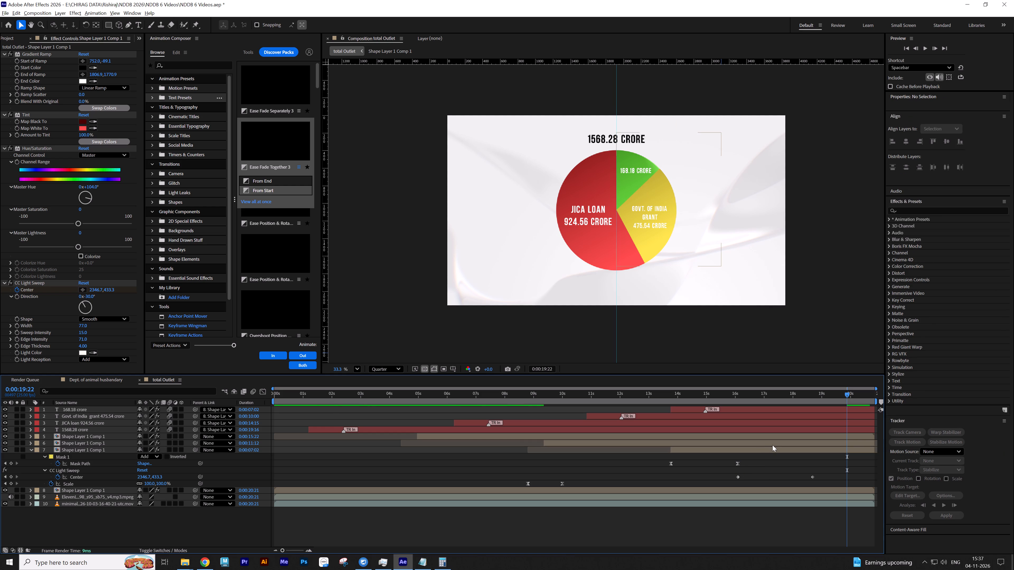
Move the yellow segment's Mask Path keyframe from 0:00:19:22 onto its earlier keyframe just before the 12-second mark.
click(772, 445)
key(u)
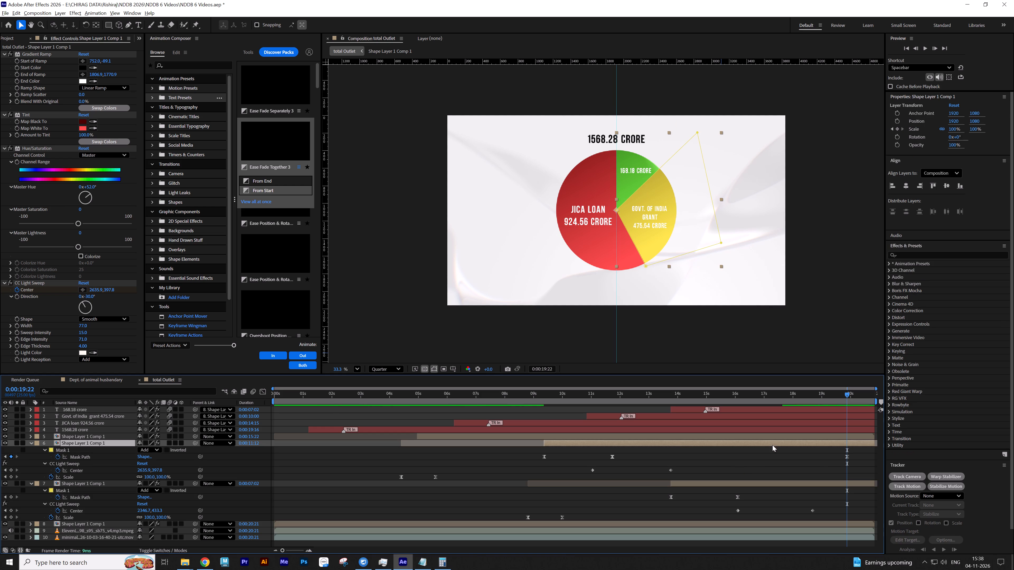
drag(847, 459, 617, 459)
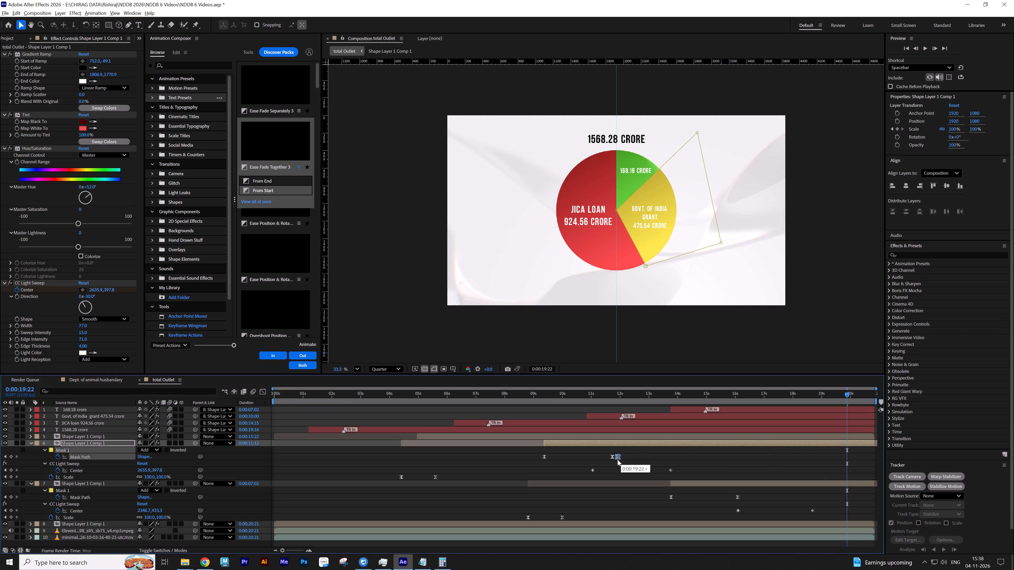
drag(617, 459, 612, 460)
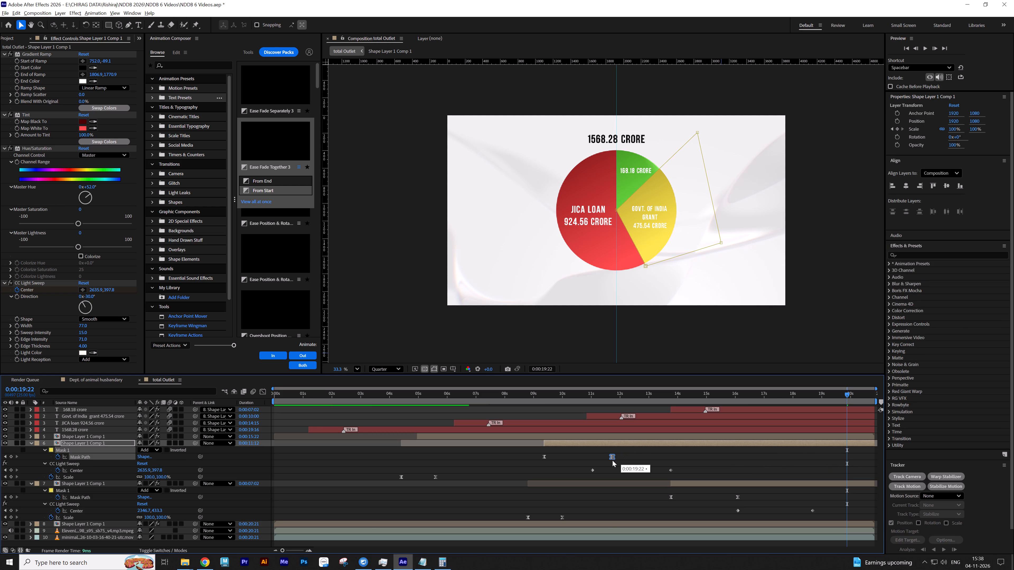
drag(612, 460, 611, 461)
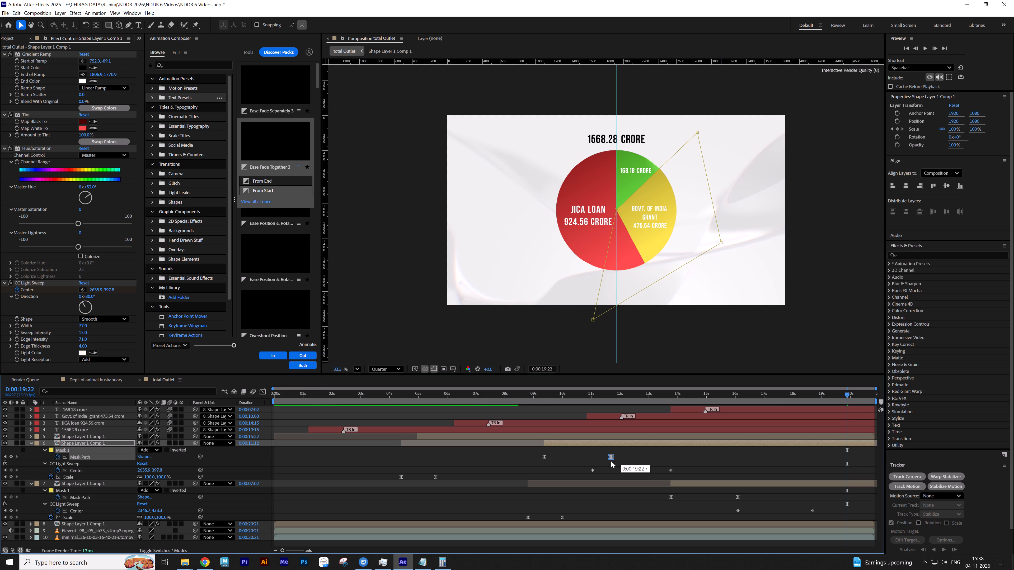
drag(611, 461, 612, 461)
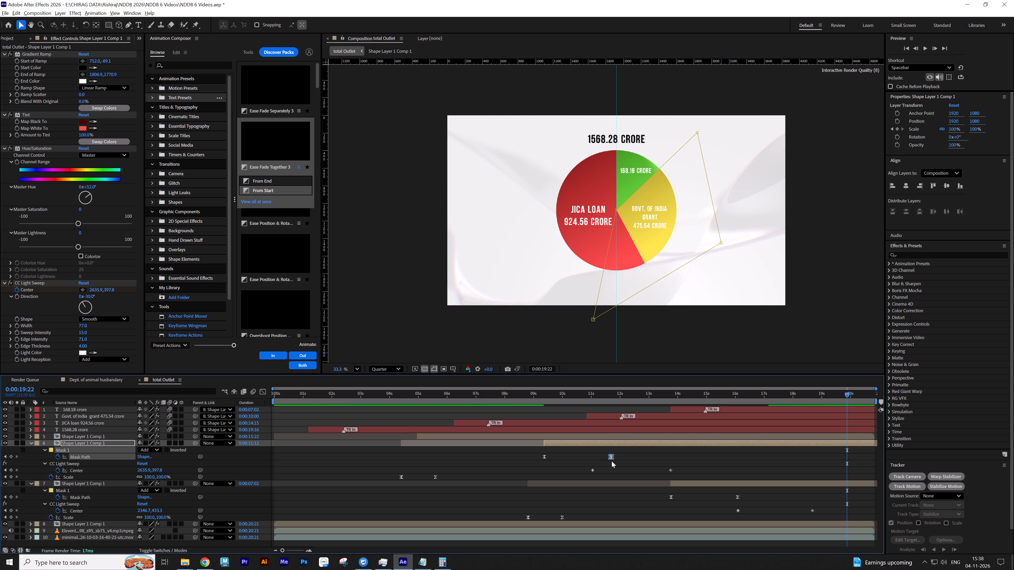
drag(612, 461, 612, 461)
click(624, 456)
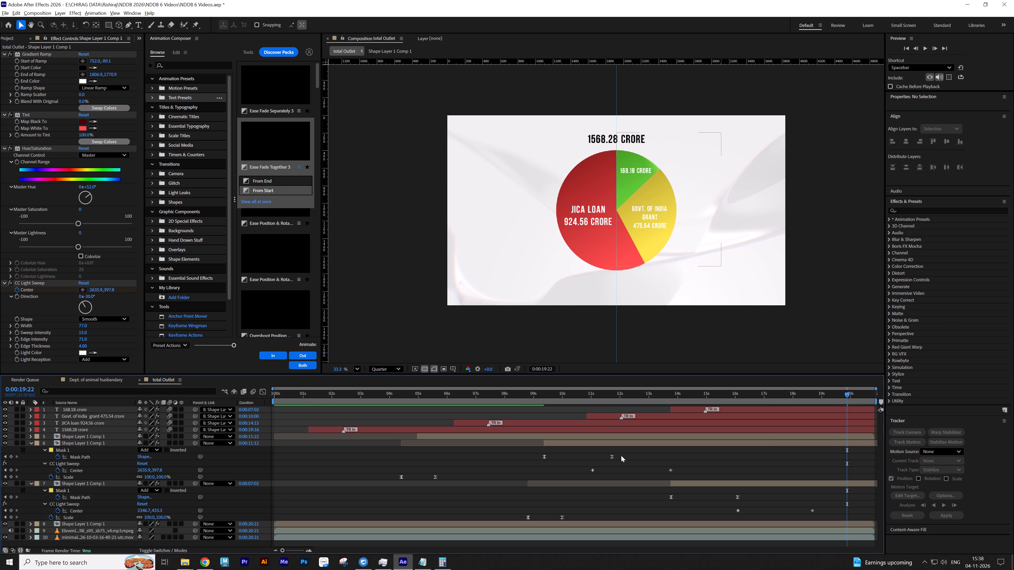
drag(613, 457, 617, 457)
drag(616, 458, 613, 458)
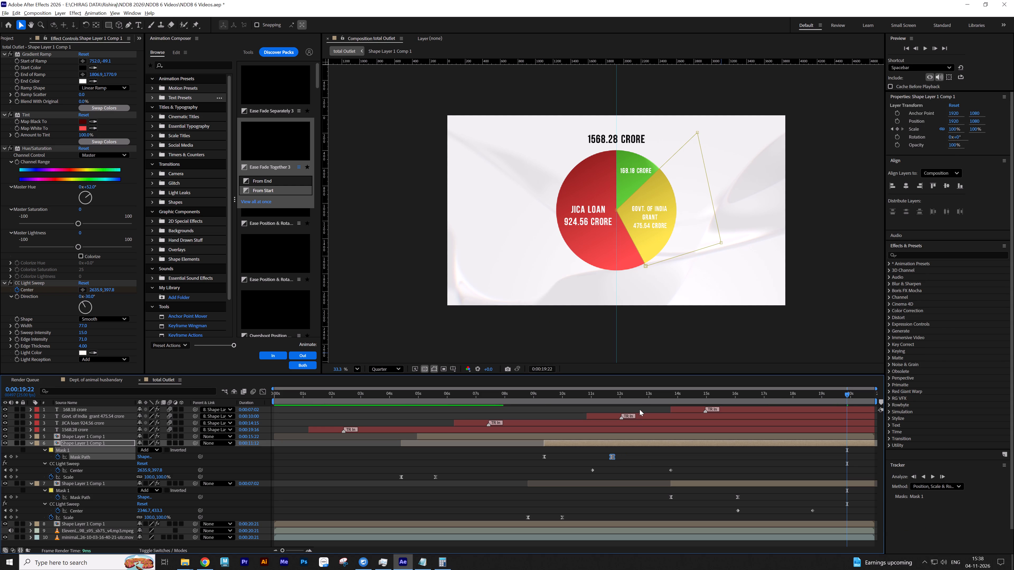
Scrub between about 14 and 17 seconds to check the green segment's mask reveal in the pie chart.
drag(833, 394, 747, 402)
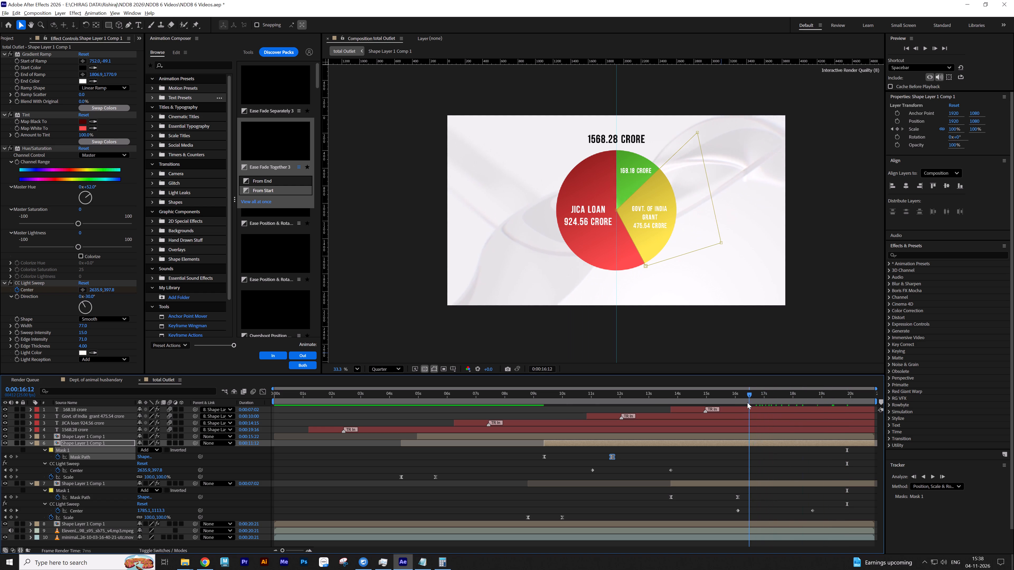
drag(747, 402, 687, 408)
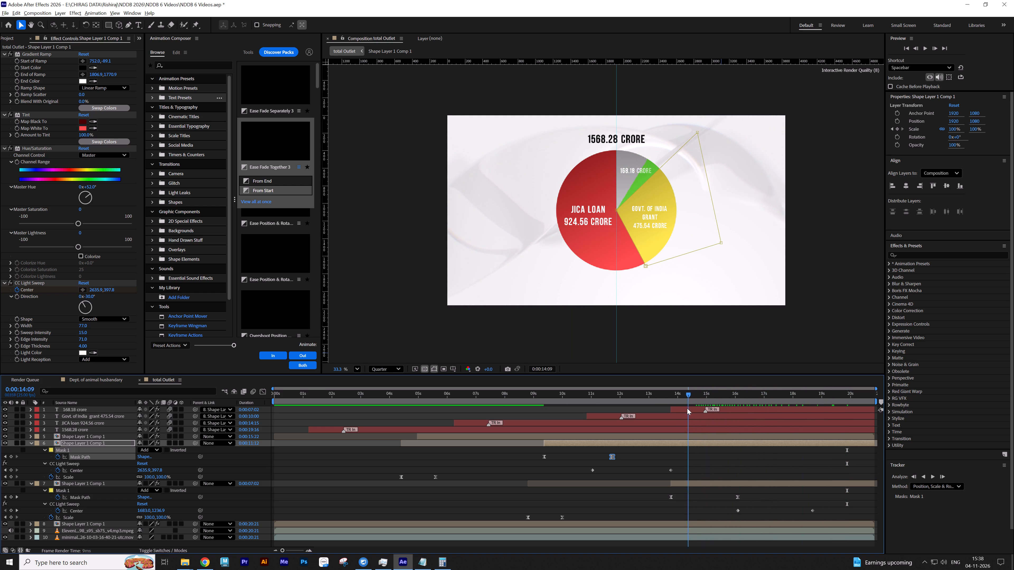
drag(687, 408, 716, 413)
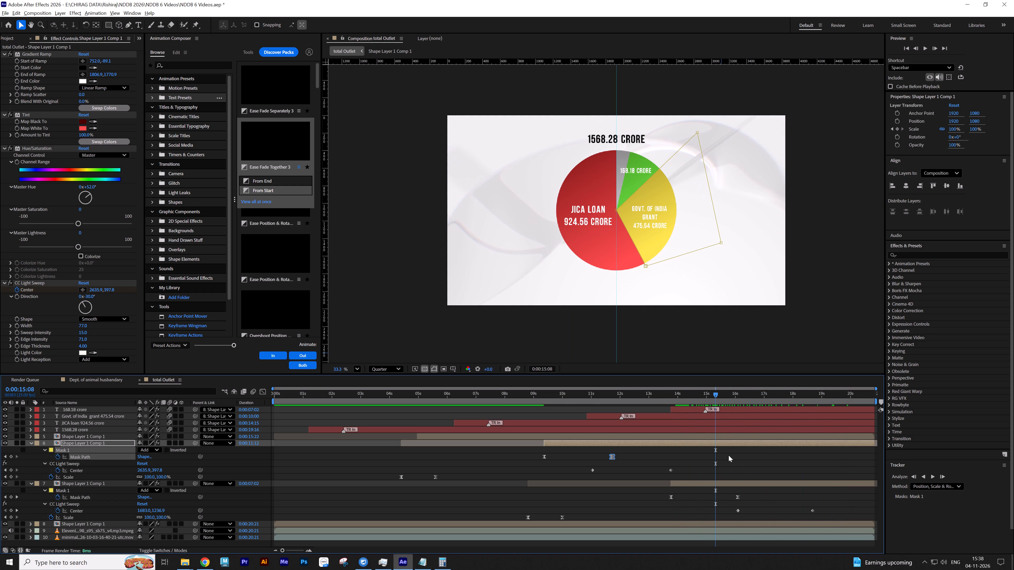
click(729, 455)
text(ss)
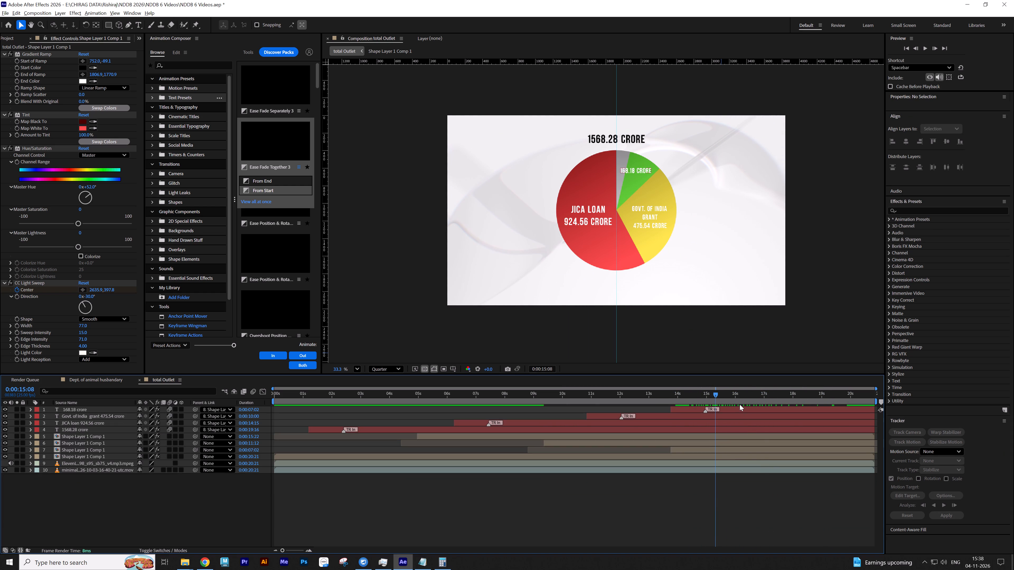
drag(740, 396, 765, 398)
Toggle Mask Path keyframing at 0:00:19:13 on the yellow and green segment layers.
click(560, 193)
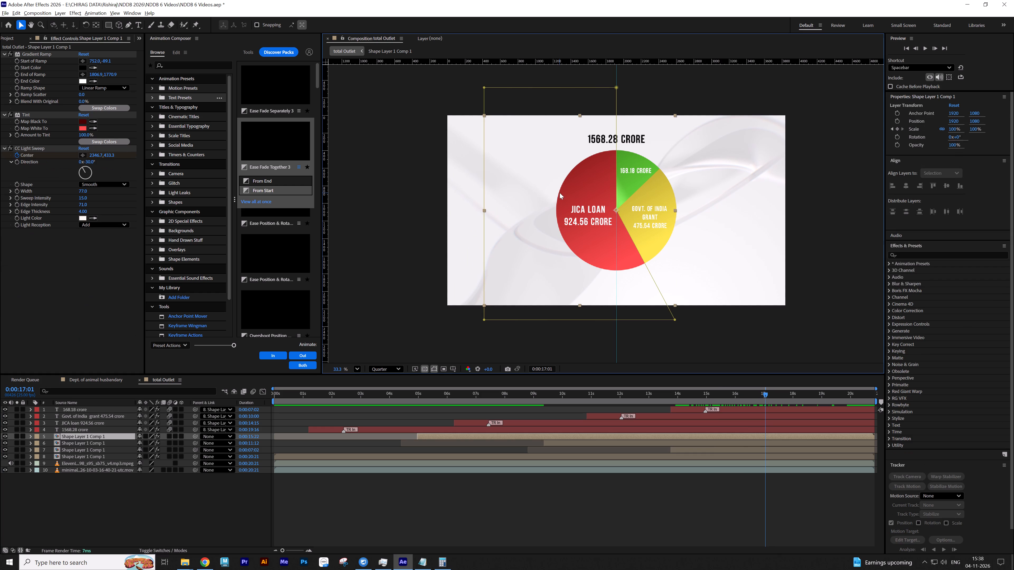
click(633, 165)
click(655, 199)
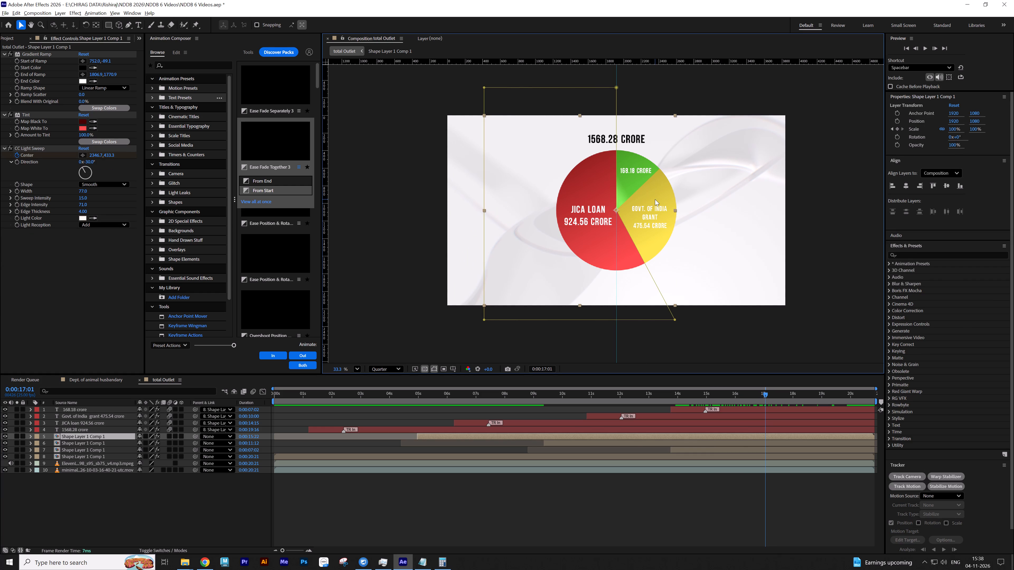
click(645, 499)
click(650, 445)
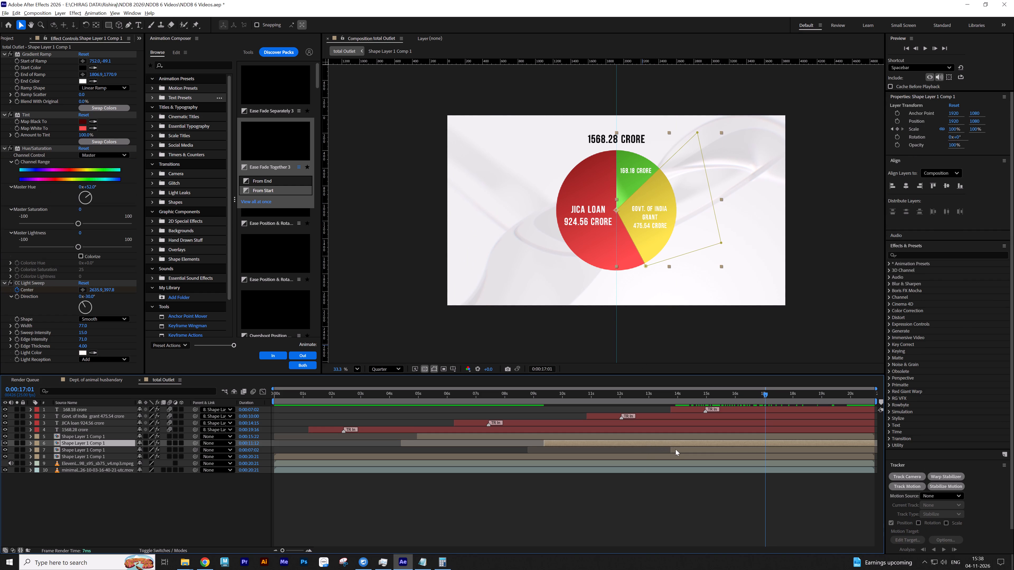
ctrl+click(677, 450)
key(u)
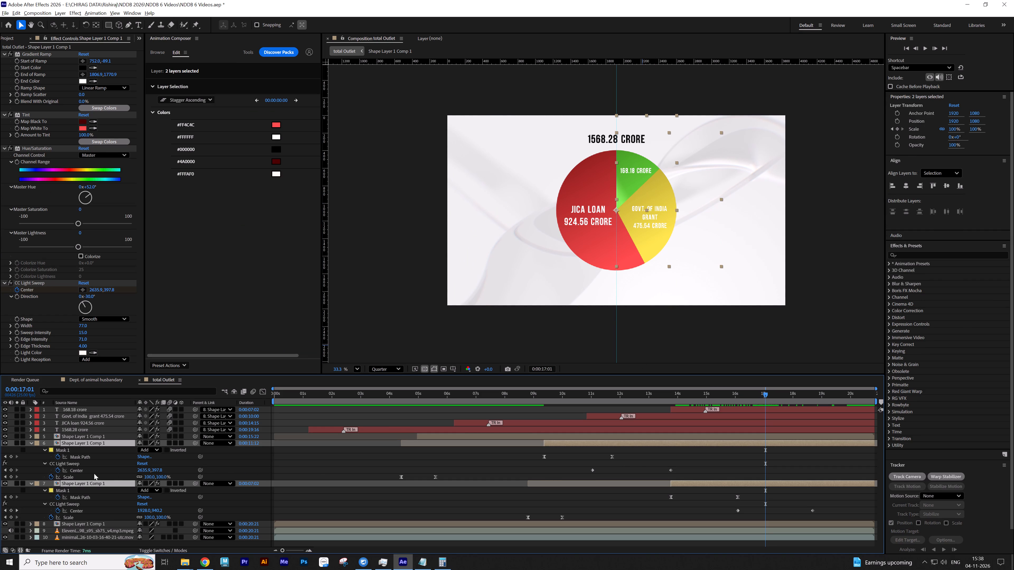
click(837, 399)
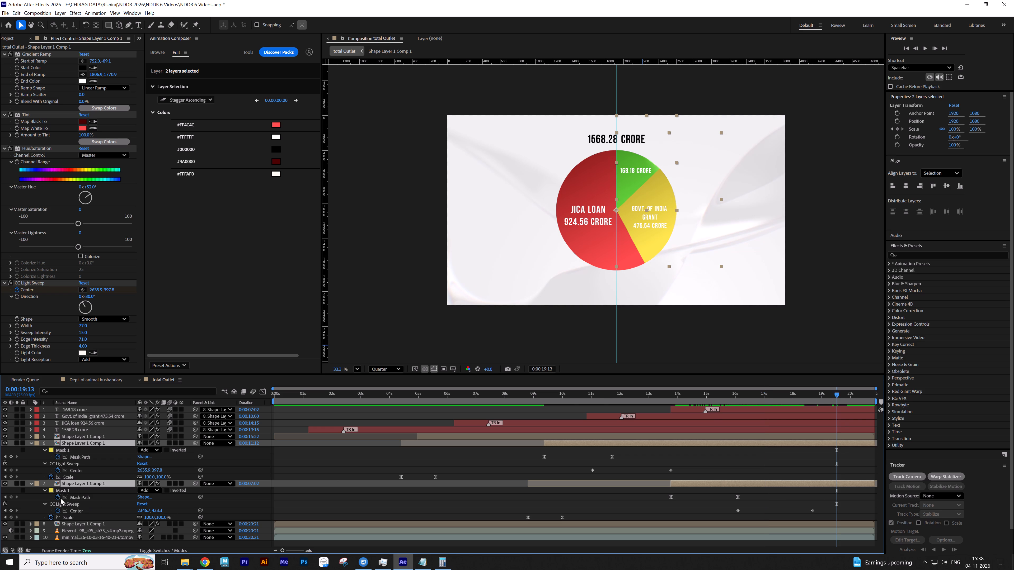
click(60, 498)
click(56, 458)
click(419, 468)
text(ss)
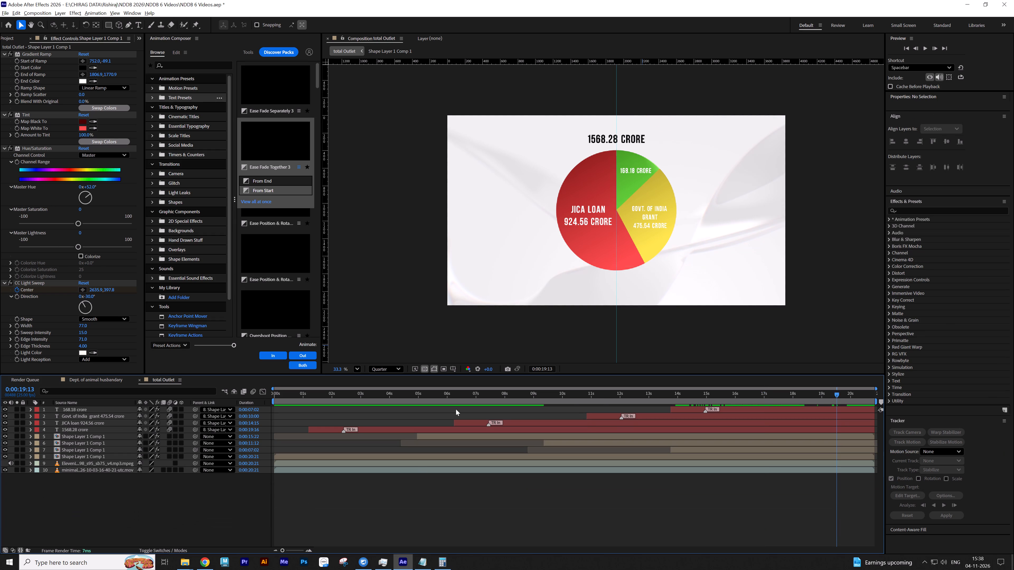
Find the Drop Shadow effect and apply it to the red JICA Loan segment layer.
click(572, 227)
scroll(600, 248, up, 5)
middle_drag(574, 231, 576, 264)
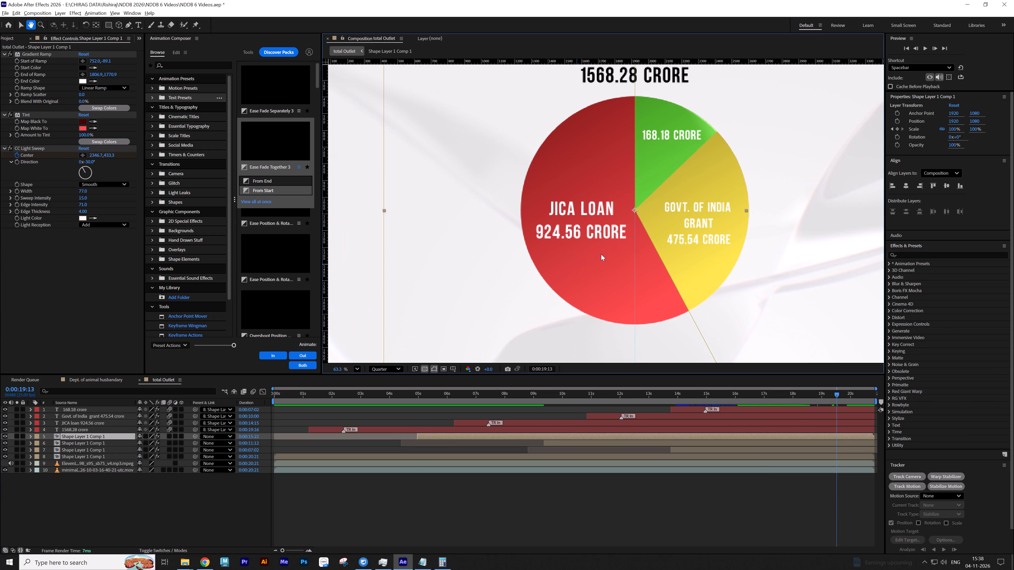
middle_drag(585, 215, 582, 235)
click(935, 258)
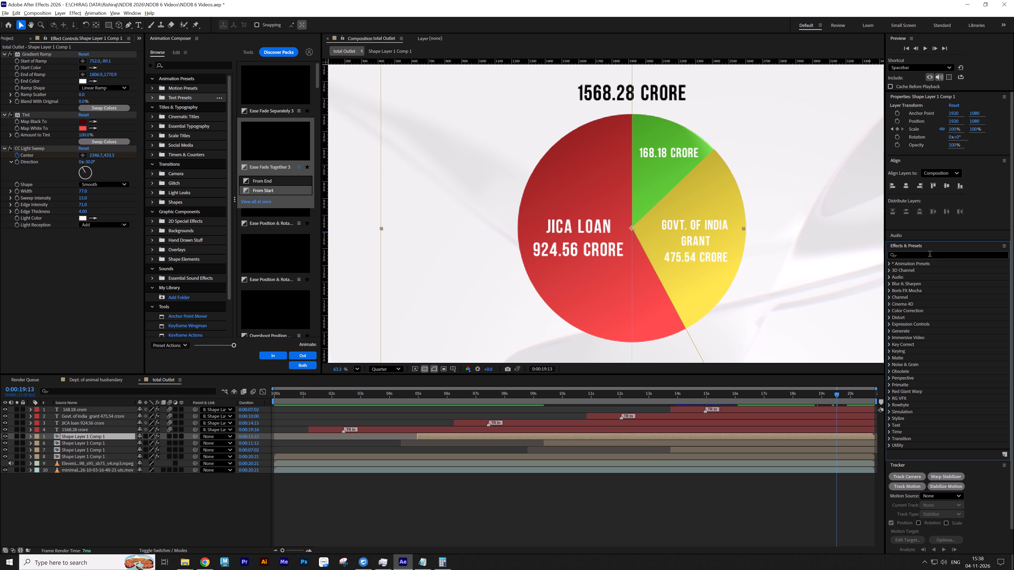
text(Dro)
key(p)
click(924, 252)
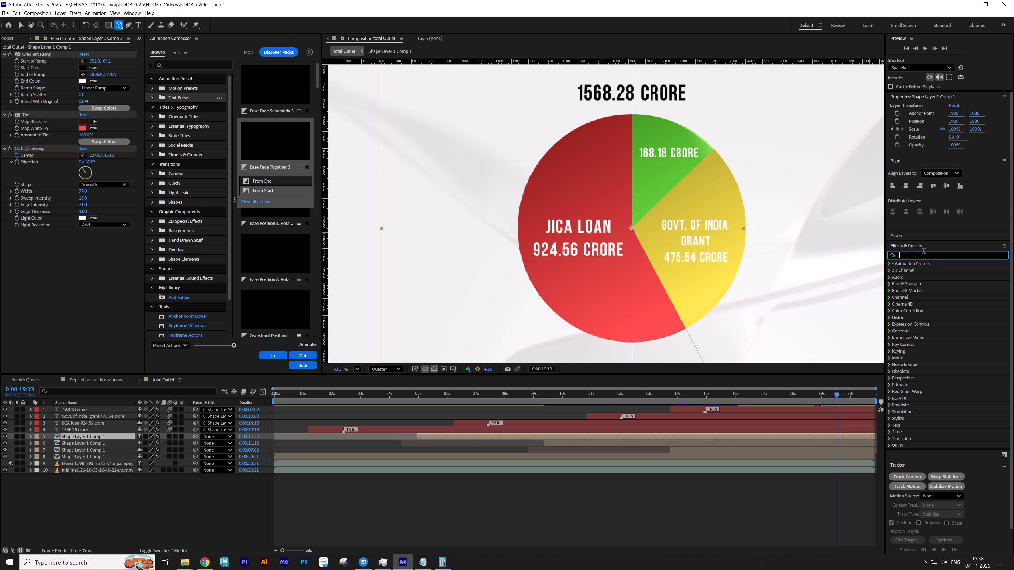
key(shift+d)
text(rop)
drag(930, 363, 548, 290)
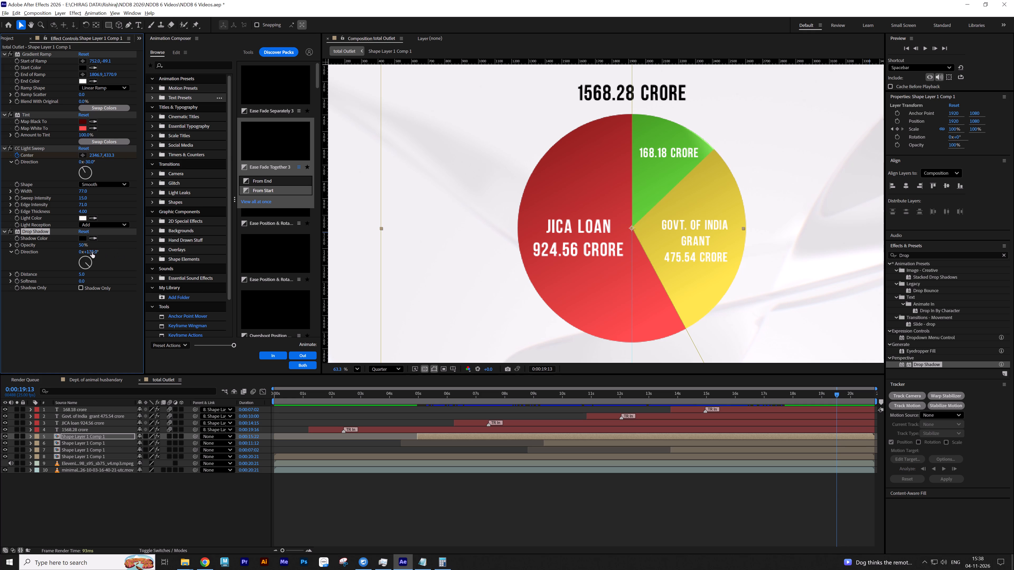
Set the red segment's drop shadow direction to 270°, distance to about 15 and softness to about 17.
click(80, 260)
drag(83, 260, 79, 263)
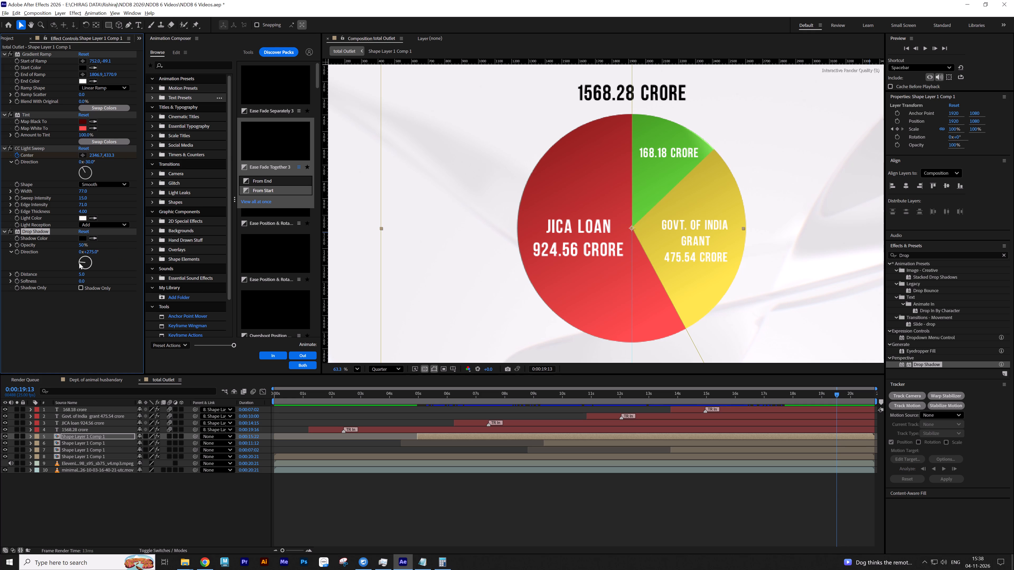
drag(79, 263, 72, 262)
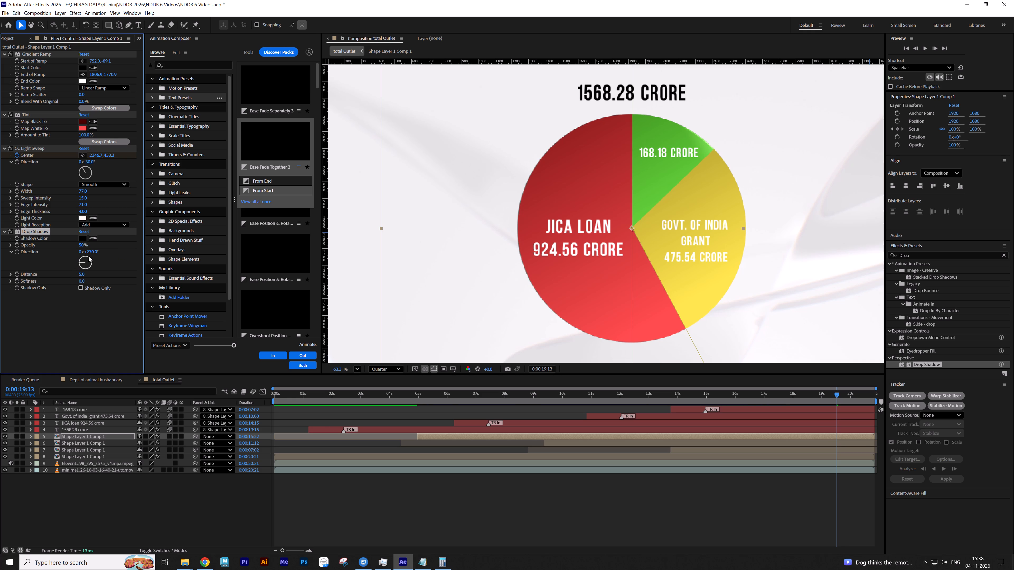
drag(82, 273, 85, 273)
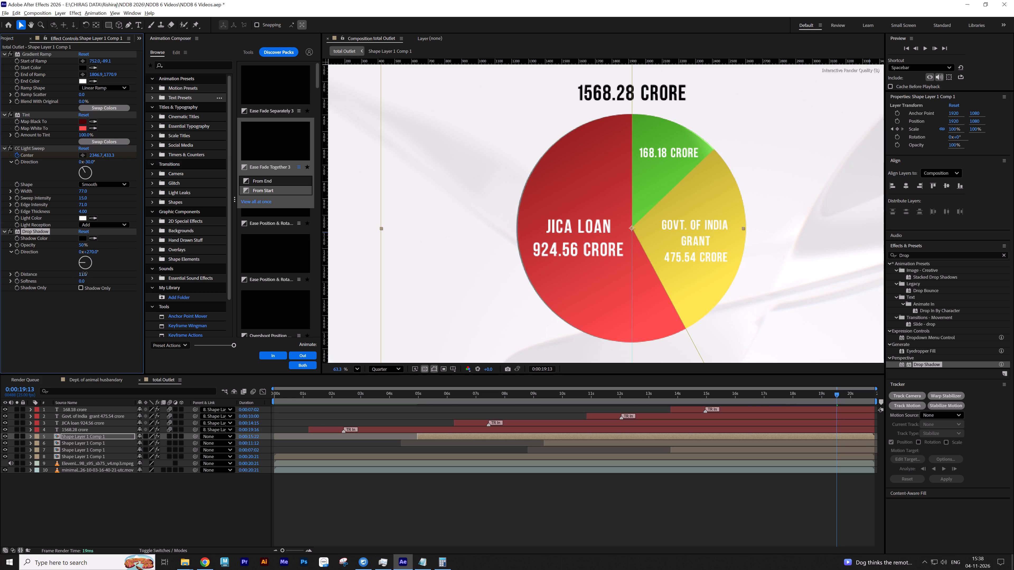
drag(85, 273, 87, 273)
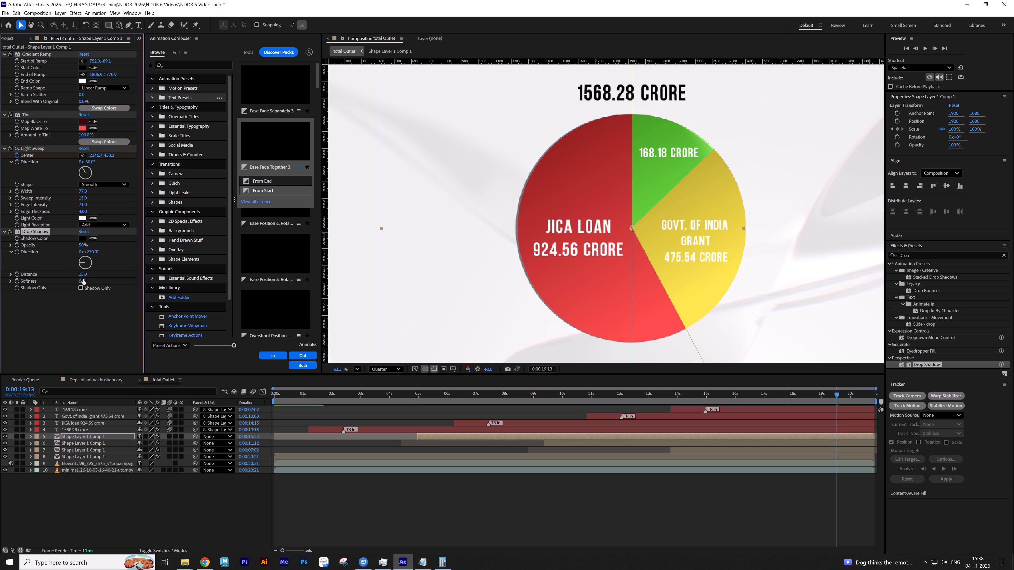
drag(82, 282, 88, 281)
Set the composition preview resolution to Full.
click(392, 368)
click(392, 392)
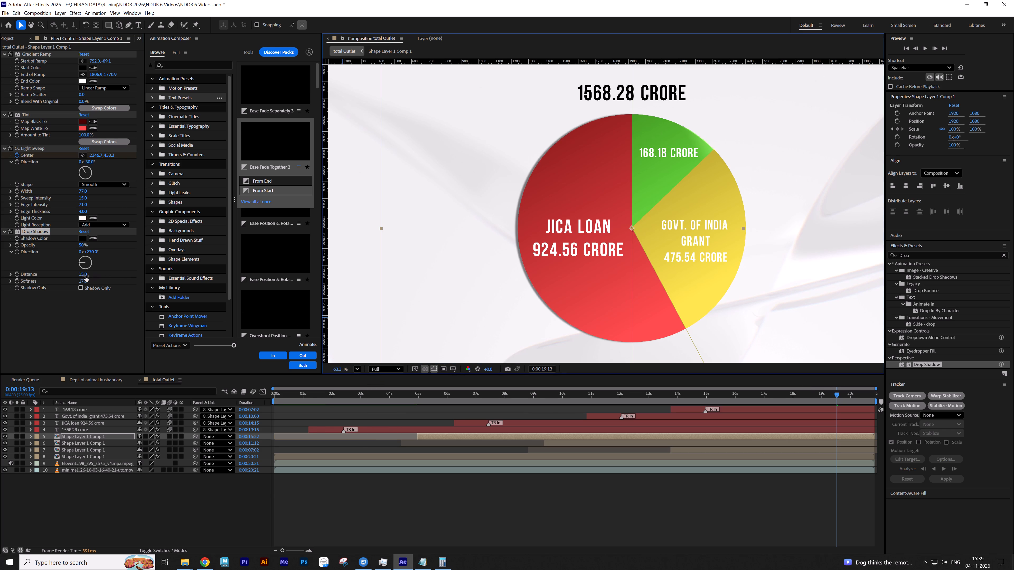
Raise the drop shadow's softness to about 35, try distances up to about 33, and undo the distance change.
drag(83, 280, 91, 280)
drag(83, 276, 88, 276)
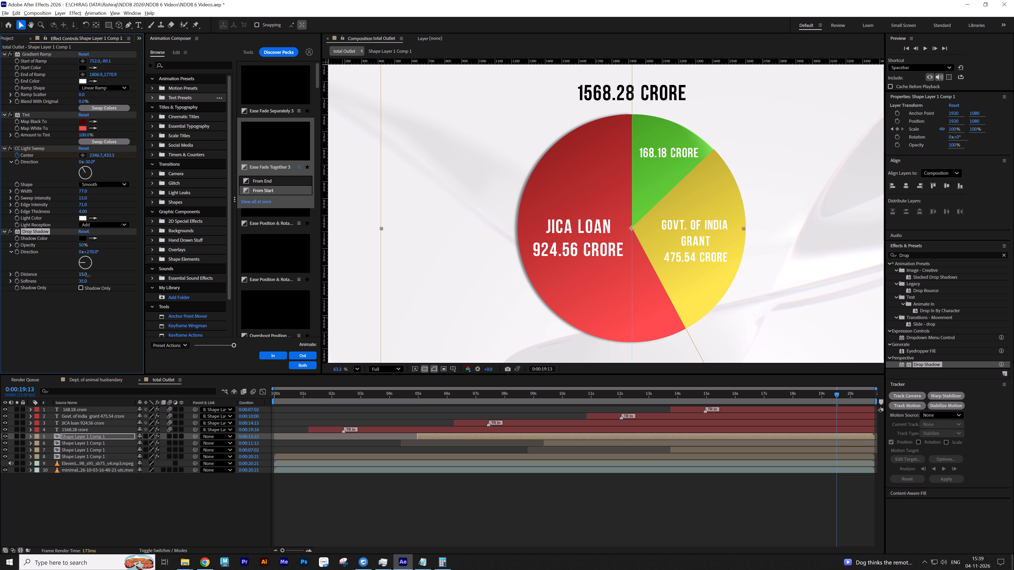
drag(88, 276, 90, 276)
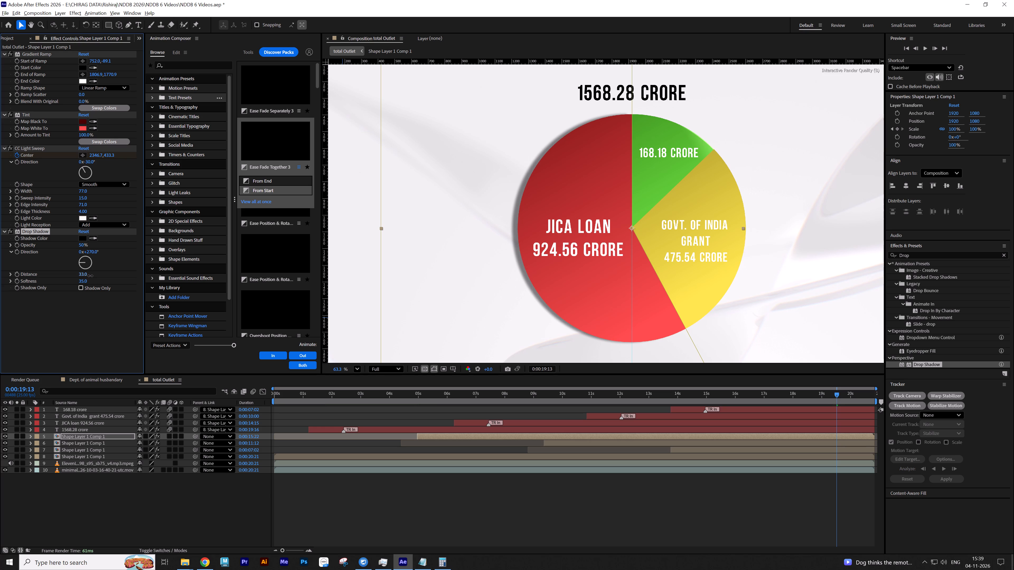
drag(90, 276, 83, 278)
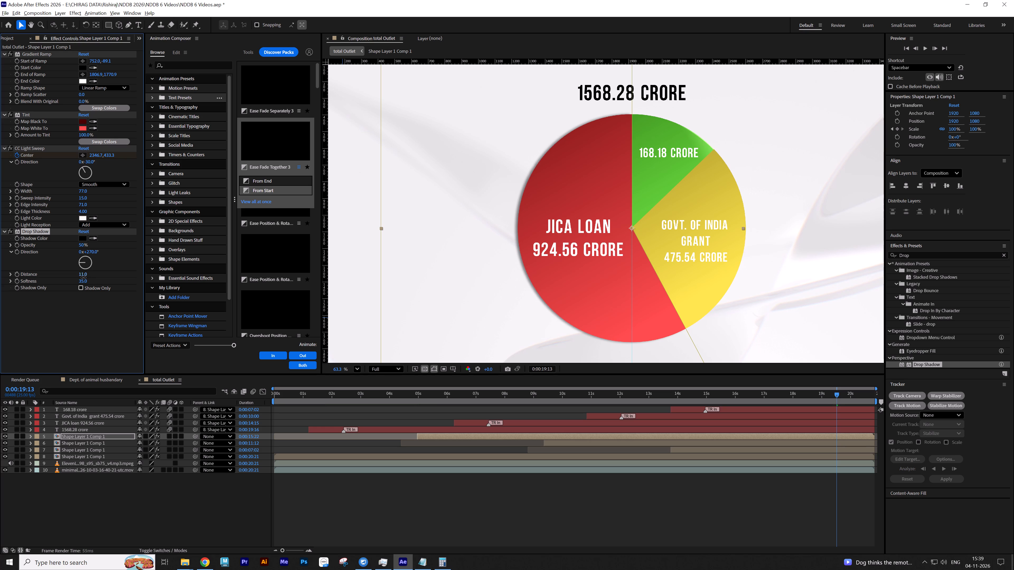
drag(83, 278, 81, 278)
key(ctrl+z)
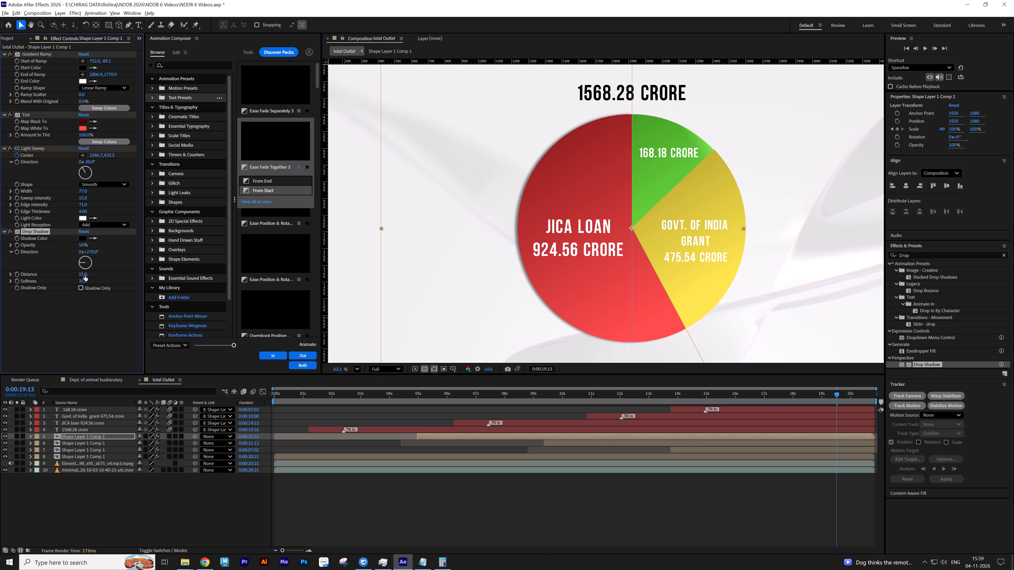
Set the red segment's drop shadow softness to 0 and distance to 27.
drag(82, 283, 34, 283)
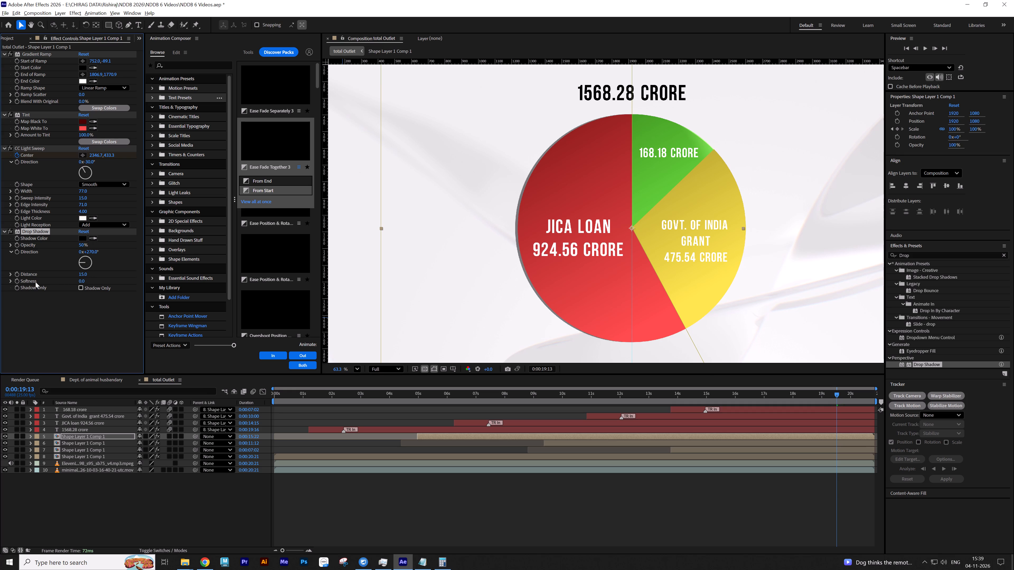
drag(84, 276, 88, 275)
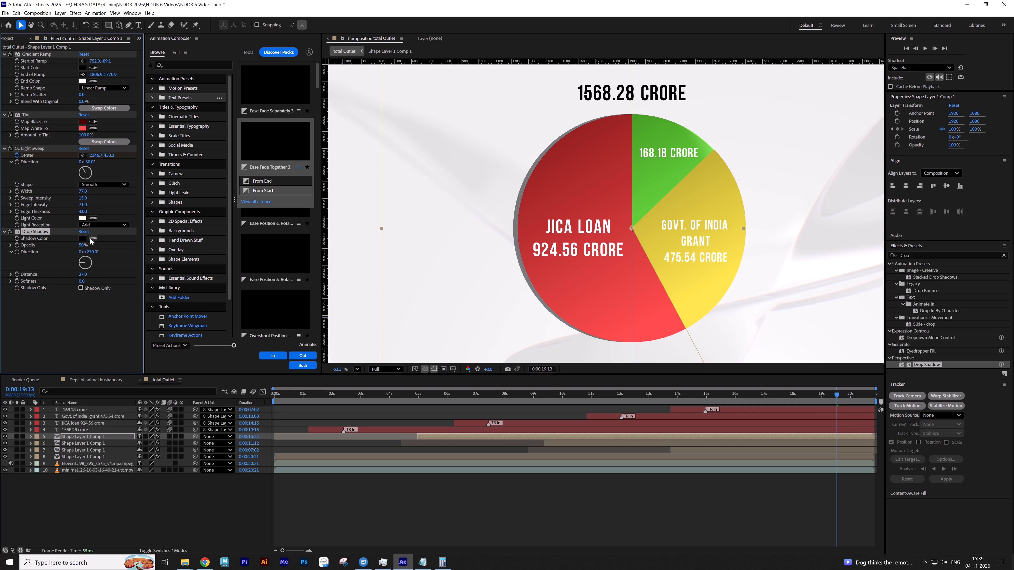
Sample the shadow colour from the red segment's dark upper area and set the shadow opacity to 90%.
click(91, 237)
click(580, 130)
drag(81, 244, 120, 244)
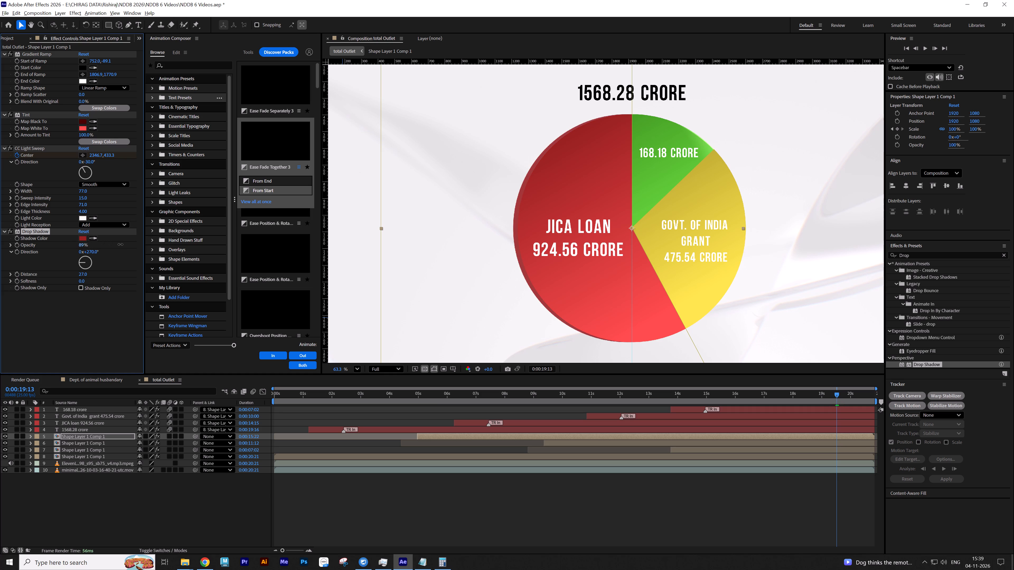
drag(120, 244, 121, 244)
Add a second Drop Shadow to the red segment with direction 264°, distance 23 and softness 90.
drag(927, 364, 894, 367)
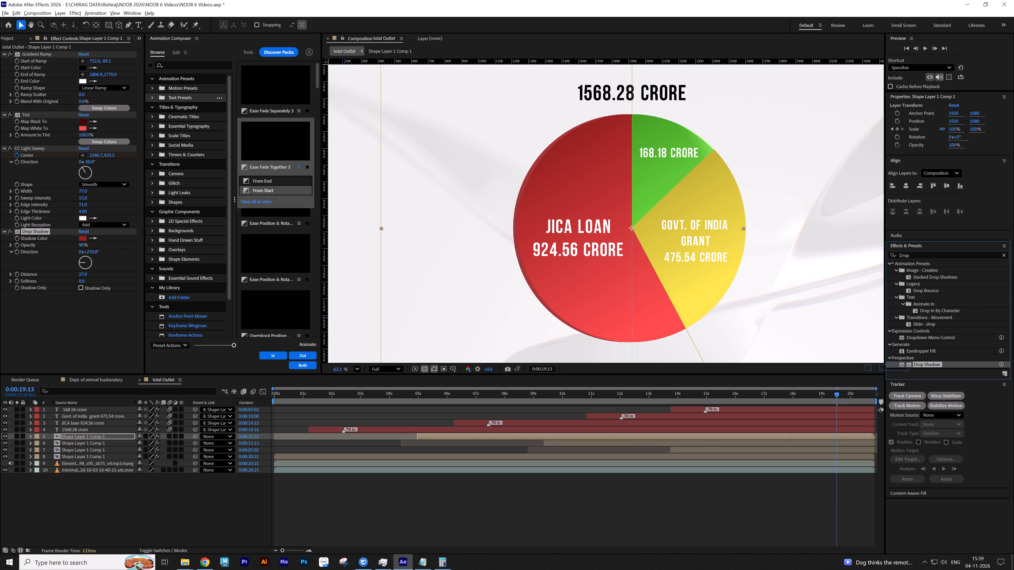
drag(894, 367, 56, 367)
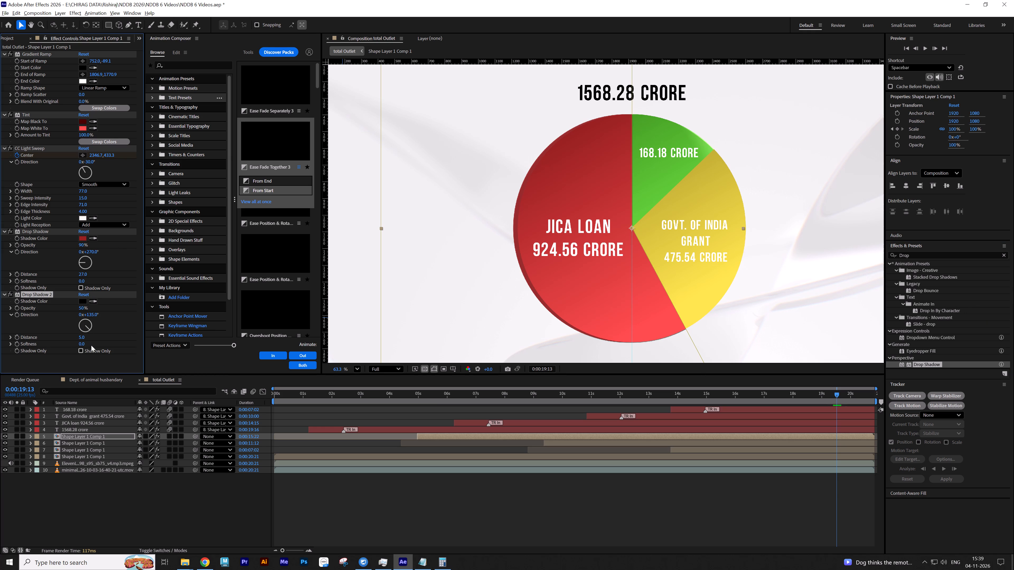
click(80, 326)
drag(81, 339, 88, 337)
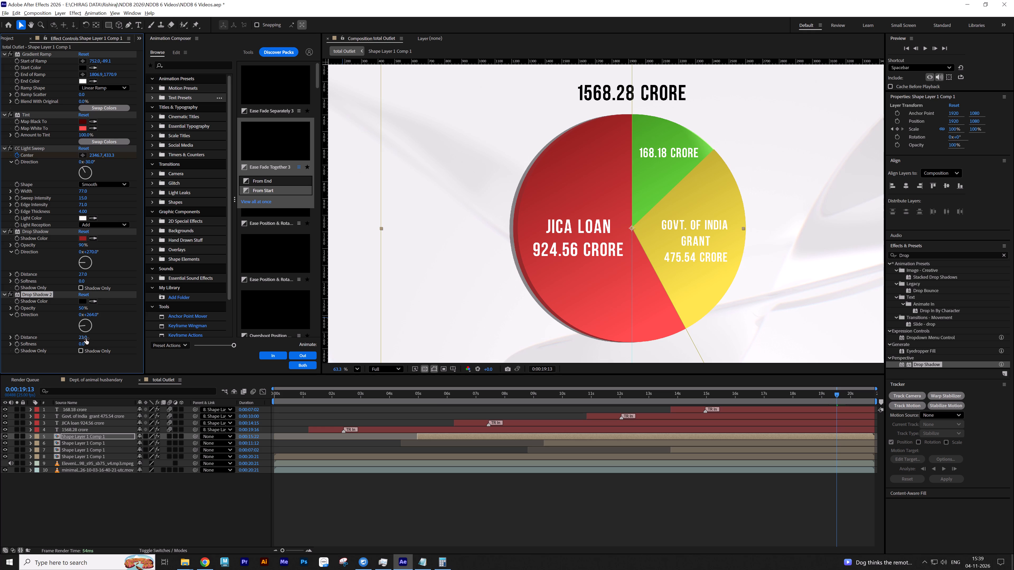
drag(83, 344, 118, 344)
Examine the red segment's new shadows against the whole pie chart.
scroll(511, 221, down, 2)
scroll(540, 229, down, 1)
scroll(569, 250, up, 3)
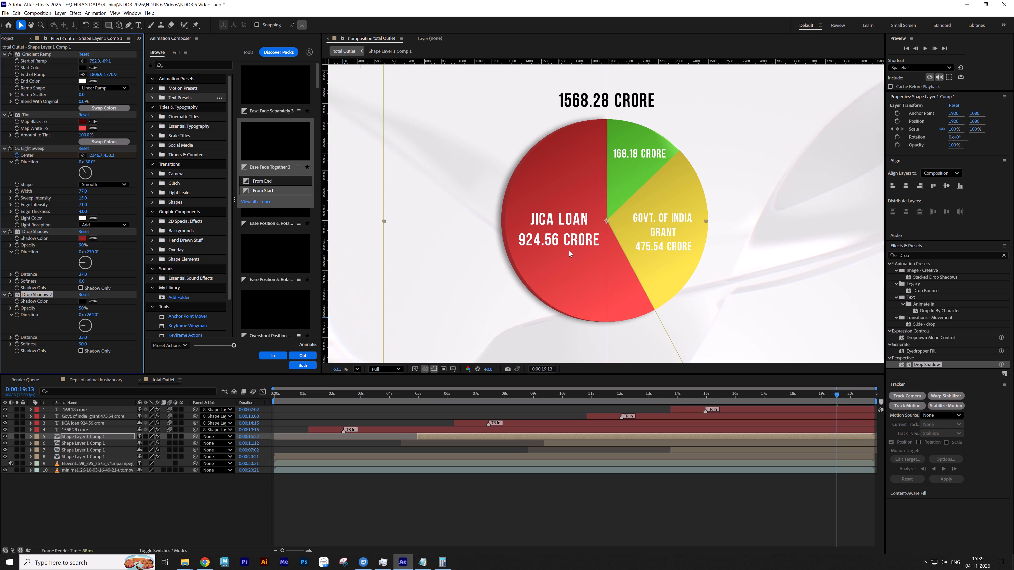
scroll(567, 253, down, 1)
middle_drag(563, 251, 552, 232)
click(533, 201)
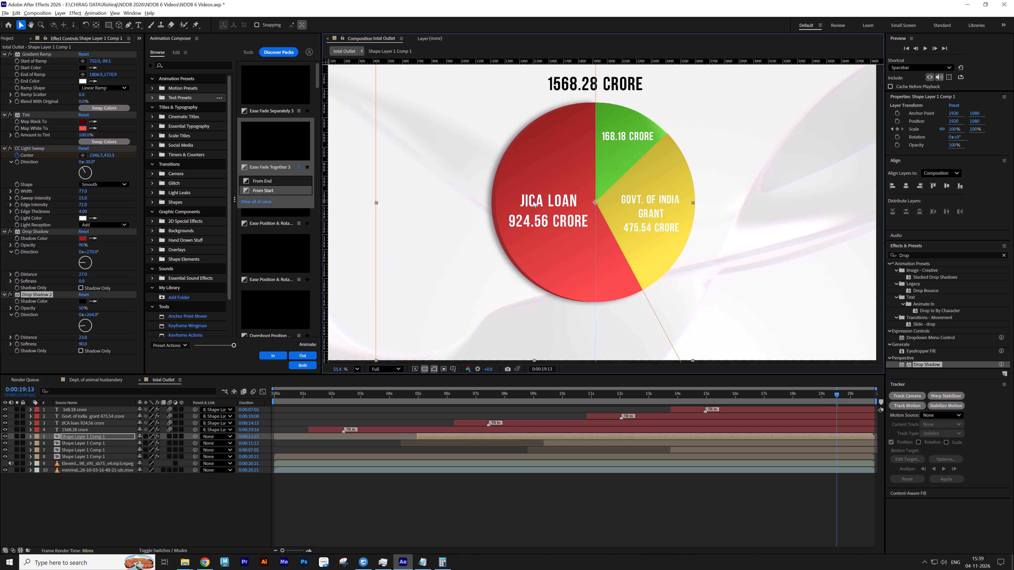
click(425, 493)
key(s)
key(s)
Change the font of the three segment labels and the 1568.28 crore heading to Helvetica Neue Bold.
click(565, 206)
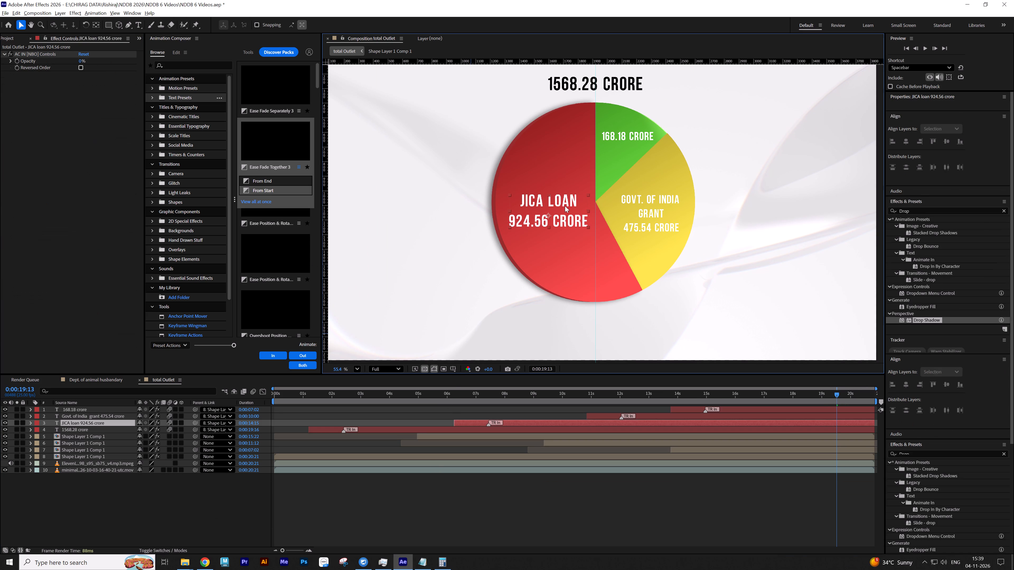
shift+click(646, 207)
shift+click(625, 133)
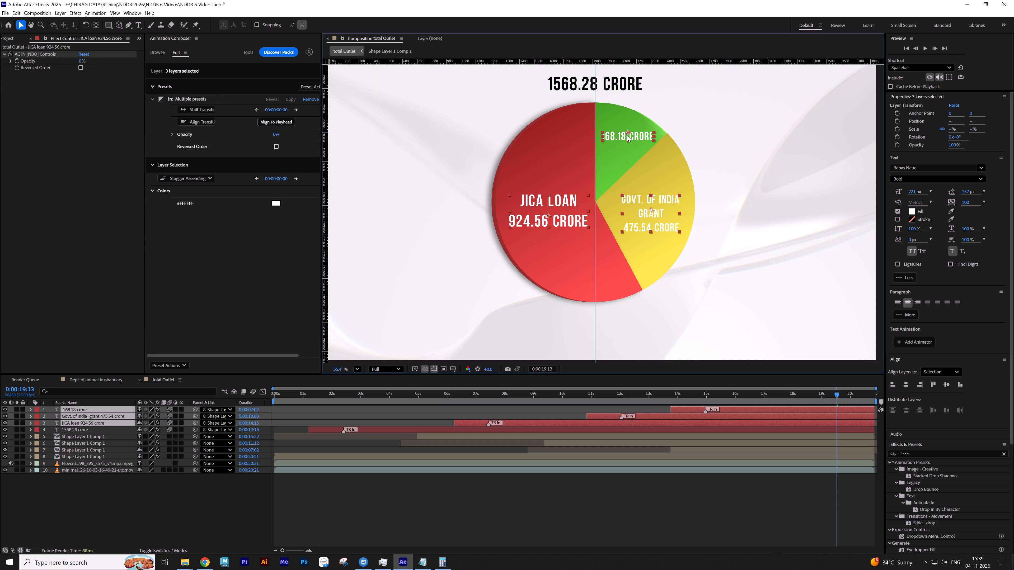
shift+click(618, 80)
drag(934, 170, 931, 170)
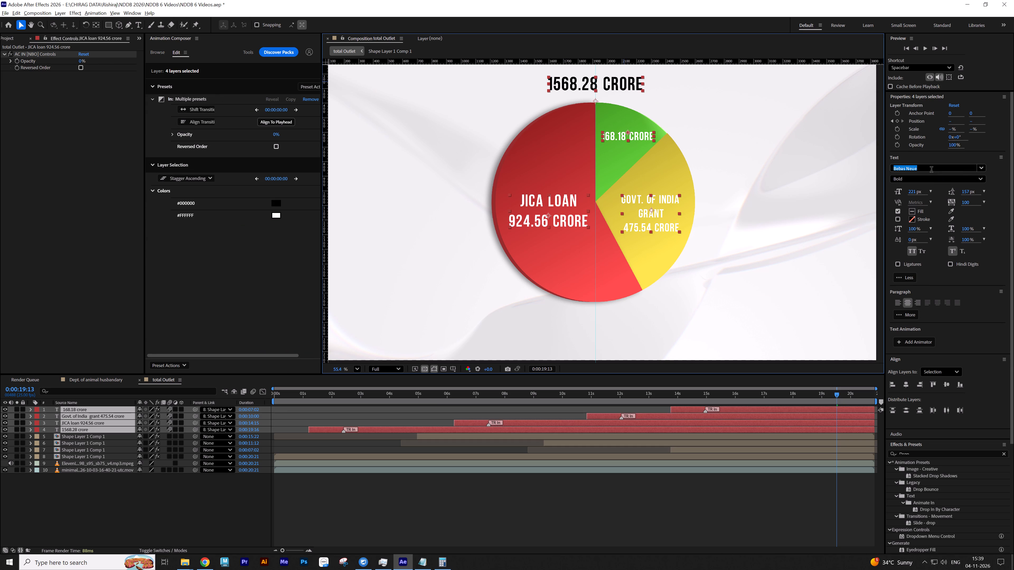
drag(931, 170, 931, 170)
text(he)
key(l)
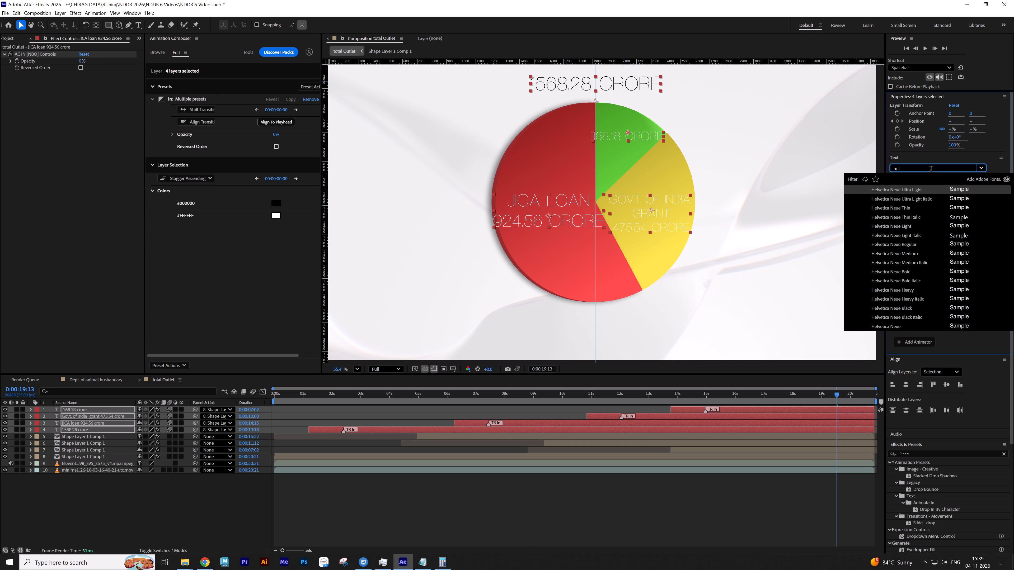
click(916, 273)
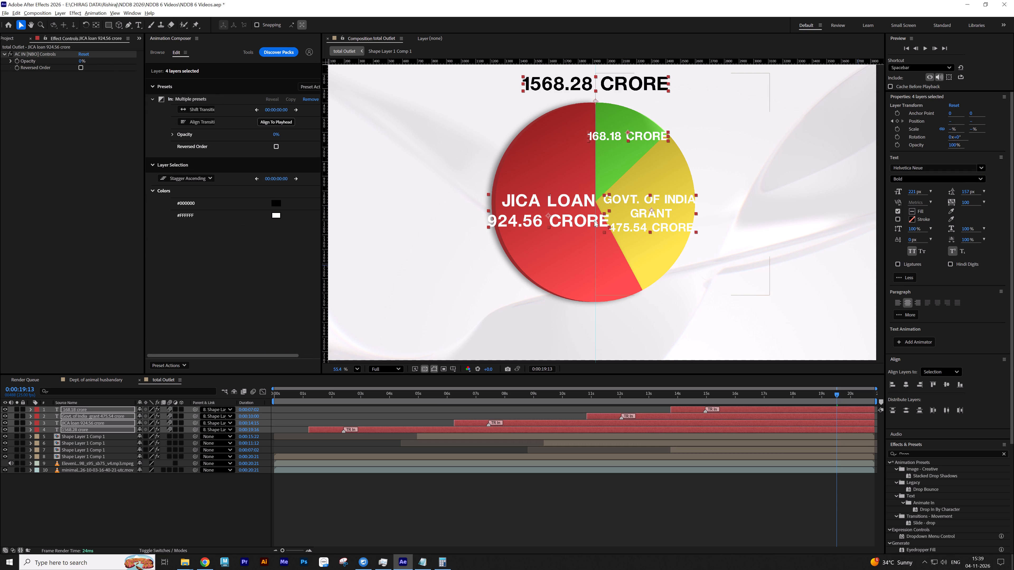
click(538, 502)
Move the JICA loan label left of the pie, the Govt. of India grant label to its right, and 168.18 crore to its upper right.
drag(559, 221, 406, 216)
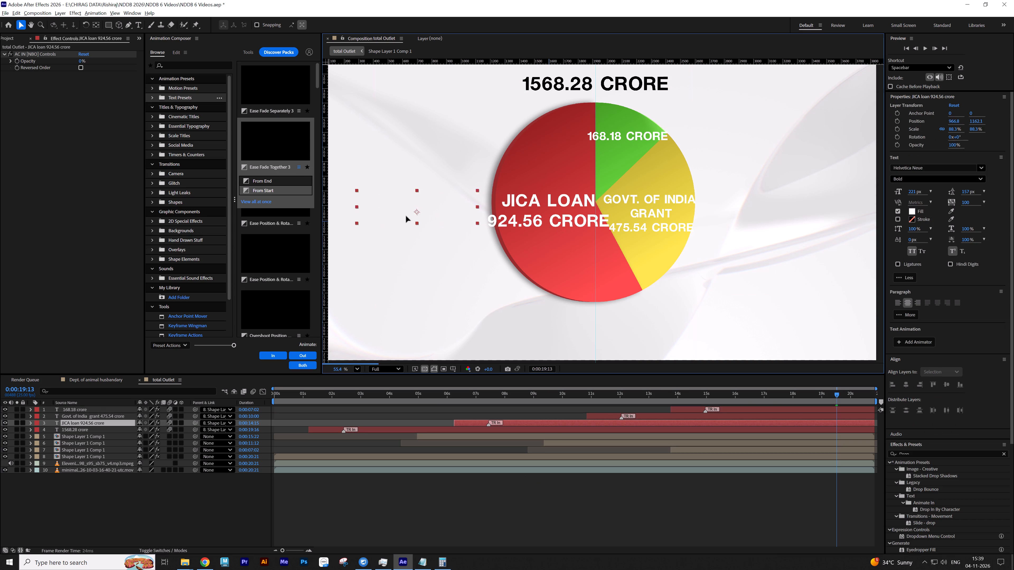
drag(406, 216, 405, 214)
drag(647, 210, 778, 208)
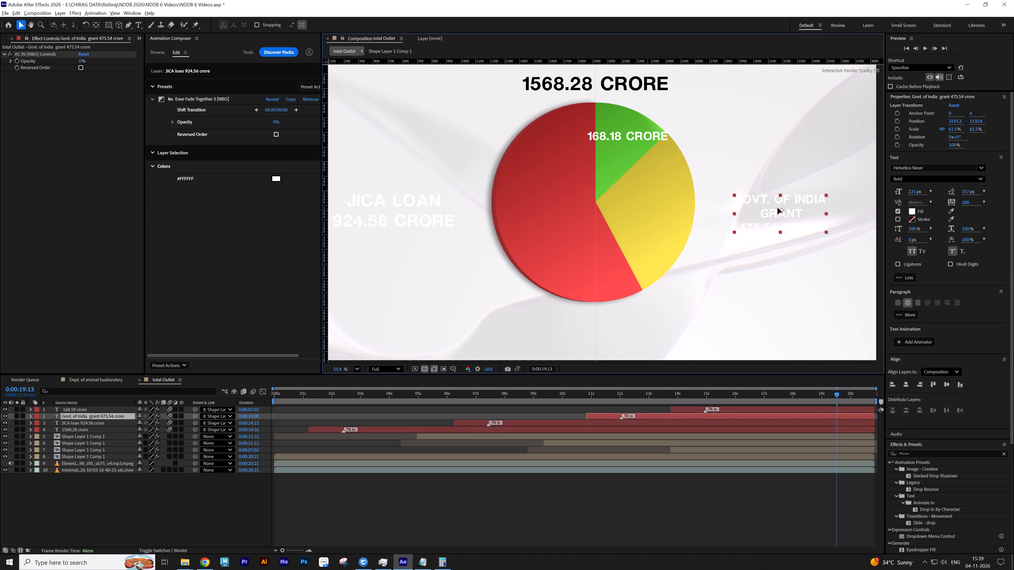
drag(778, 208, 760, 229)
drag(760, 229, 768, 212)
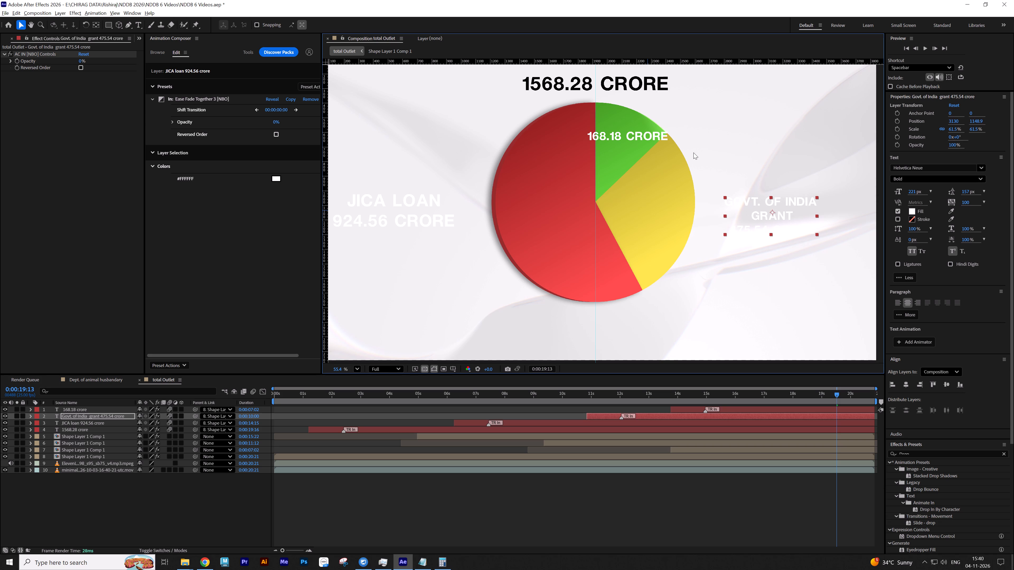
drag(629, 136, 727, 108)
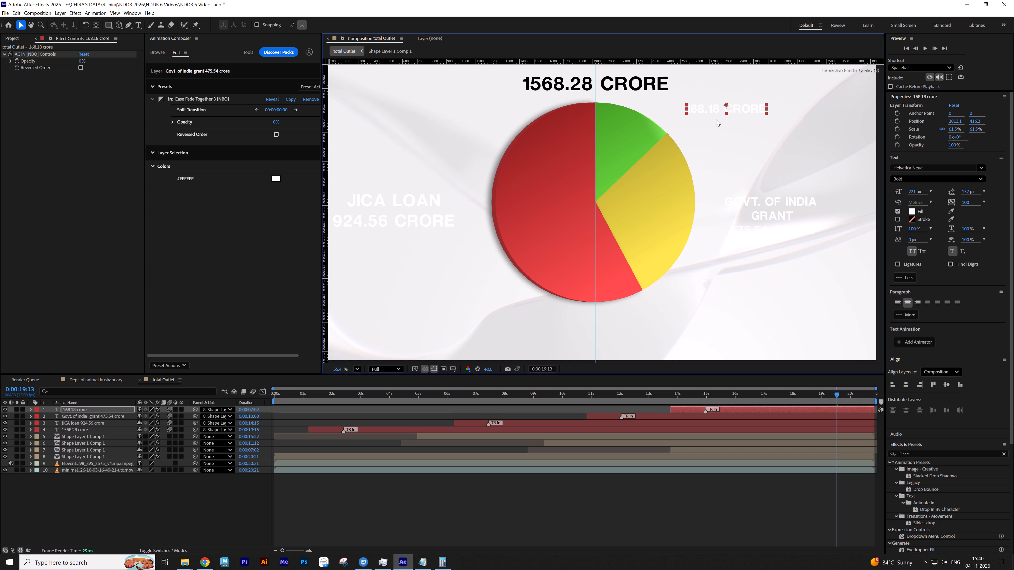
Create a null object above the pie chart layers and parent the four Shape Layer 1 Comp 1 layers to it.
scroll(659, 158, down, 3)
scroll(654, 175, up, 2)
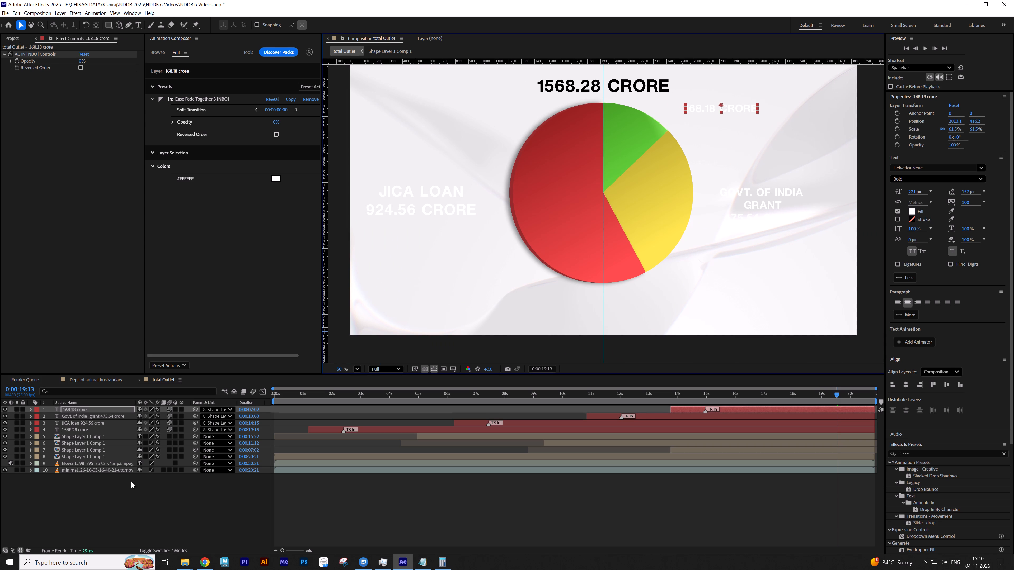
click(119, 488)
click(100, 455)
shift+click(102, 438)
right_click(98, 488)
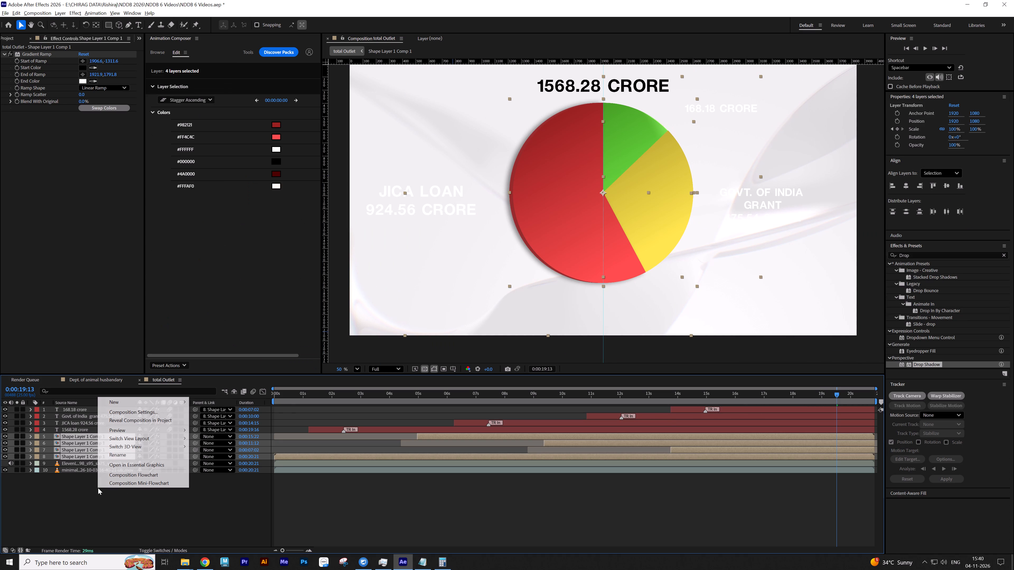
click(143, 404)
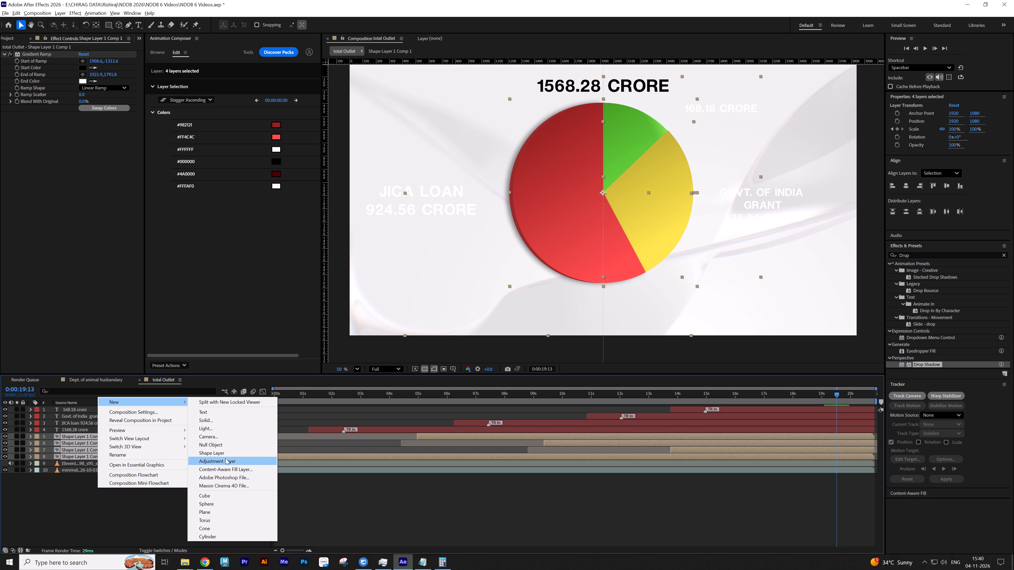
click(225, 448)
click(103, 442)
shift+click(101, 463)
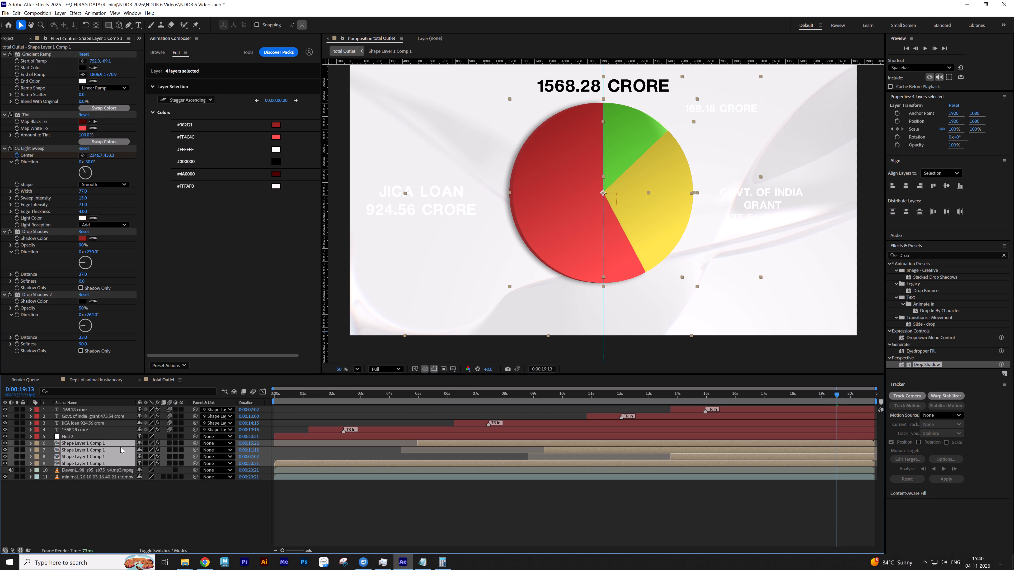
drag(194, 441, 115, 437)
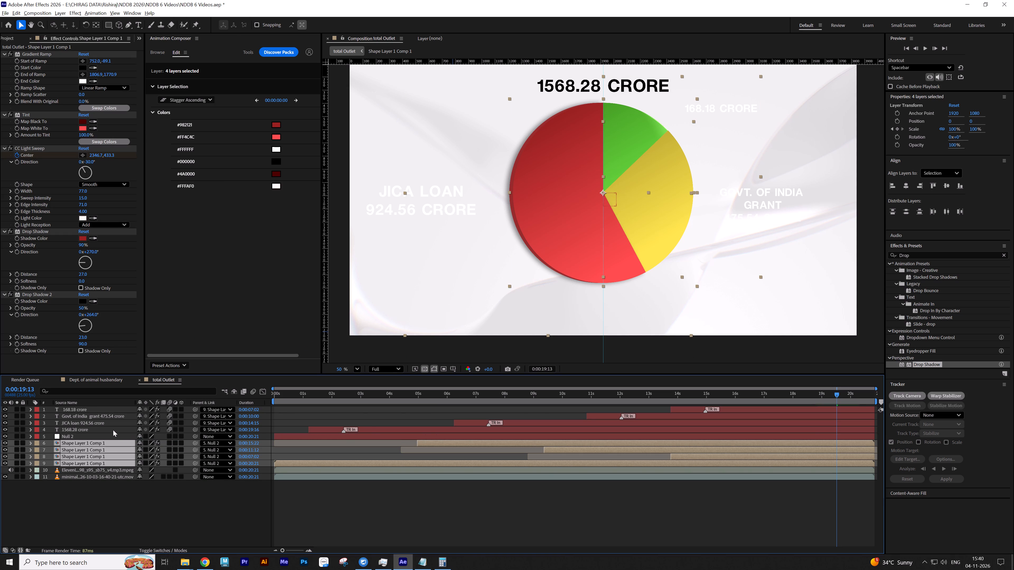
Scale the null to 78% to shrink the pie chart and its labels.
click(113, 429)
click(110, 436)
key(s)
drag(150, 444, 148, 444)
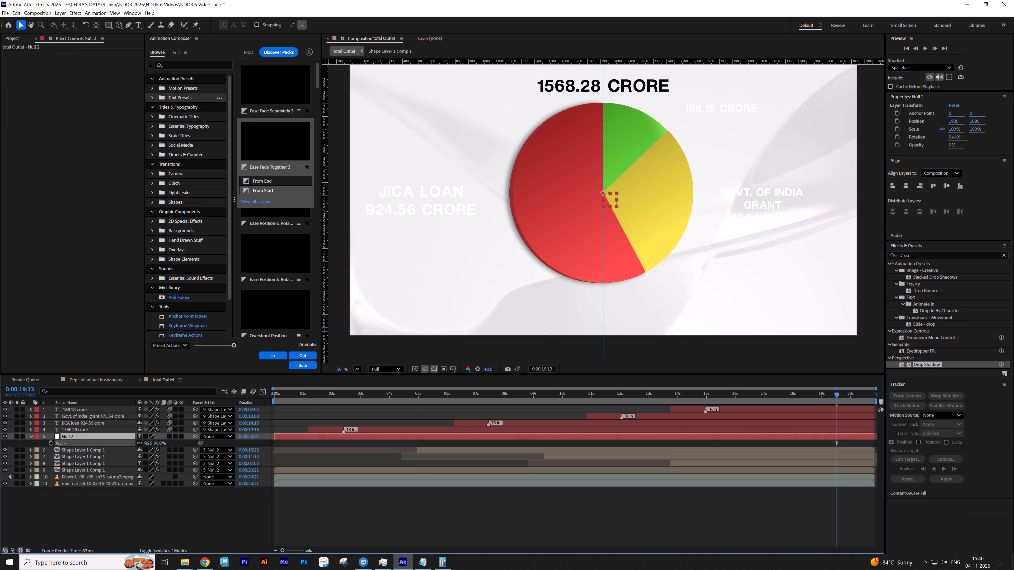
drag(148, 444, 142, 445)
Show the title/action safe guides and move the null down to a Y position of 1140.
key(shift+Down)
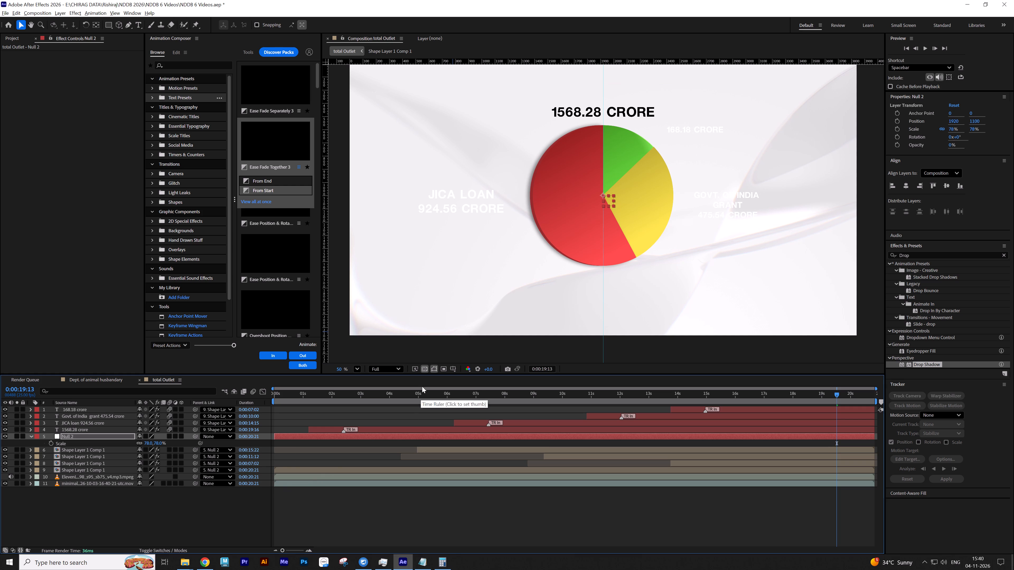
click(454, 369)
click(457, 381)
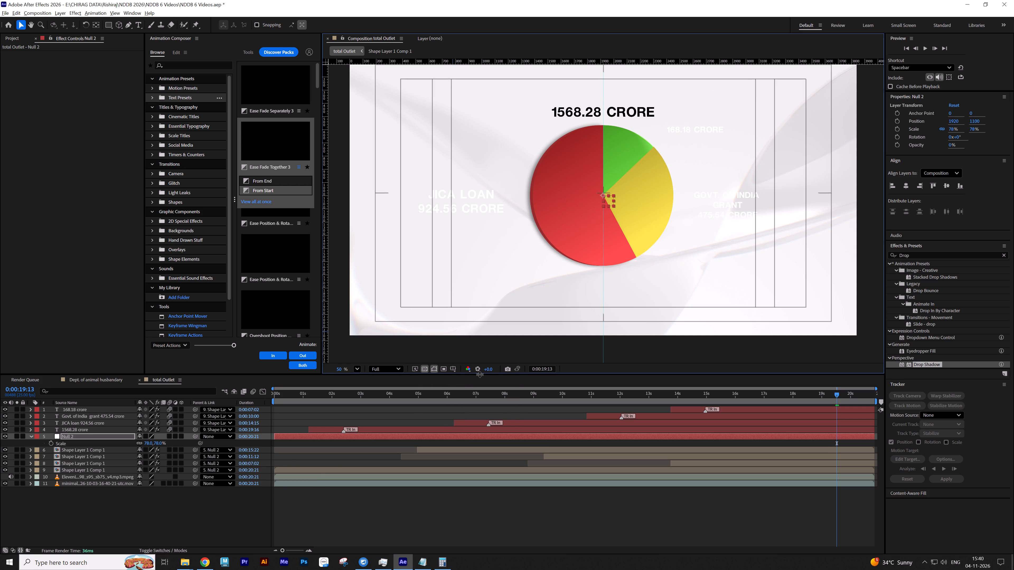
key(shift+Down)
key(shift+Down)
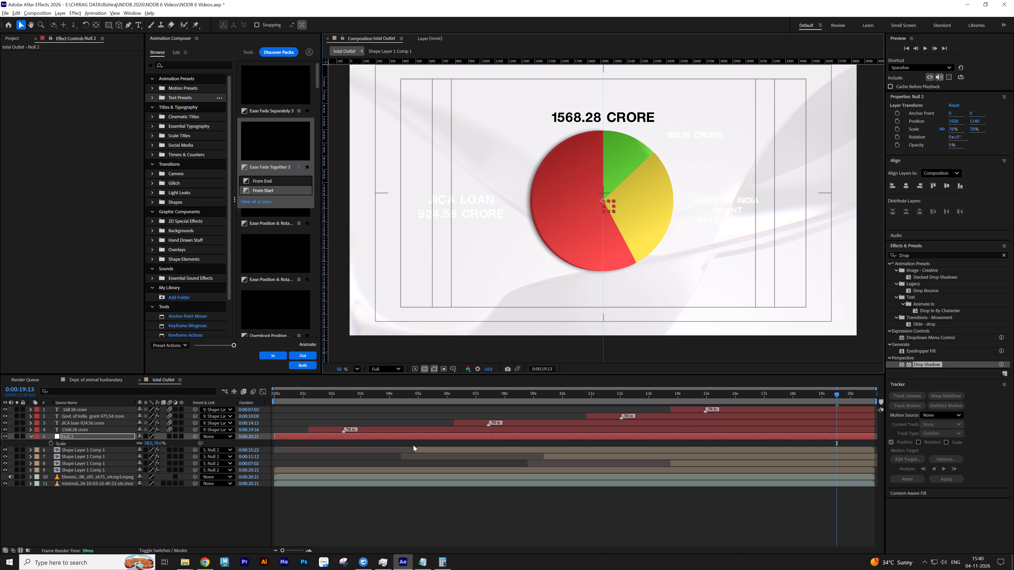
Delete the null that the pie chart layers are parented to.
click(374, 501)
key(s)
key(s)
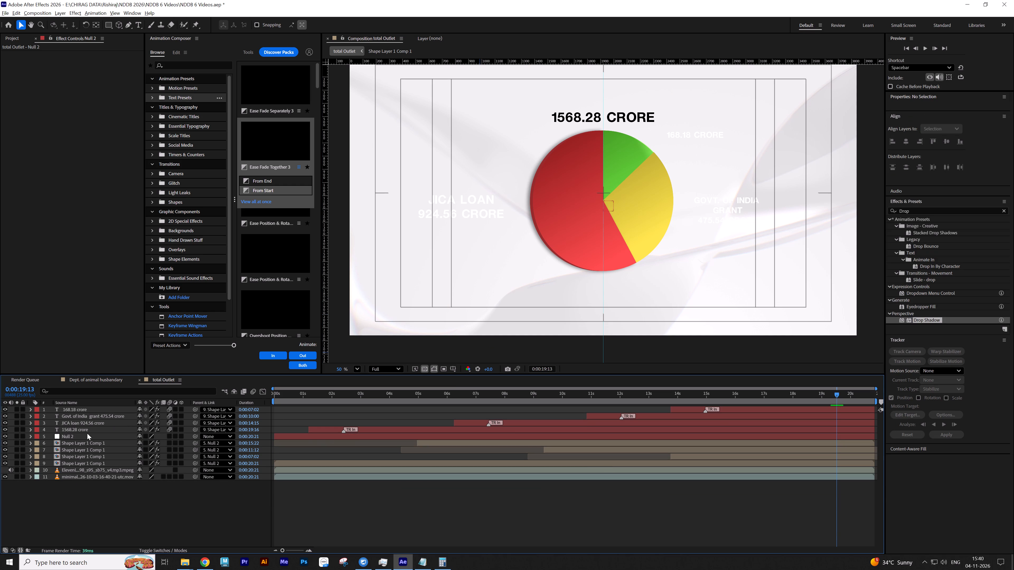
click(84, 436)
key(Delete)
click(162, 494)
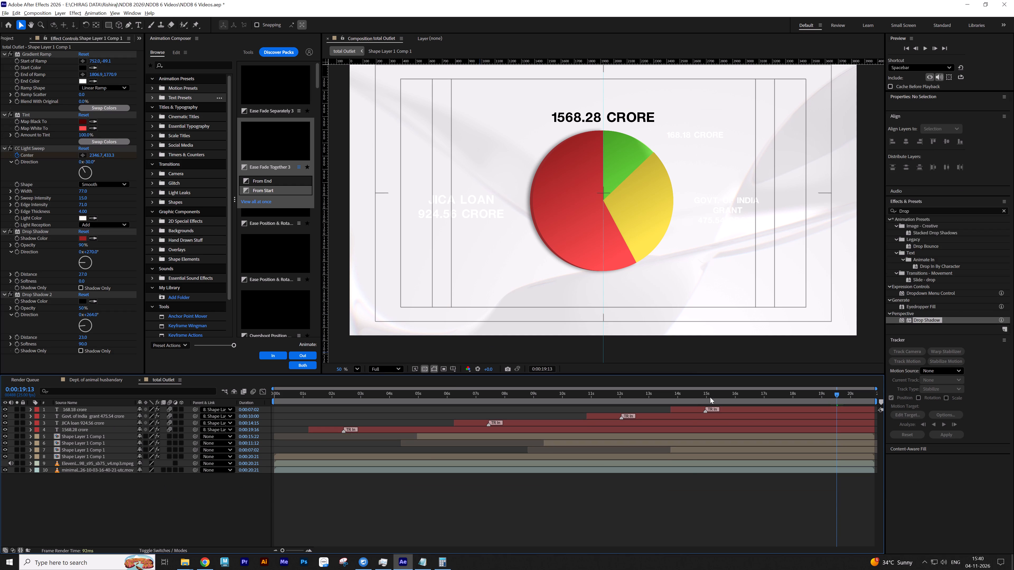
Scrub the pie animation from about 4 seconds to 0:00:08:22 and inspect the segment layers' mask path keyframes.
drag(709, 397, 402, 391)
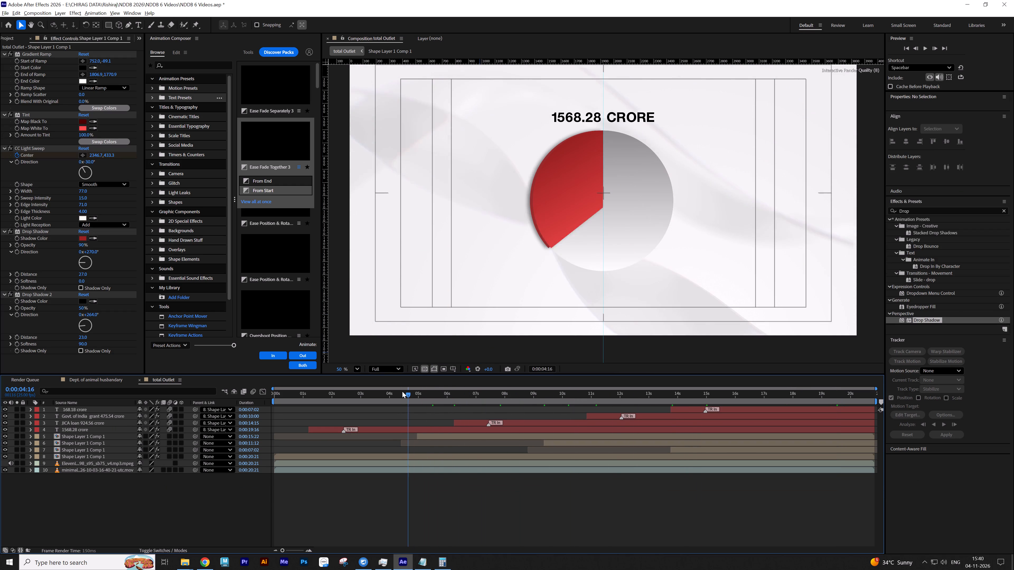
drag(402, 391, 436, 398)
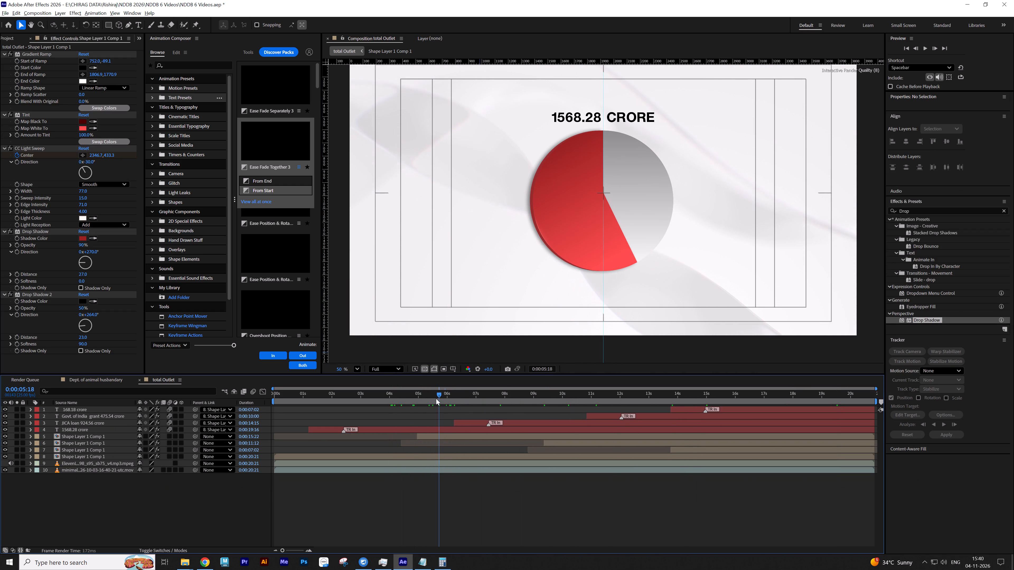
drag(436, 398, 486, 403)
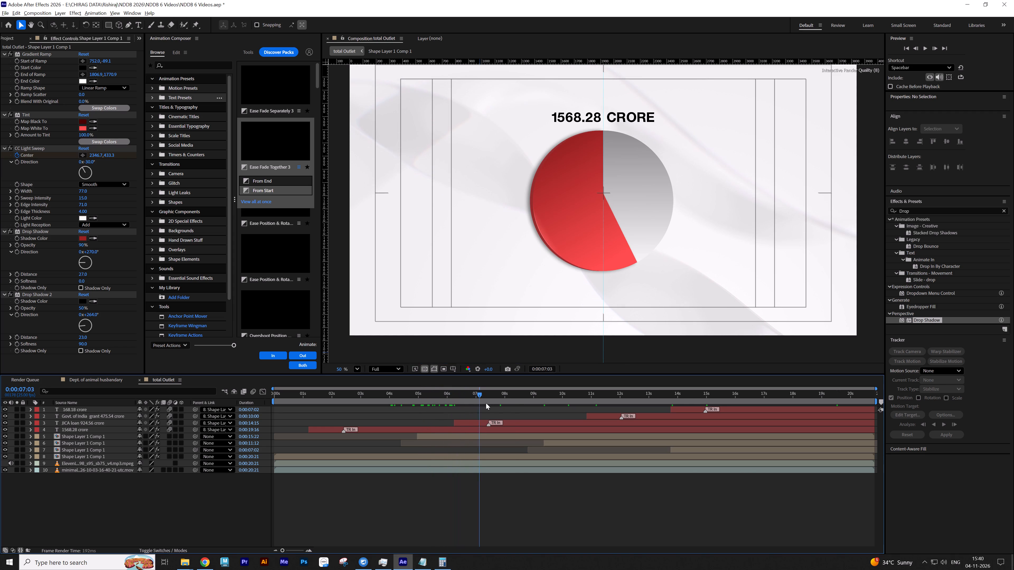
drag(486, 403, 530, 404)
click(535, 505)
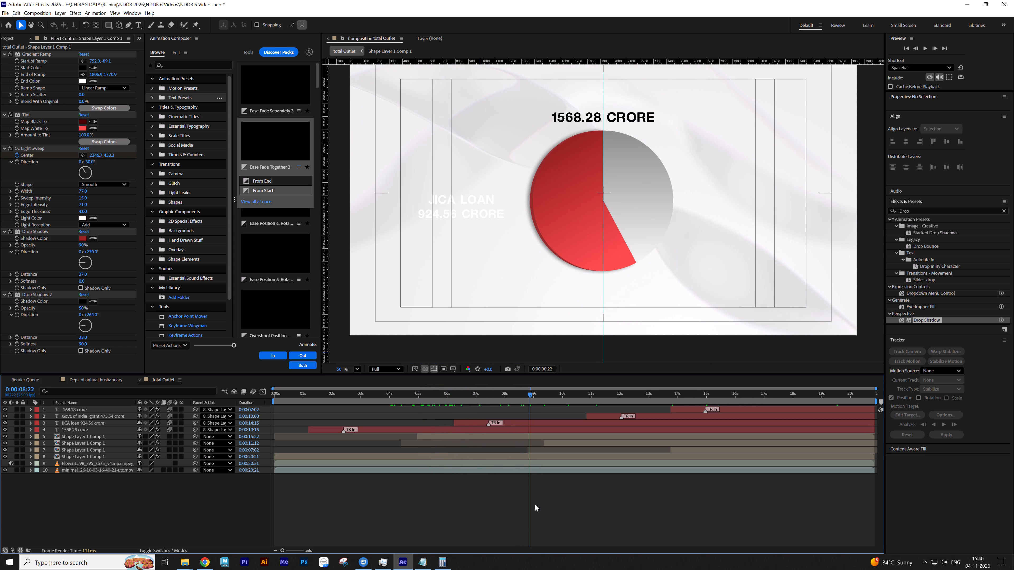
key(m)
click(486, 437)
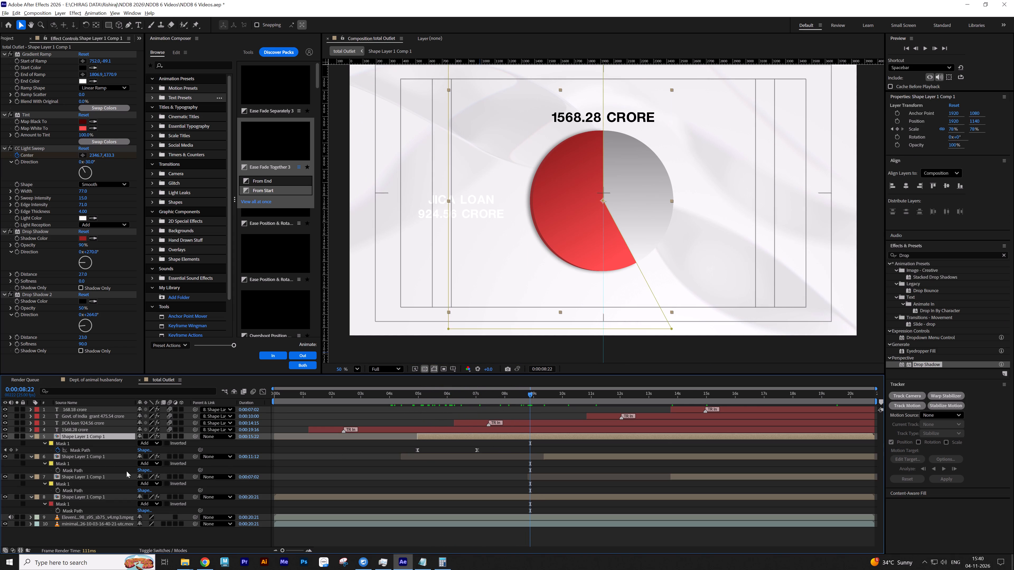
click(59, 449)
click(481, 471)
text(ss)
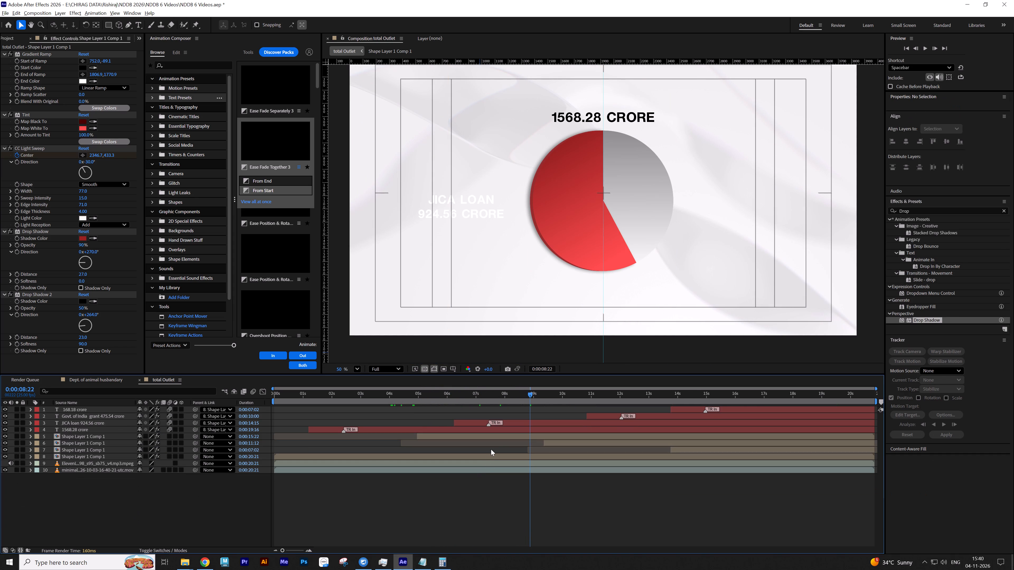
Remove the scale keyframes from the red segment layer.
click(497, 435)
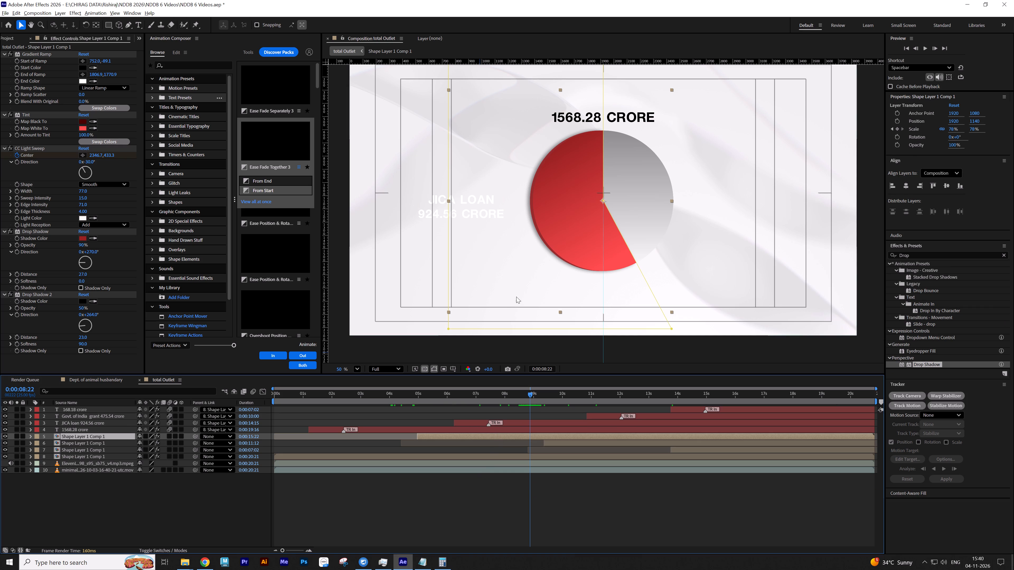
key(s)
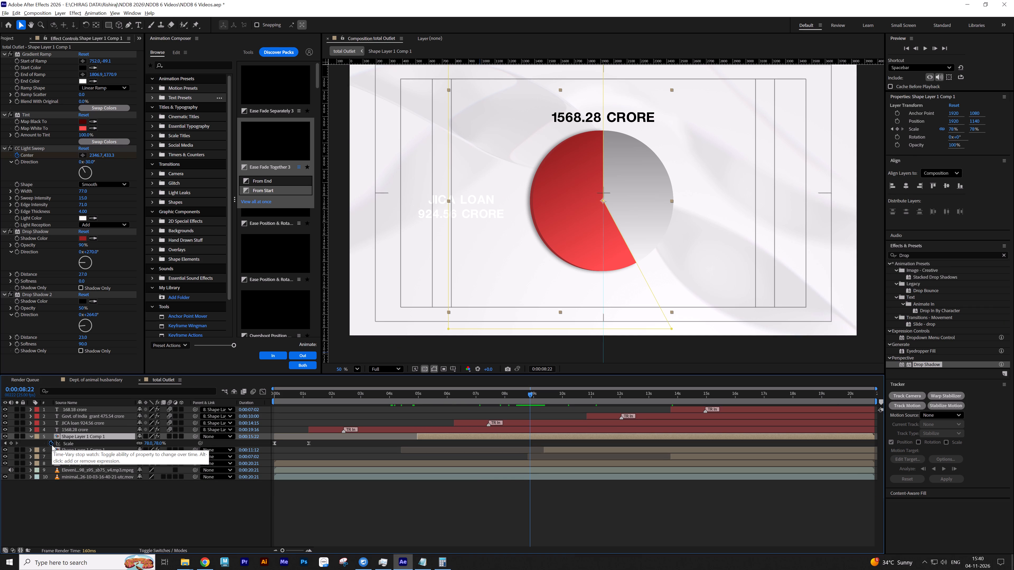
click(52, 445)
click(59, 500)
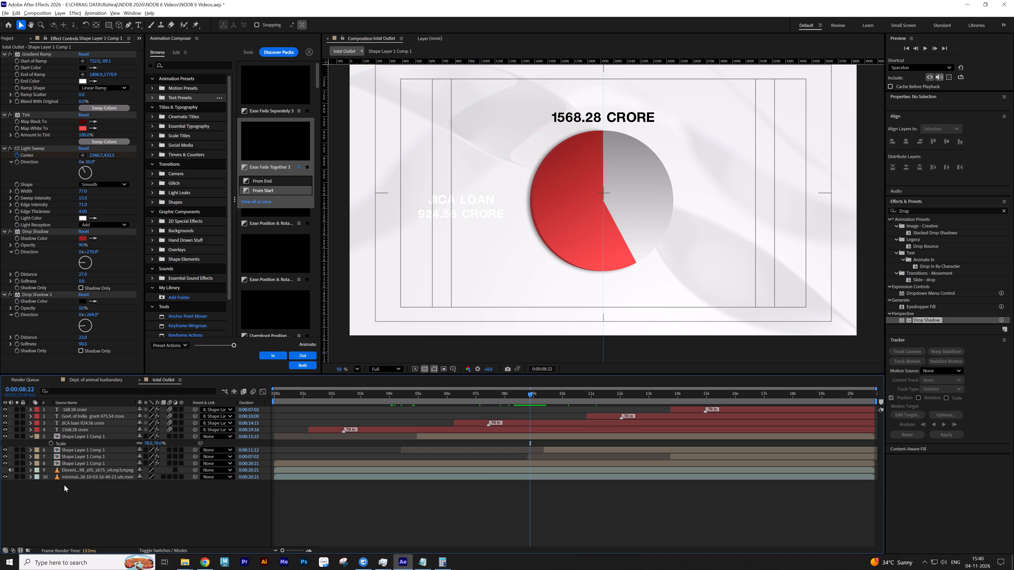
Hide the grey base pie layer.
click(66, 465)
click(5, 464)
click(42, 504)
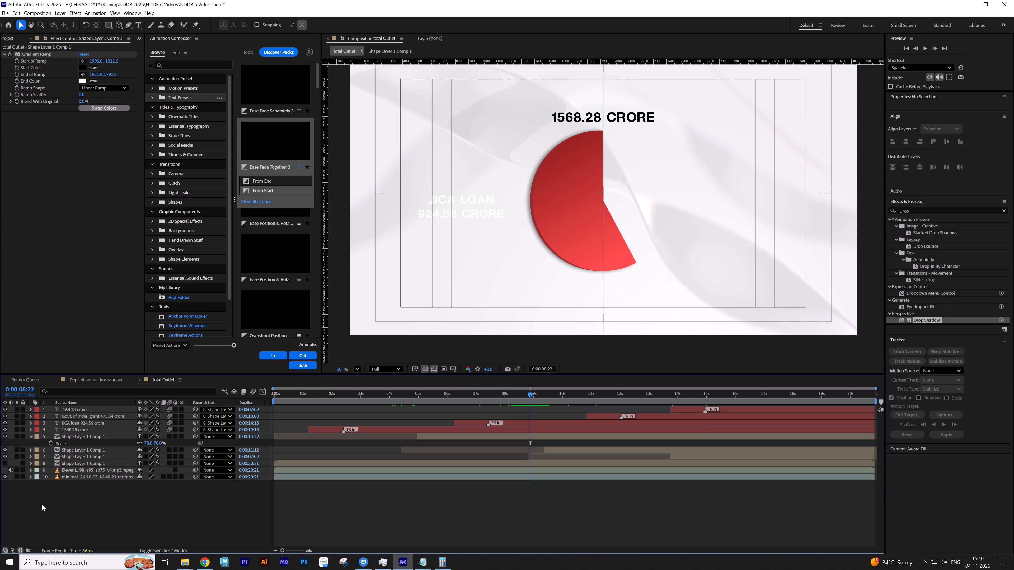
Keyframe the red segment's scale from 0% at 0:00:04:24 up to 78% at about 7.4 seconds.
click(88, 437)
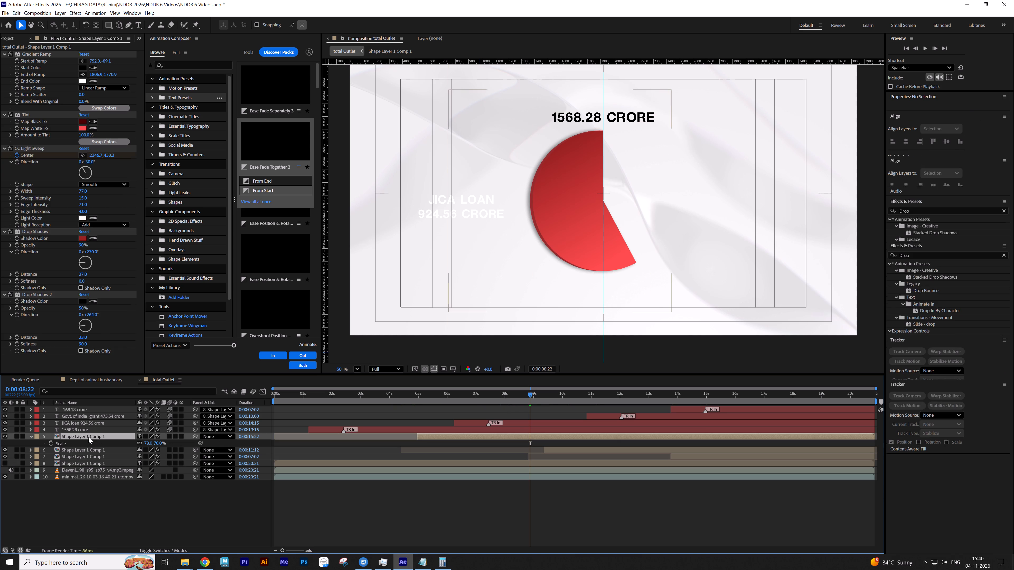
click(51, 443)
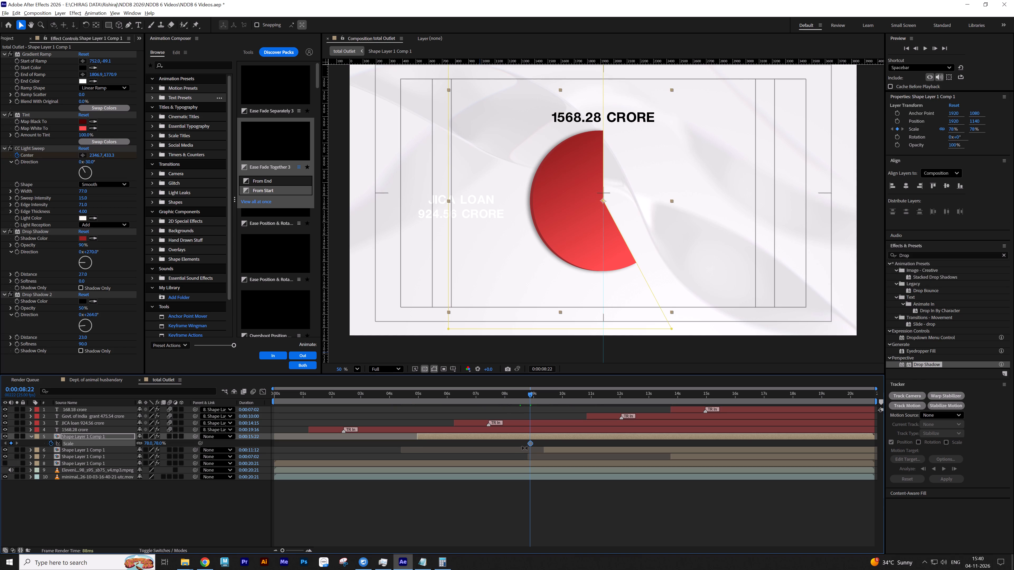
drag(529, 445, 465, 444)
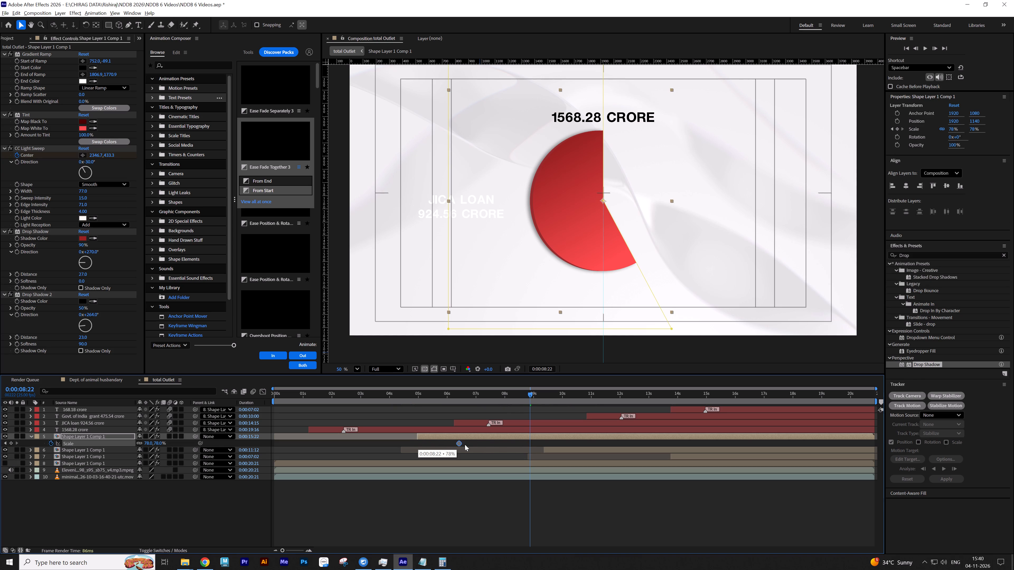
drag(465, 444, 486, 444)
drag(421, 391, 417, 394)
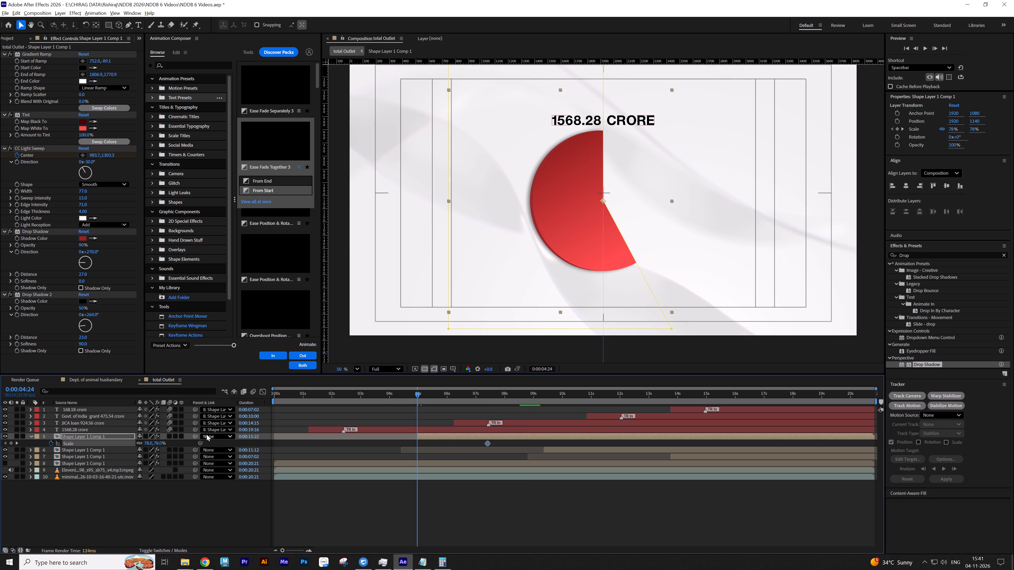
click(158, 442)
key(0)
key(Return)
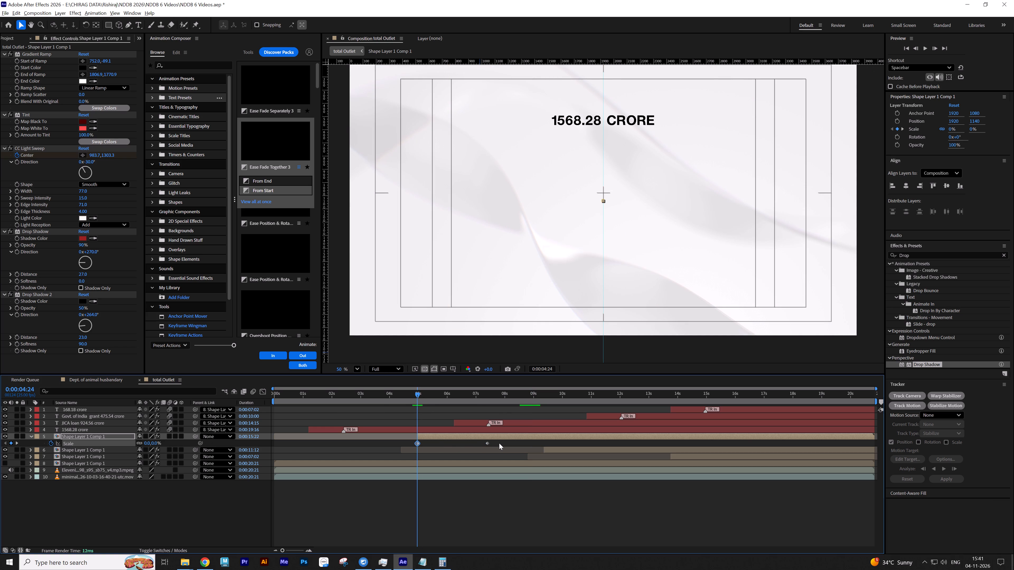
Apply Easy Ease to the red segment's scale keyframes and reshape the speed curve to peak early and settle slowly.
drag(499, 443, 393, 455)
key(F9)
click(264, 392)
drag(513, 492, 389, 536)
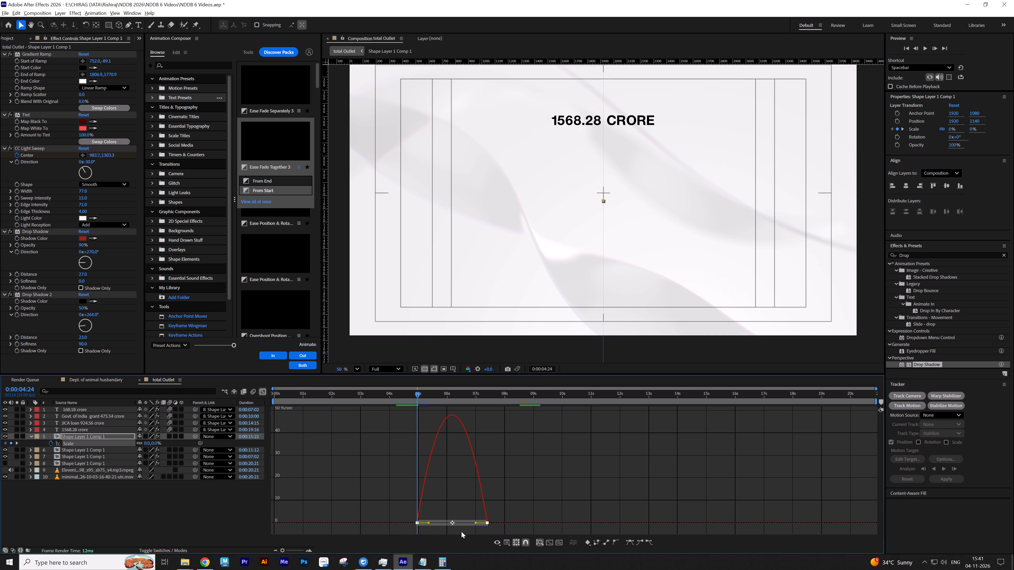
drag(476, 523, 434, 524)
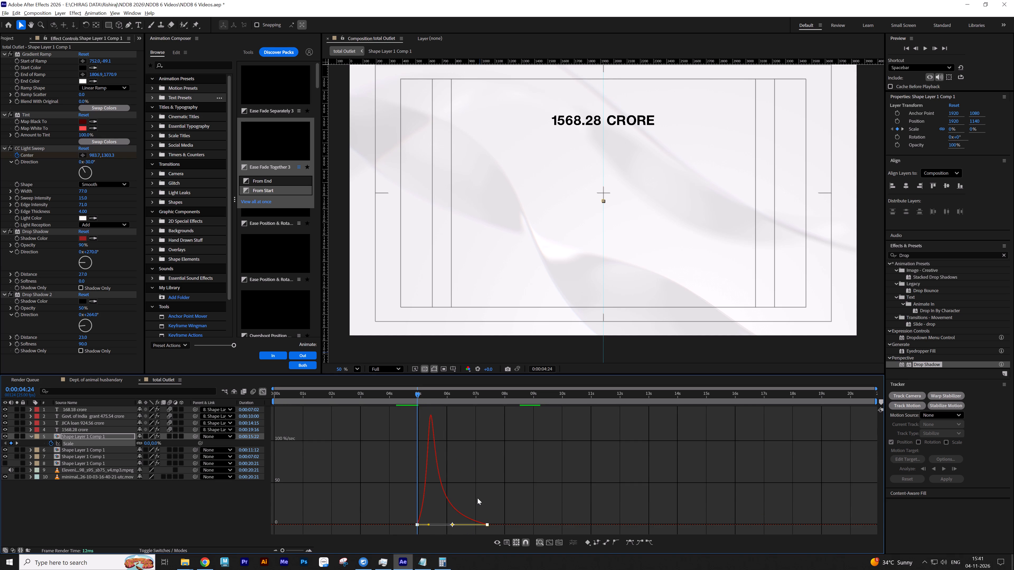
click(264, 394)
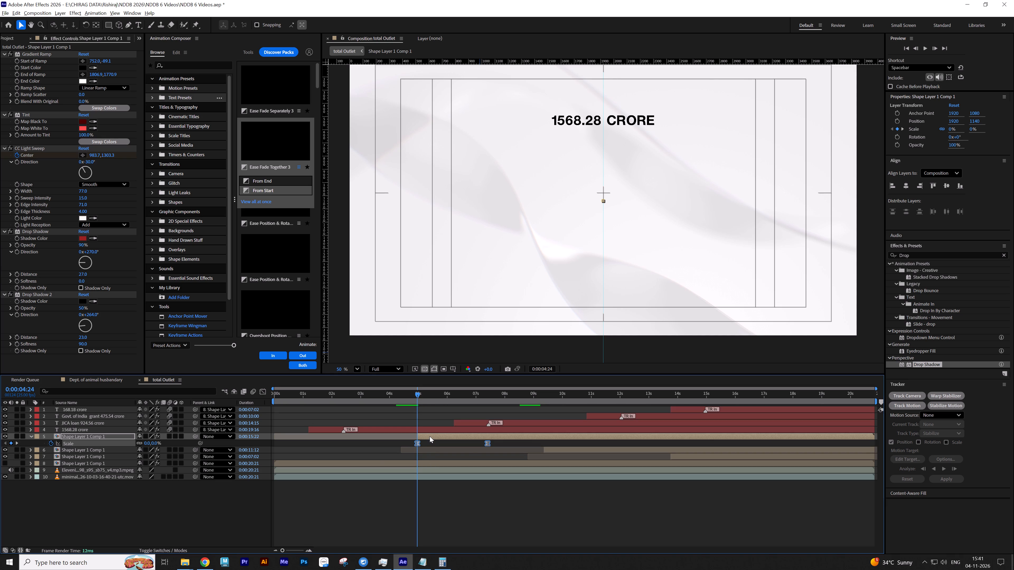
Keyframe the red segment's rotation from 141° at 0:00:04:24 to 0° at about 7.4 seconds.
key(r)
key(r)
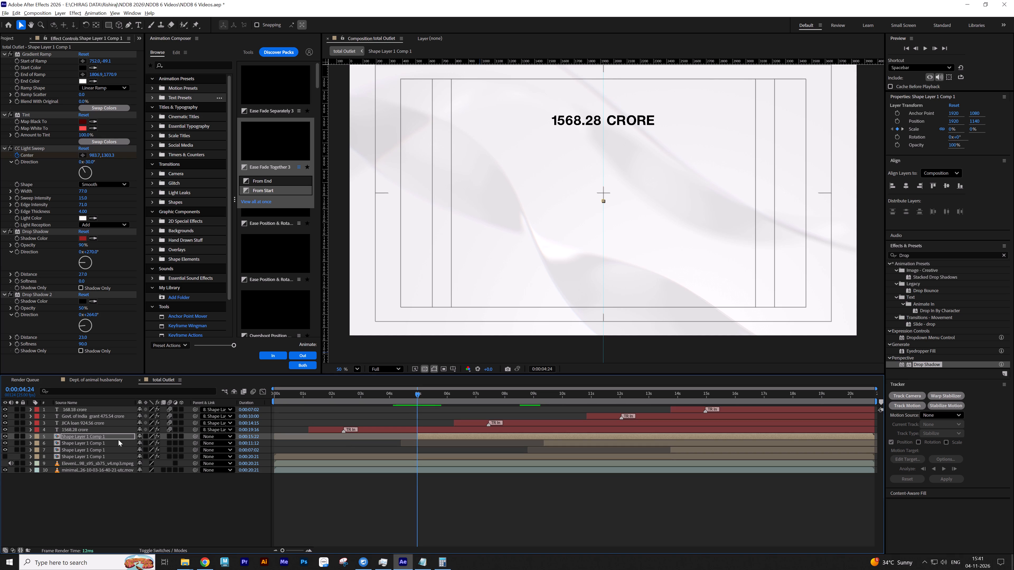
key(r)
click(49, 442)
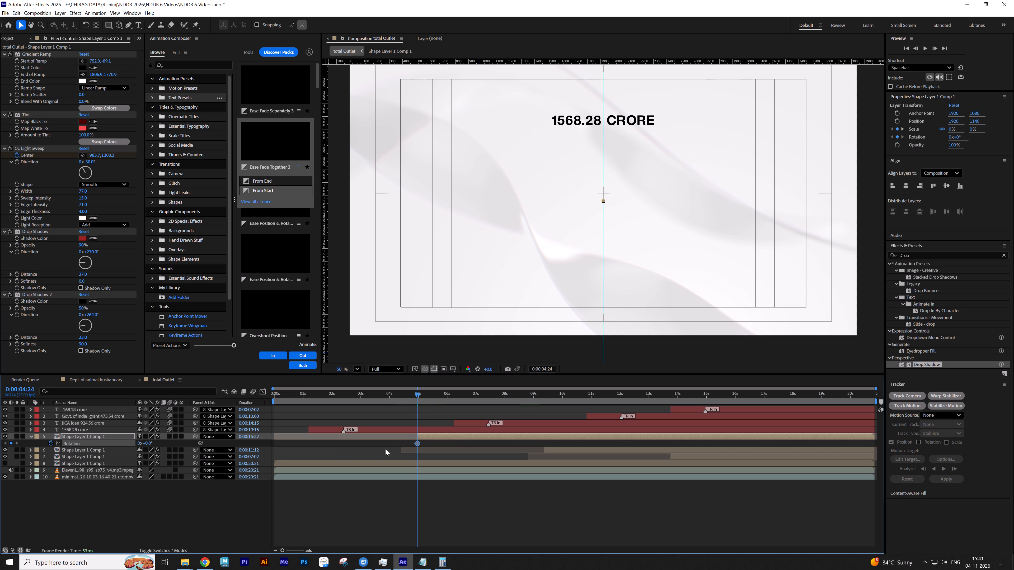
drag(417, 444, 488, 445)
drag(147, 444, 109, 445)
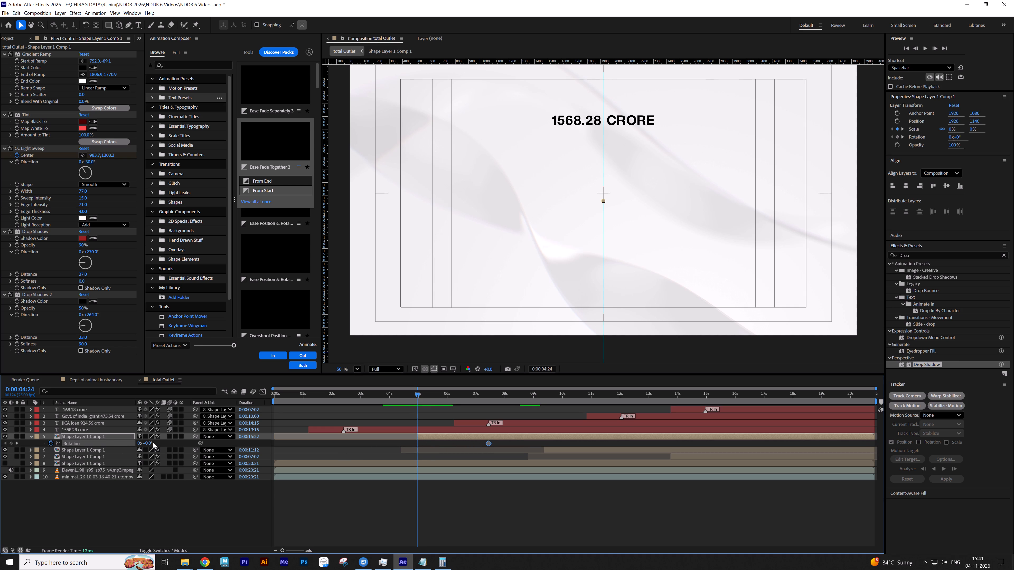
drag(149, 443, 208, 444)
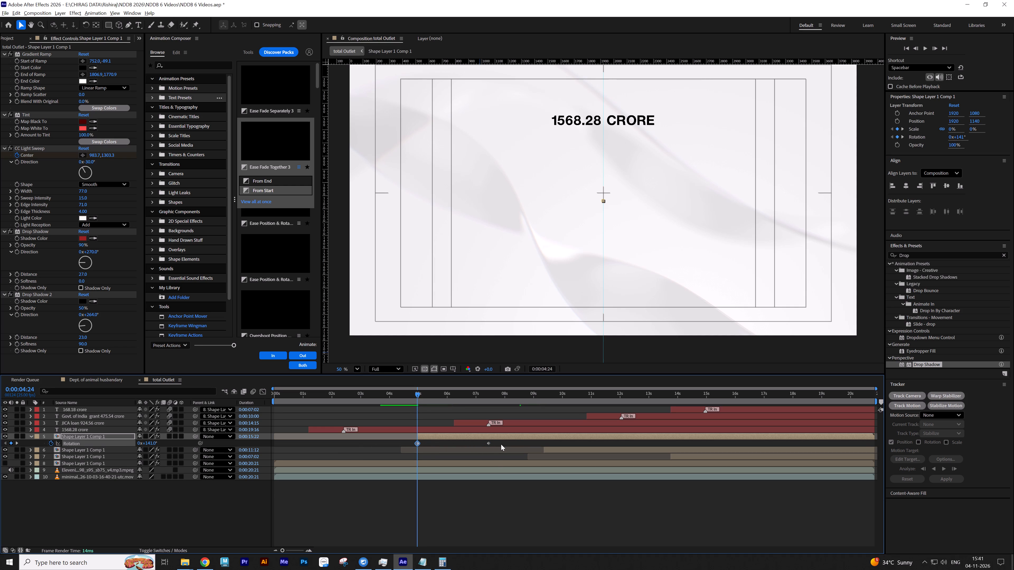
Preview the red segment's combined scale and rotation animation from 0:00:04:24.
drag(499, 441, 375, 465)
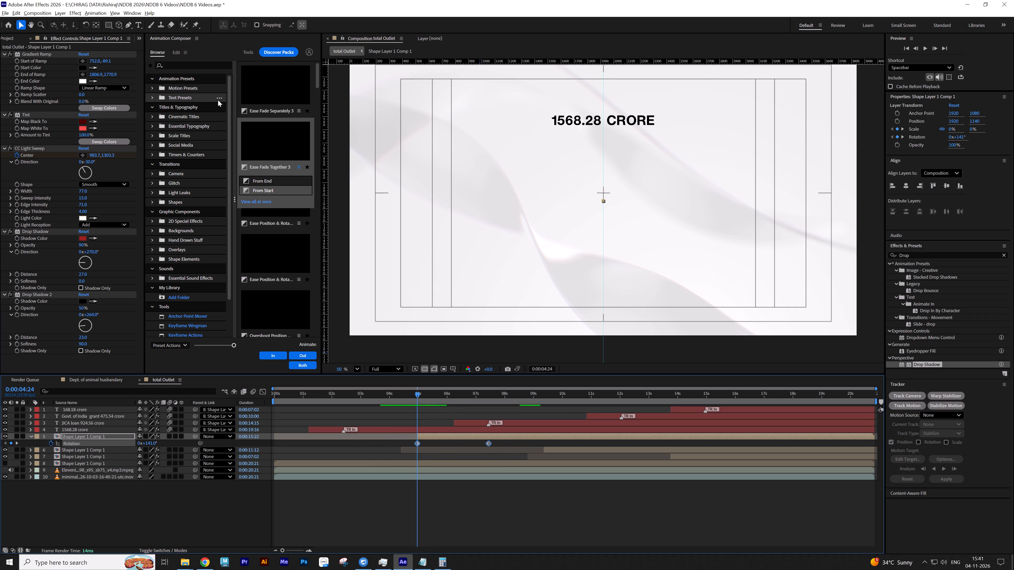
click(136, 14)
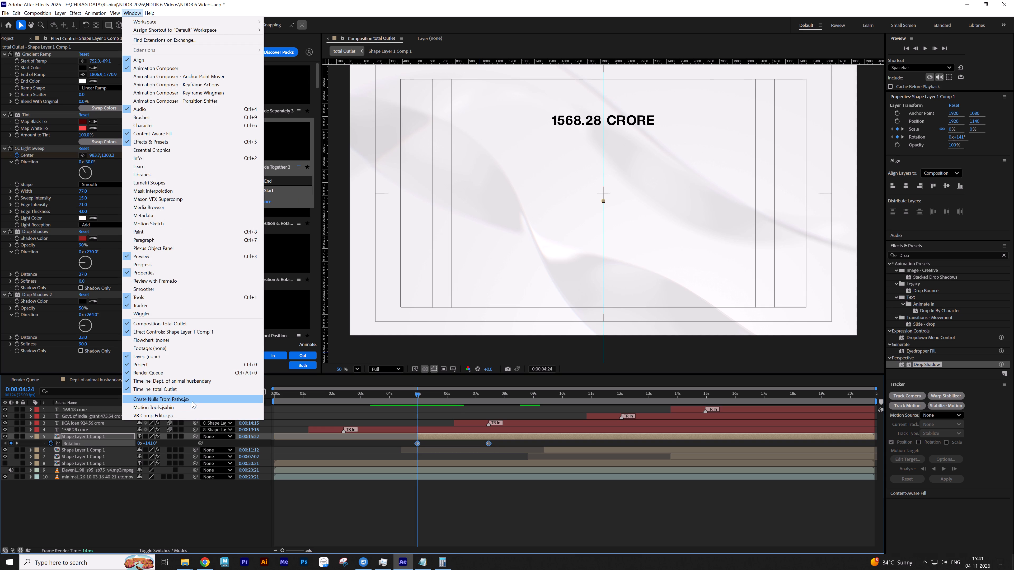
click(384, 443)
key(space)
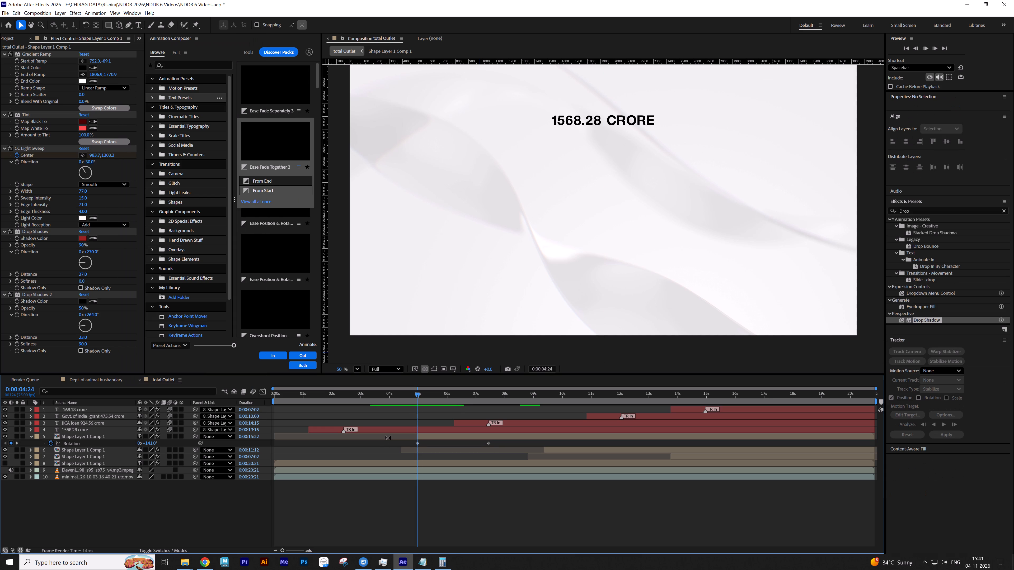
key(space)
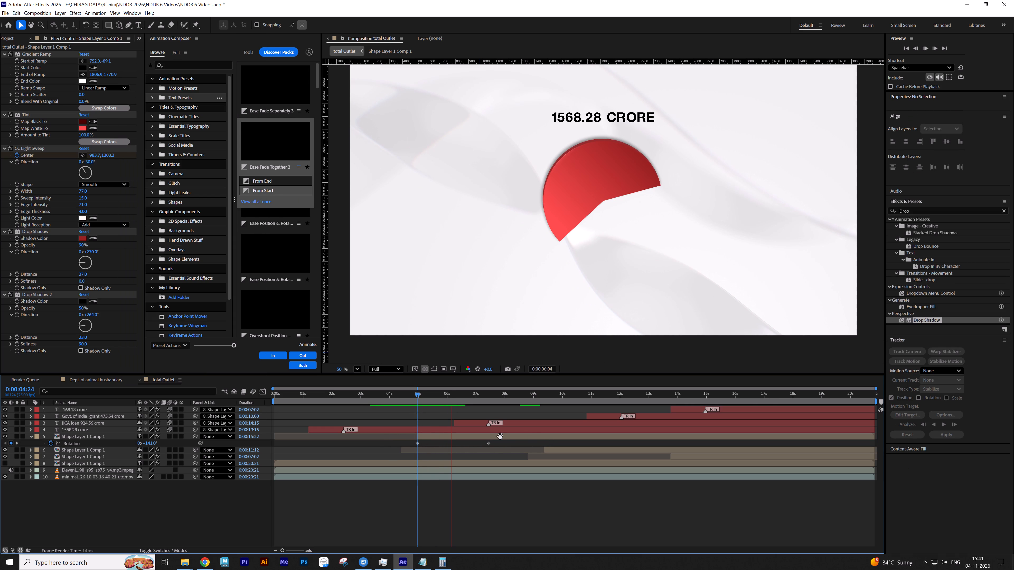
Apply Easy Ease to the red segment's rotation keyframes and reshape the speed curve so the spin slows gradually at the end.
drag(498, 442, 393, 459)
key(F9)
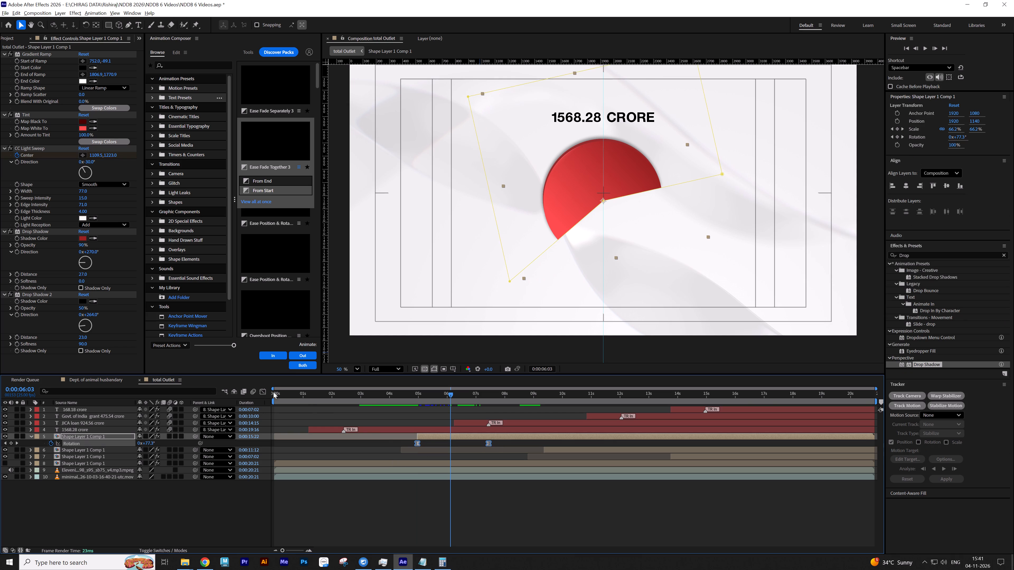
click(262, 391)
drag(543, 451, 469, 408)
drag(476, 415, 470, 415)
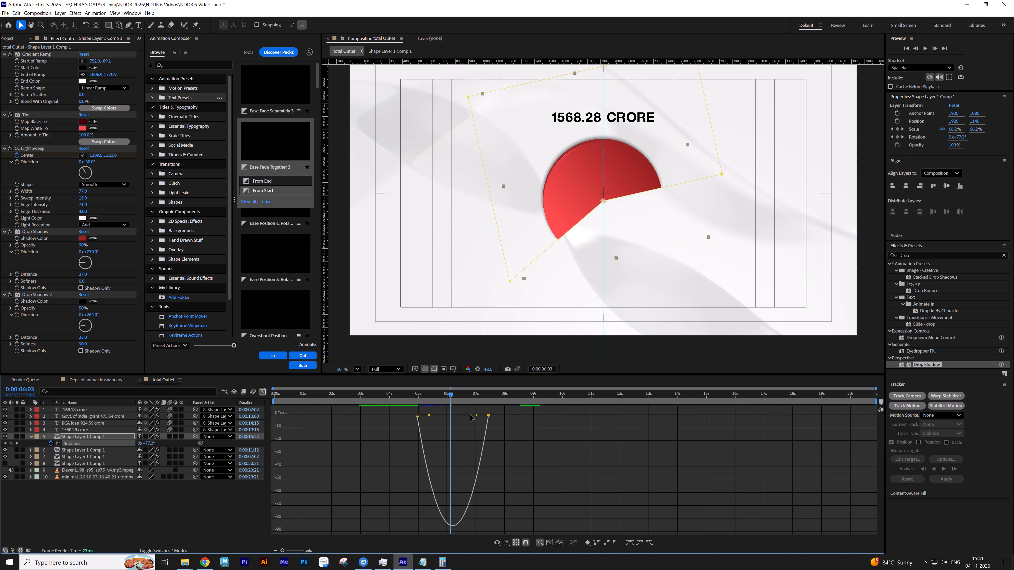
drag(470, 415, 435, 415)
click(263, 395)
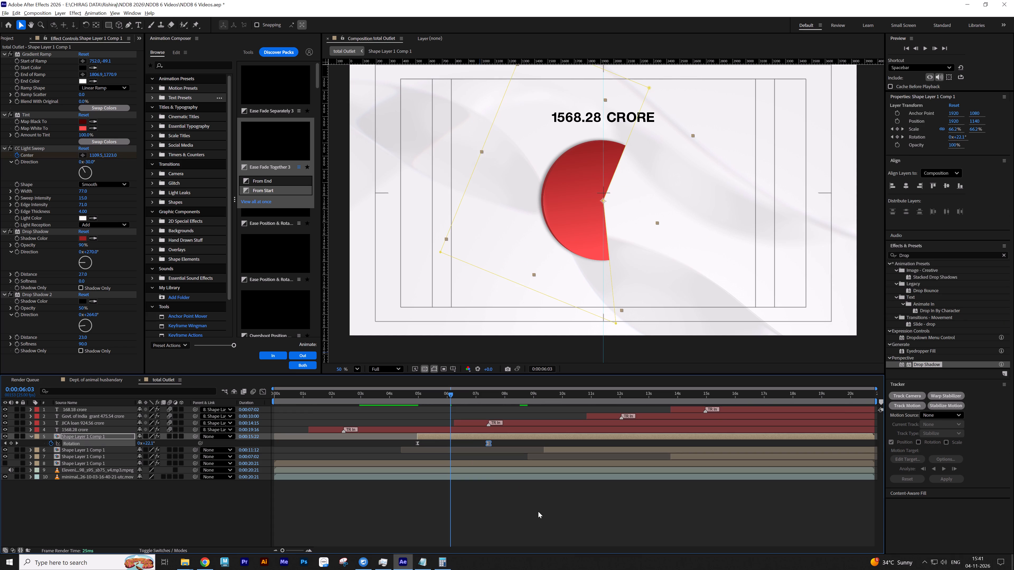
click(539, 513)
Preview the eased red segment animation from 0:00:03:23.
drag(399, 396, 387, 396)
key(space)
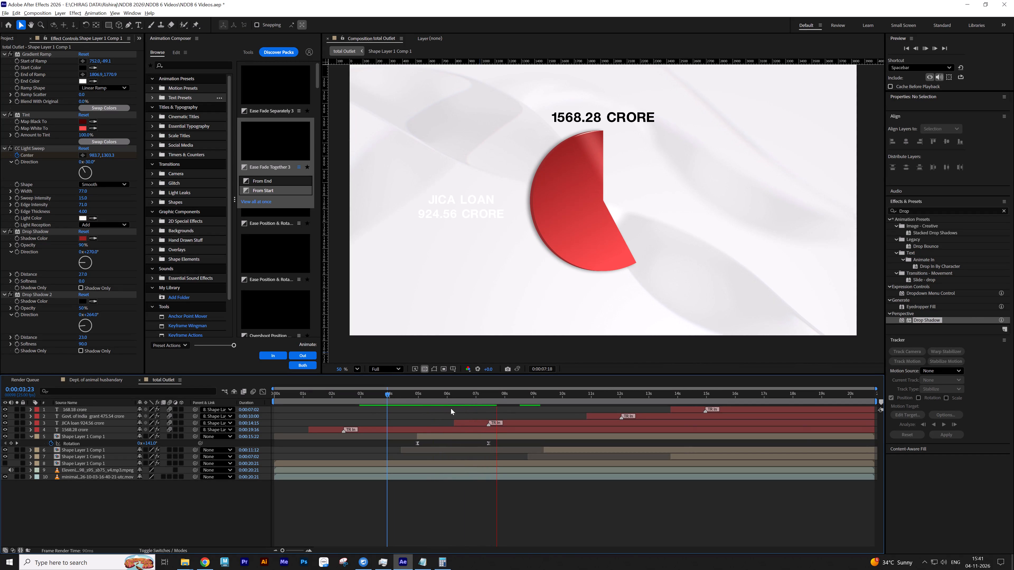
key(space)
click(499, 438)
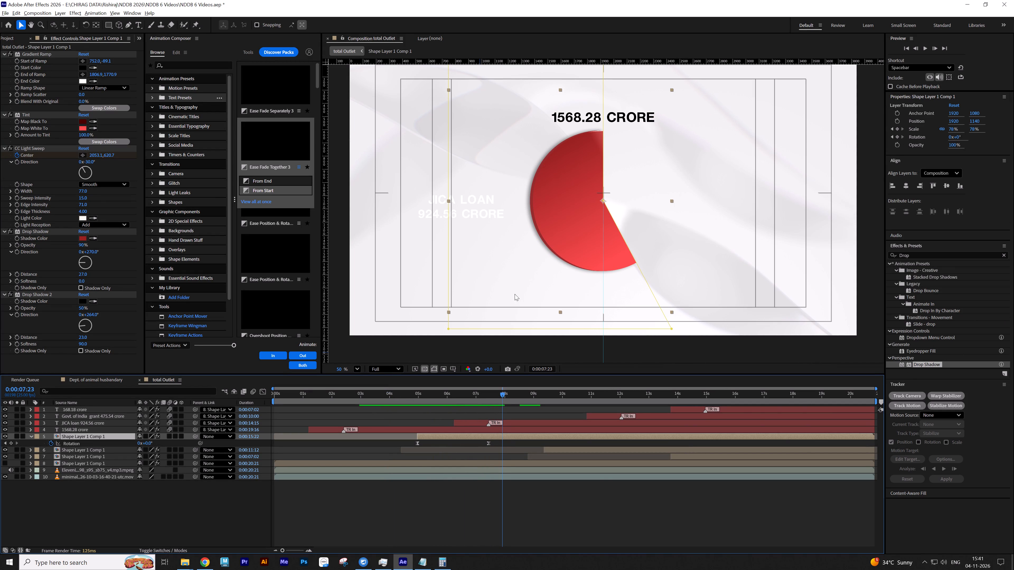
key(space)
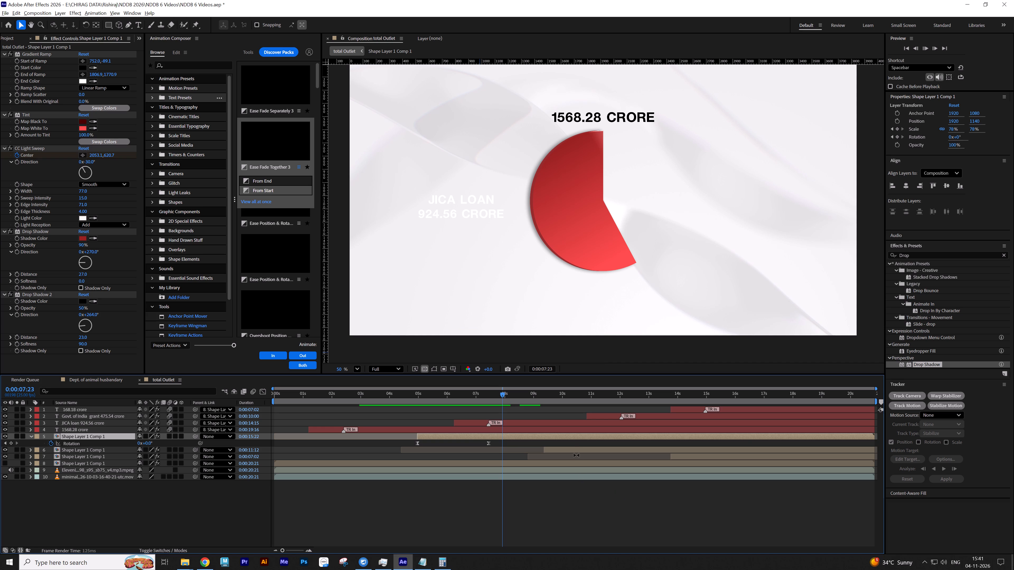
key(space)
Copy both Drop Shadow effects from the red segment layer onto the yellow segment layer at 0:00:11:01.
click(593, 394)
click(599, 448)
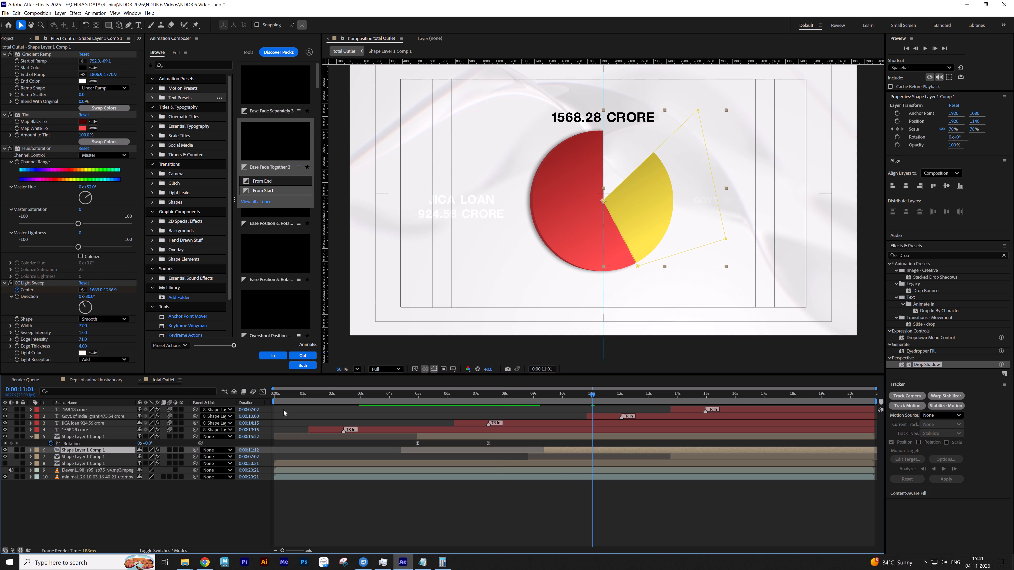
click(479, 435)
click(40, 232)
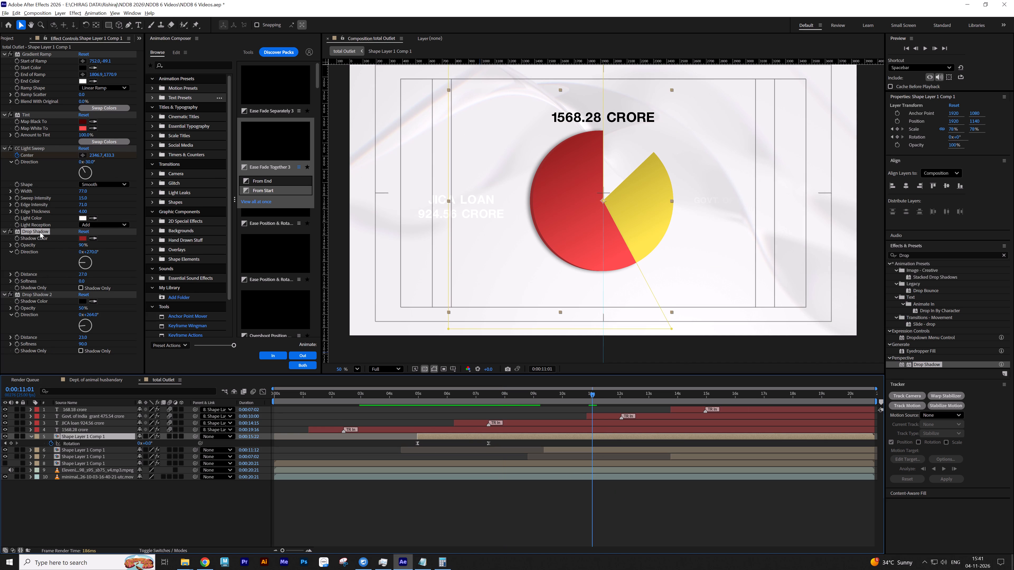
ctrl+click(40, 293)
key(ctrl+c)
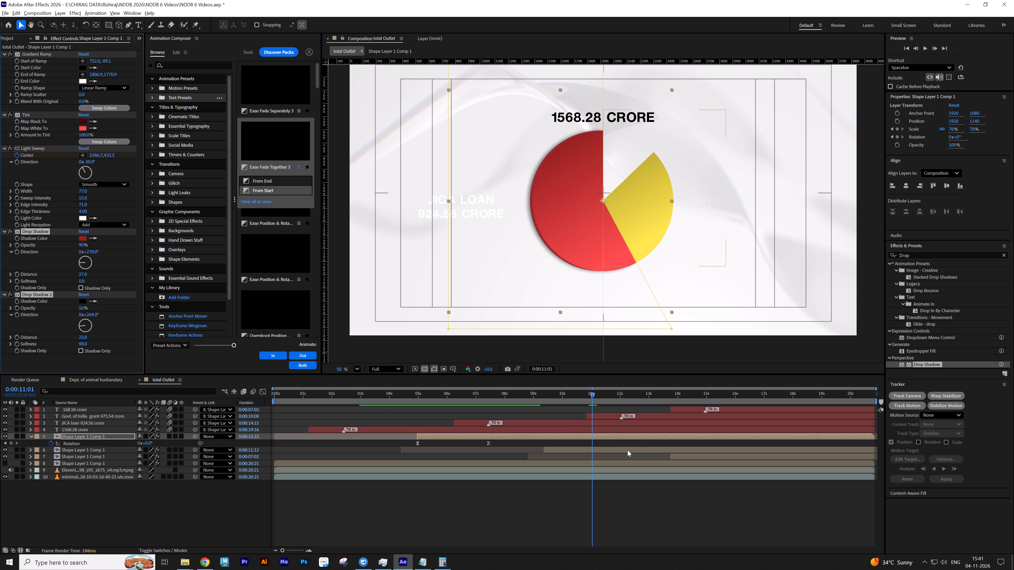
click(627, 450)
key(ctrl+v)
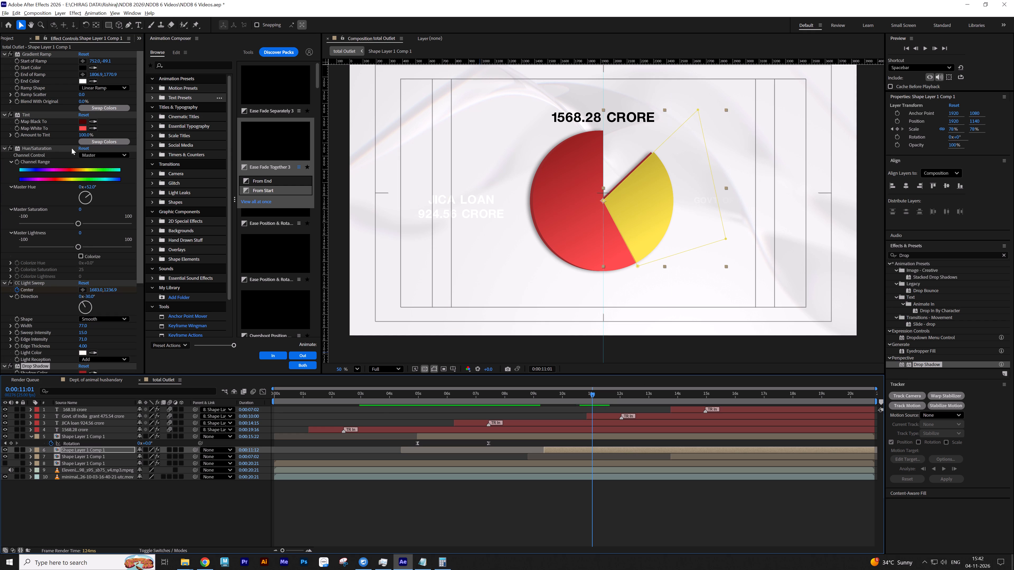
Set the direction of both Drop Shadow effects on the yellow segment to 107°.
scroll(62, 337, down, 8)
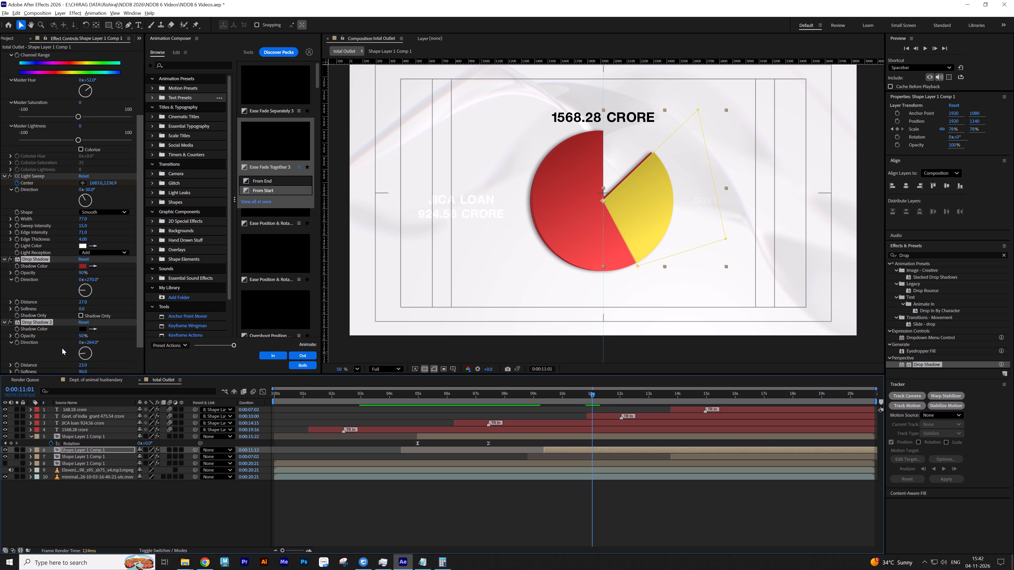
scroll(62, 348, down, 2)
click(55, 510)
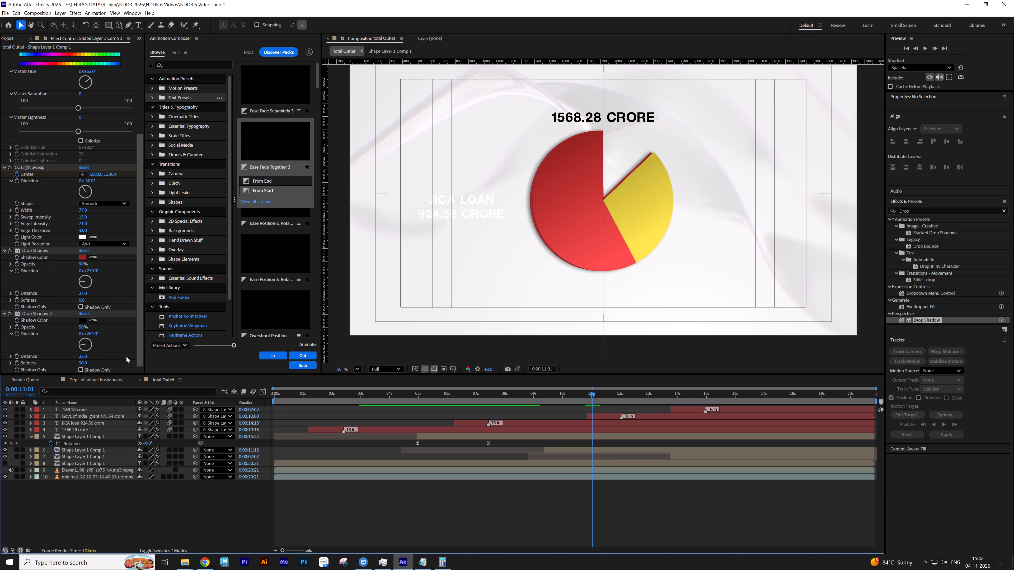
click(91, 345)
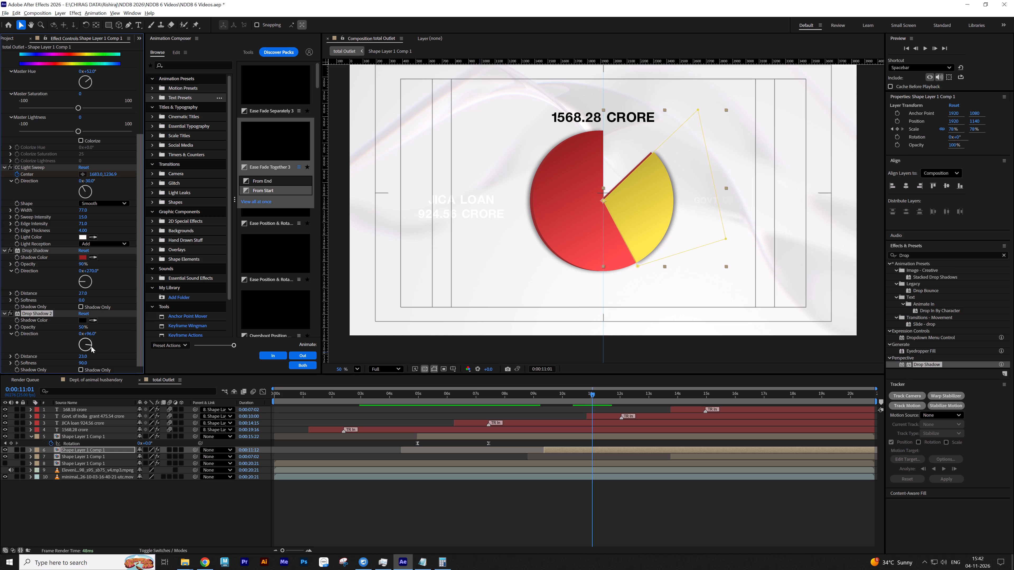
click(91, 346)
click(91, 346)
click(94, 273)
text(107)
key(Return)
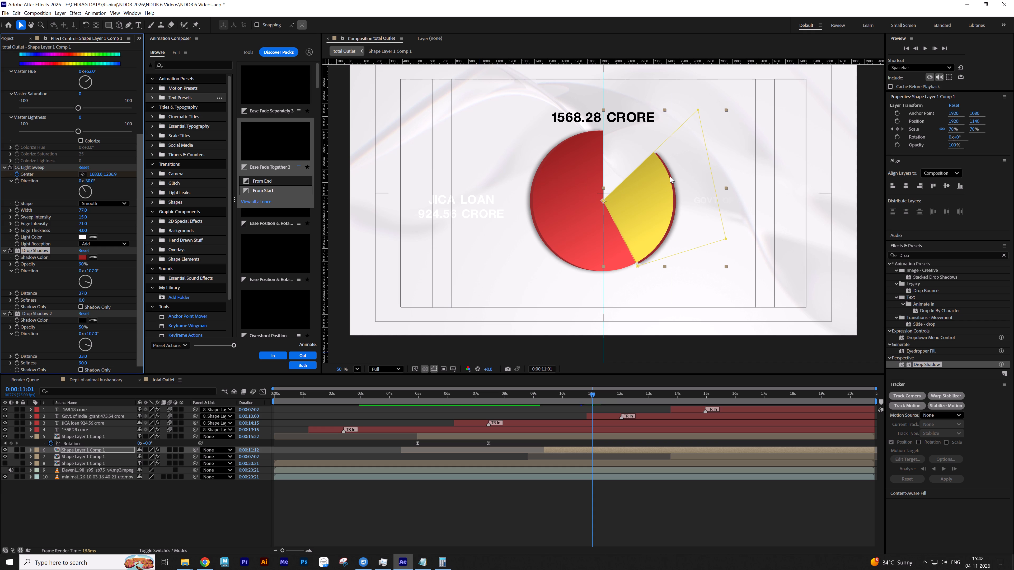
scroll(670, 176, up, 5)
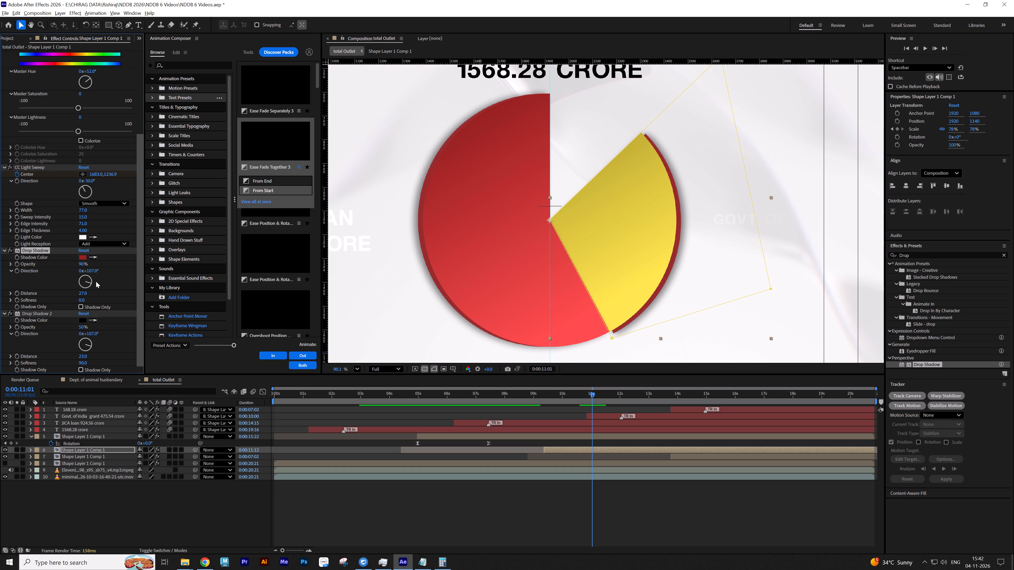
Set the direction of both Drop Shadow effects on the yellow segment layer to 46°.
drag(91, 282, 93, 281)
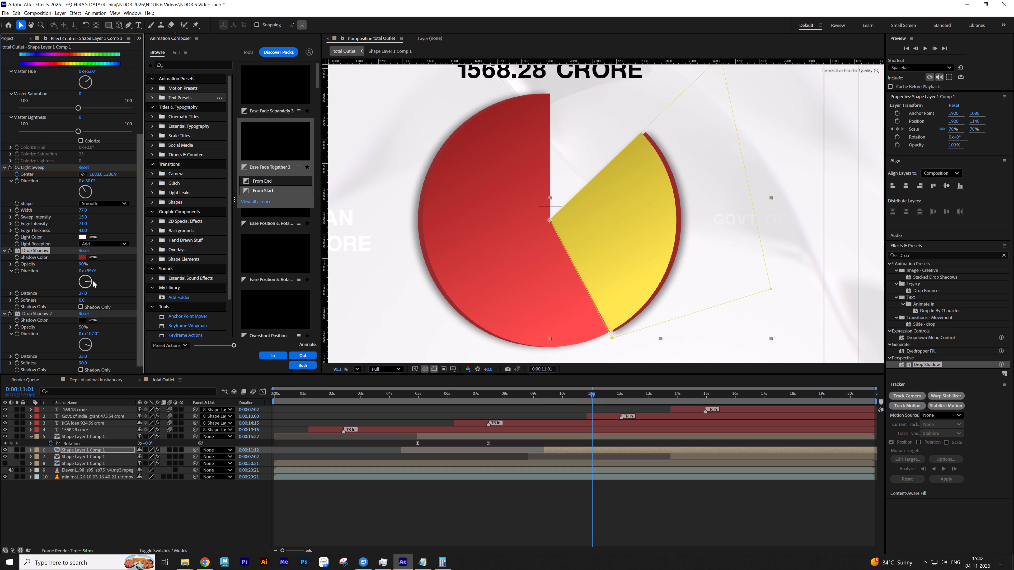
drag(93, 281, 95, 275)
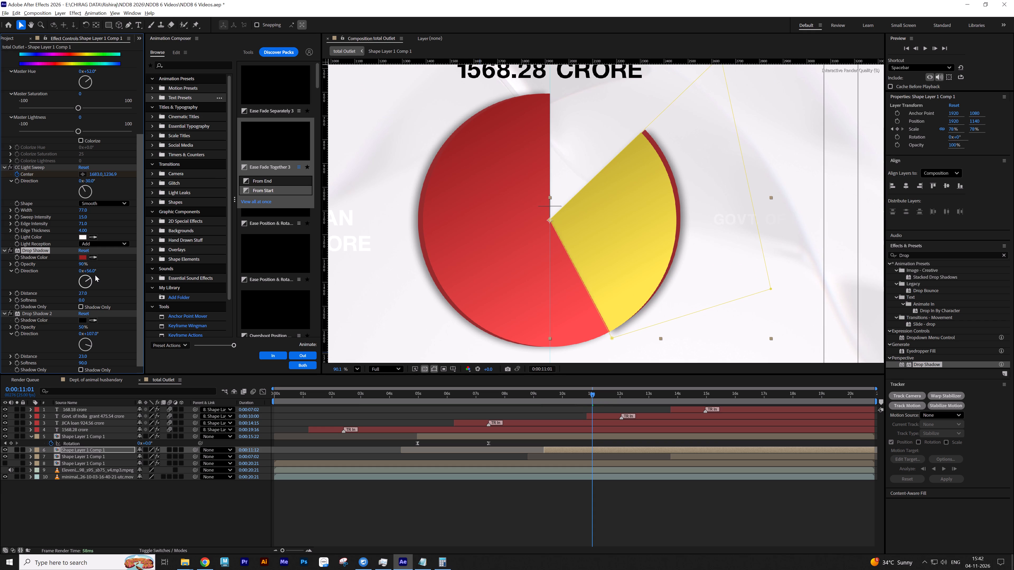
drag(95, 275, 97, 273)
drag(97, 273, 93, 274)
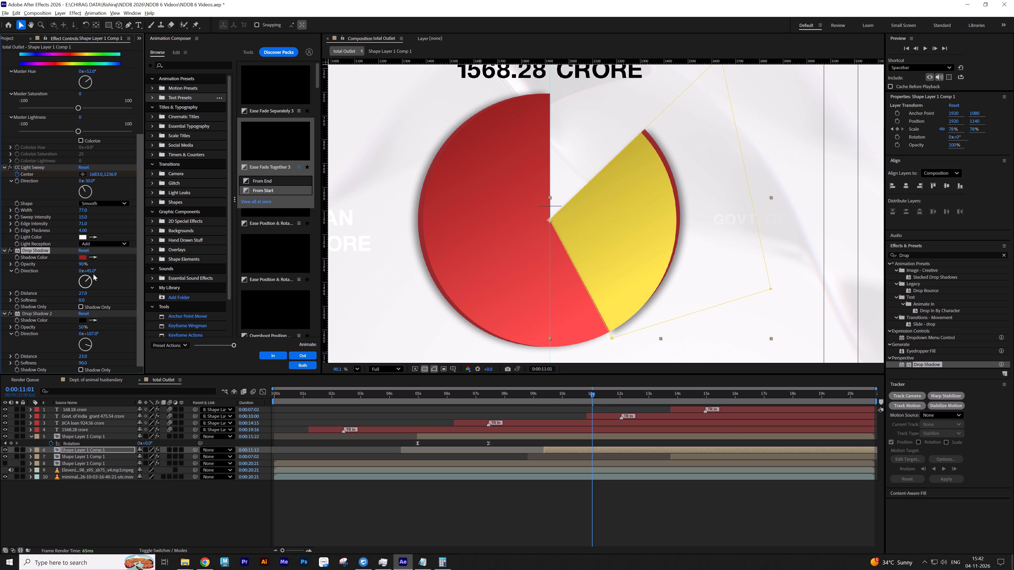
drag(93, 274, 94, 274)
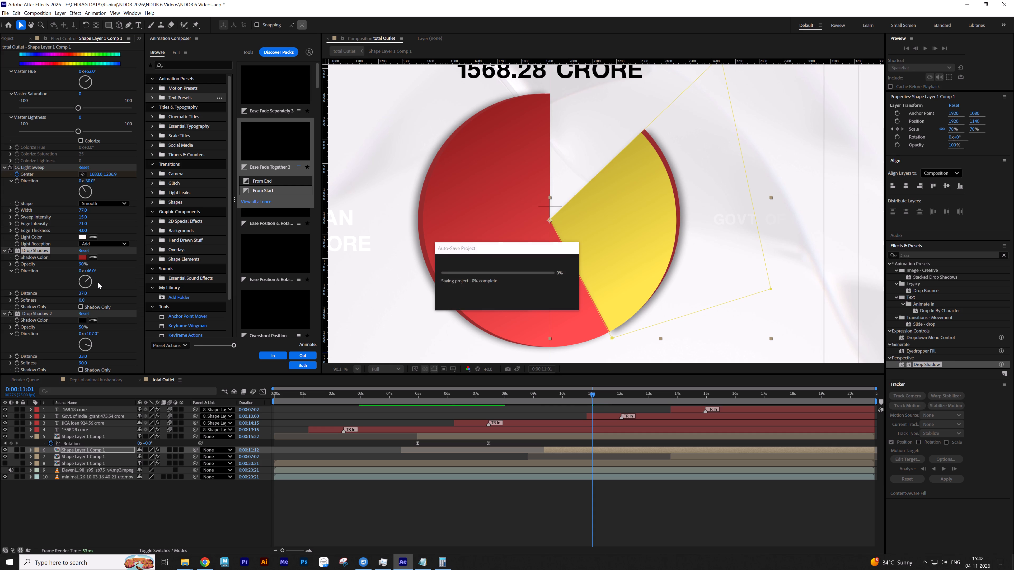
click(95, 334)
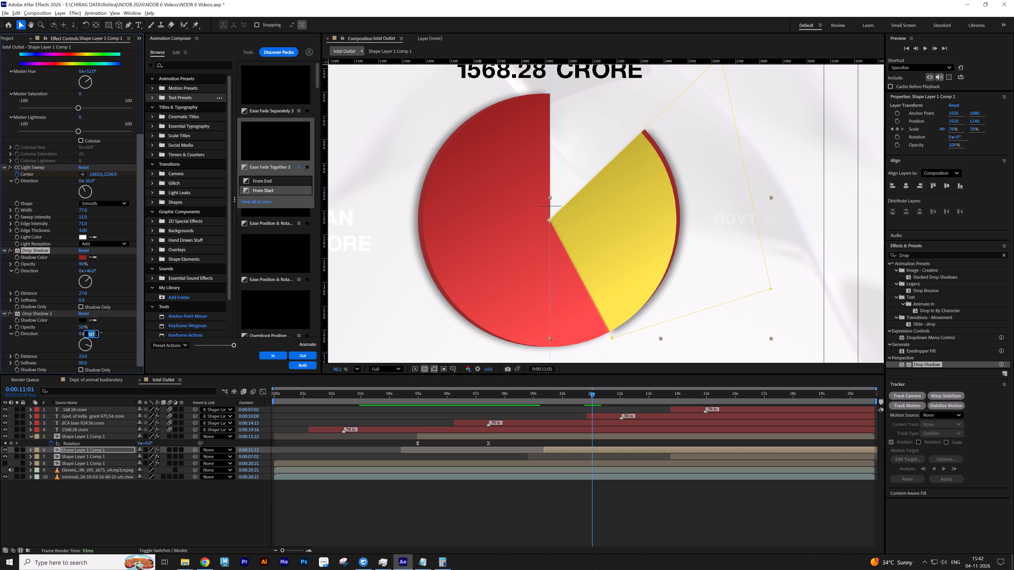
text(46)
key(Return)
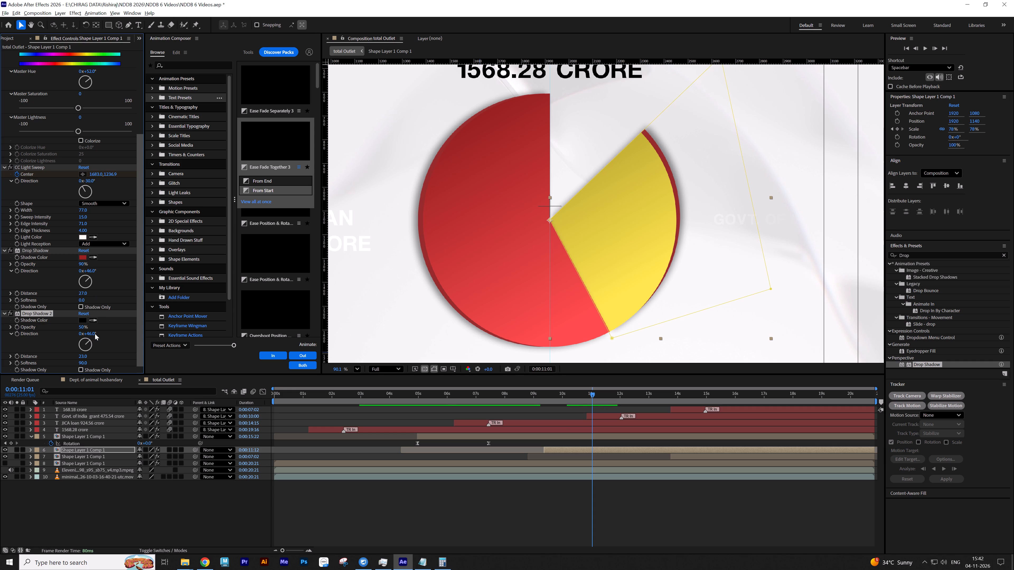
click(46, 316)
click(46, 313)
Sample the yellow segment's fill as its first Drop Shadow's color and darken it to A8961E.
click(96, 258)
click(628, 150)
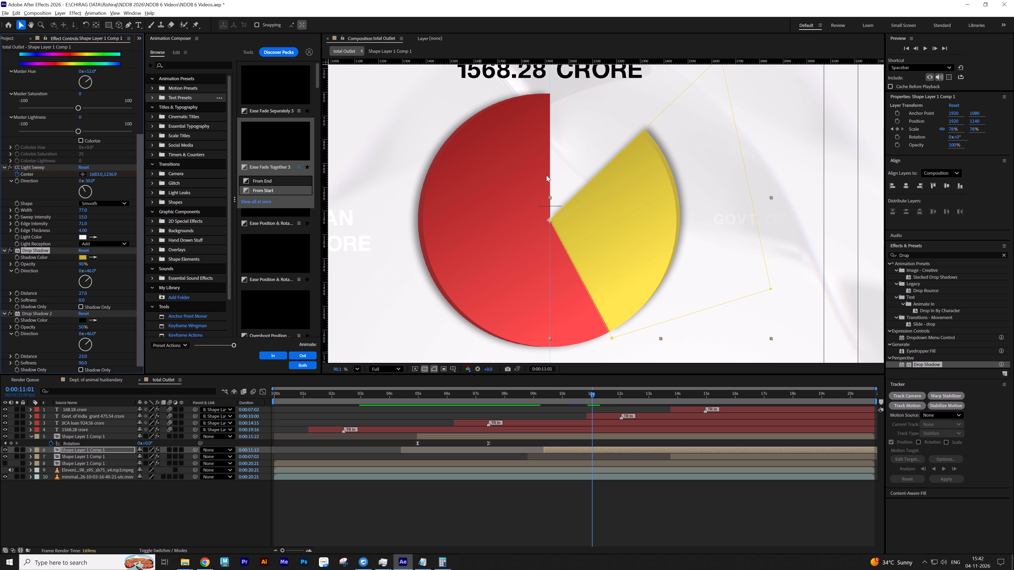
click(84, 258)
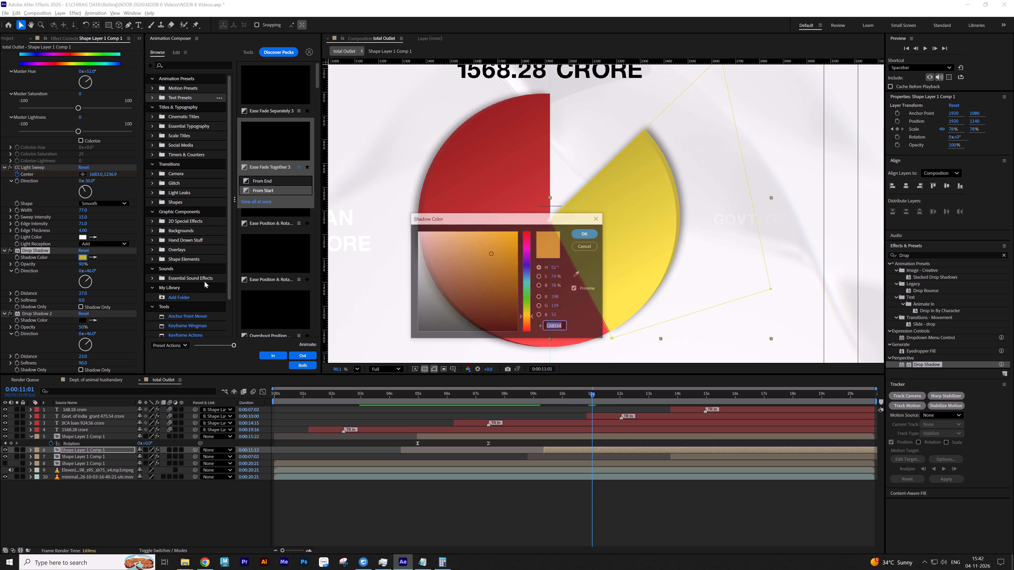
drag(492, 254, 504, 272)
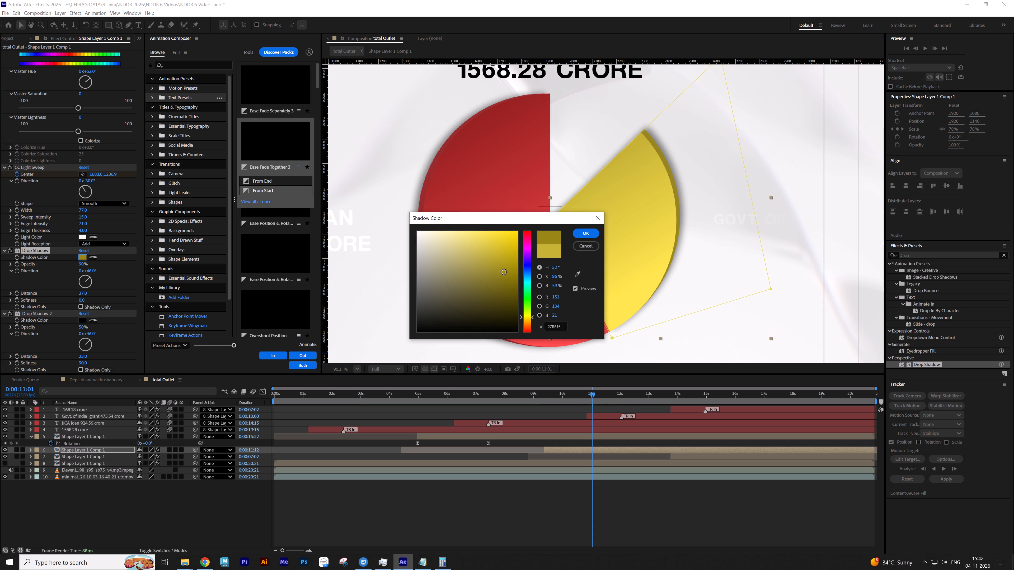
drag(504, 272, 500, 265)
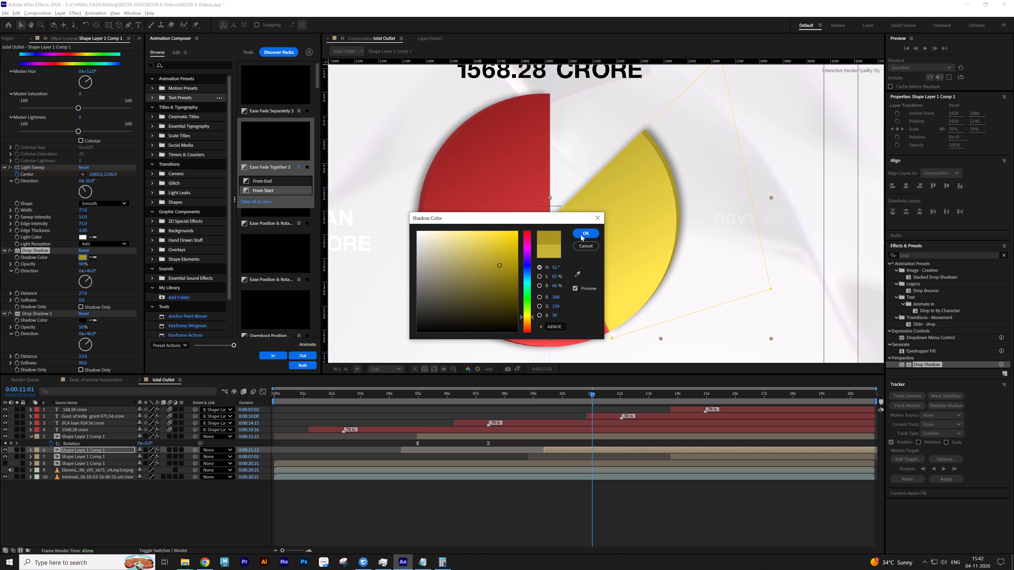
click(581, 235)
click(366, 490)
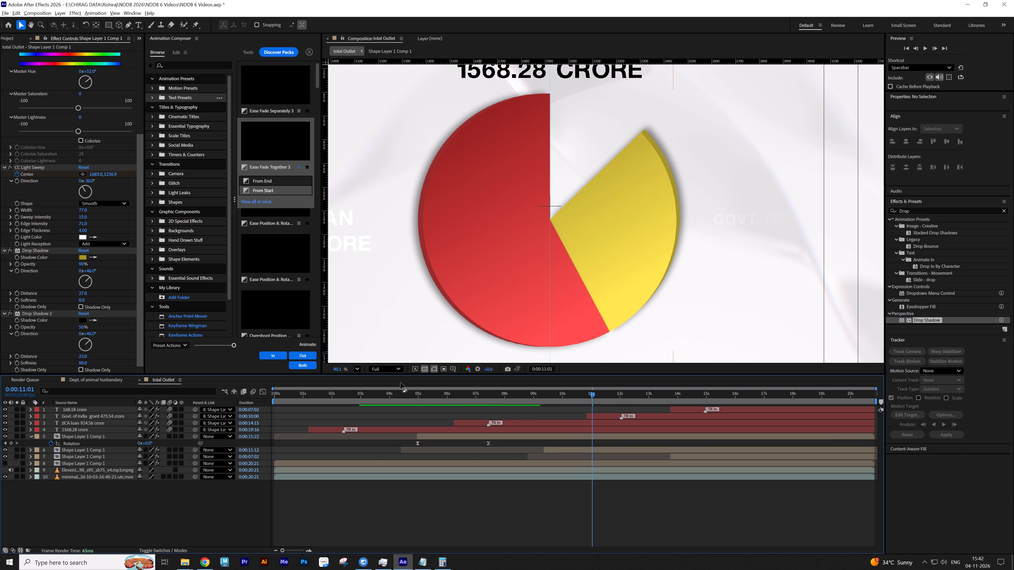
Darken the first Drop Shadow color on the red segment layer to 7F1818.
click(423, 432)
click(423, 436)
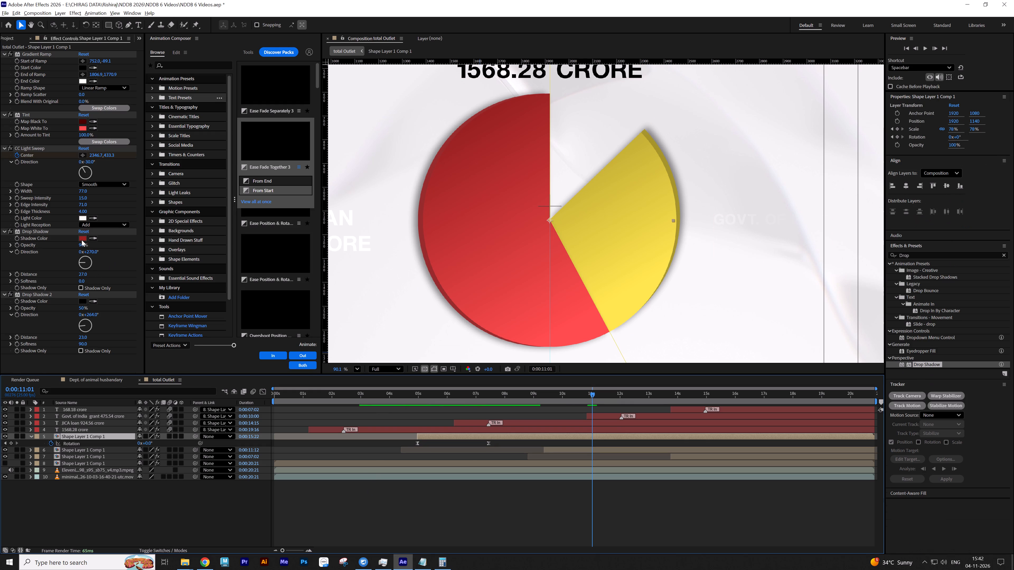
click(82, 240)
drag(495, 274, 499, 282)
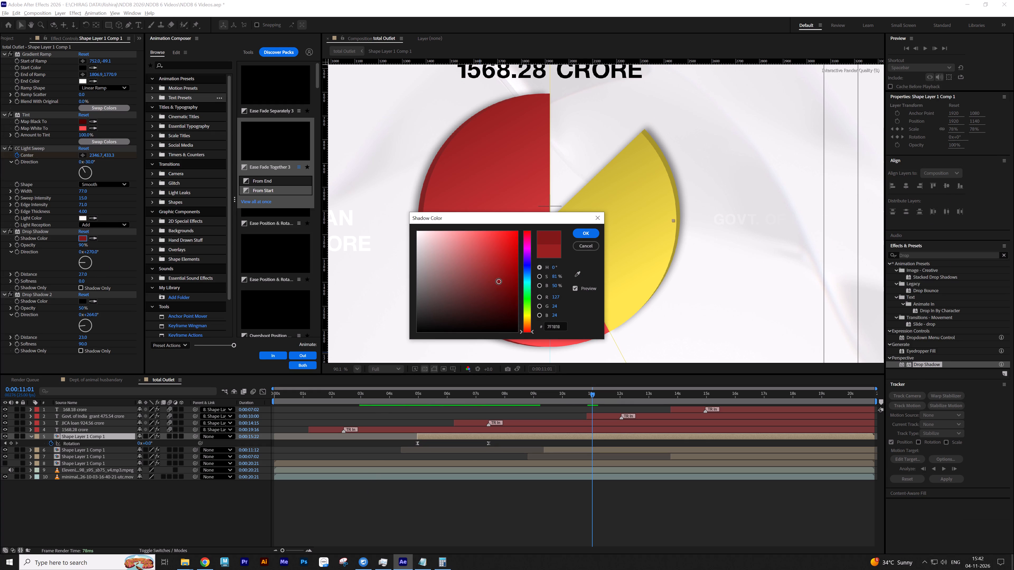
drag(499, 282, 499, 282)
click(575, 235)
click(420, 495)
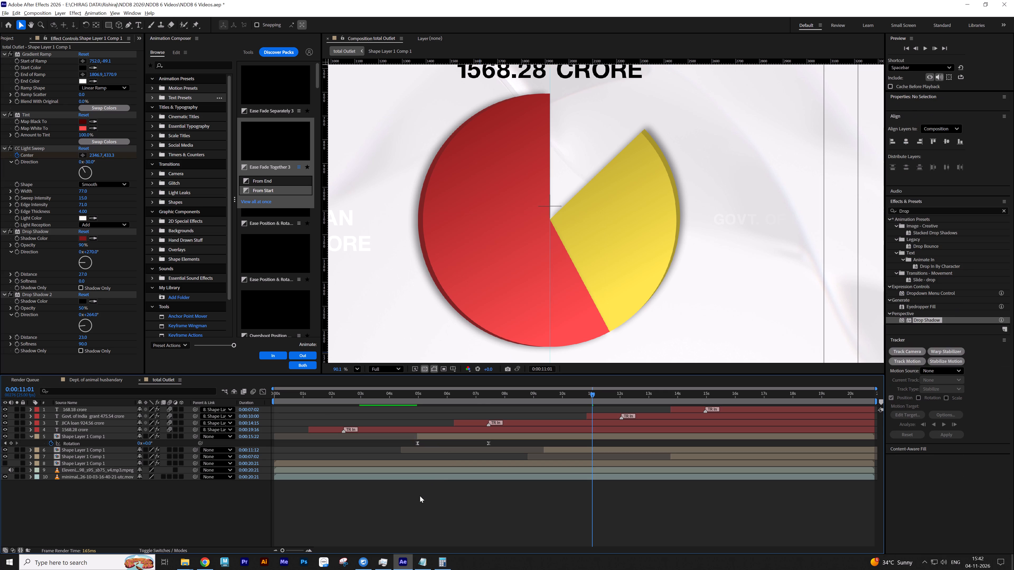
Copy both Drop Shadow effects from the yellow segment layer onto the green segment layer at 0:00:17:00.
key(s)
key(s)
key(s)
scroll(606, 215, down, 5)
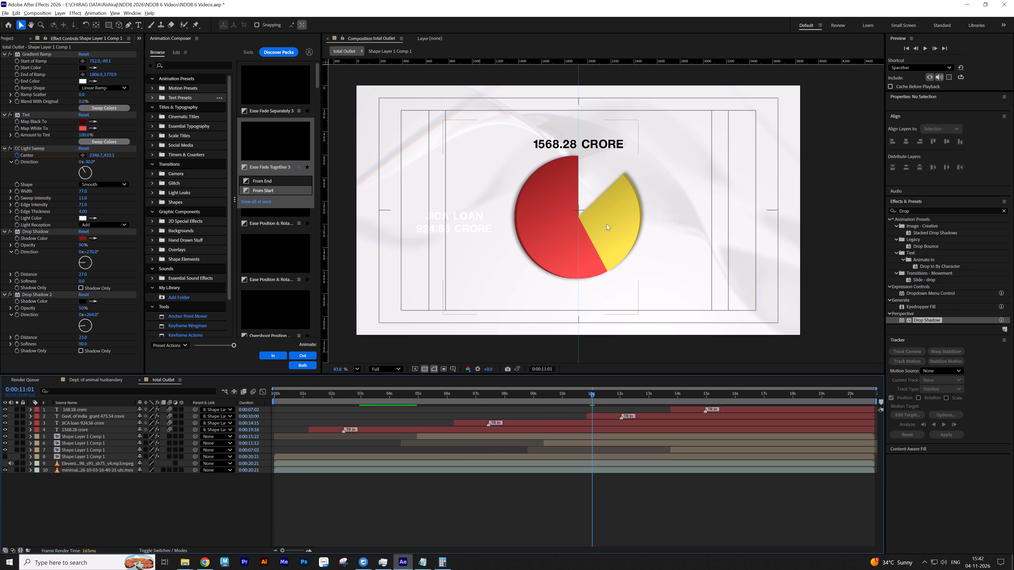
scroll(606, 224, up, 4)
click(600, 441)
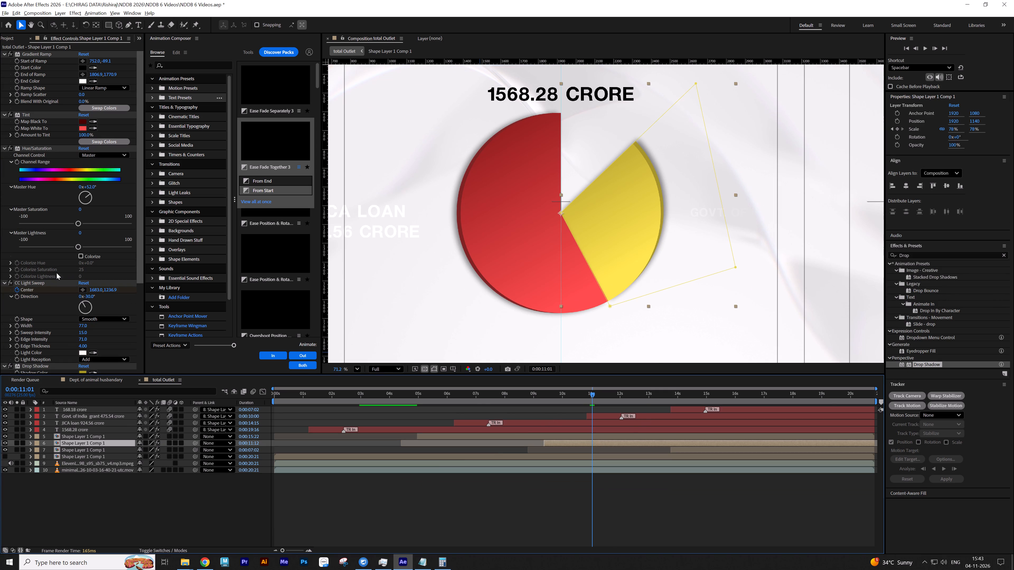
click(37, 281)
scroll(44, 295, down, 6)
click(37, 261)
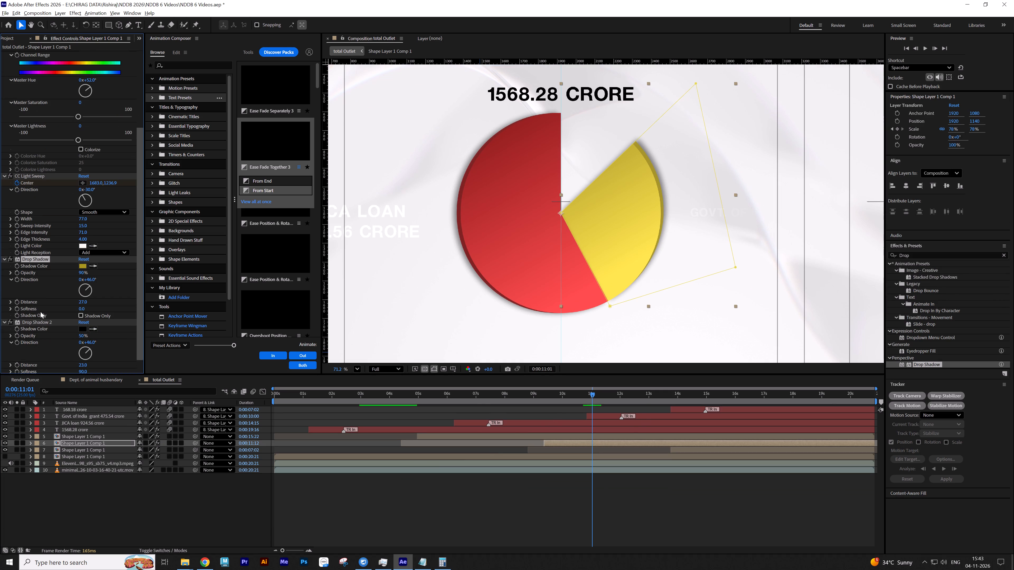
ctrl+click(36, 322)
key(ctrl+c)
click(764, 396)
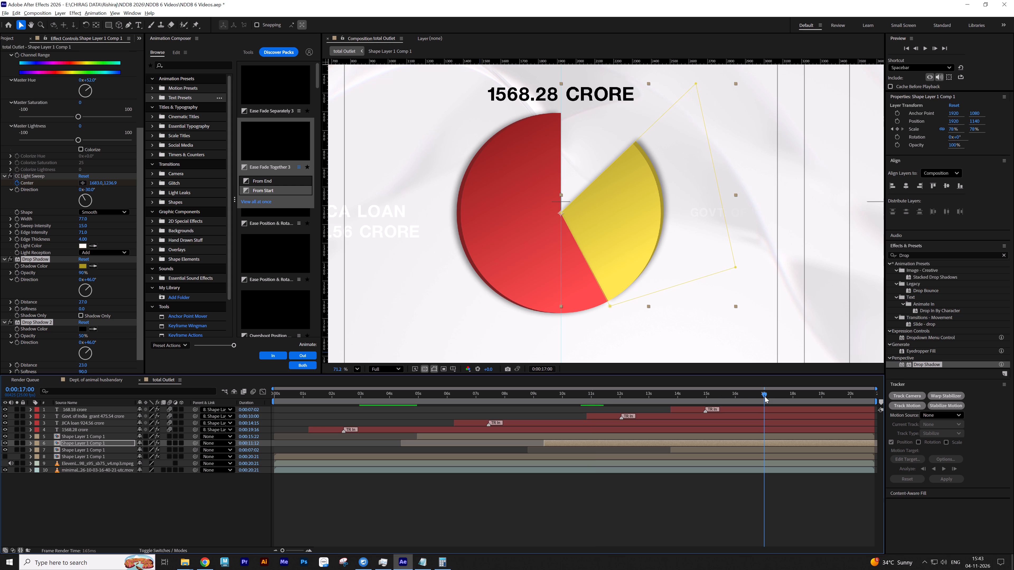
click(776, 446)
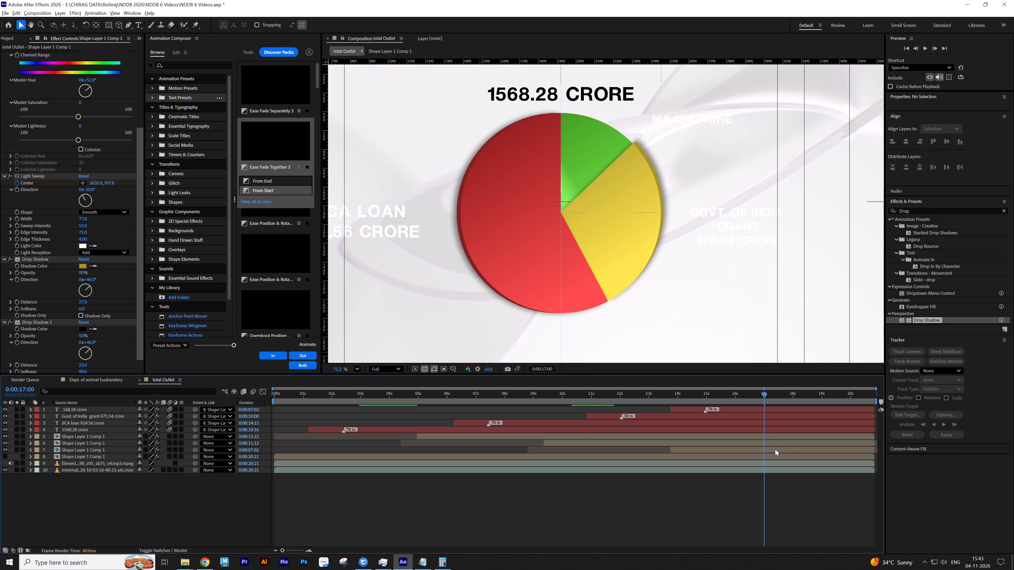
click(775, 449)
key(ctrl+v)
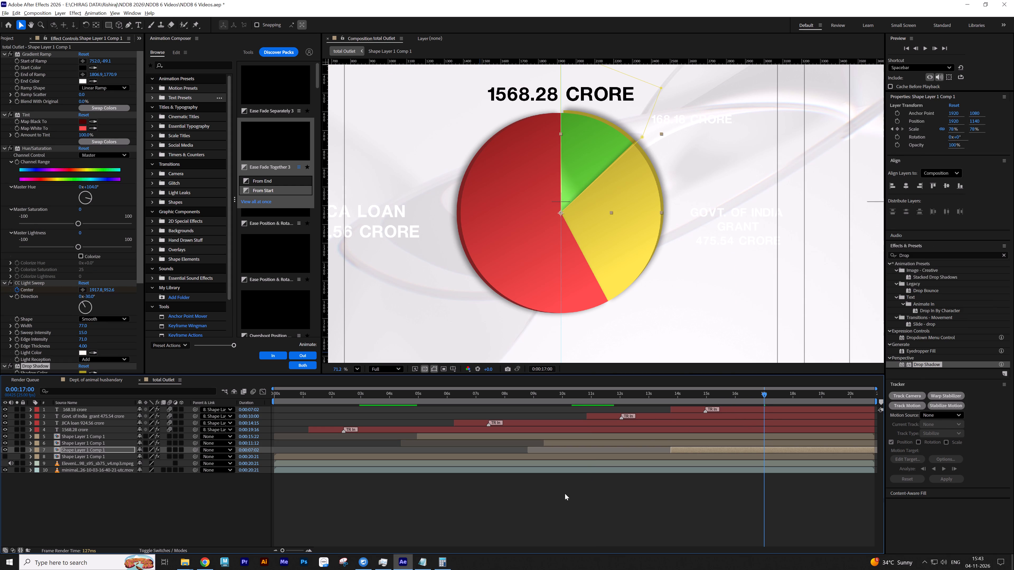
click(556, 500)
Set the direction of the first Drop Shadow on the green segment layer to 21°.
scroll(608, 134, up, 5)
click(605, 123)
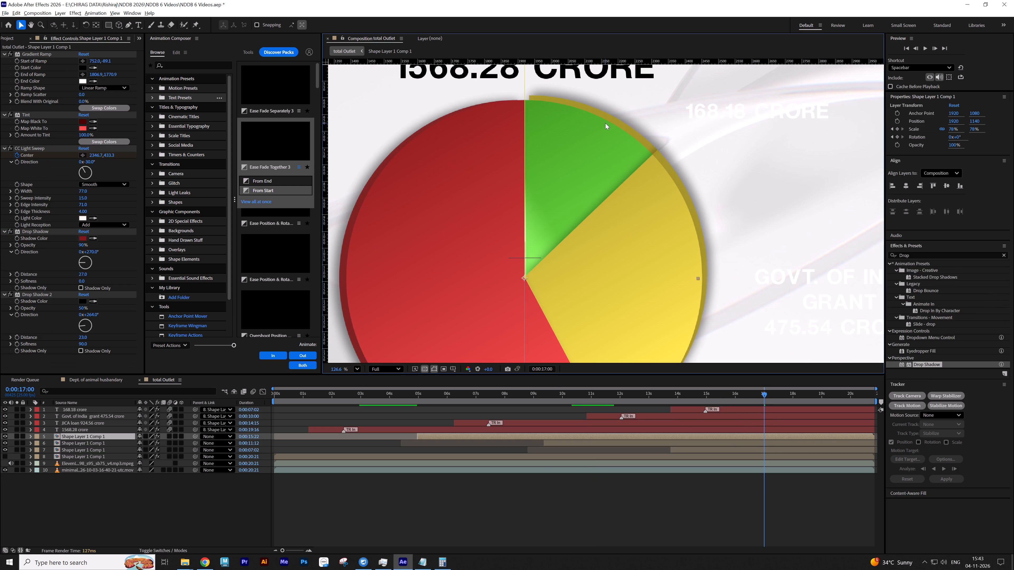
click(718, 449)
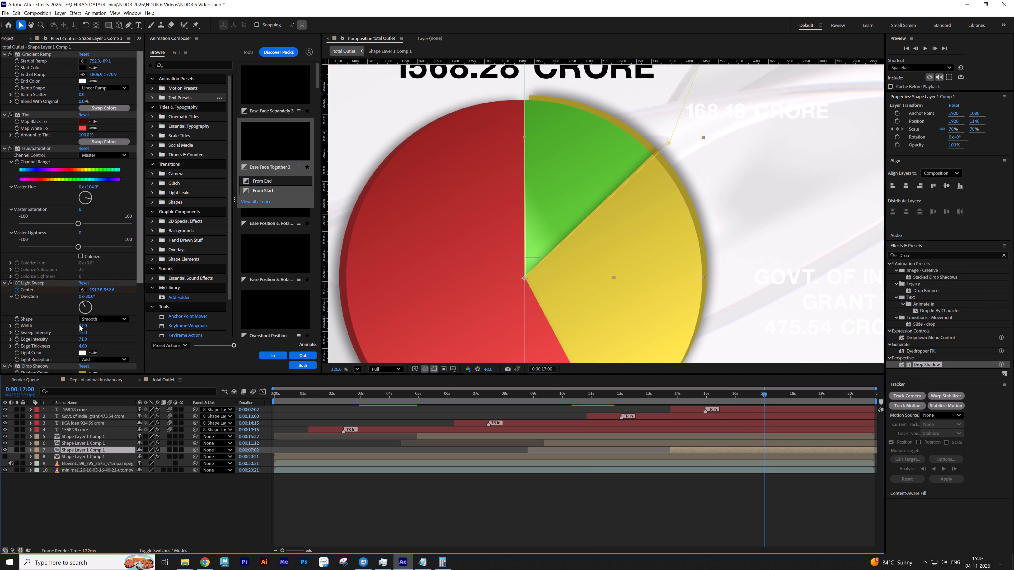
scroll(46, 332, down, 5)
drag(91, 297, 76, 300)
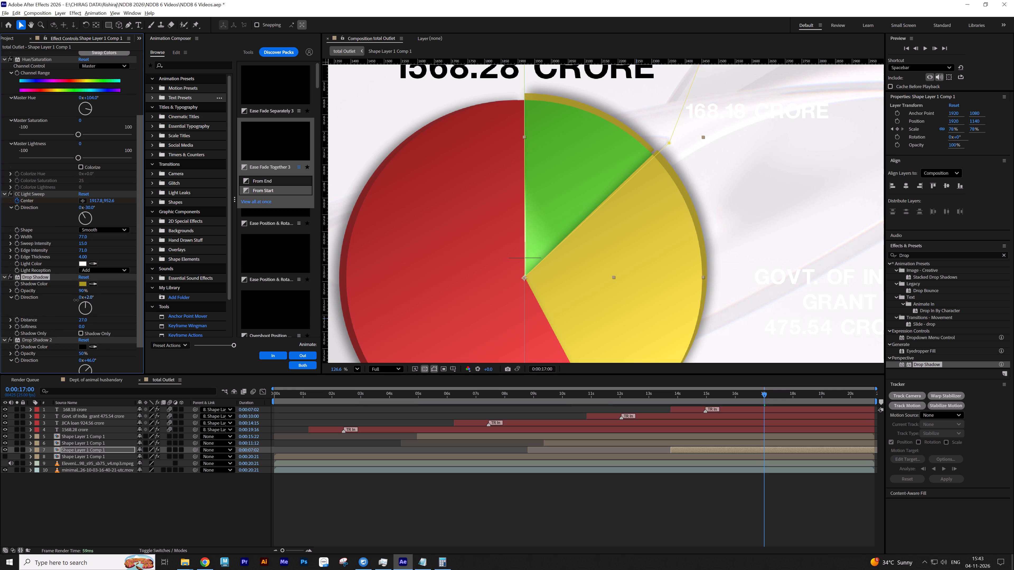
drag(76, 300, 81, 300)
drag(81, 300, 79, 299)
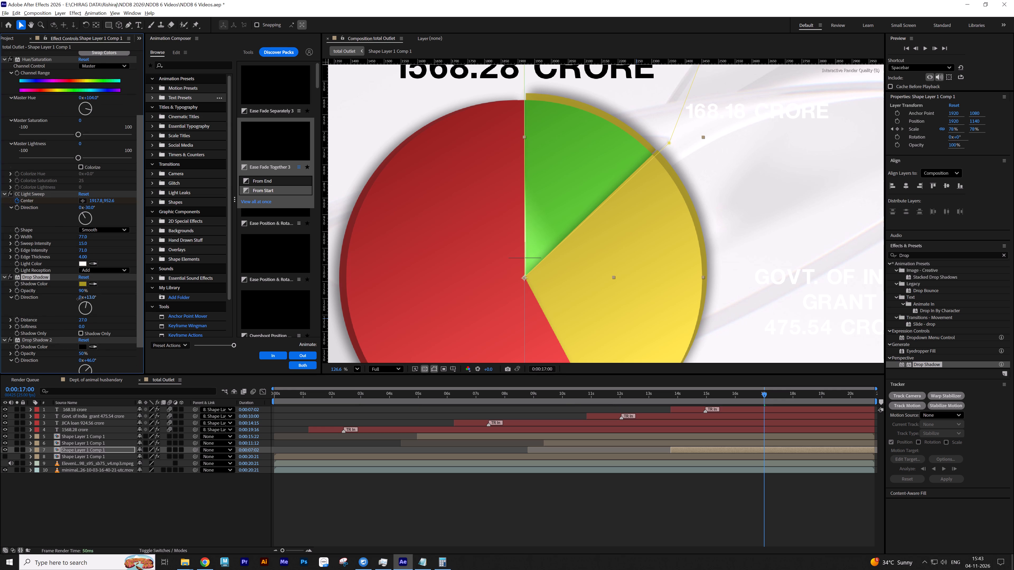
drag(79, 299, 78, 300)
drag(78, 300, 81, 300)
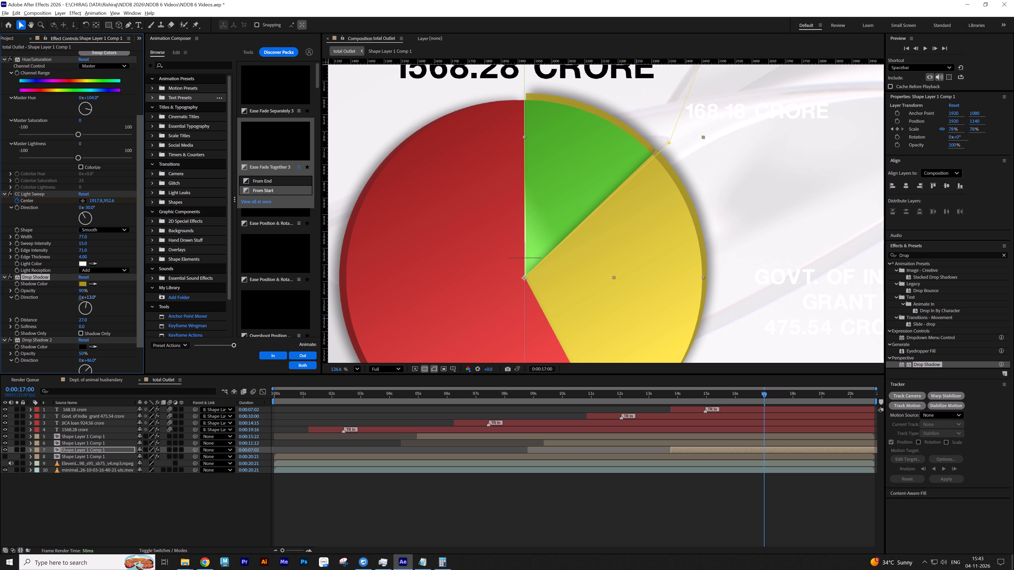
drag(81, 300, 83, 300)
Set the distance of the green segment's first Drop Shadow to 30.
drag(84, 325, 98, 325)
key(ctrl+z)
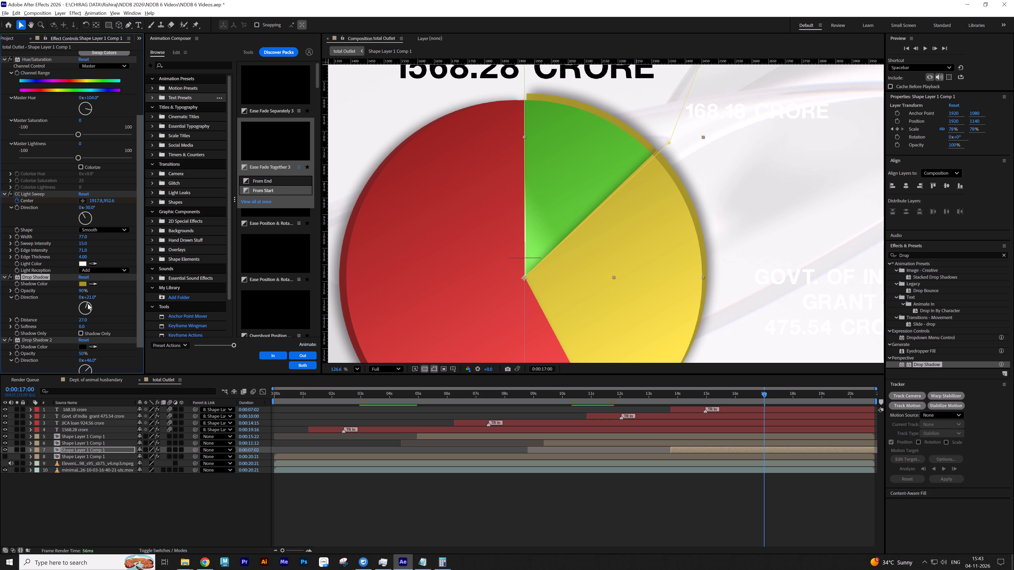
click(84, 319)
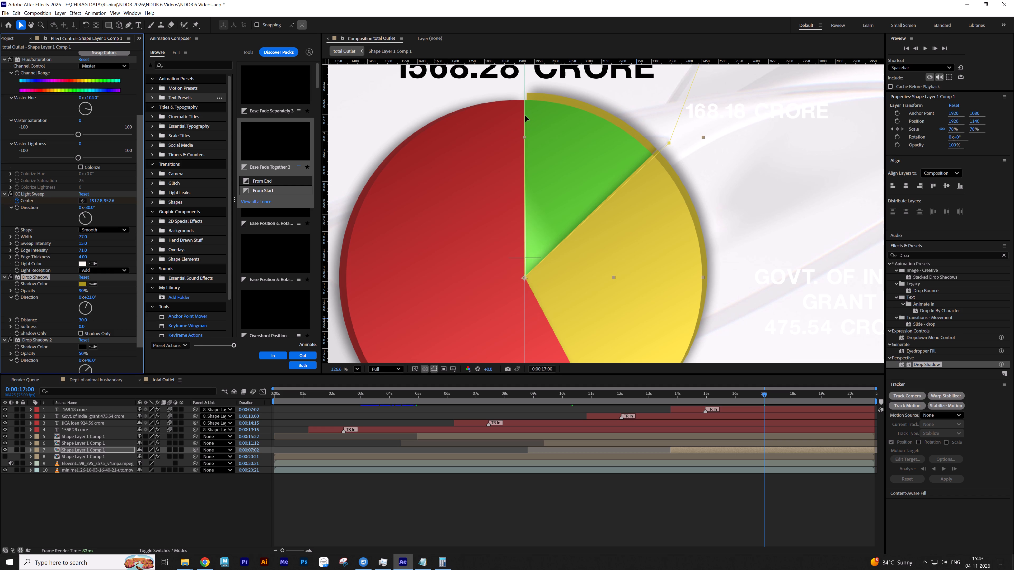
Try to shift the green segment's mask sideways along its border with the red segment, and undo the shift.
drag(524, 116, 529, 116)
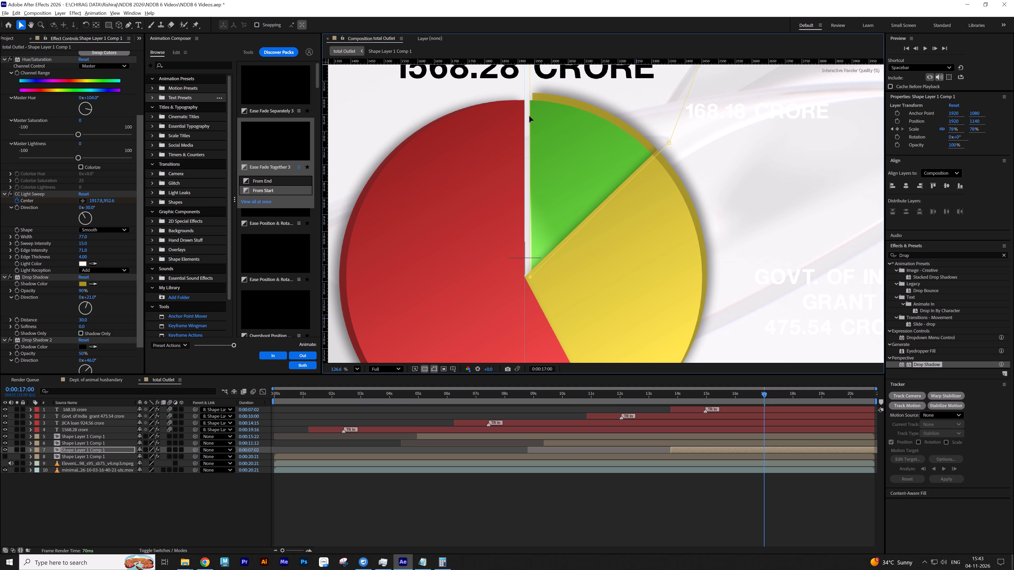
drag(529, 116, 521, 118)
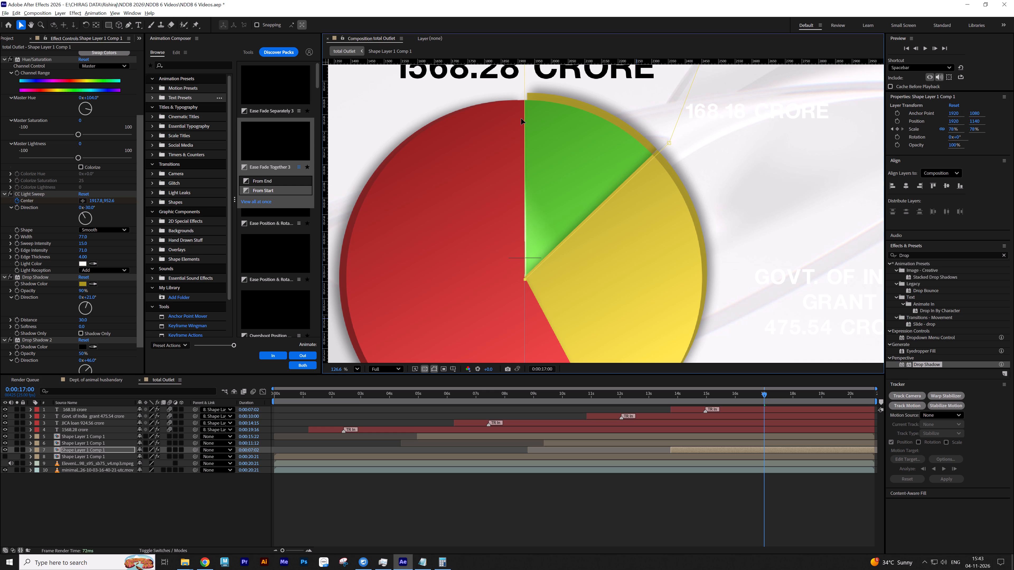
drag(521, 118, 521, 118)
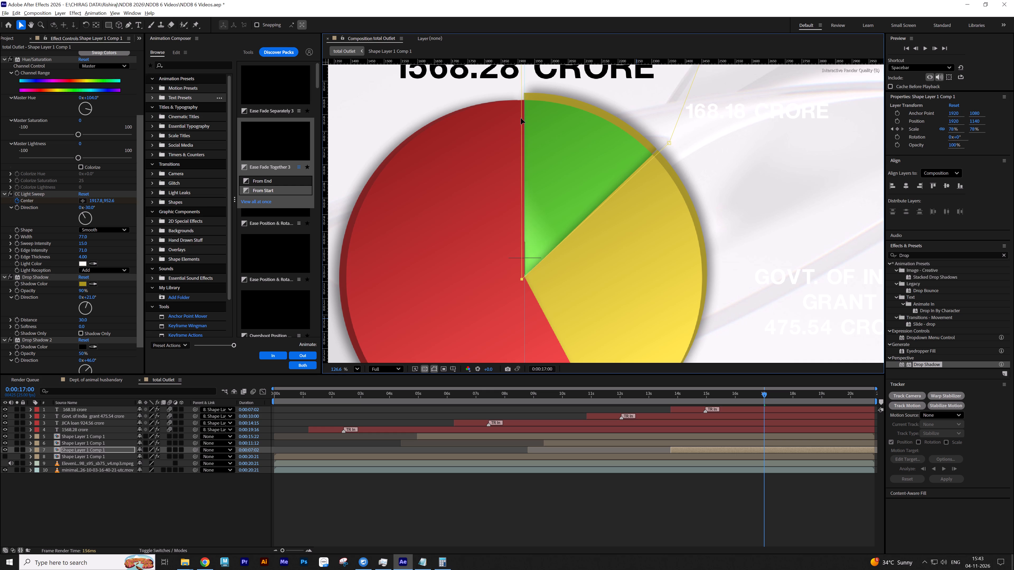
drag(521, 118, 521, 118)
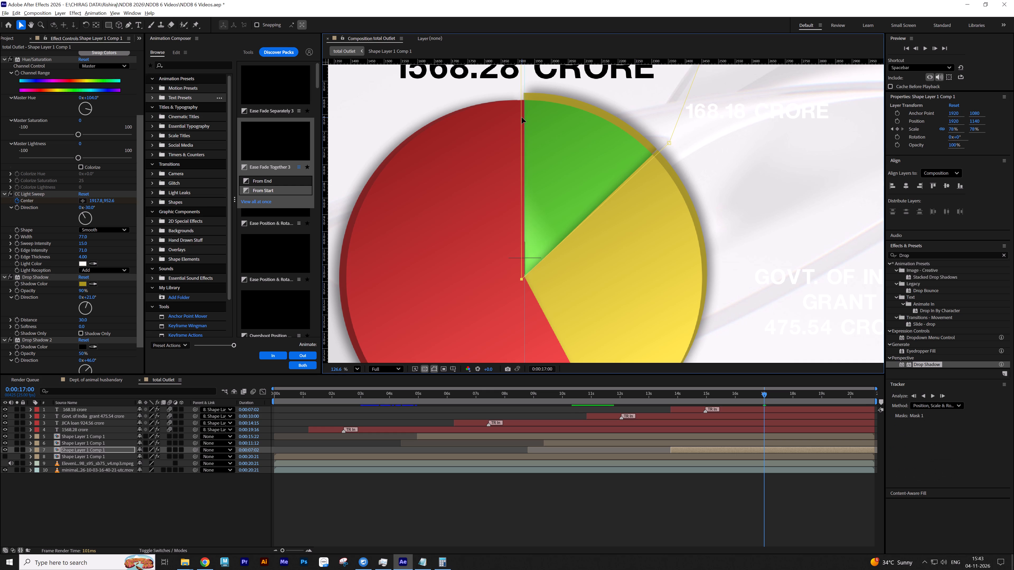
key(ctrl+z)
Nudge the top inner mask point of the green segment layer slightly toward the red segment to widen the mask.
click(380, 469)
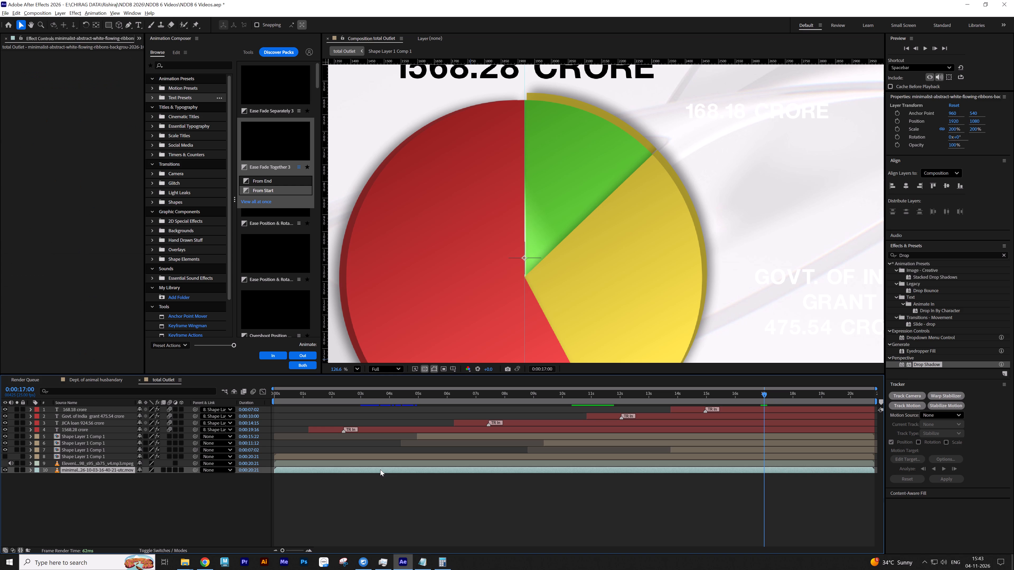
click(363, 496)
middle_drag(567, 127, 575, 269)
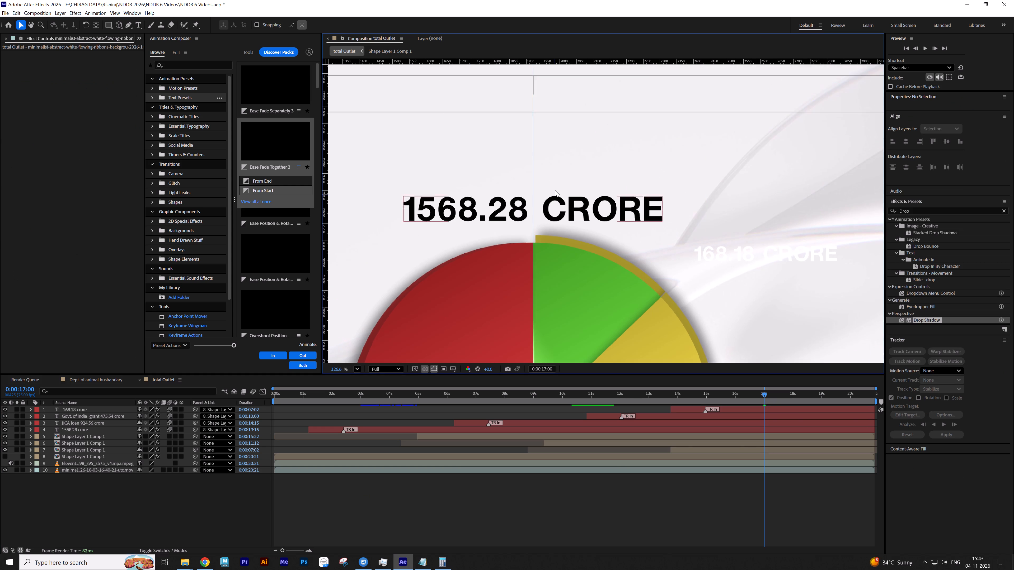
scroll(555, 188, down, 3)
scroll(550, 139, down, 5)
click(555, 186)
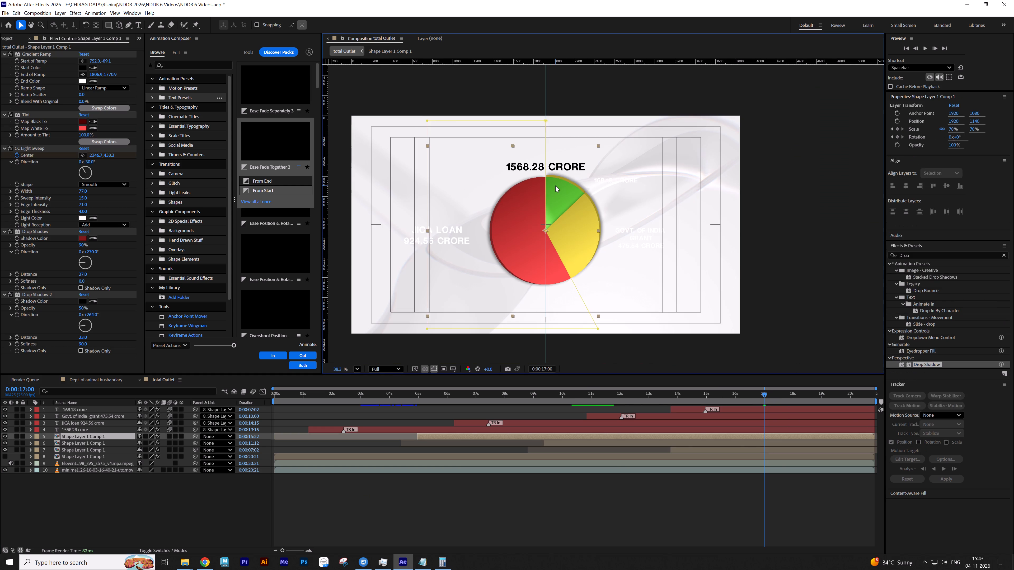
scroll(555, 186, up, 4)
click(541, 78)
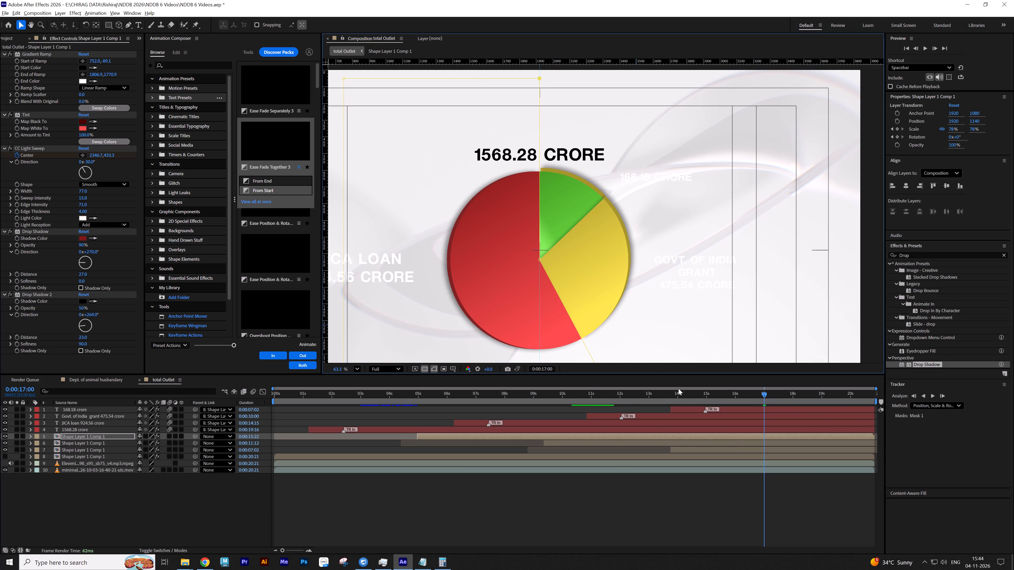
click(741, 452)
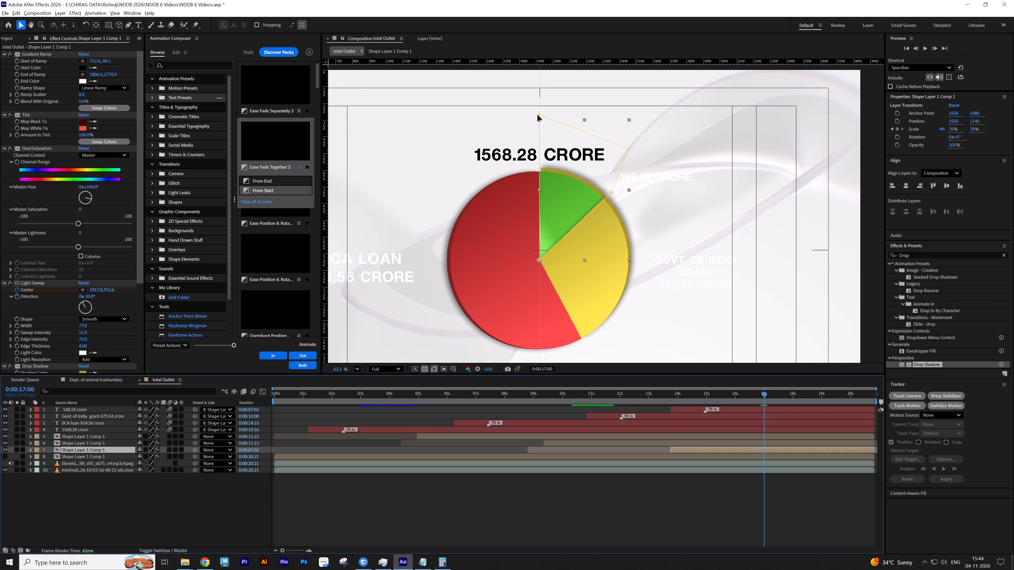
click(538, 115)
key(Left)
key(Left)
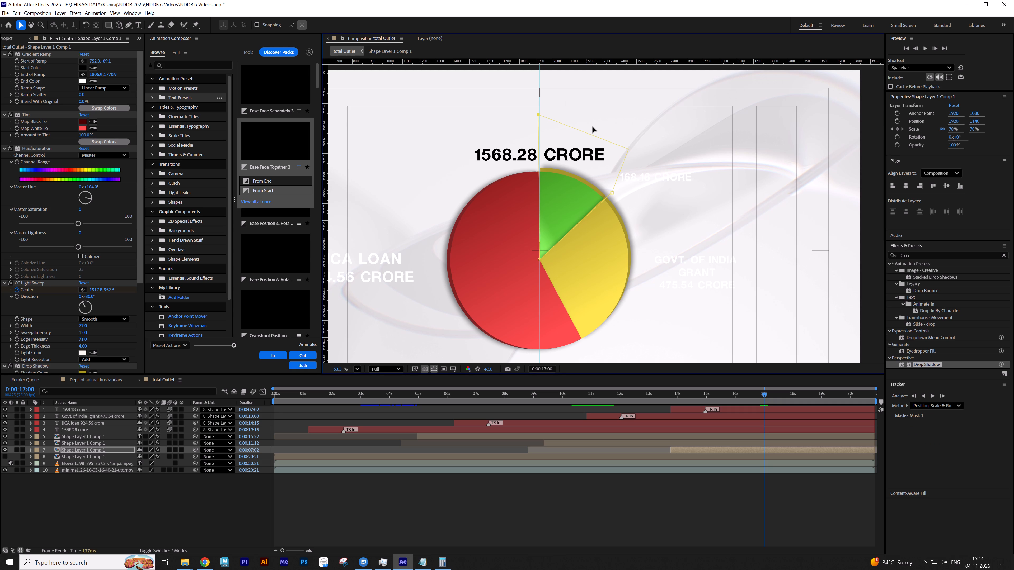
key(Left)
key(Left)
key(Left)
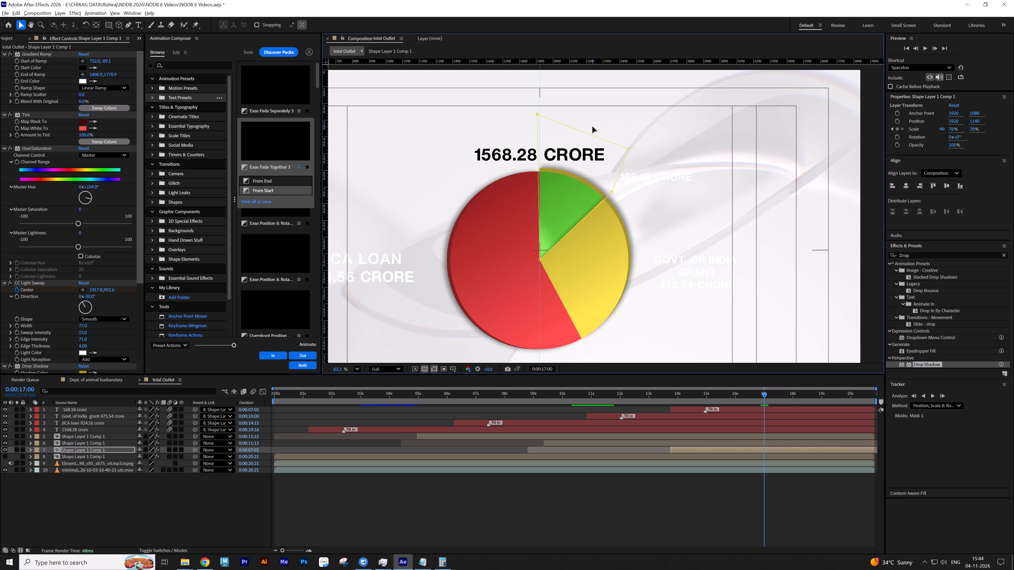
key(Right)
Set the color of the first Drop Shadow on the green segment layer by sampling the segment's upper green area.
scroll(43, 319, down, 9)
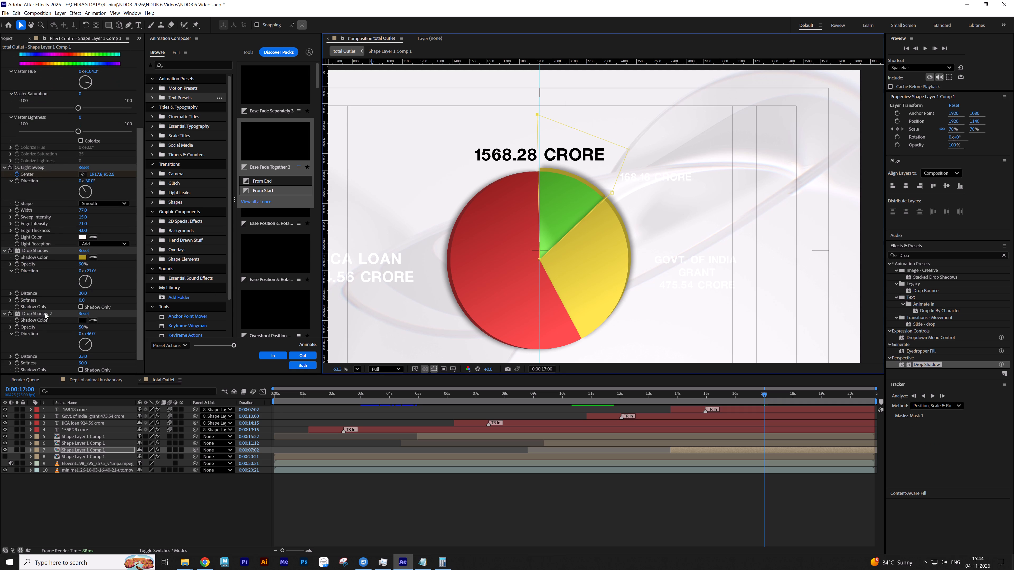
scroll(45, 312, down, 4)
click(92, 259)
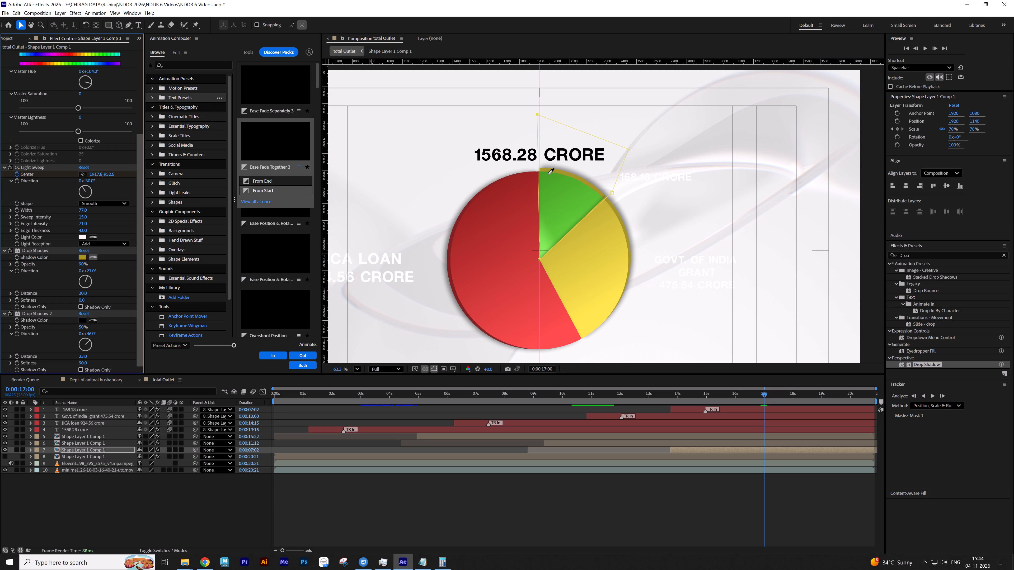
click(548, 174)
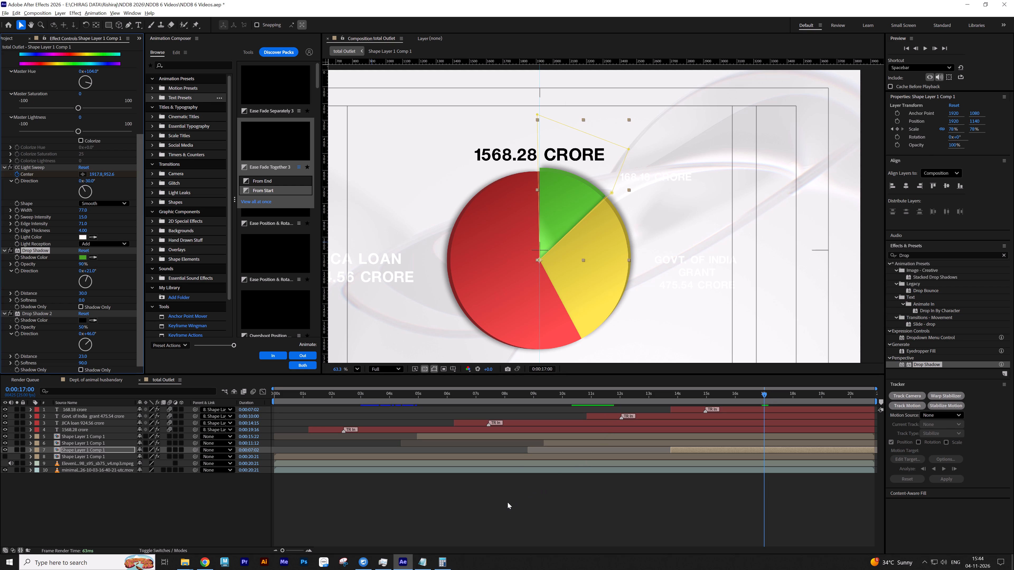
click(507, 502)
Pull the red segment layer away from the other segments, to a position of about 1889, 1144.
key(v)
scroll(582, 241, down, 5)
click(591, 255)
scroll(591, 255, up, 4)
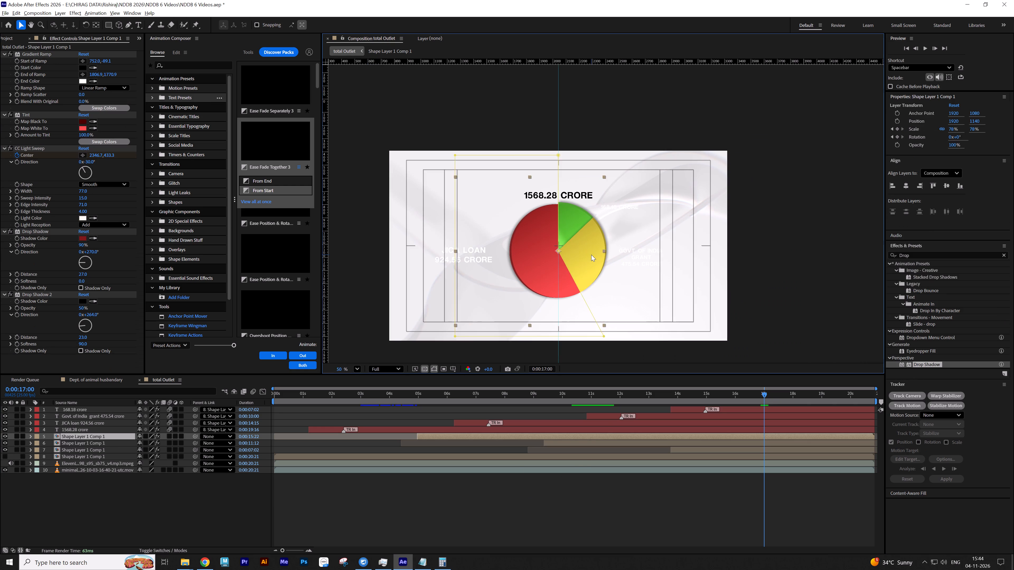
scroll(591, 255, up, 2)
key(s)
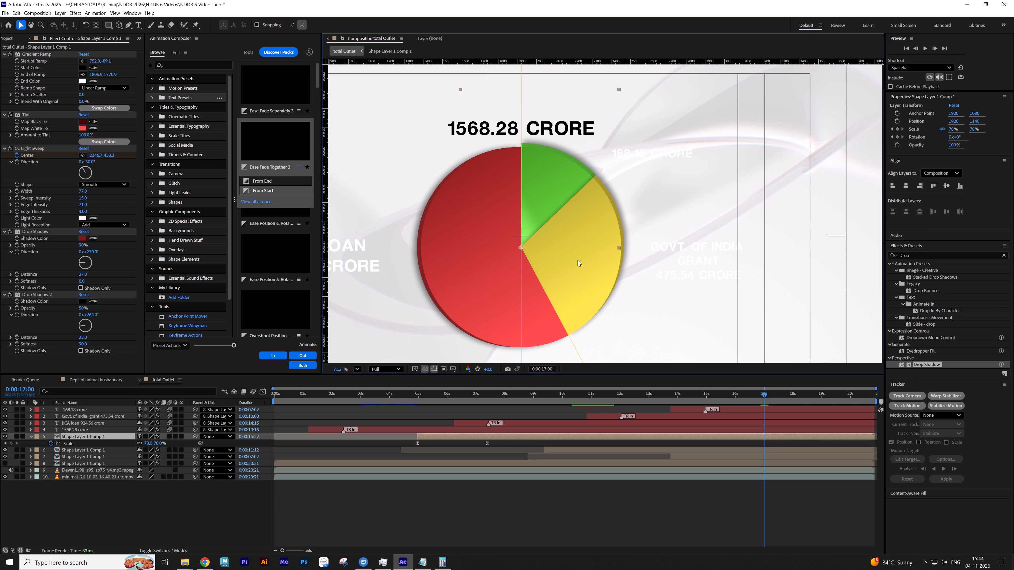
text(sp)
key(p)
drag(578, 259, 586, 262)
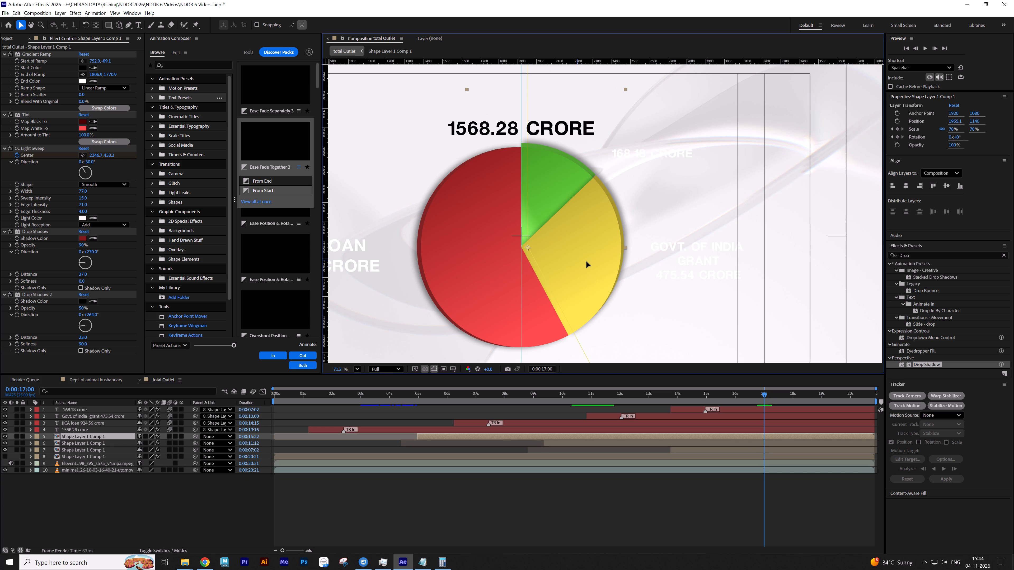
drag(586, 262, 571, 258)
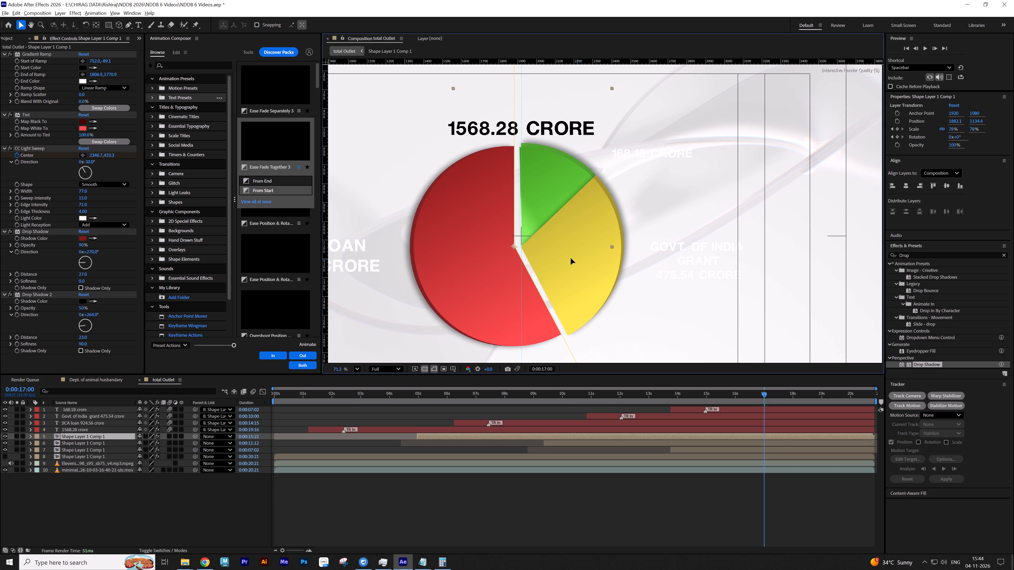
drag(571, 258, 572, 260)
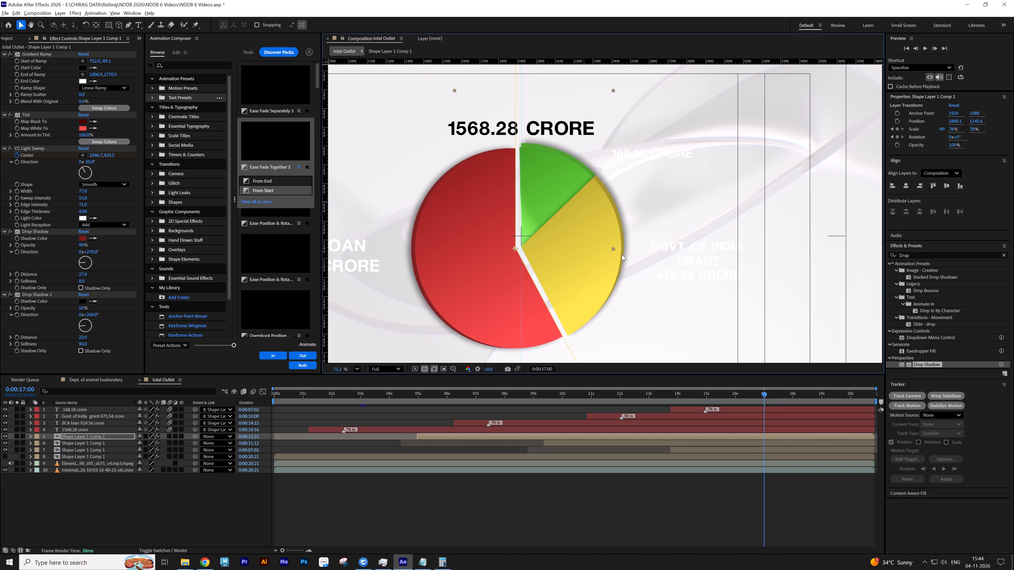
key(Up)
key(Up)
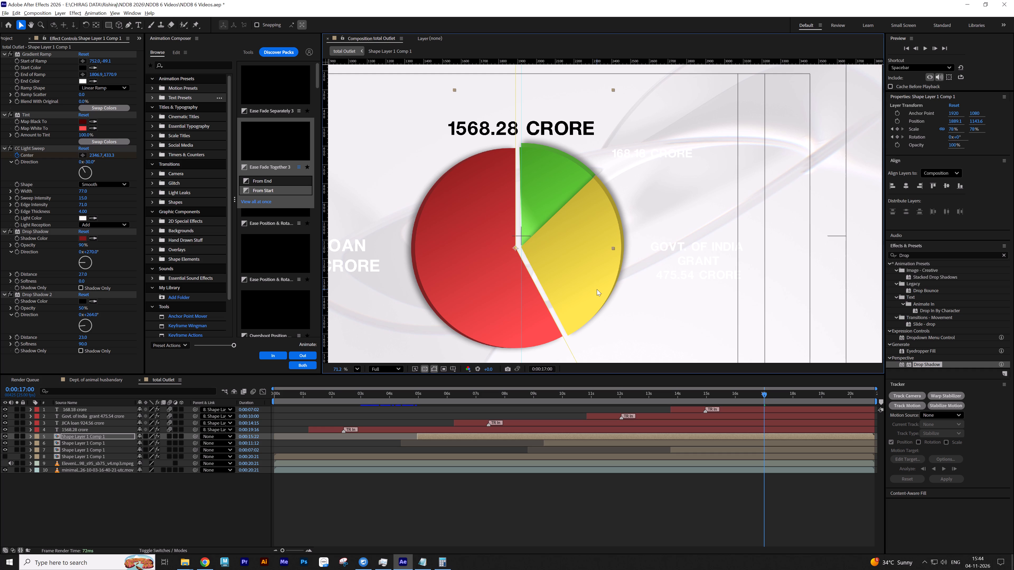
Separate the yellow segment layer from the pie by moving it to position 1930, 1160.
click(758, 444)
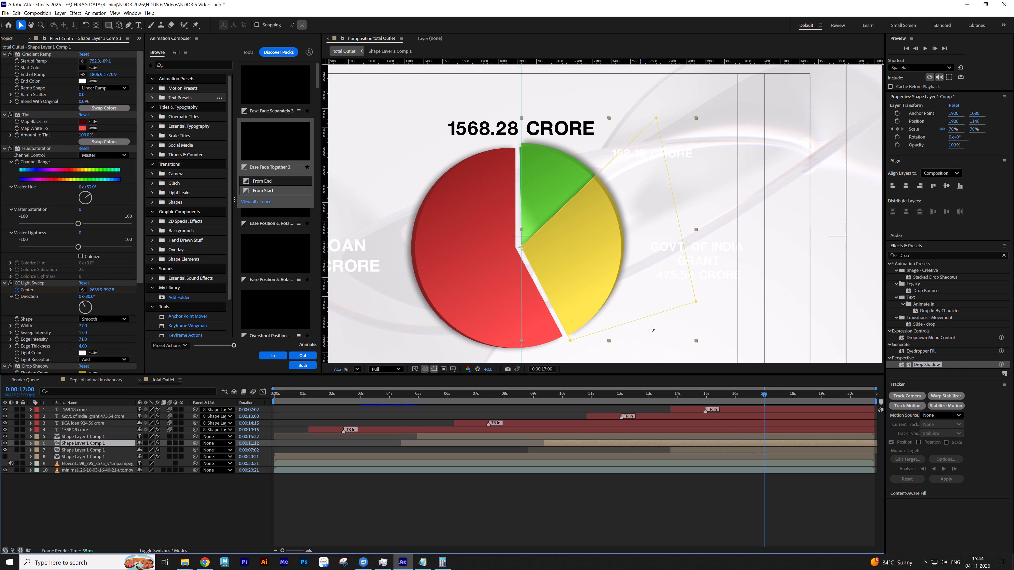
key(shift+Right)
key(shift+Right)
key(shift+Down)
key(shift+Right)
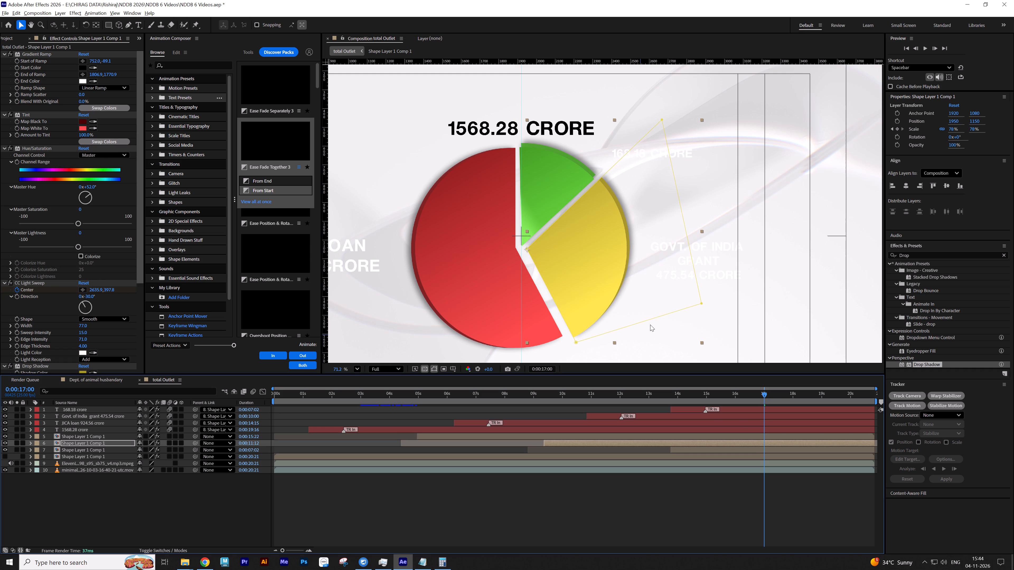
key(shift+Down)
key(shift+Left)
key(shift+Left)
key(shift+Down)
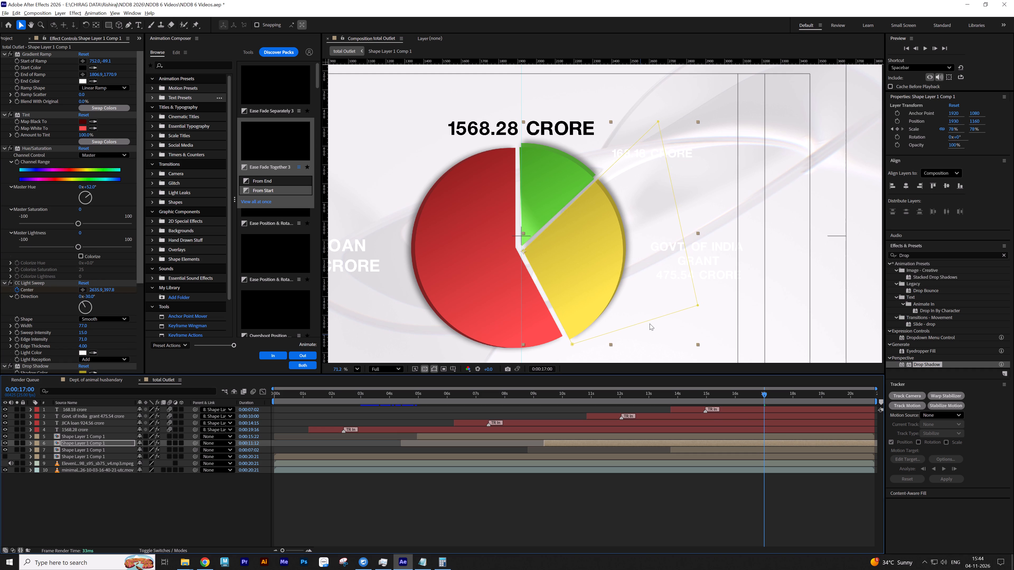
key(shift+Up)
Nudge the red segment layer further outward and down, to a position of about 1879, 1154.
click(477, 306)
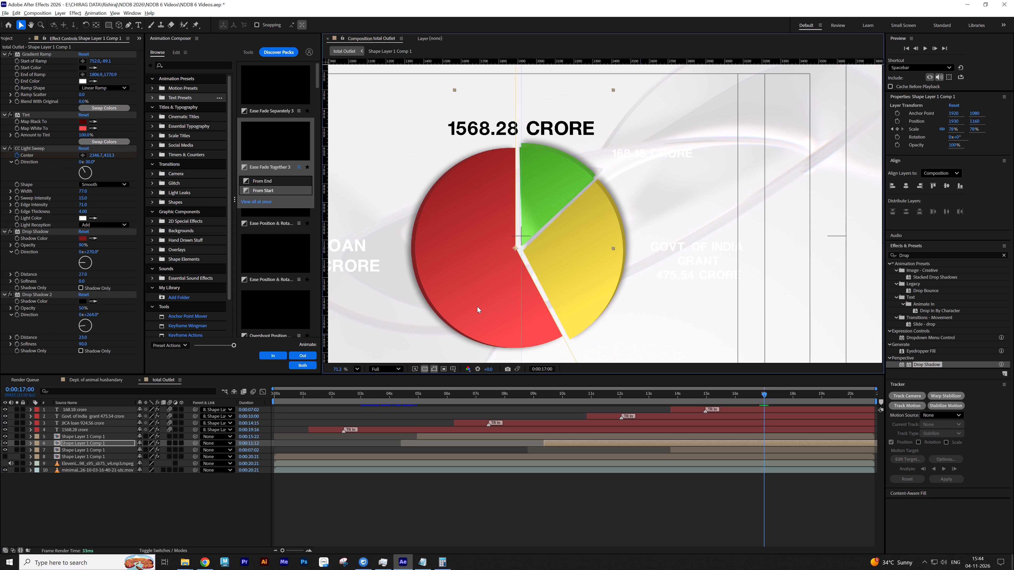
key(shift+Left)
key(shift+Down)
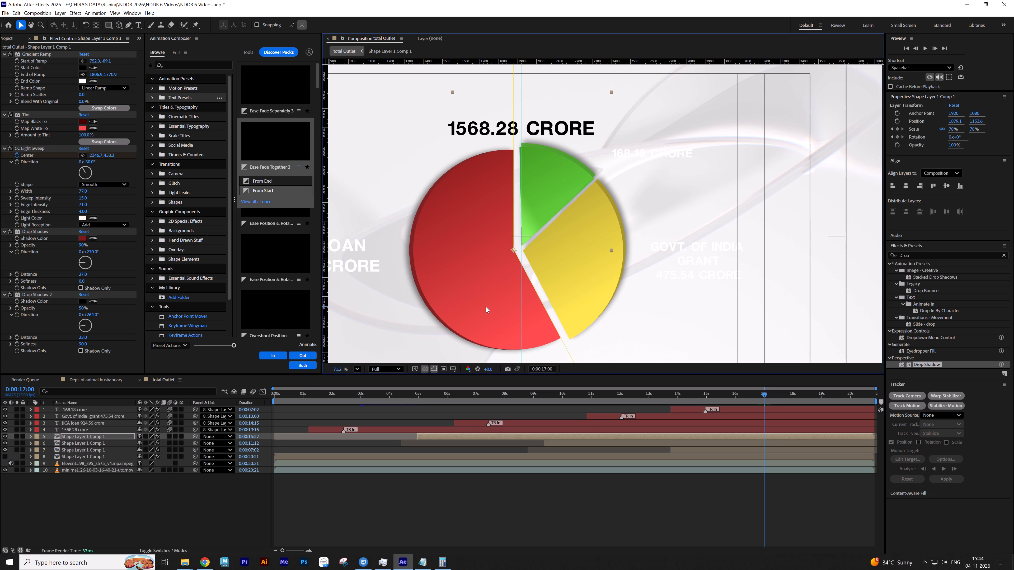
Separate the green segment layer from the pie by moving it to position 1930, 1120.
click(714, 451)
key(shift+Up)
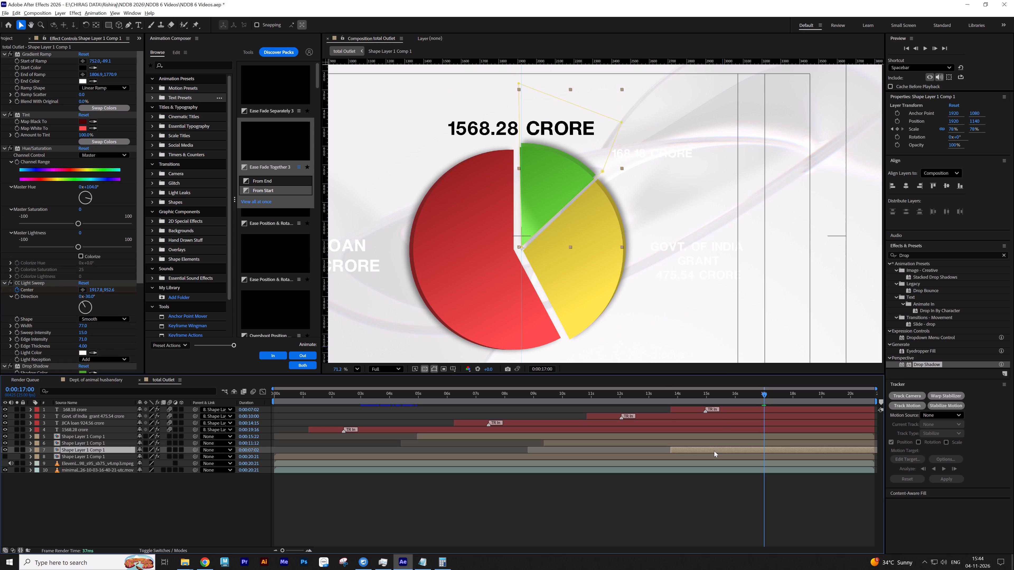
key(shift+Up)
key(shift+Right)
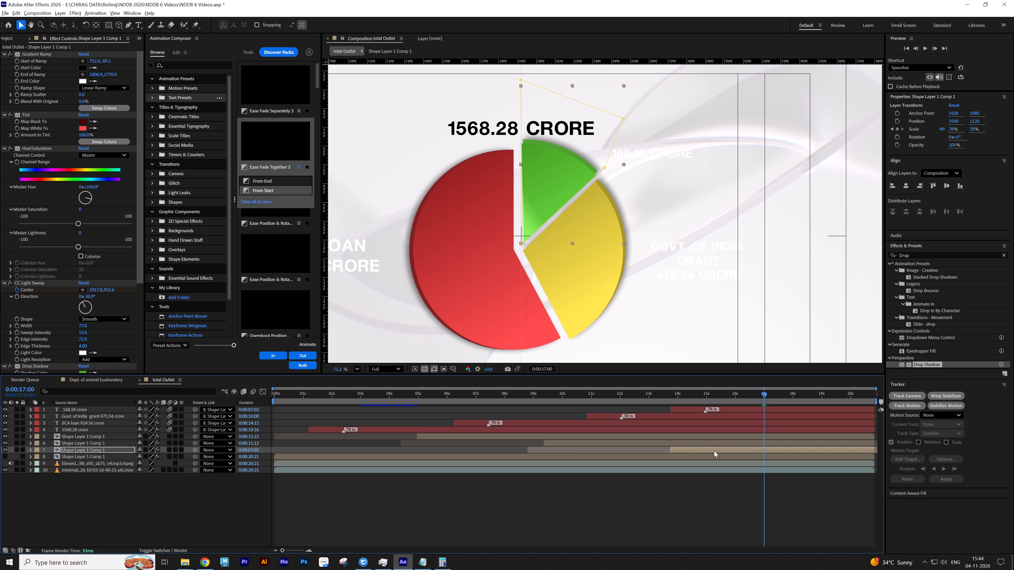
Extend the green segment's mask by moving its outer corner point farther out, beyond the 168.18 crore label.
click(623, 120)
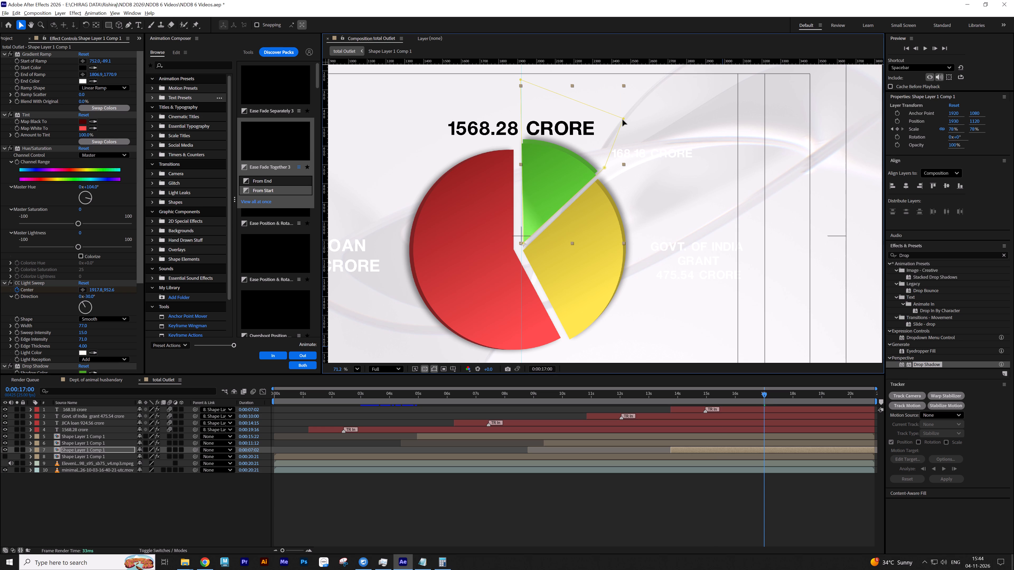
drag(622, 118, 655, 134)
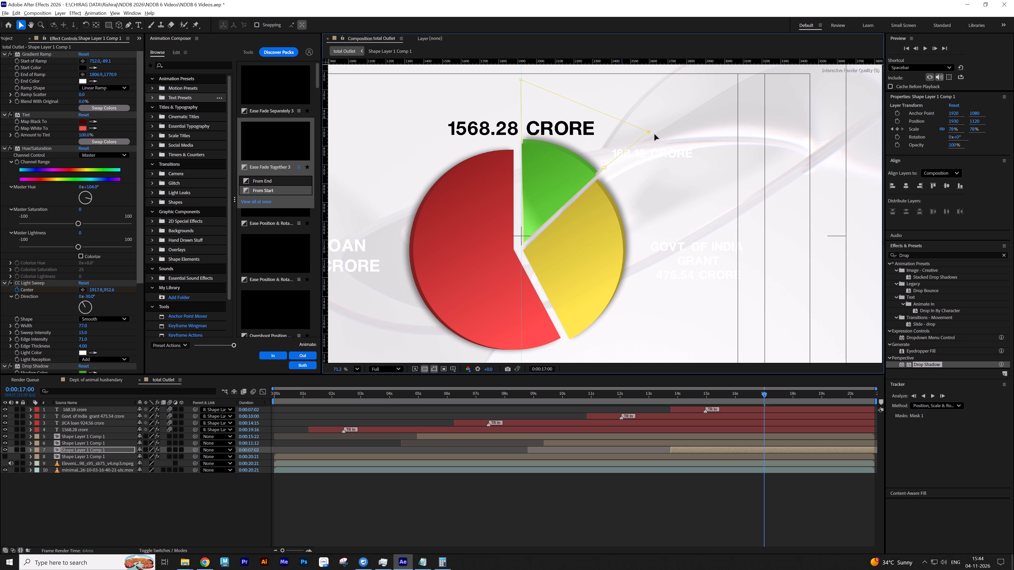
drag(655, 134, 663, 111)
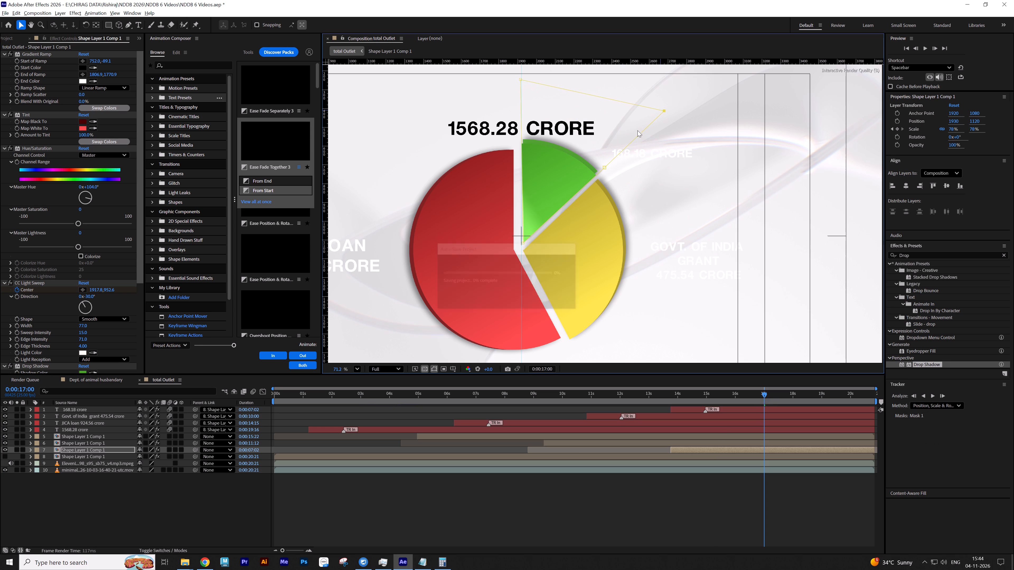
click(605, 168)
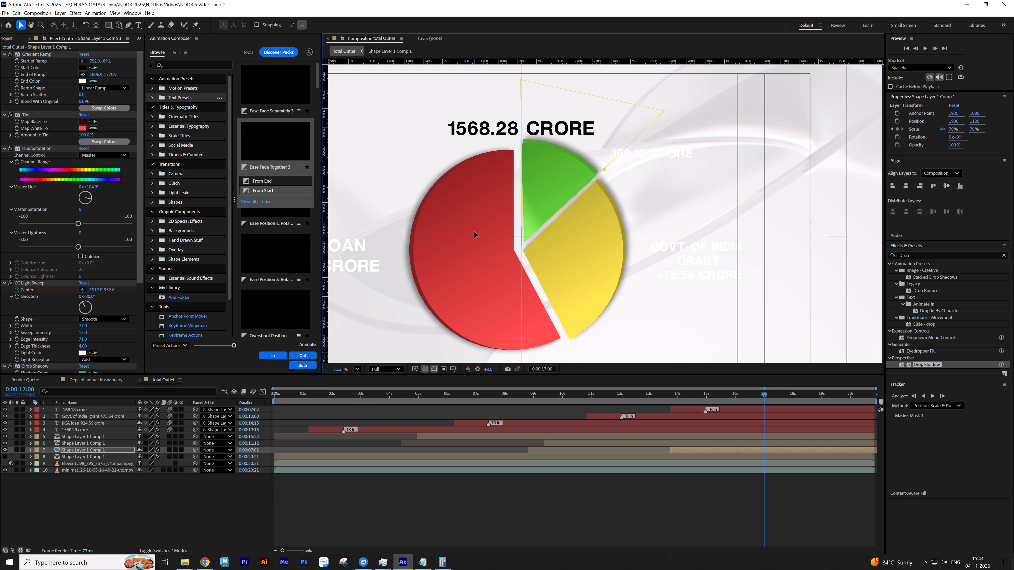
click(700, 519)
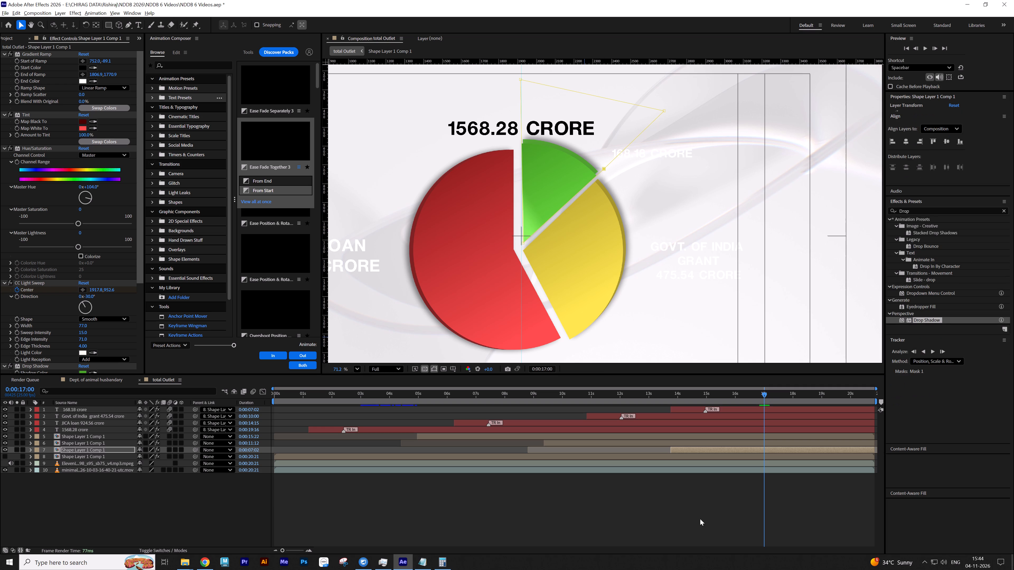
Move the green segment's Gradient Ramp start point above the pie, to about 2270, -102.
click(357, 366)
click(362, 379)
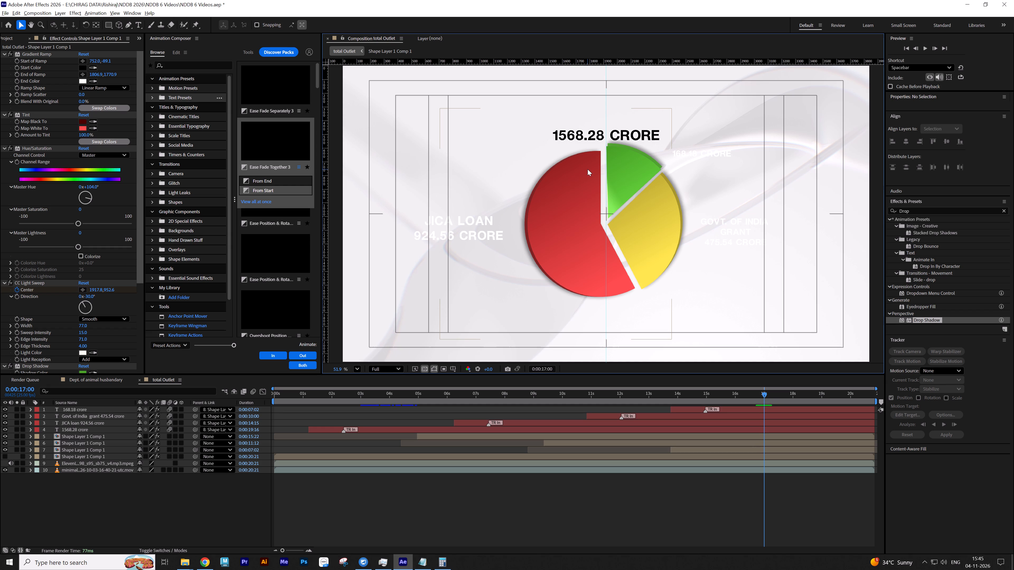
scroll(632, 166, up, 5)
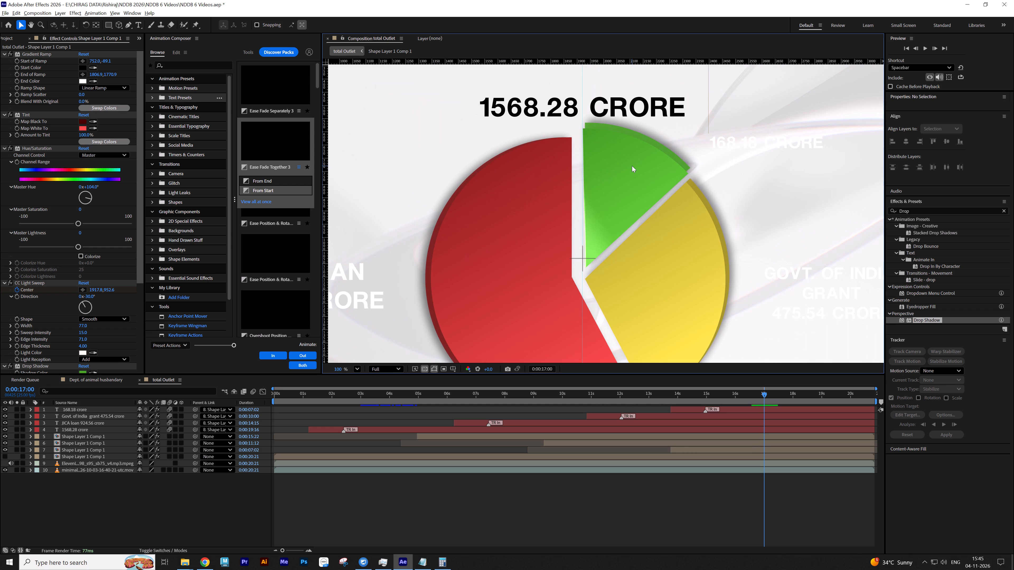
middle_drag(632, 166, 597, 189)
click(80, 410)
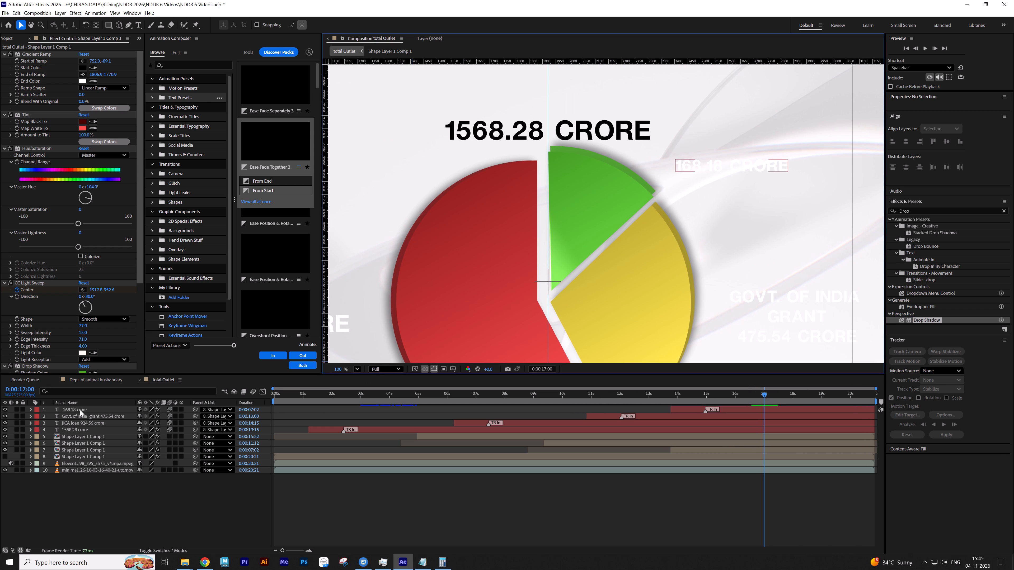
click(75, 451)
click(74, 455)
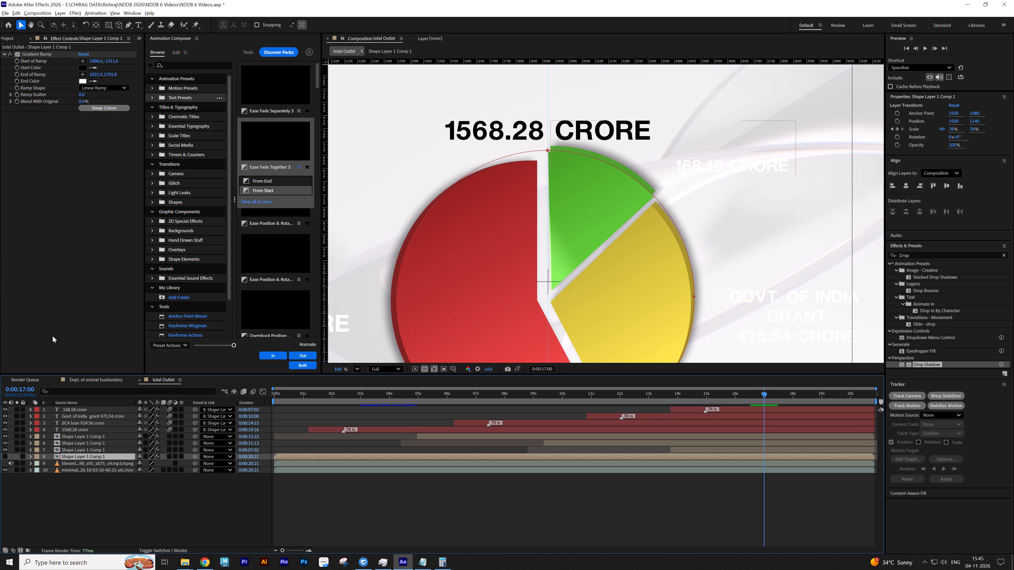
click(47, 53)
click(688, 448)
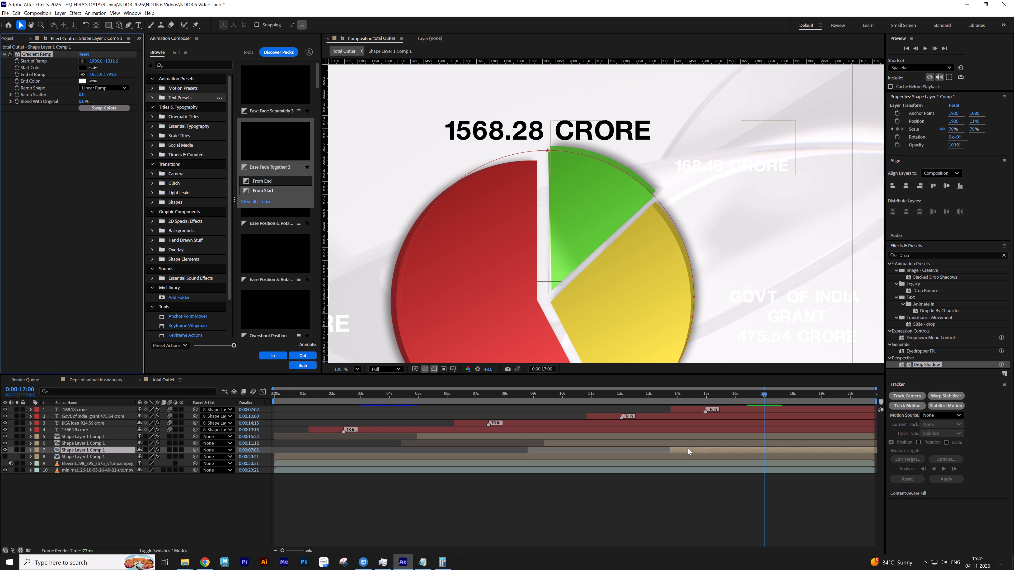
click(45, 51)
click(44, 52)
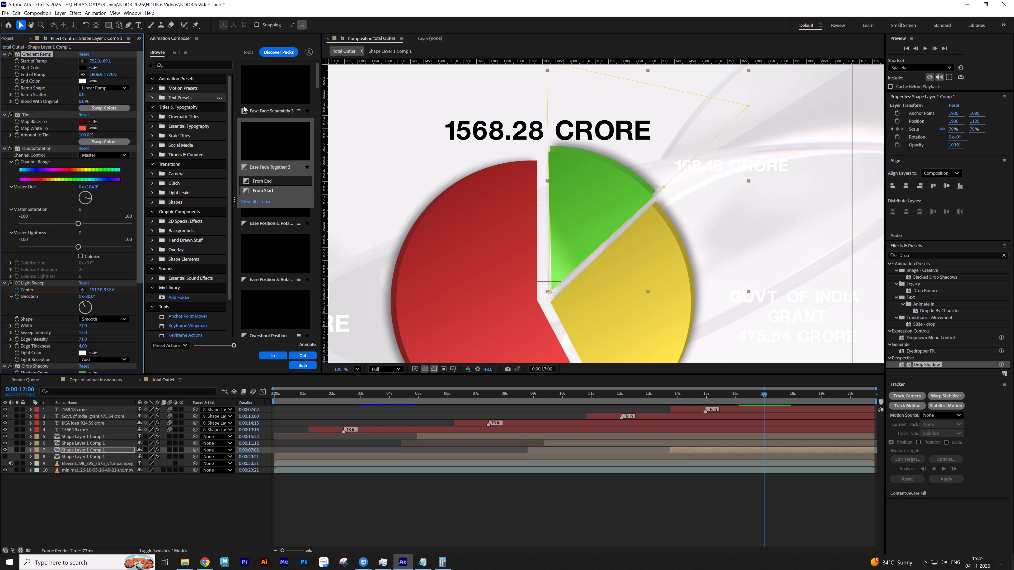
scroll(574, 280, down, 4)
middle_drag(613, 232, 601, 237)
drag(406, 151, 608, 151)
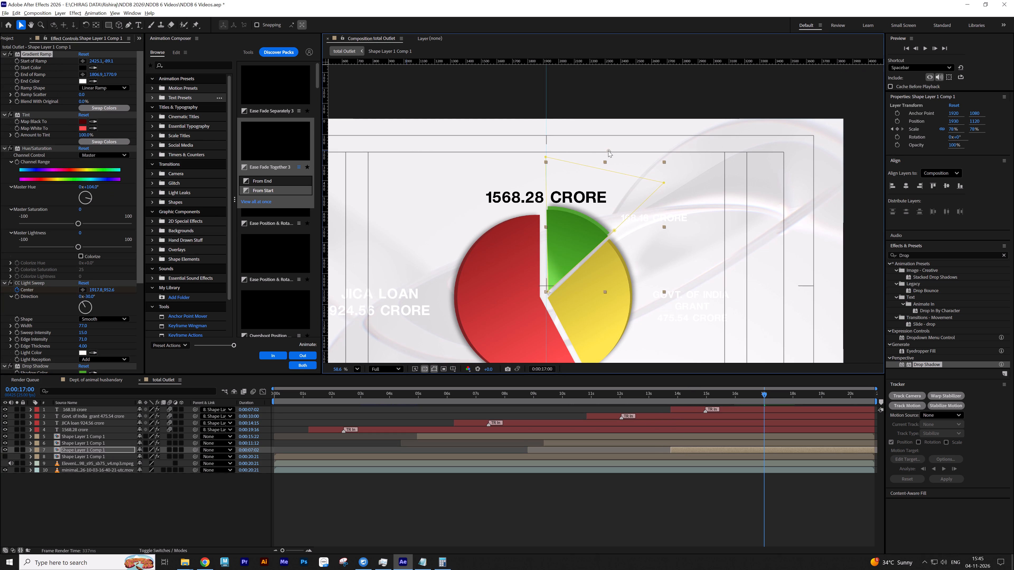
drag(608, 151, 589, 149)
drag(589, 149, 589, 149)
middle_drag(437, 199, 433, 126)
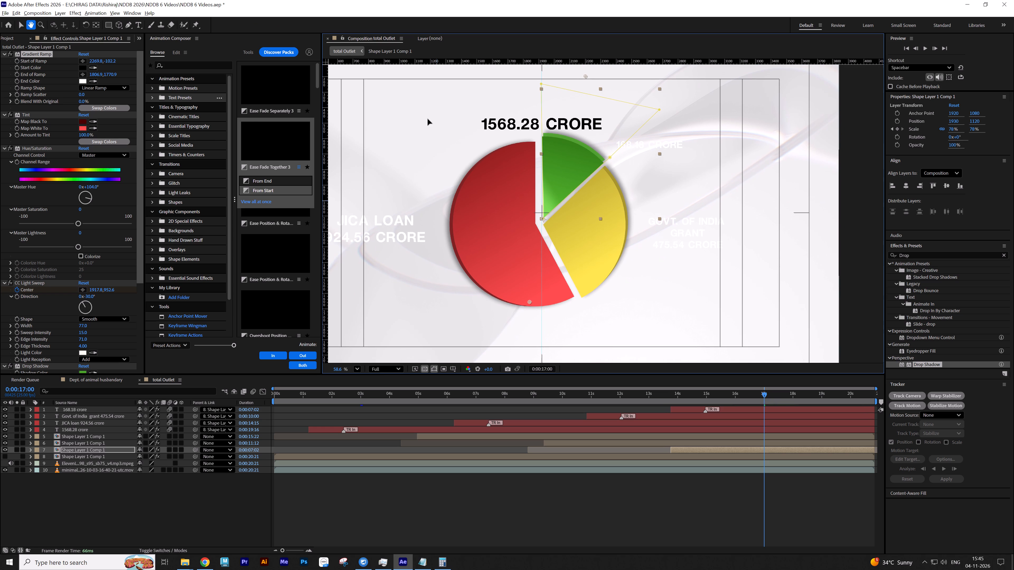
Reposition the yellow segment's Gradient Ramp to start at about 3943, 1429 and end near the pie's centre at about 1933, 1152.
click(684, 443)
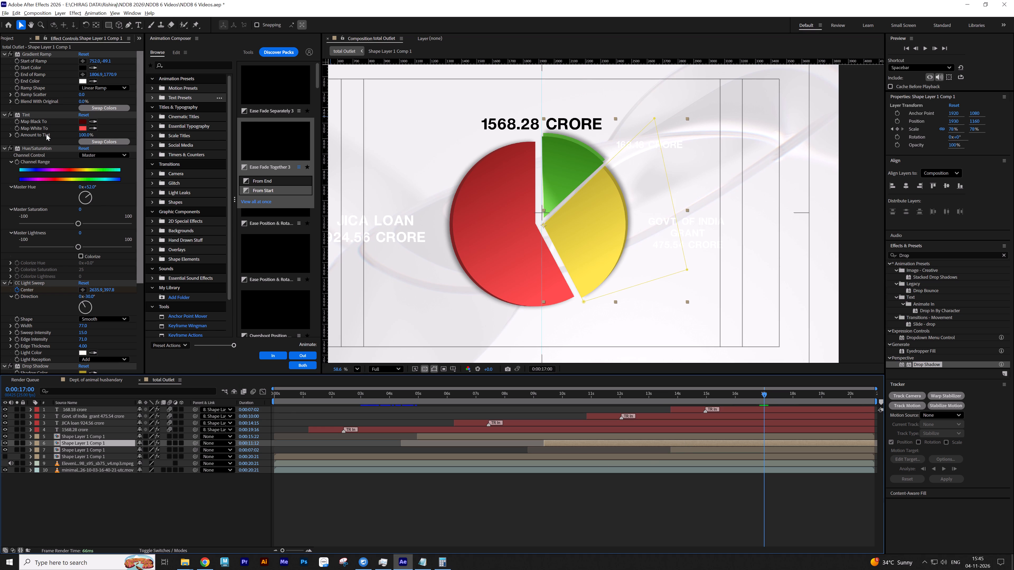
click(35, 149)
click(39, 53)
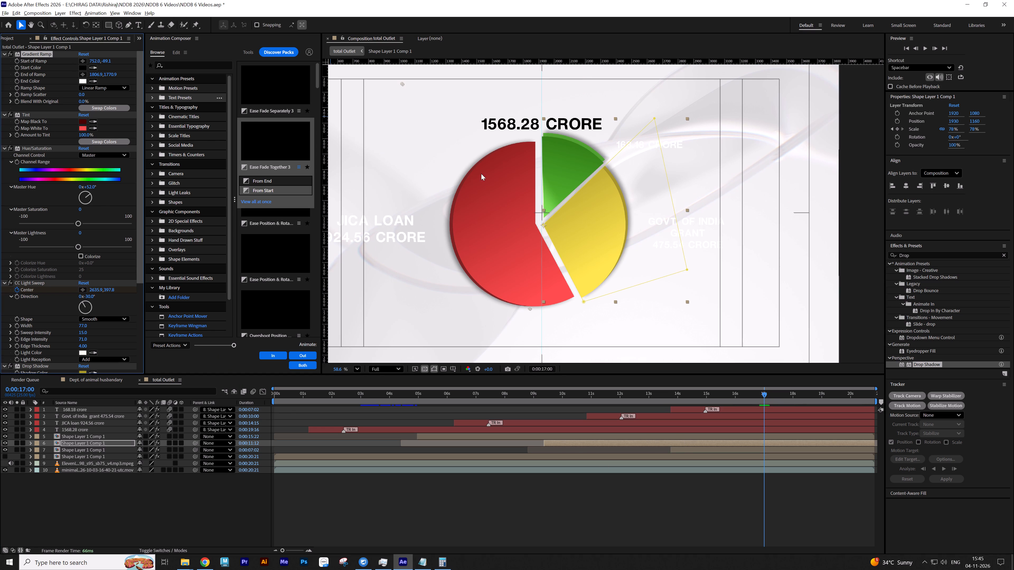
drag(403, 84, 710, 163)
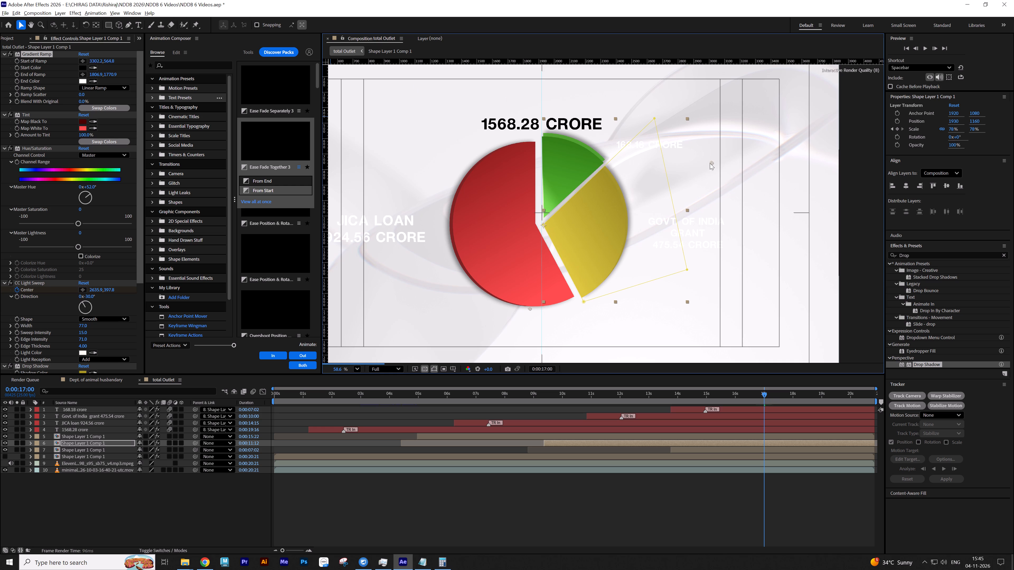
drag(710, 163, 729, 132)
drag(729, 132, 826, 125)
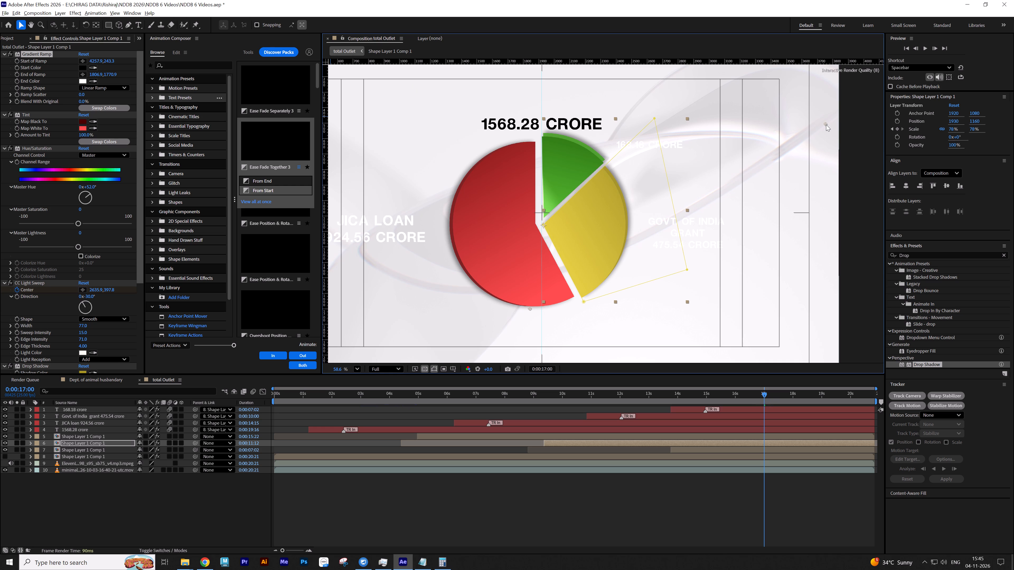
drag(826, 125, 825, 188)
drag(825, 188, 788, 253)
drag(788, 253, 788, 268)
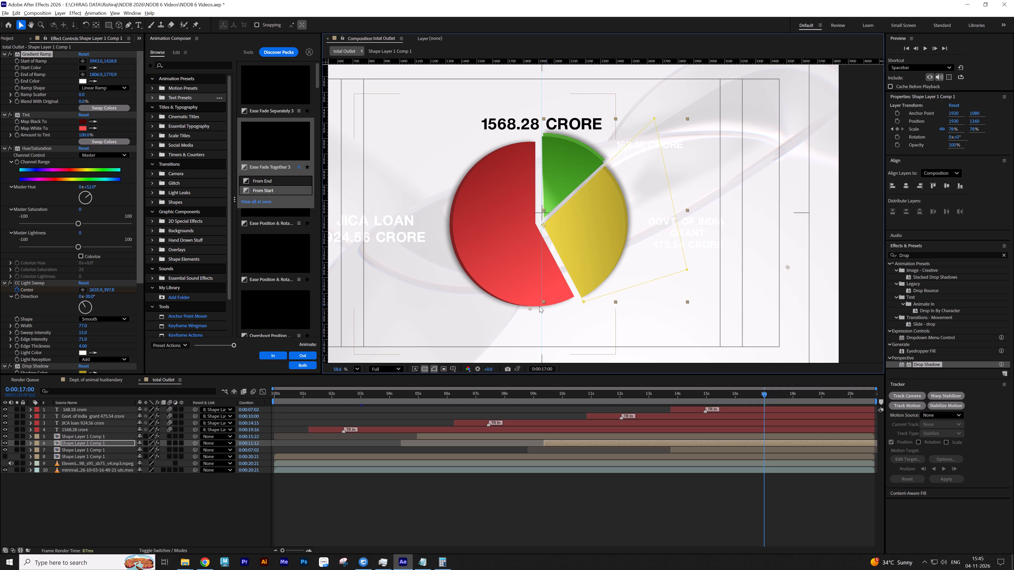
drag(529, 309, 542, 227)
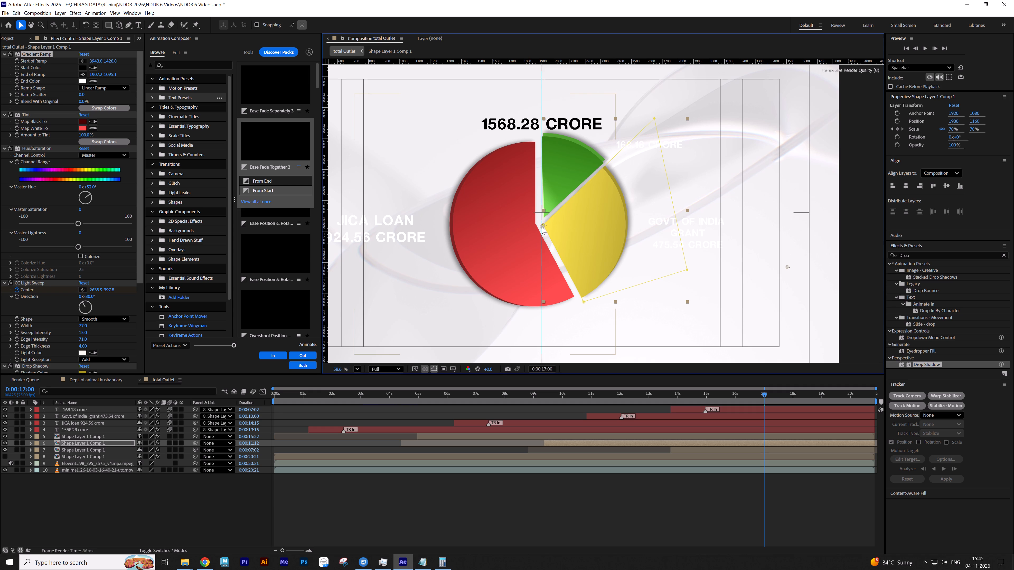
drag(542, 227, 544, 234)
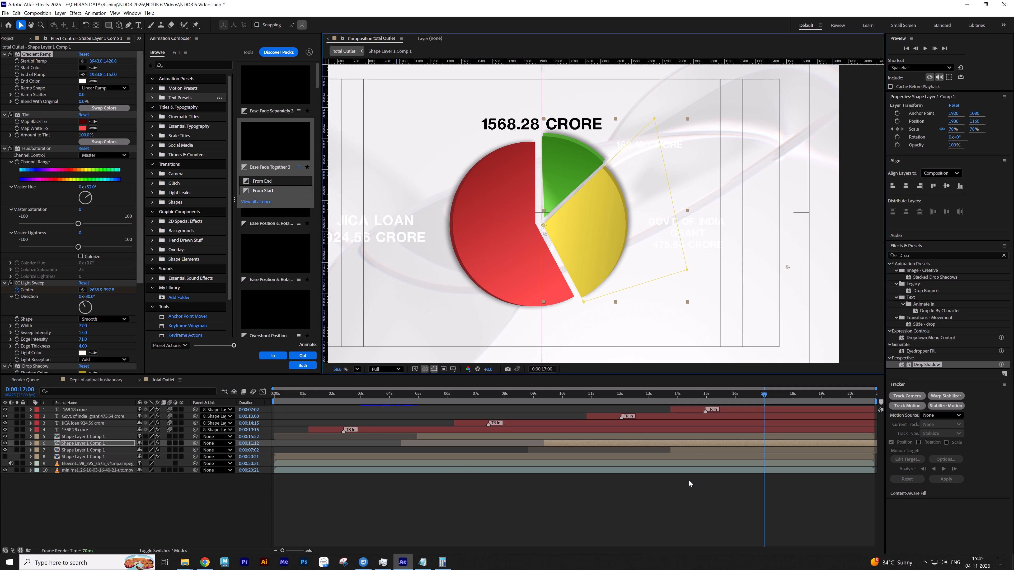
Move the green segment's Gradient Ramp end point up to the segment's inner tip near the pie's centre.
click(696, 453)
click(696, 451)
click(43, 53)
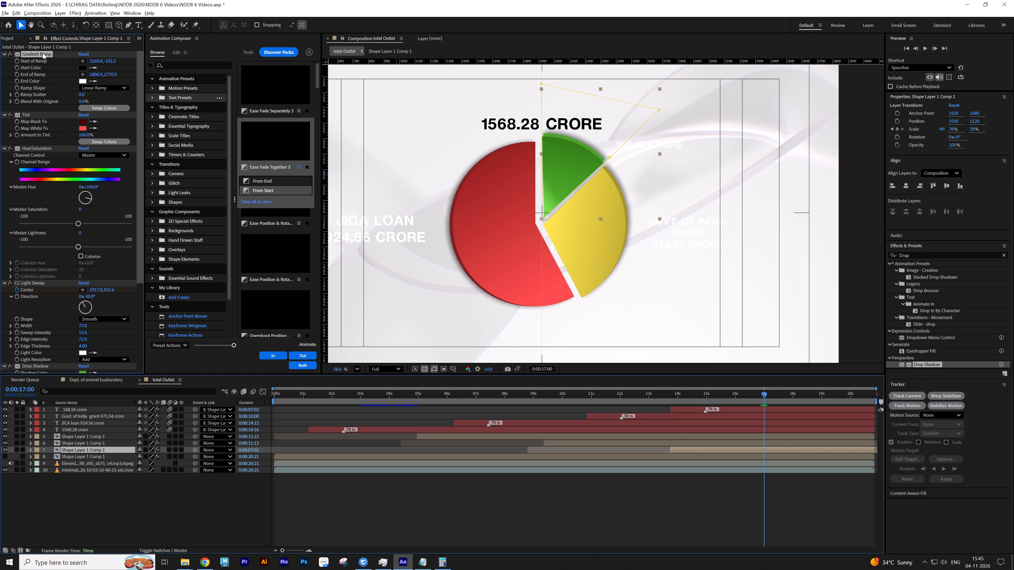
drag(529, 303, 539, 236)
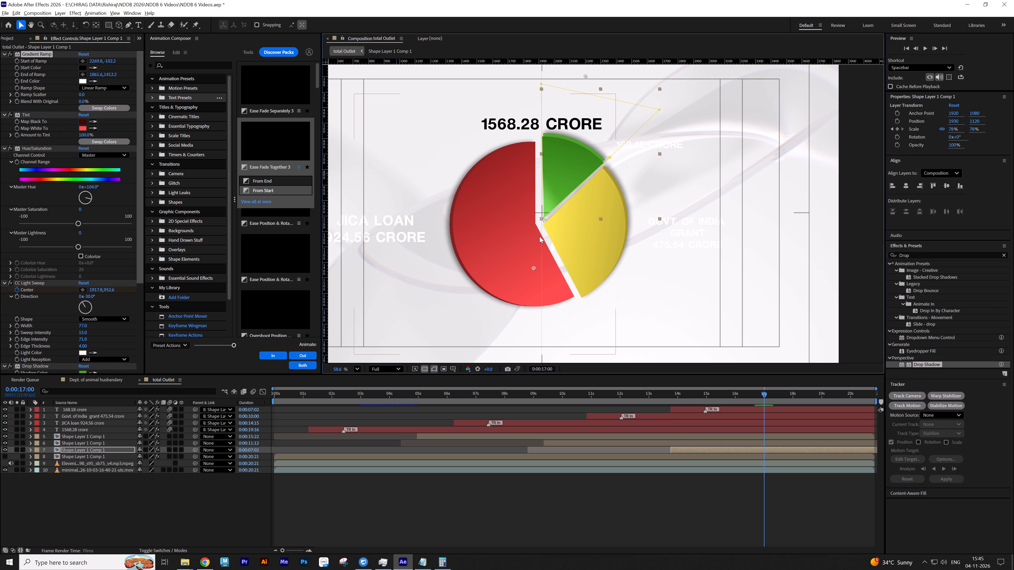
drag(539, 236, 545, 215)
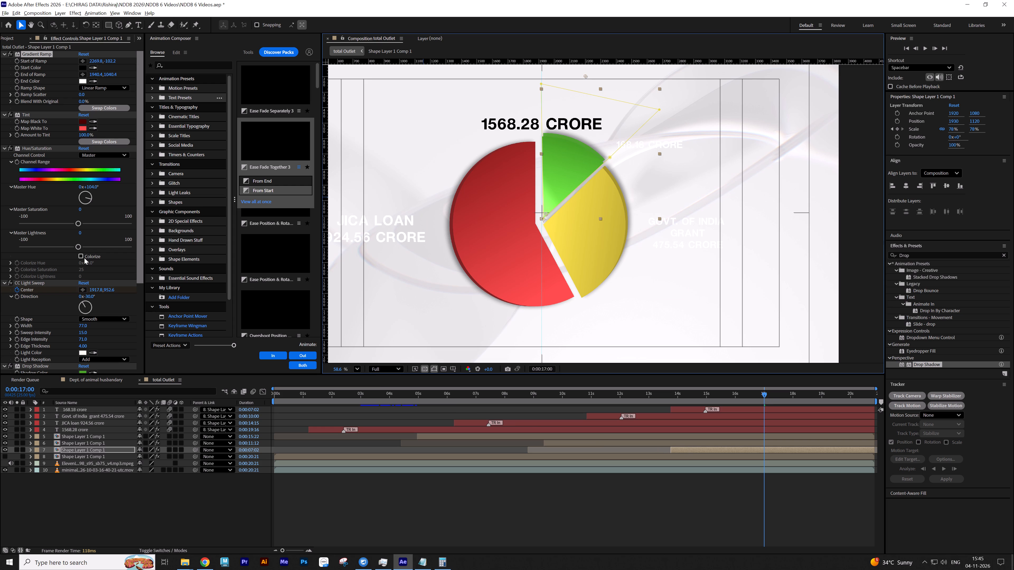
Darken the first Drop Shadow colour on the green segment to #35801A.
scroll(66, 320, down, 4)
click(81, 303)
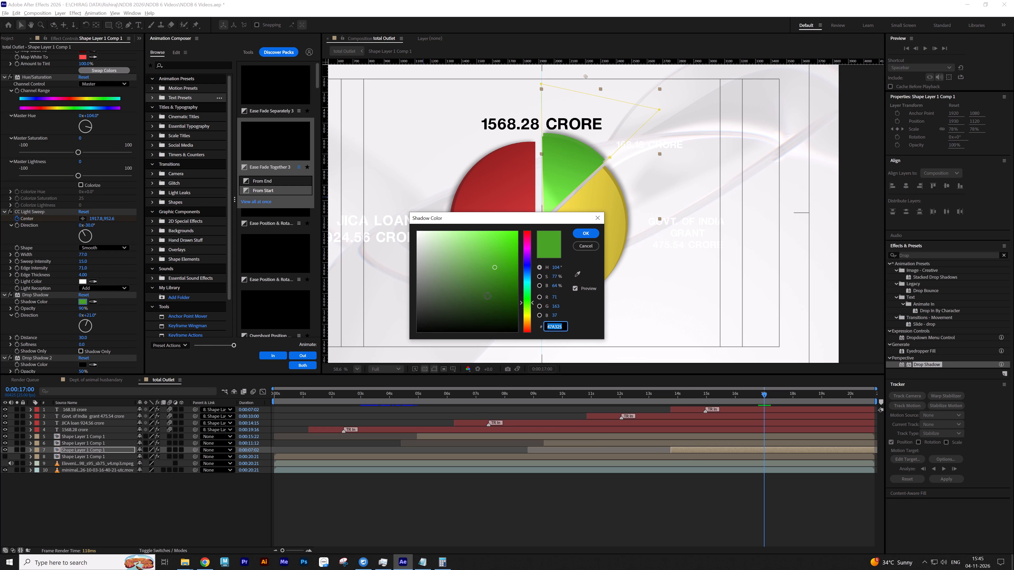
click(498, 292)
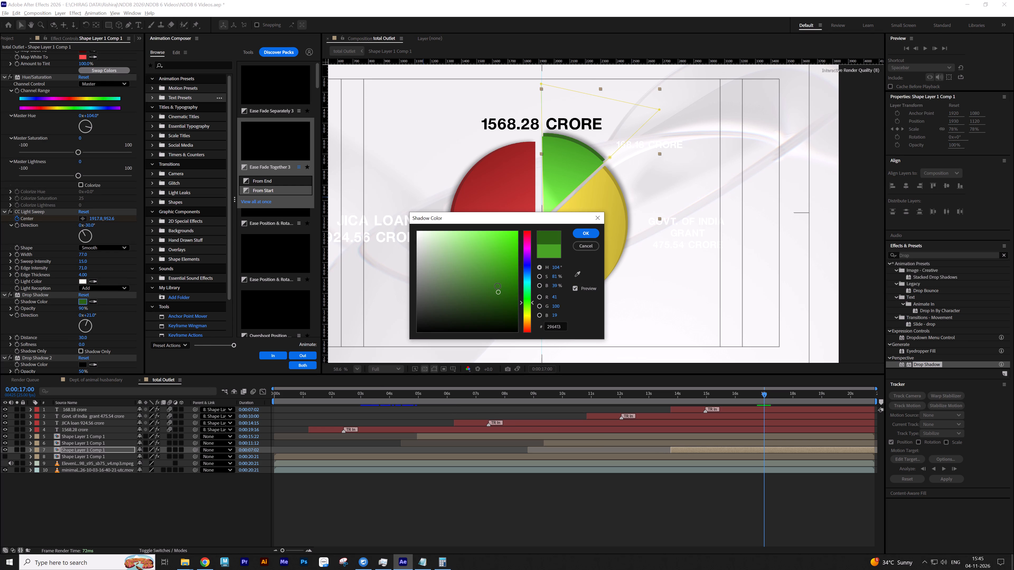
click(498, 286)
click(497, 281)
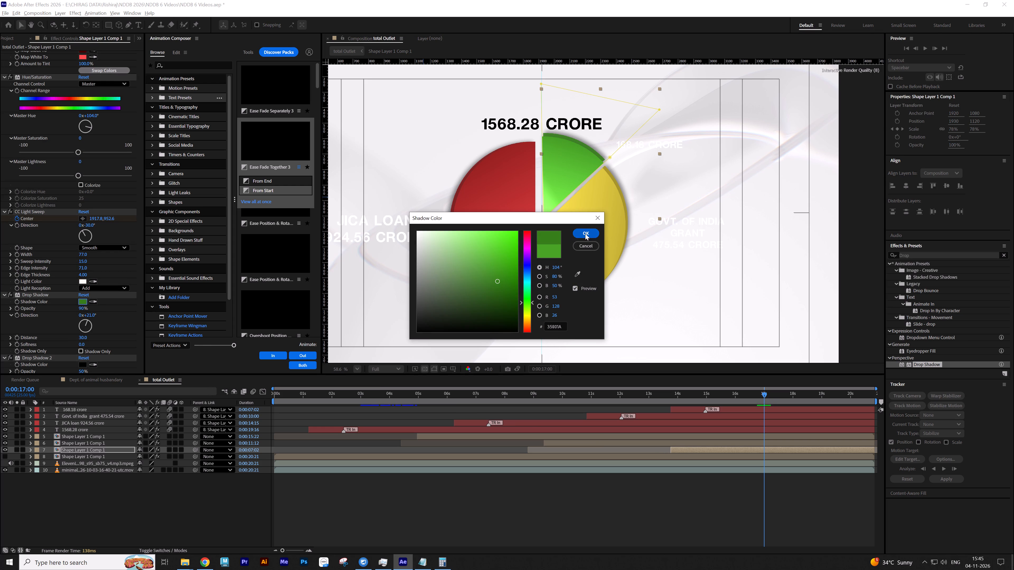
click(585, 234)
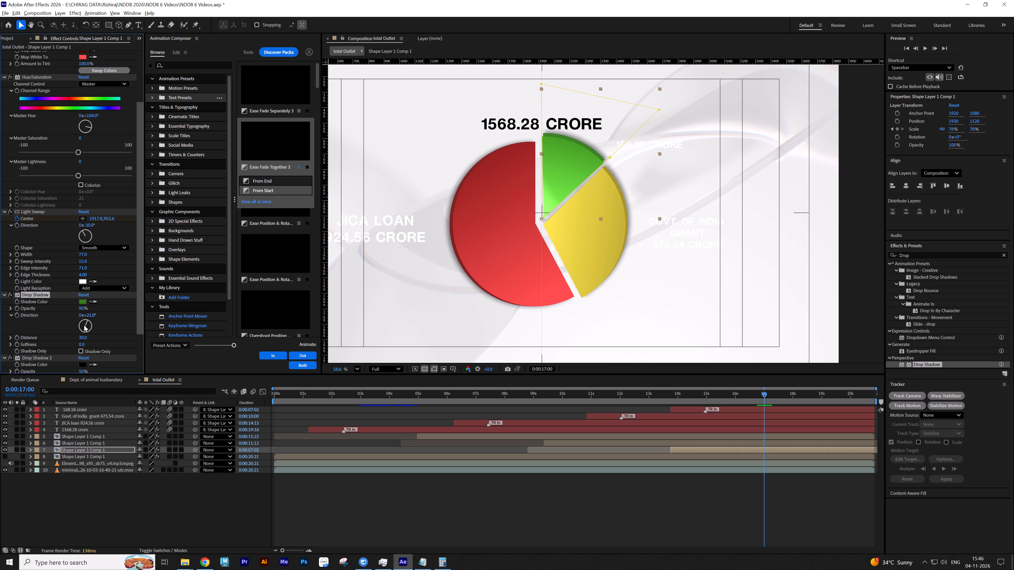
Set the green segment's first Drop Shadow distance to 36.
drag(83, 337, 81, 338)
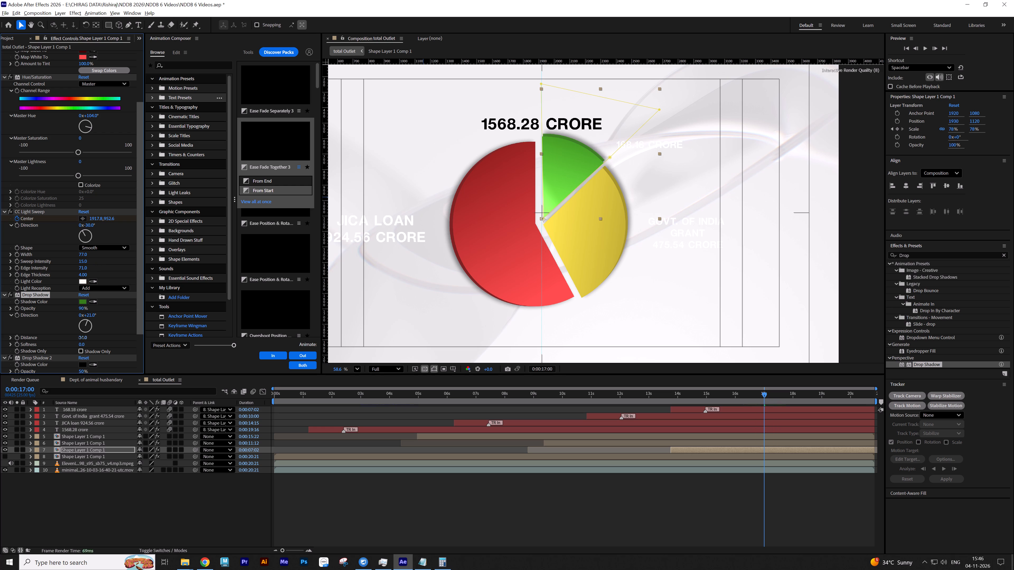
drag(81, 338, 76, 340)
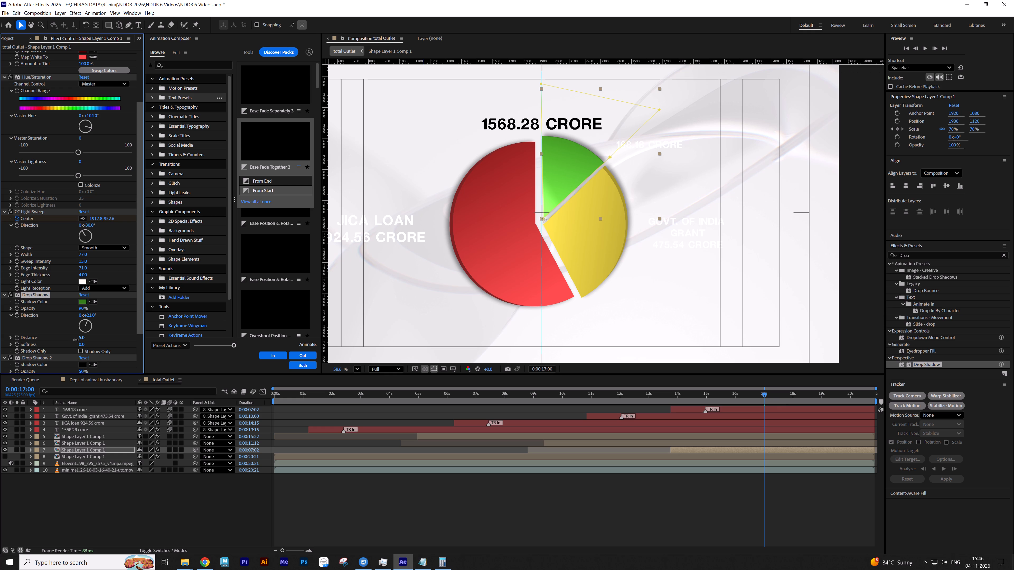
drag(76, 340, 80, 339)
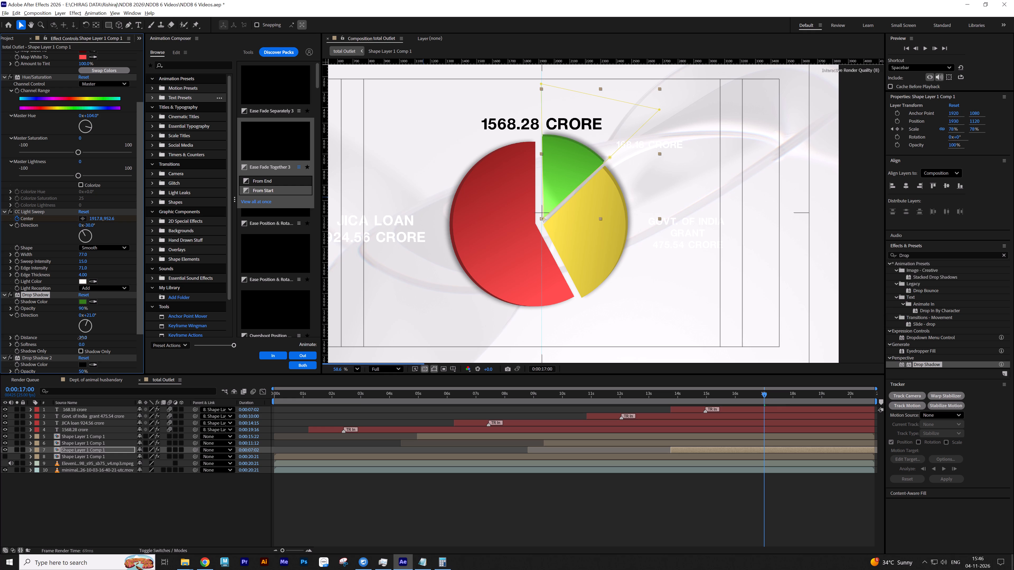
drag(80, 339, 84, 339)
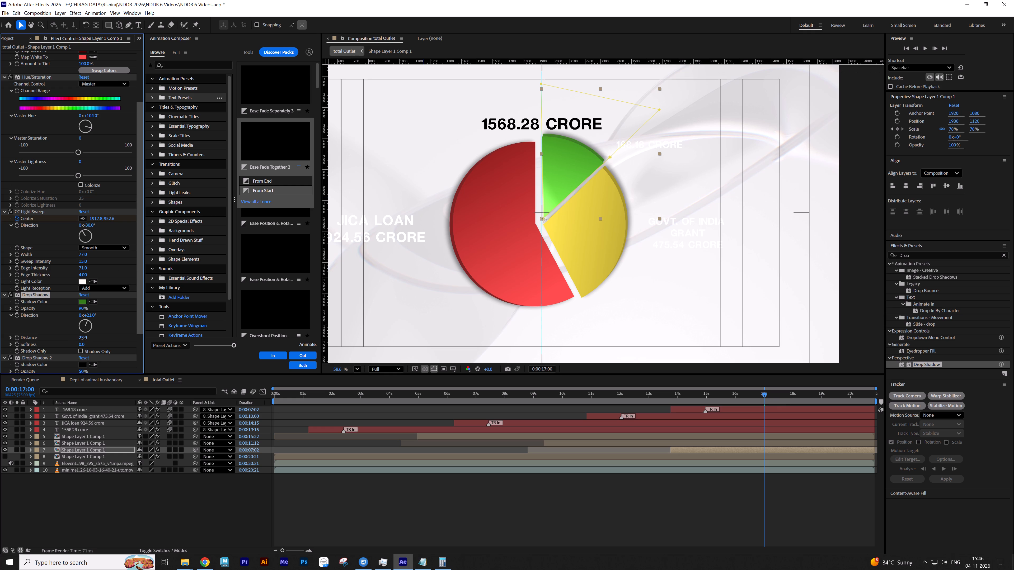
drag(84, 339, 87, 339)
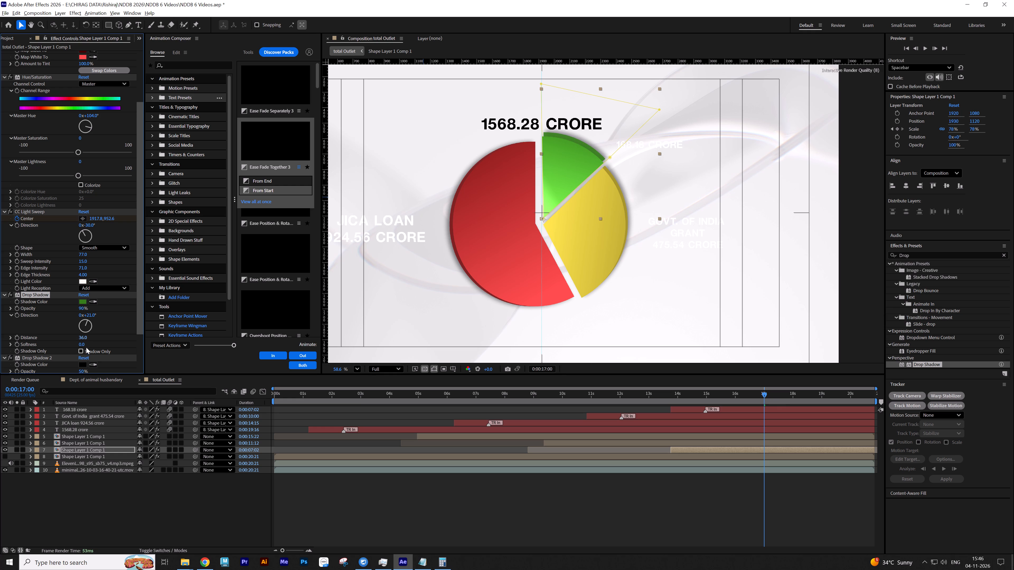
Set the green segment's first Drop Shadow opacity to 100% and its direction to about 43°.
drag(93, 314, 90, 316)
drag(90, 316, 98, 320)
drag(98, 320, 92, 322)
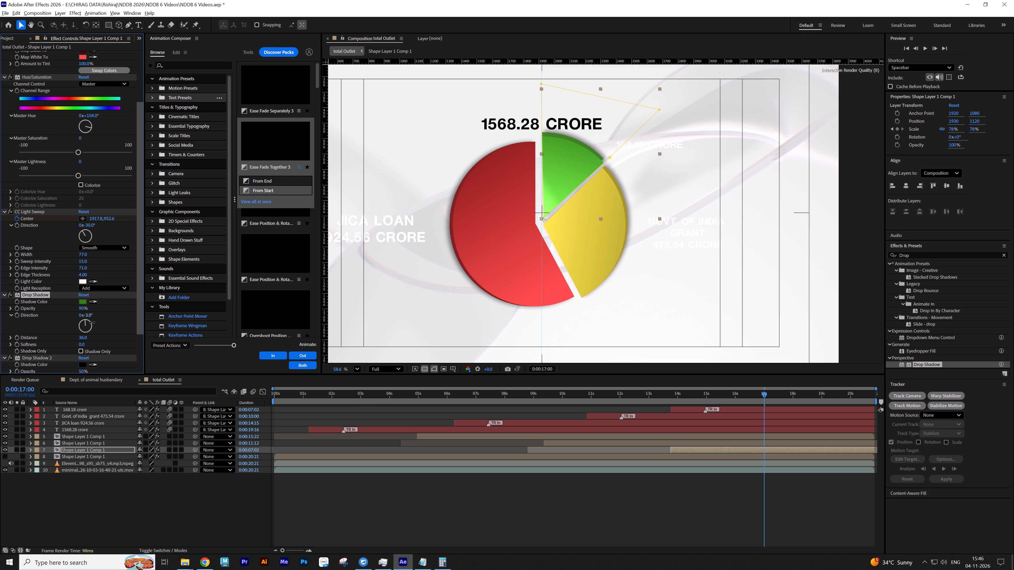
drag(92, 322, 108, 324)
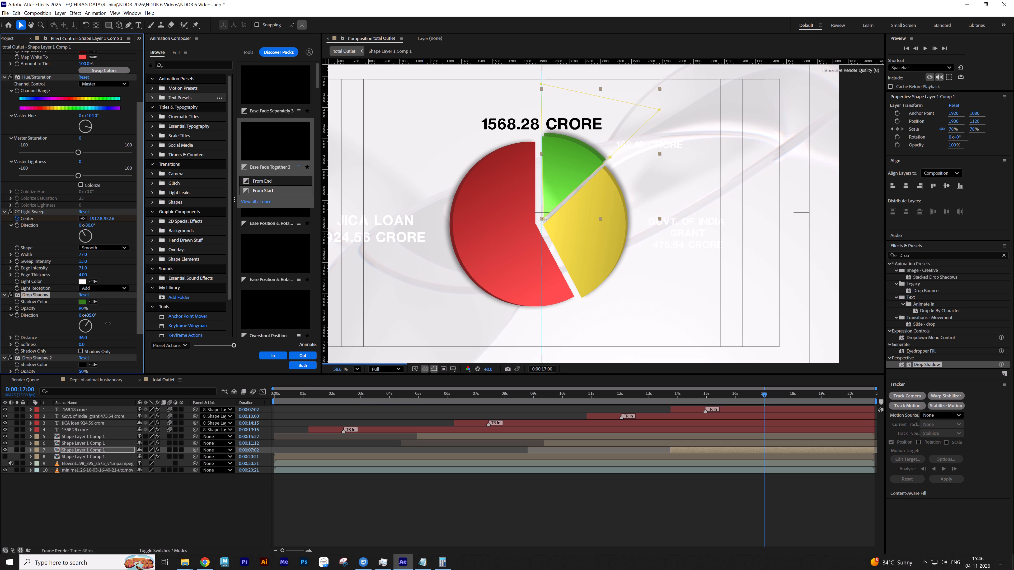
drag(108, 324, 111, 324)
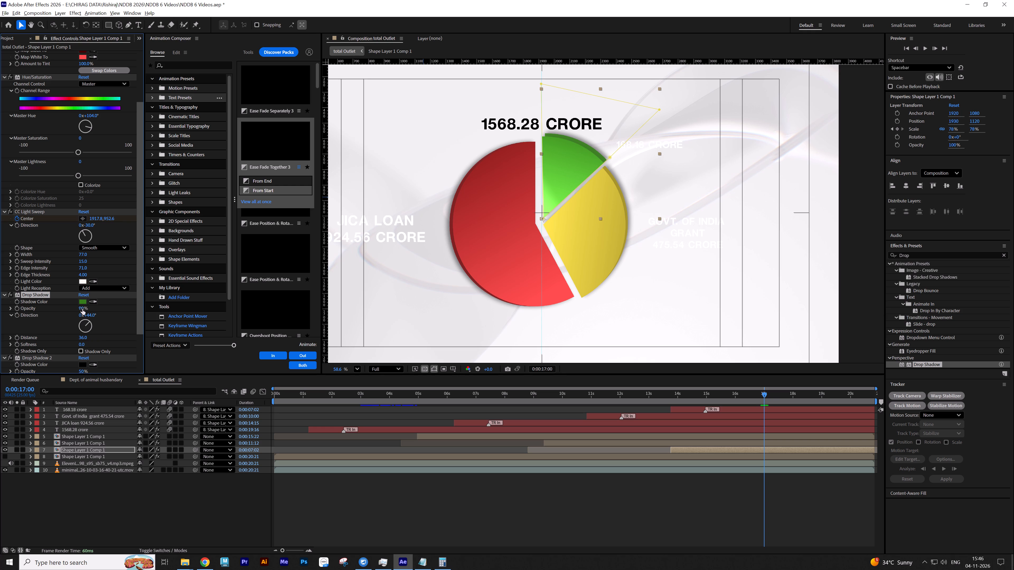
drag(82, 309, 128, 311)
scroll(68, 323, down, 2)
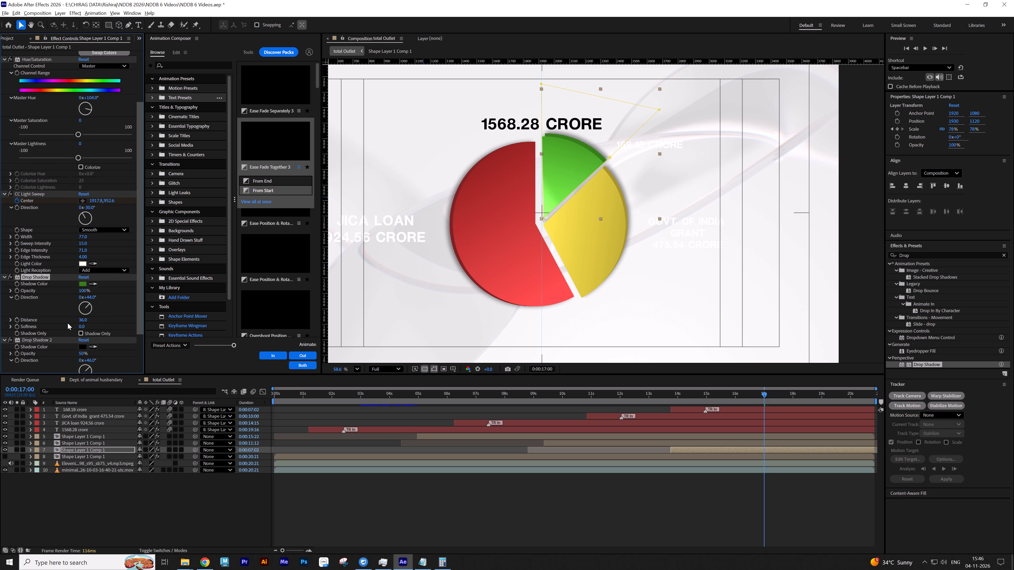
scroll(68, 323, down, 2)
click(65, 288)
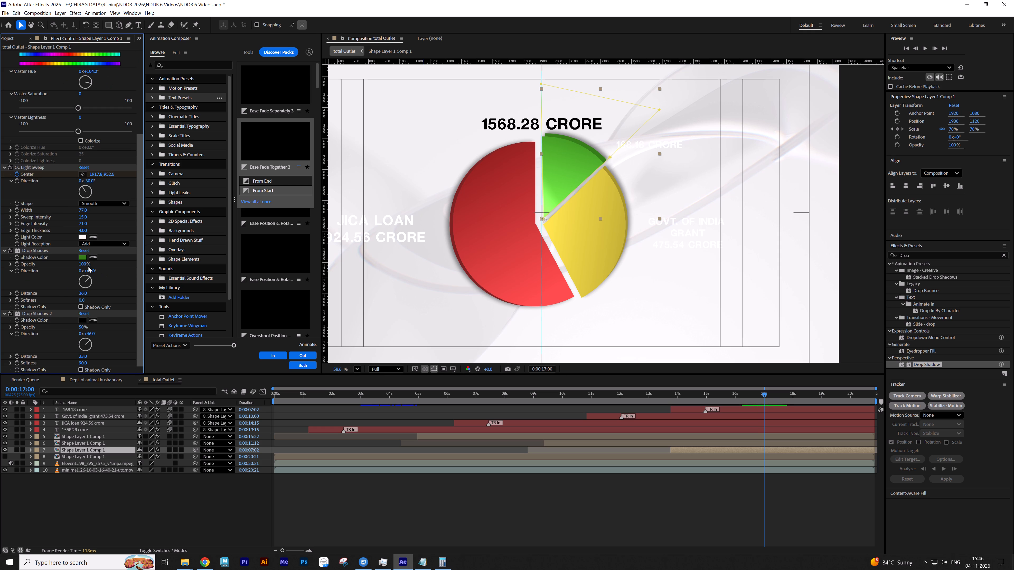
drag(93, 271, 85, 273)
drag(85, 265, 90, 265)
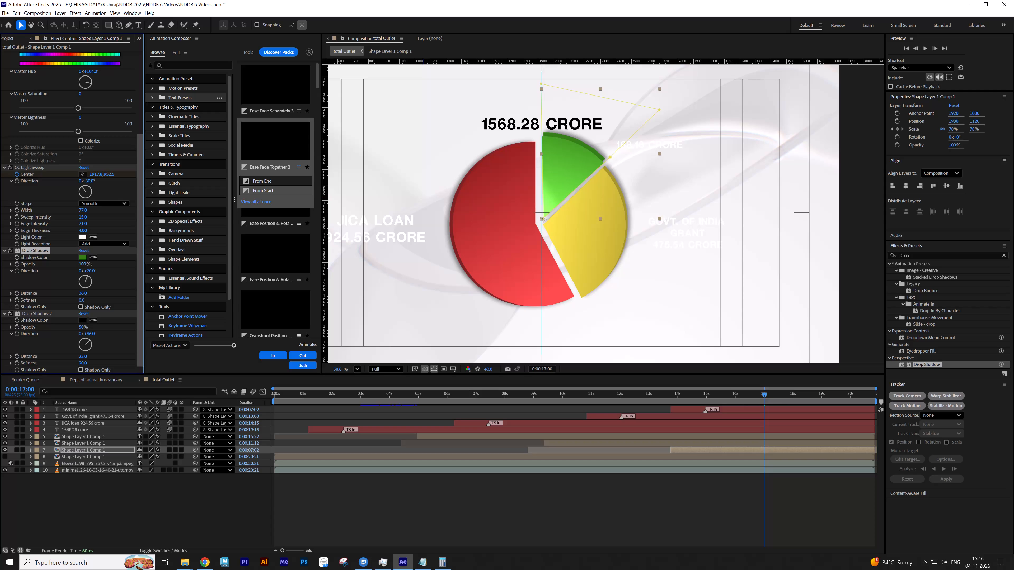
drag(90, 265, 147, 259)
drag(91, 270, 101, 270)
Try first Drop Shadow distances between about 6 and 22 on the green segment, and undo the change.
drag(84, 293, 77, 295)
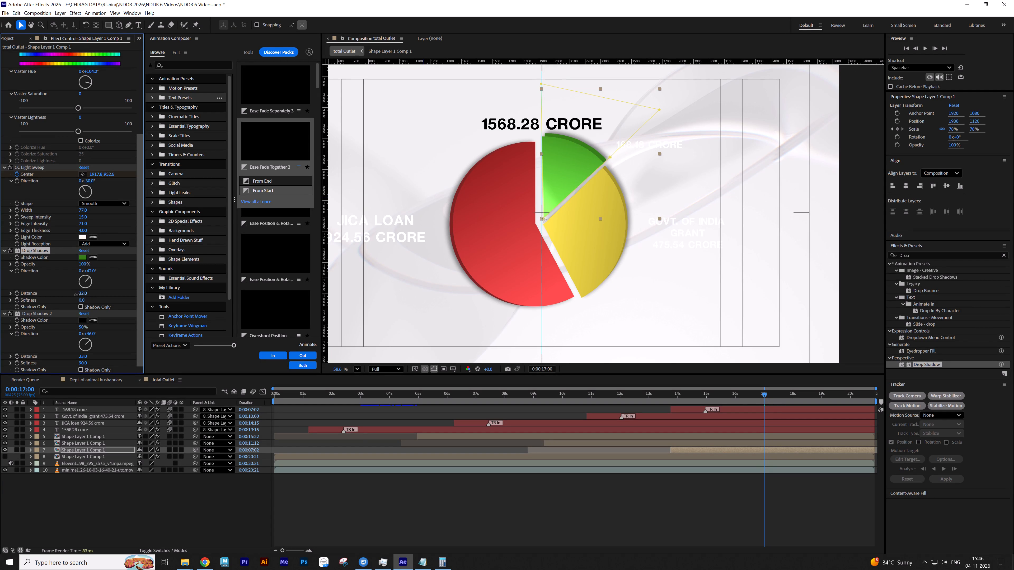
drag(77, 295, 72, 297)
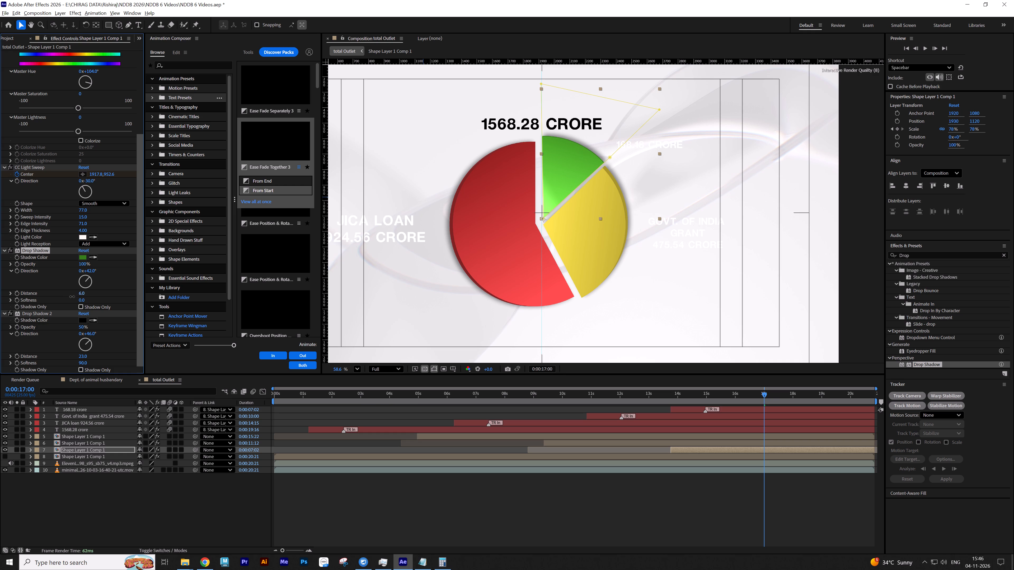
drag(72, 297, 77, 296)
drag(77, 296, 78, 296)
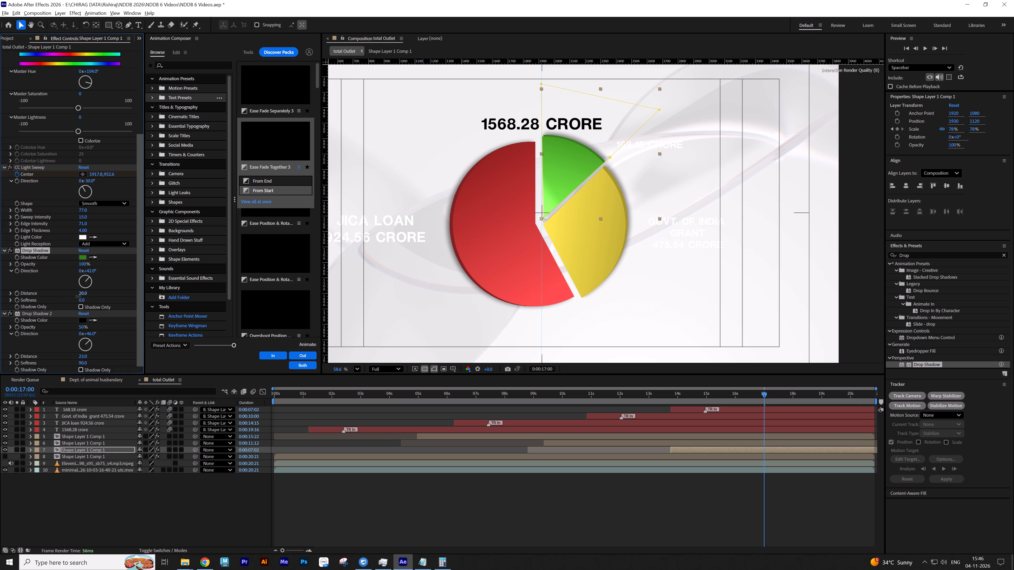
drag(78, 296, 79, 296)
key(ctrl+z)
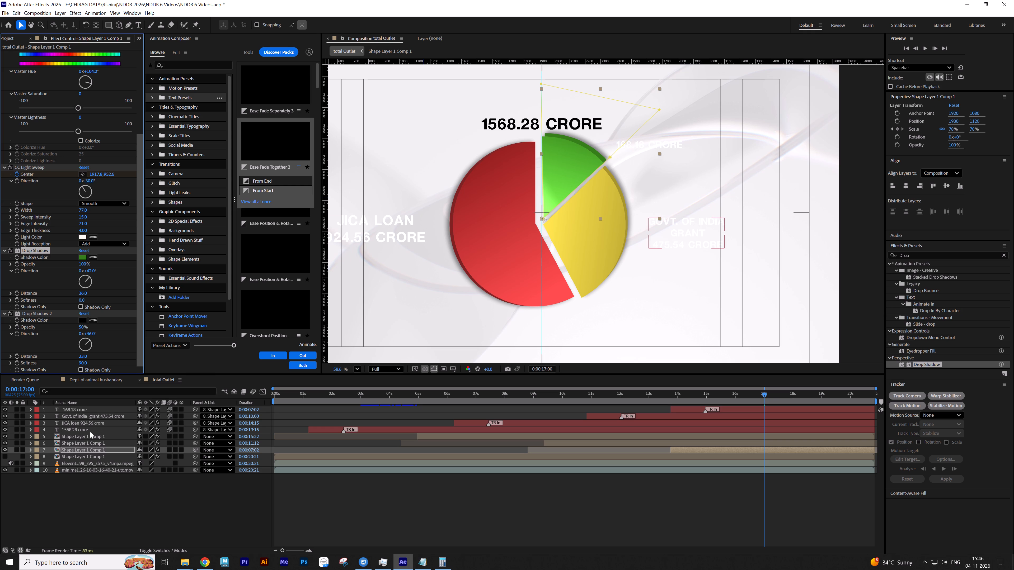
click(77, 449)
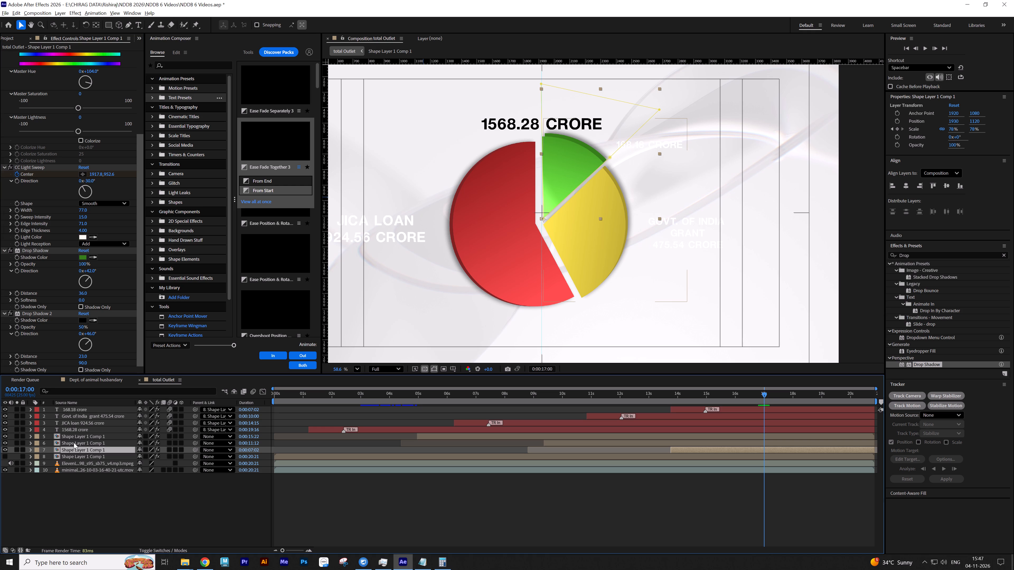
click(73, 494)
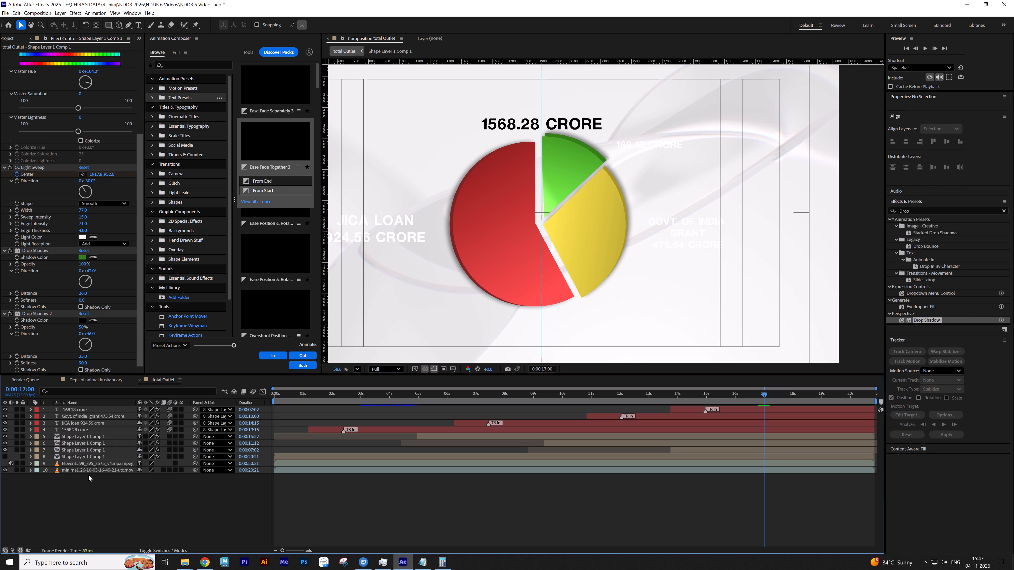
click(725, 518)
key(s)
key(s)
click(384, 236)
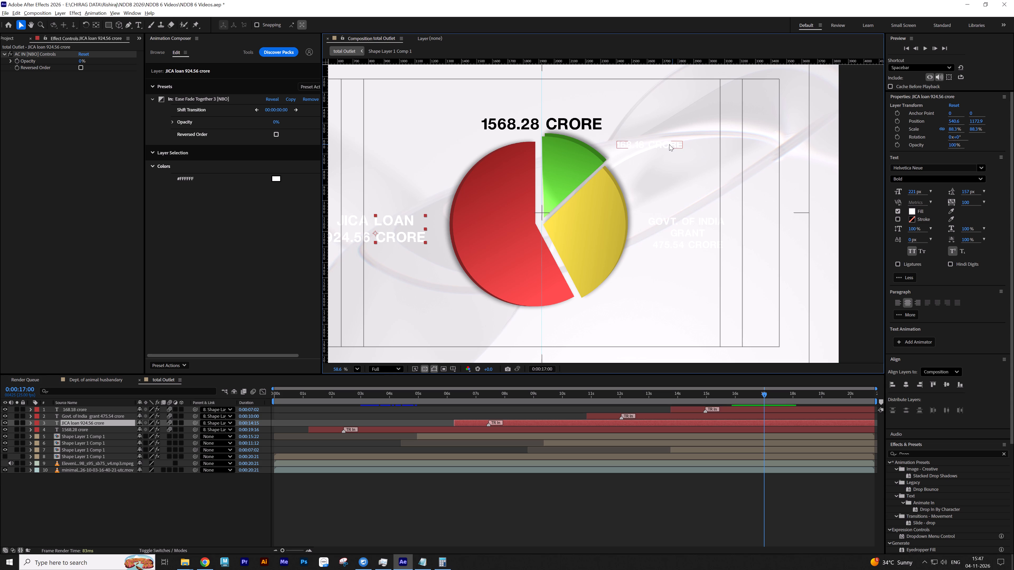
Move the 168.18 crore label farther right of the green segment, to an X position of about 3076.
drag(669, 144, 702, 144)
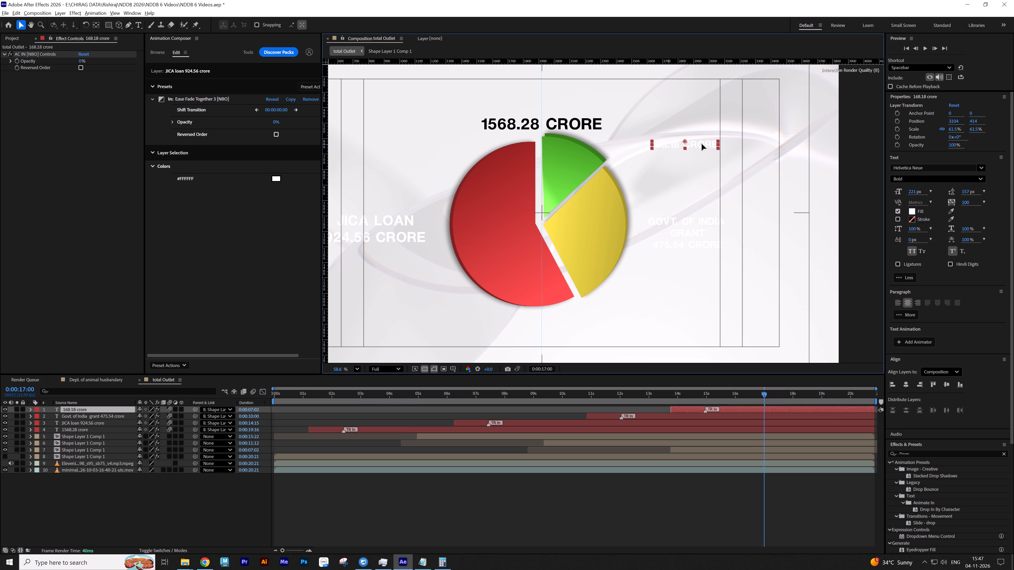
drag(702, 144, 700, 144)
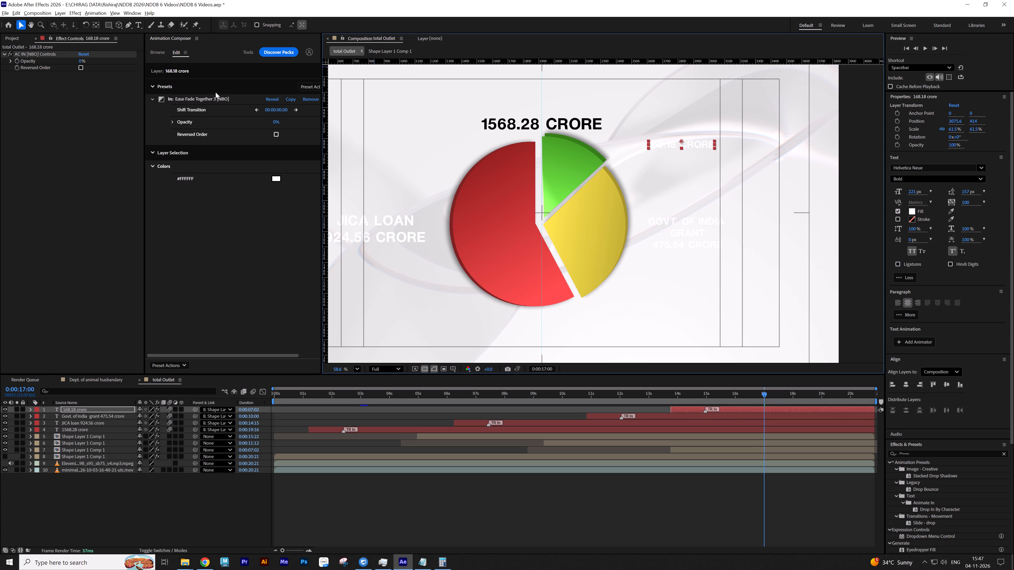
Browse the Animation Composer transitions and graphic components, including the Hand Drawn Stuff arrows, for a pointer for the pie chart labels.
click(162, 52)
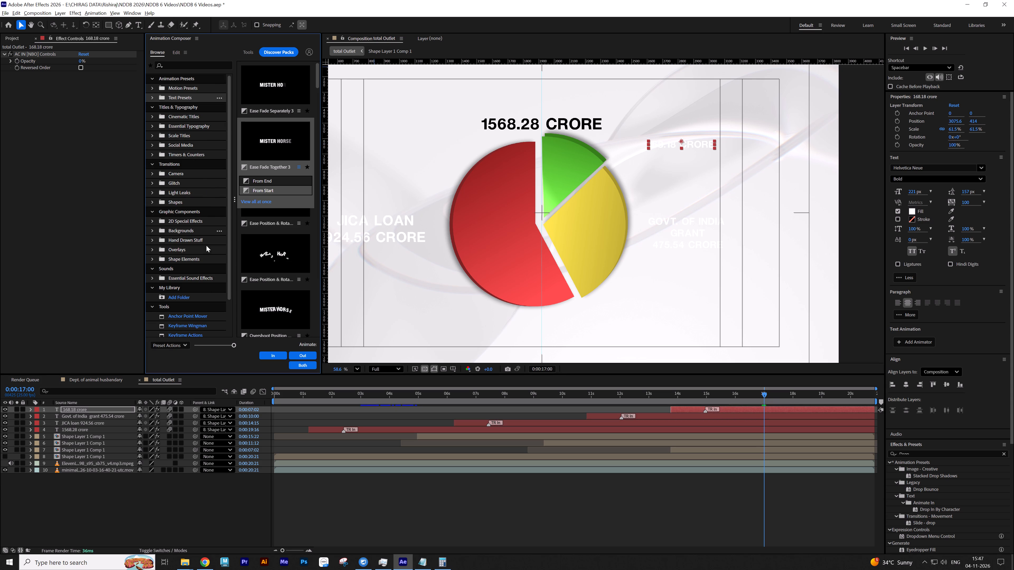
click(192, 197)
click(191, 200)
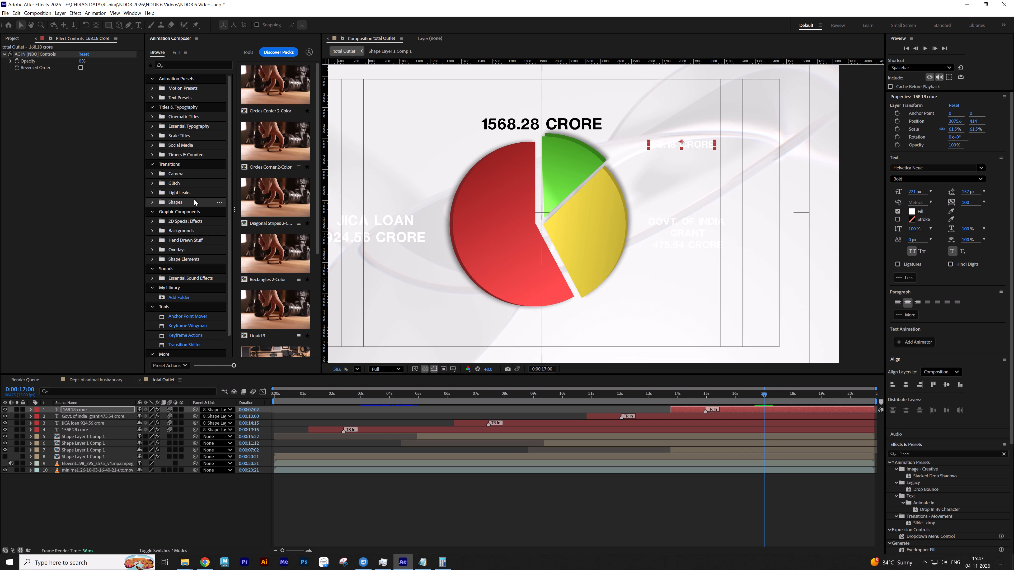
click(189, 221)
click(189, 229)
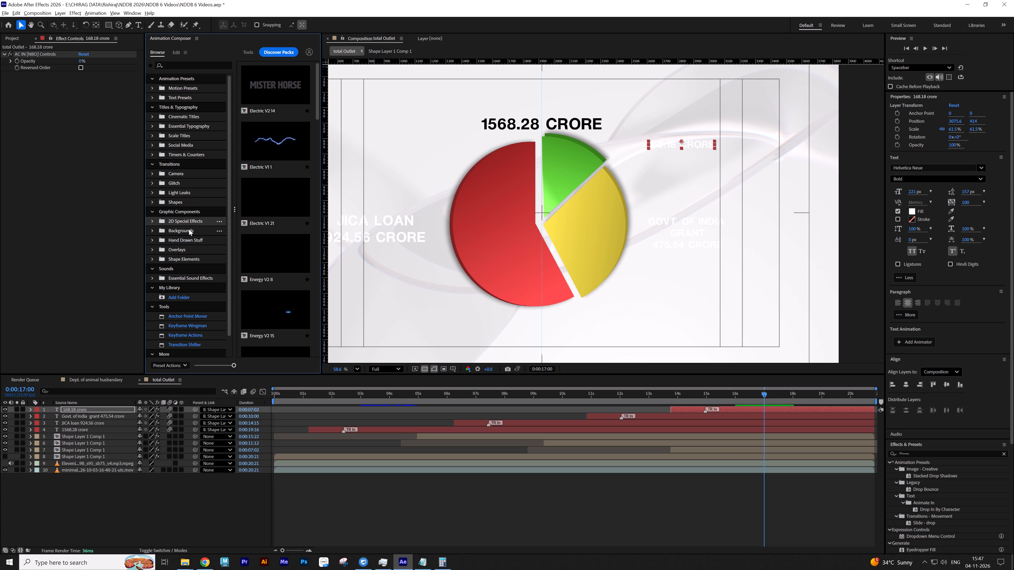
click(187, 236)
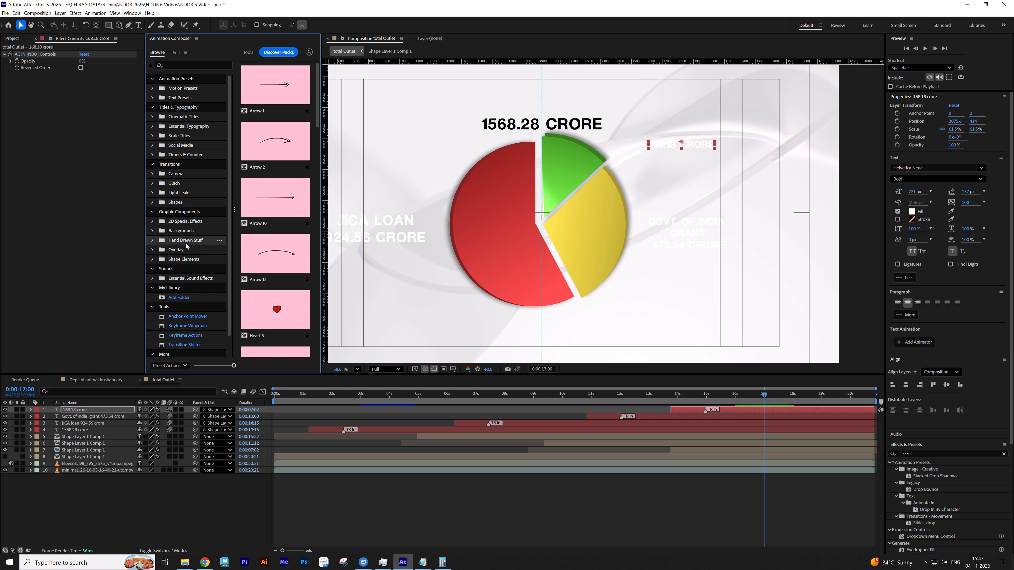
click(282, 194)
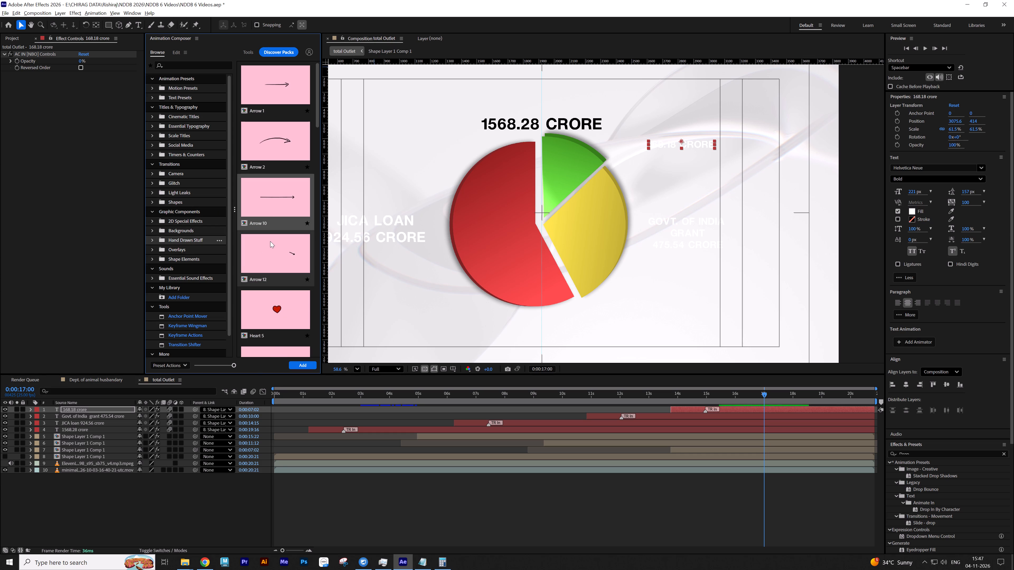
click(270, 244)
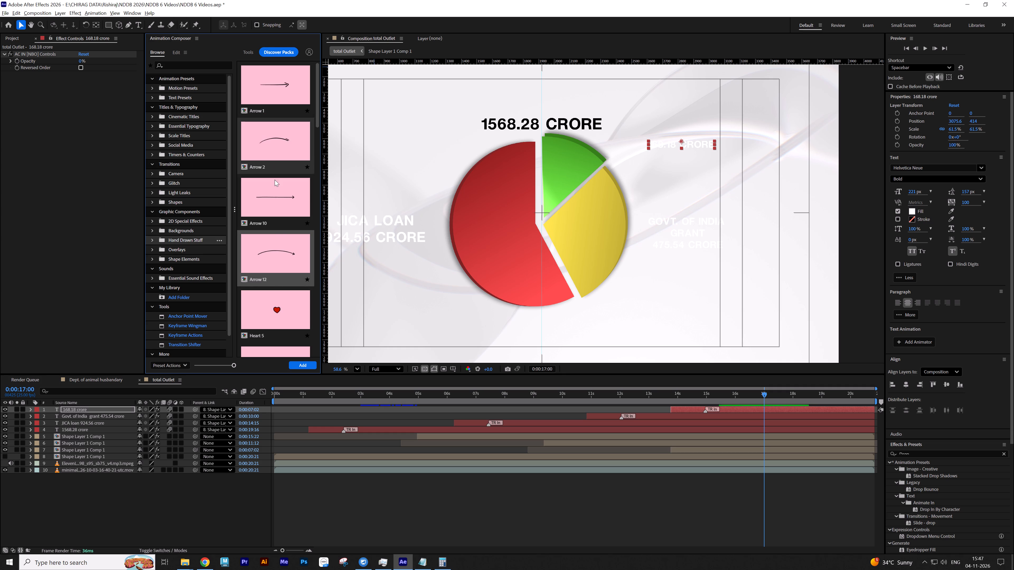
scroll(278, 191, down, 12)
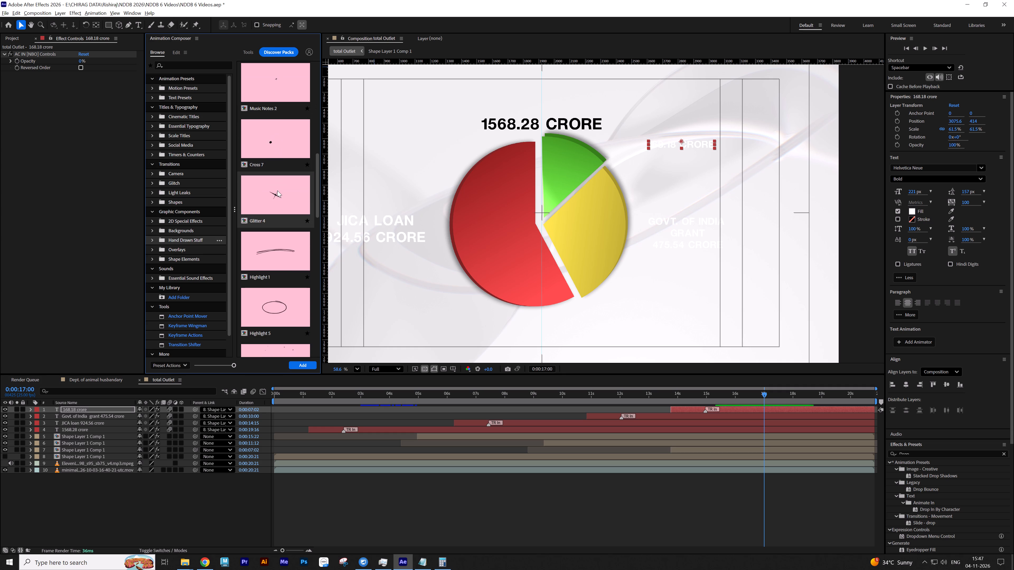
scroll(277, 191, down, 17)
scroll(274, 189, up, 1)
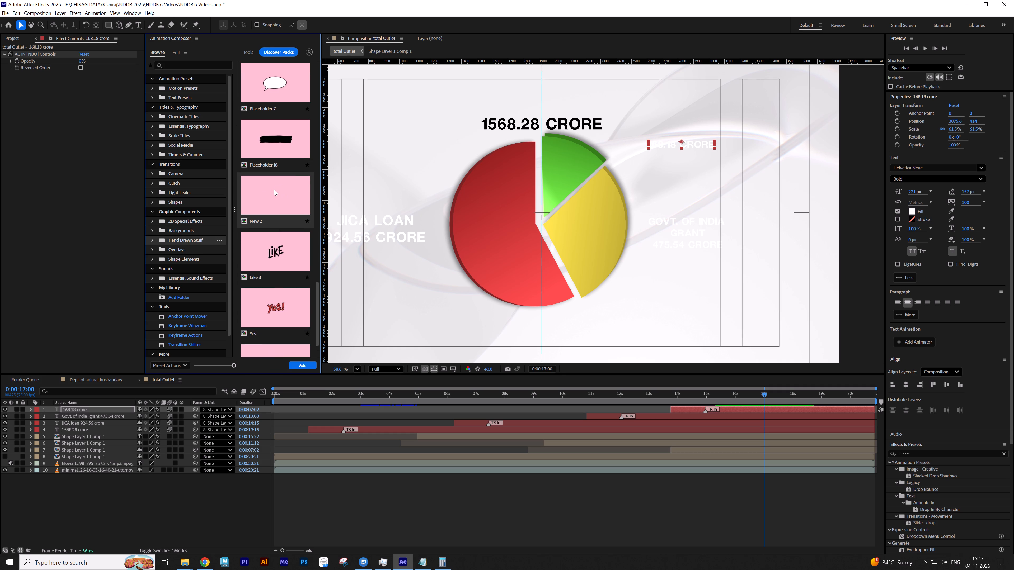
scroll(272, 189, down, 7)
click(178, 249)
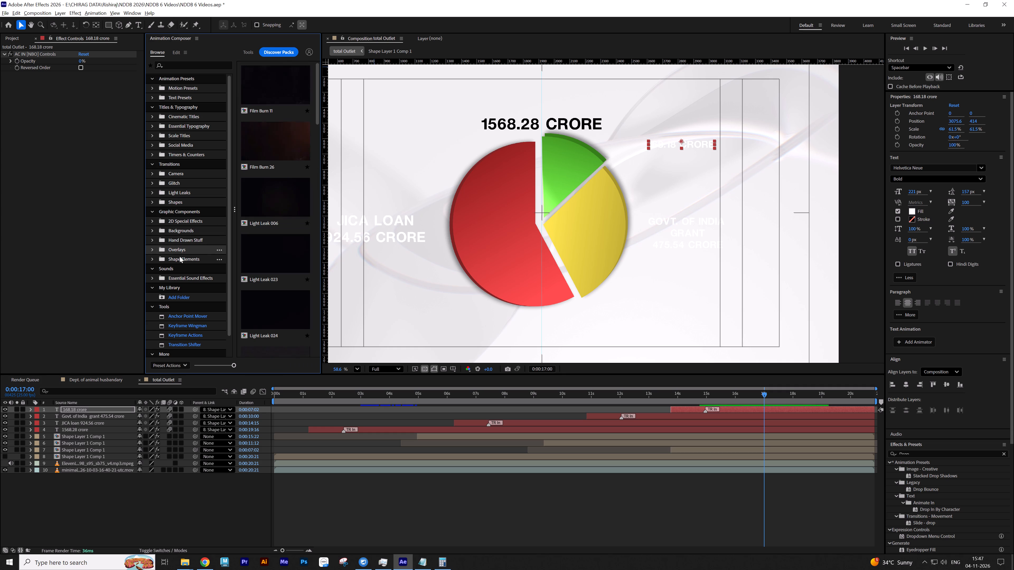
Add the Custom Path Arrow 1 shape element to the composition with Animate Out turned off.
click(180, 258)
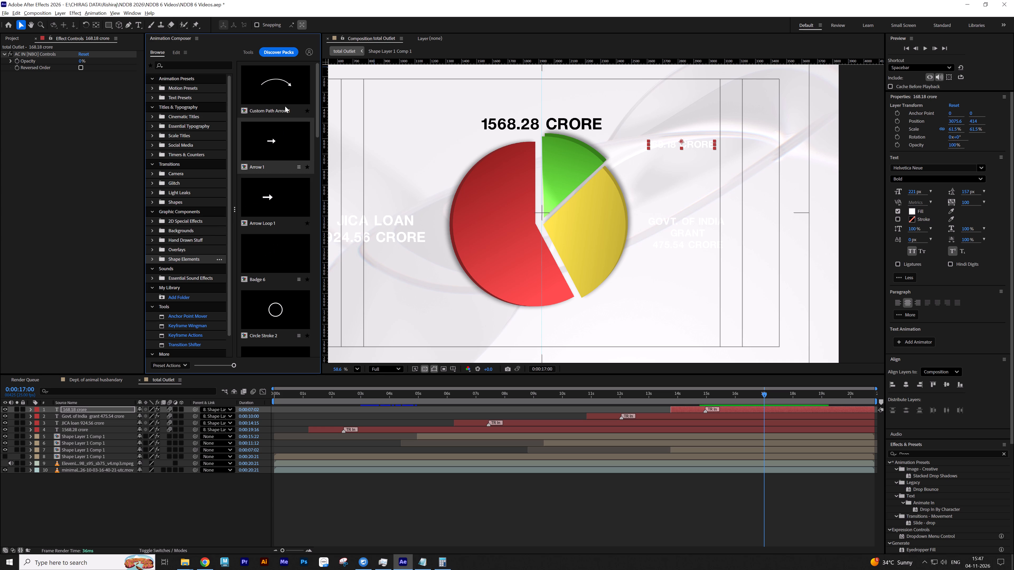
click(285, 87)
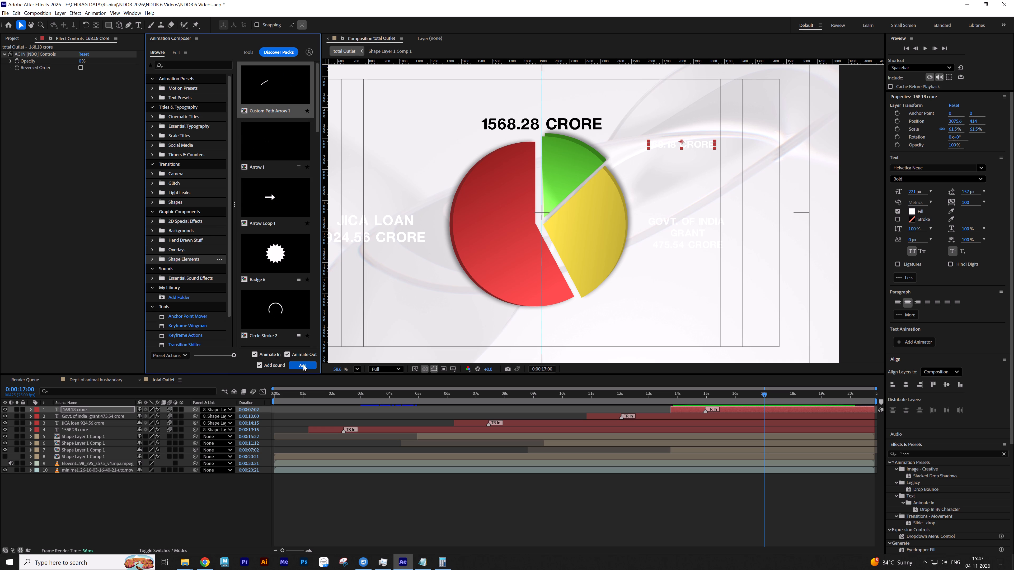
click(288, 355)
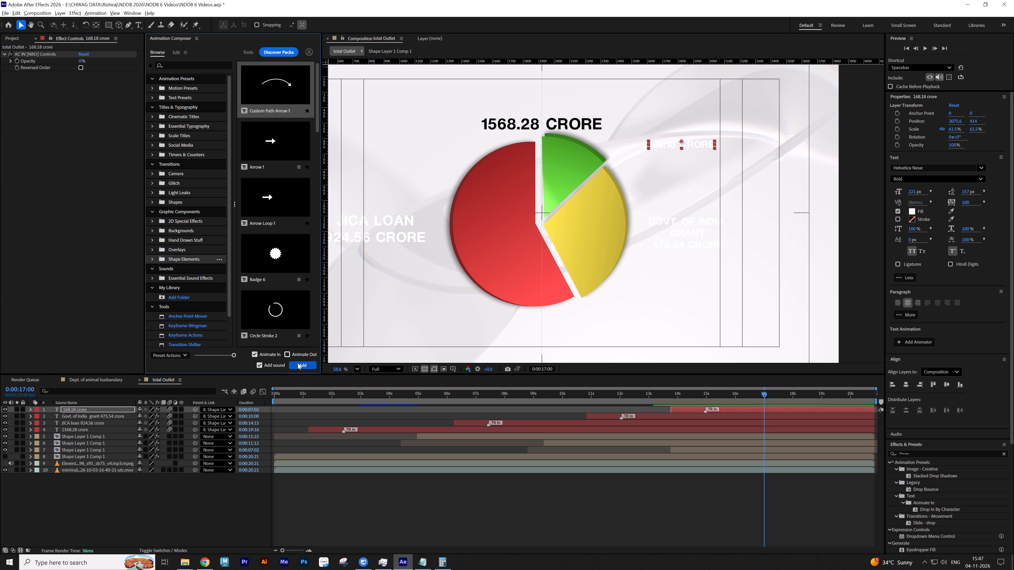
click(298, 363)
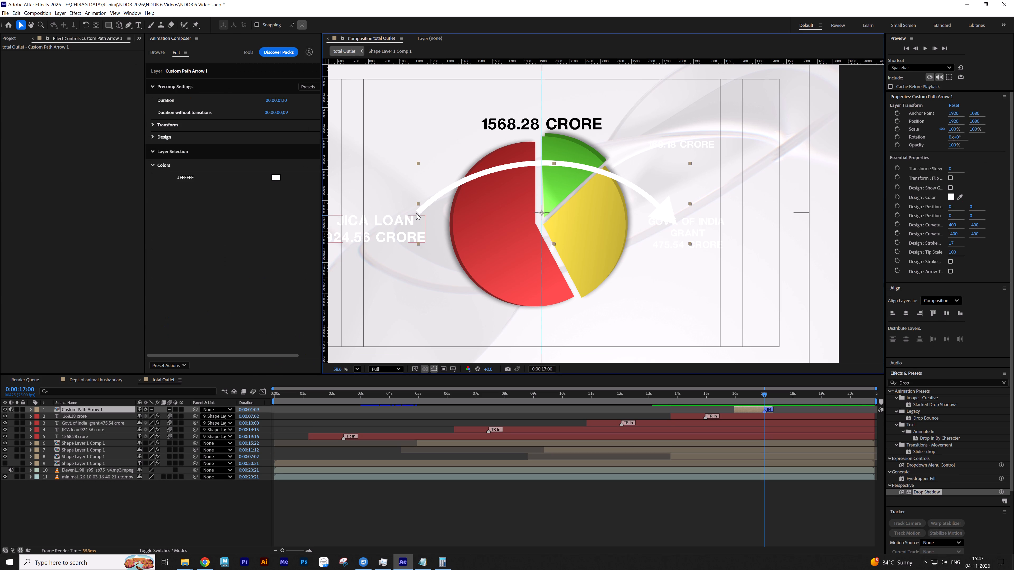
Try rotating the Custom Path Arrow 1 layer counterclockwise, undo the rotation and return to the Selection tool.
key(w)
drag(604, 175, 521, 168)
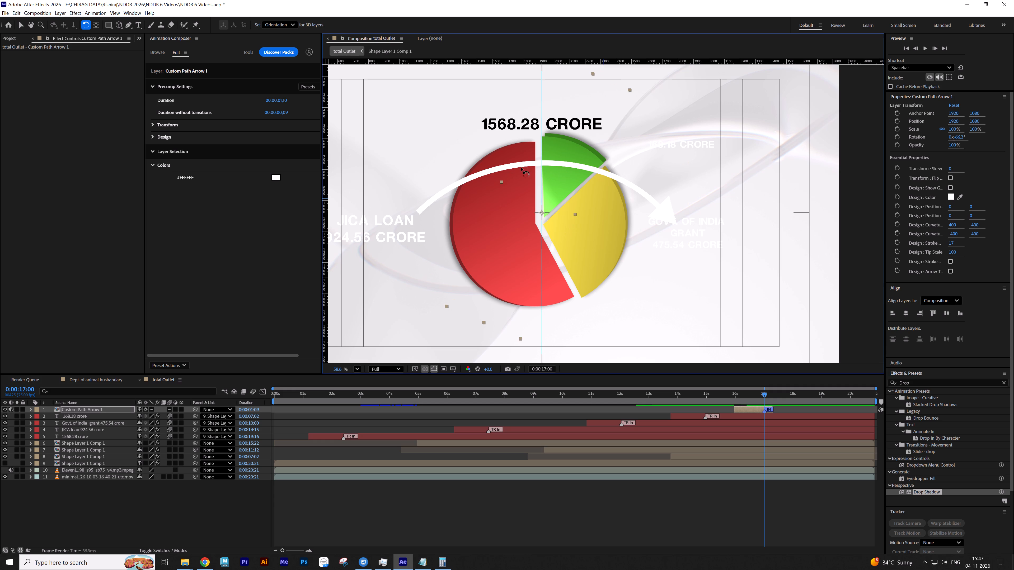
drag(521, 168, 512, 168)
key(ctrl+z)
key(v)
Scale the Custom Path Arrow 1 layer down to about 23% and move it between the green segment and the 168.18 crore label.
right_click(595, 169)
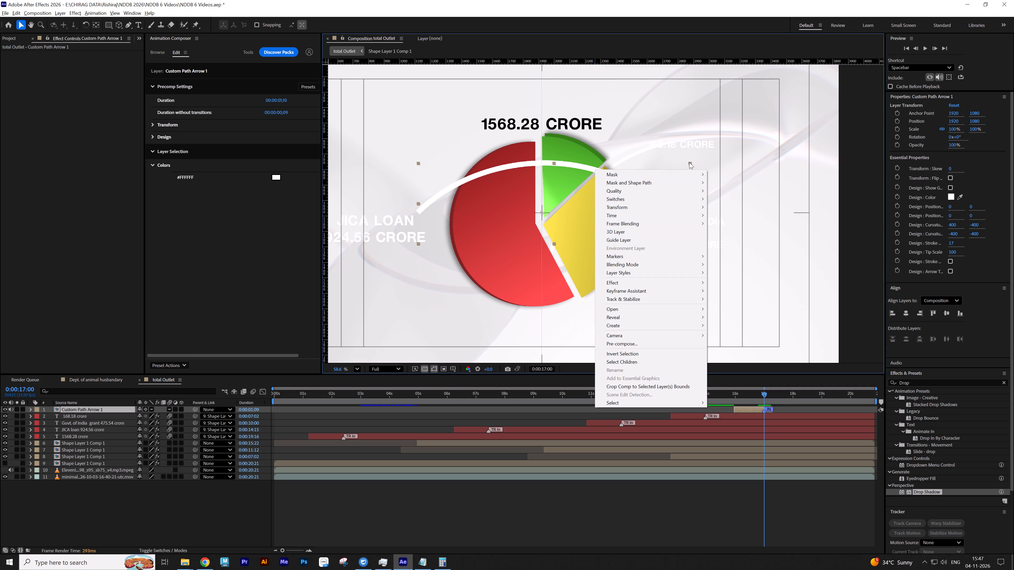
drag(689, 162, 527, 198)
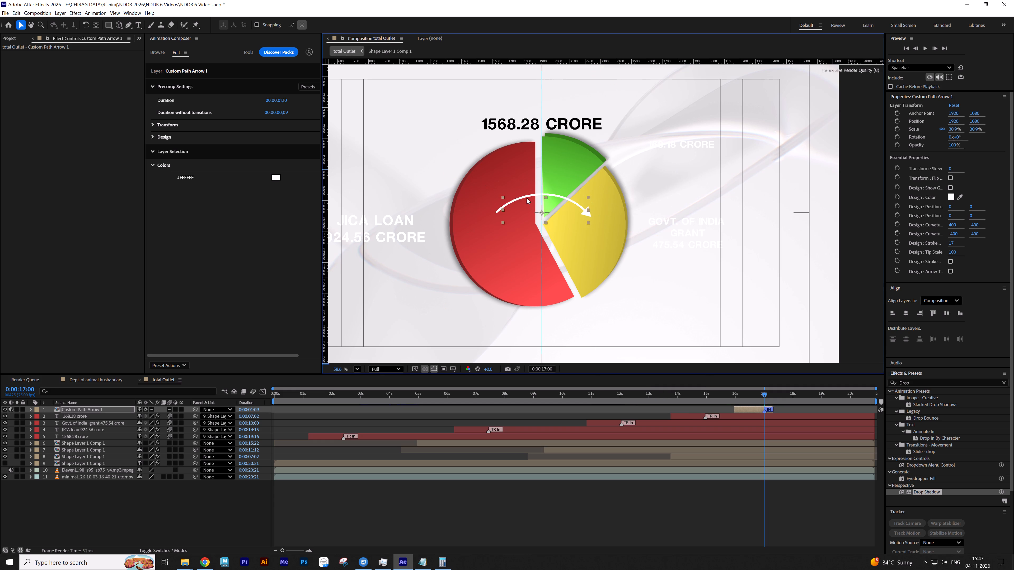
drag(527, 198, 518, 200)
drag(560, 220, 634, 149)
Rotate the arrow to about -20° and nudge it so it curves from the green segment toward the 168.18 crore label.
key(w)
drag(662, 126, 658, 112)
key(ctrl+z)
click(611, 131)
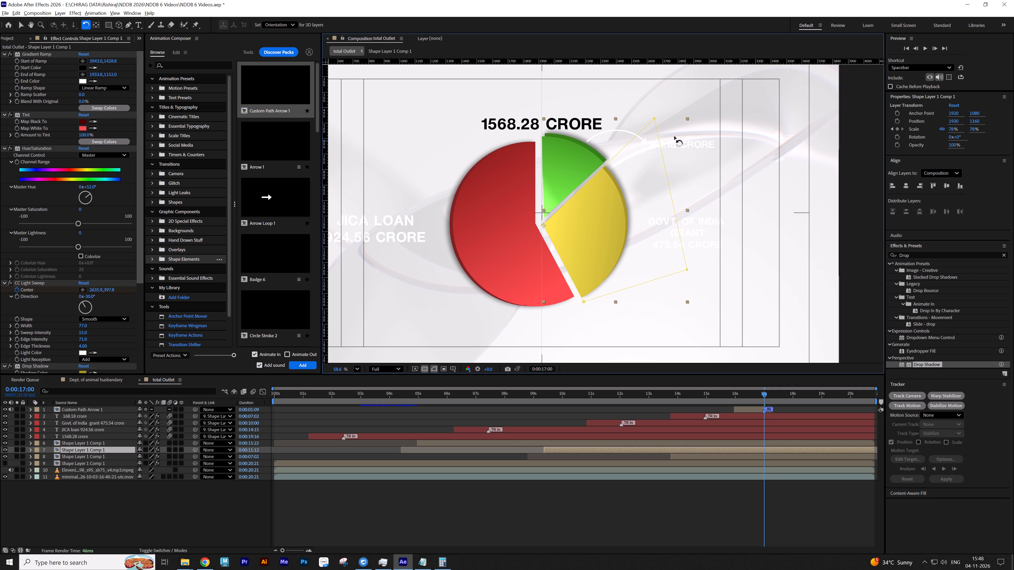
click(747, 409)
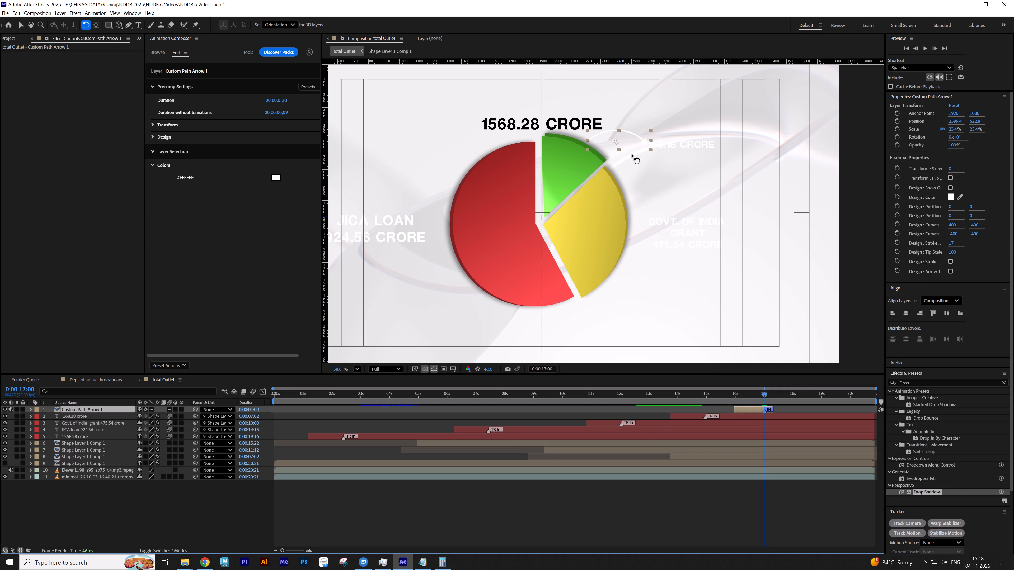
drag(642, 133, 635, 127)
key(v)
drag(606, 135, 605, 132)
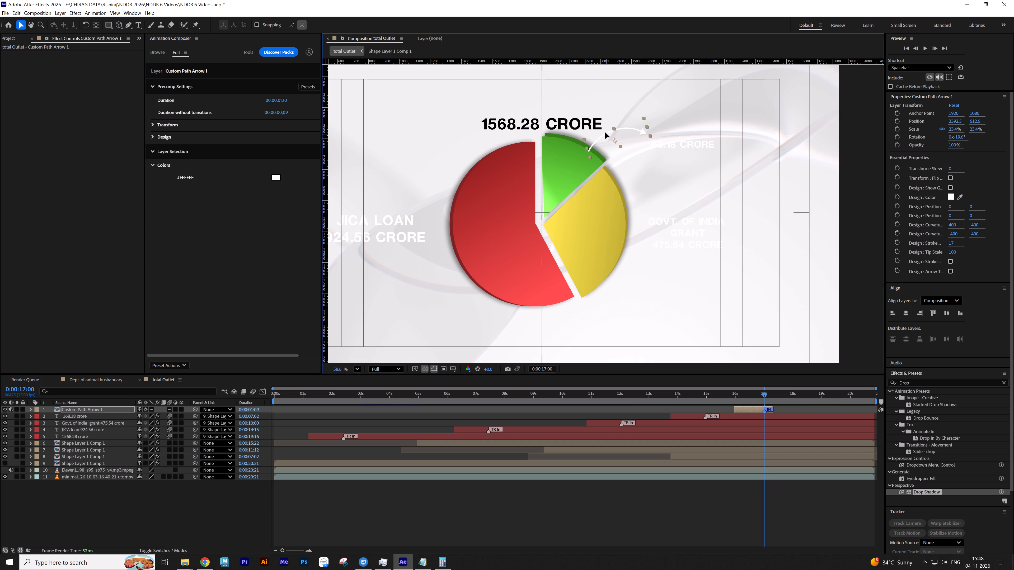
drag(605, 132, 606, 132)
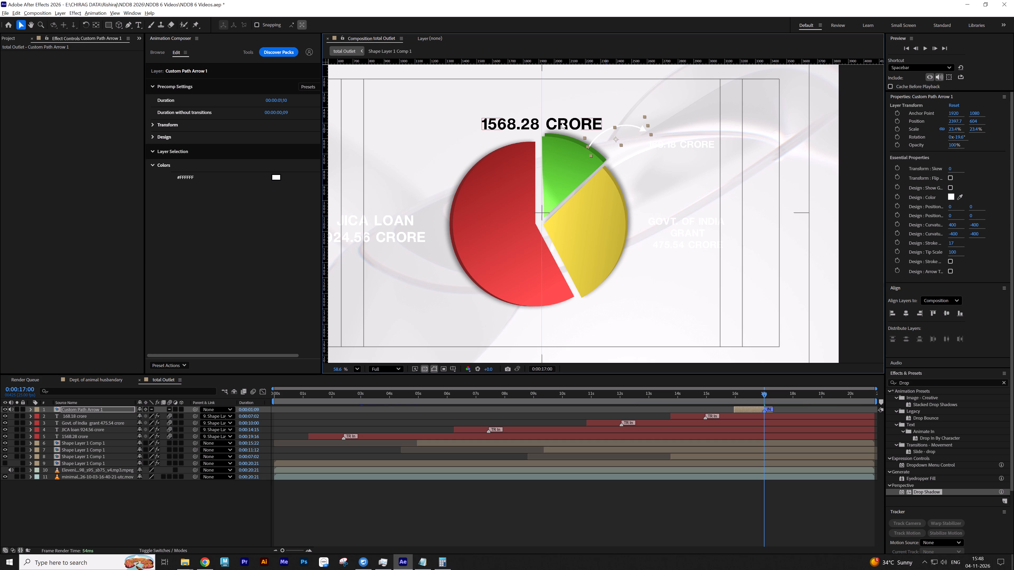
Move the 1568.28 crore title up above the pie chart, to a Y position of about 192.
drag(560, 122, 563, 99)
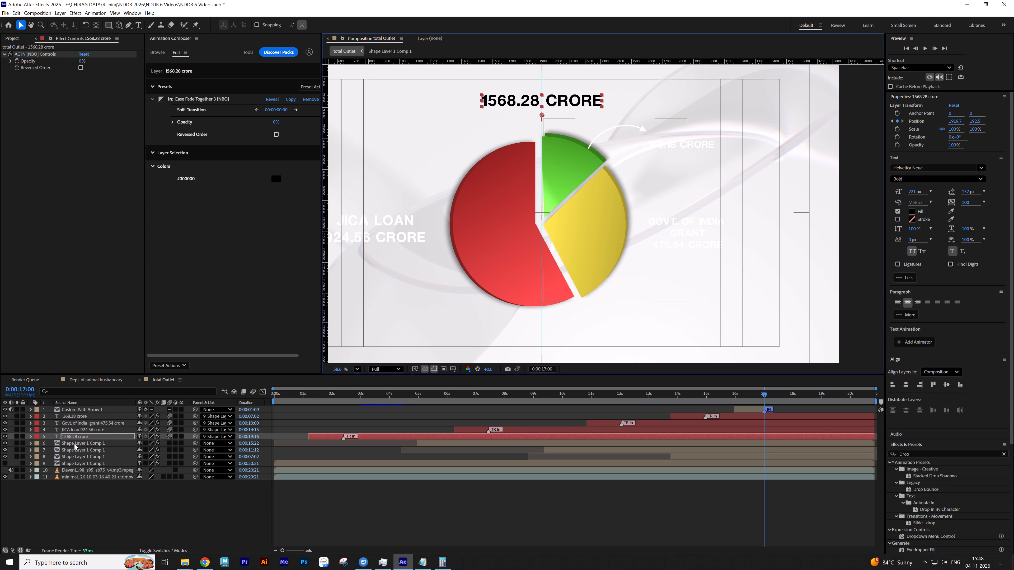
Move the four Shape Layer 1 Comp 1 pie layers straight down a little together.
click(90, 446)
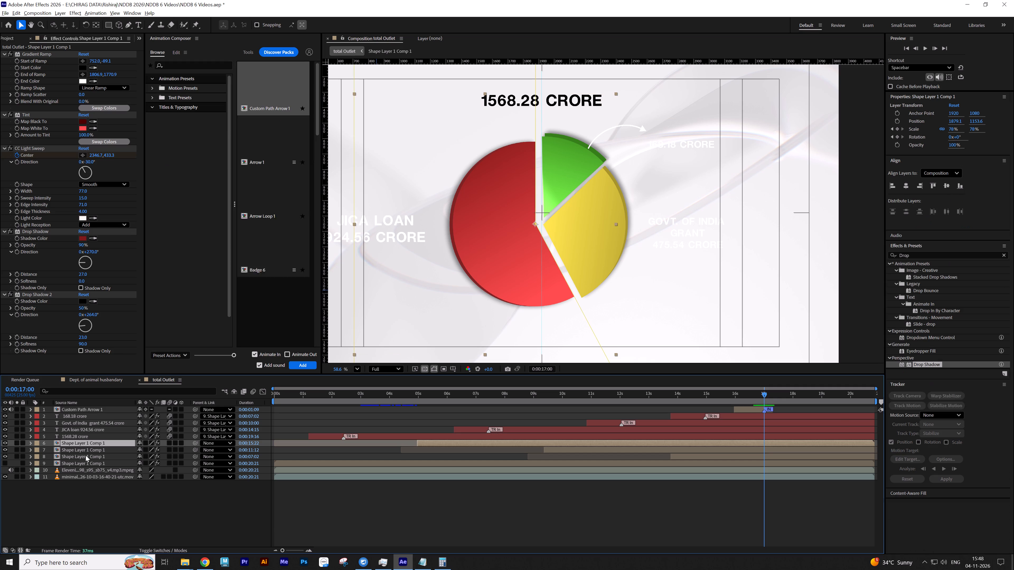
shift+click(84, 462)
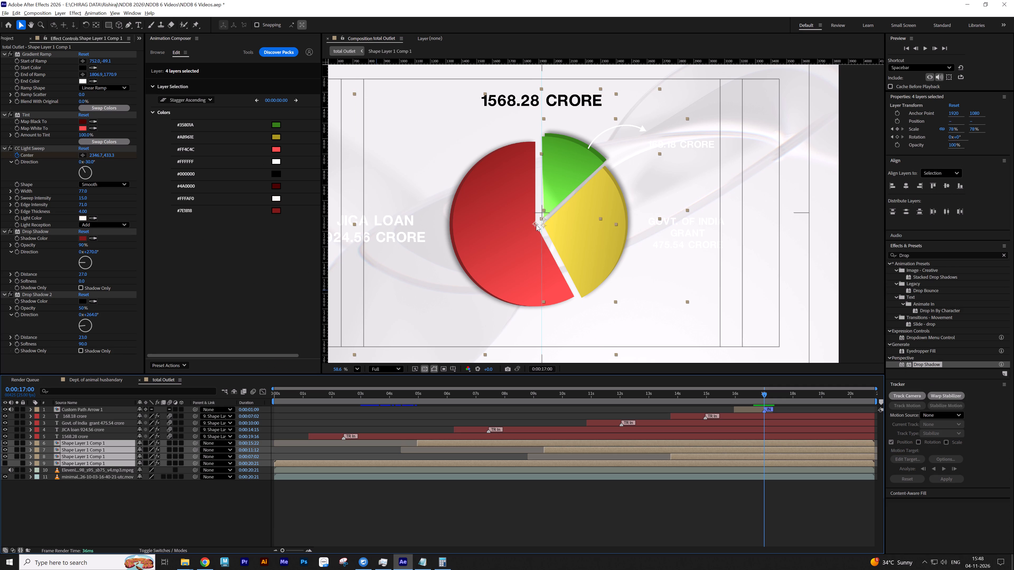
drag(536, 223, 535, 239)
click(90, 504)
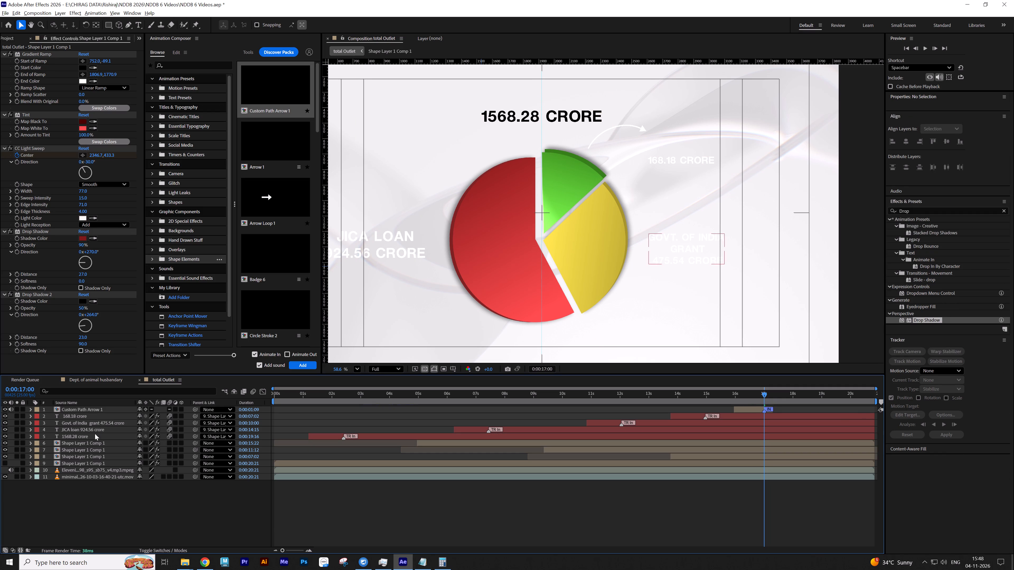
Delete all Position keyframes on the 1568.28 crore title layer.
click(95, 434)
drag(536, 118, 537, 102)
key(ctrl+z)
key(p)
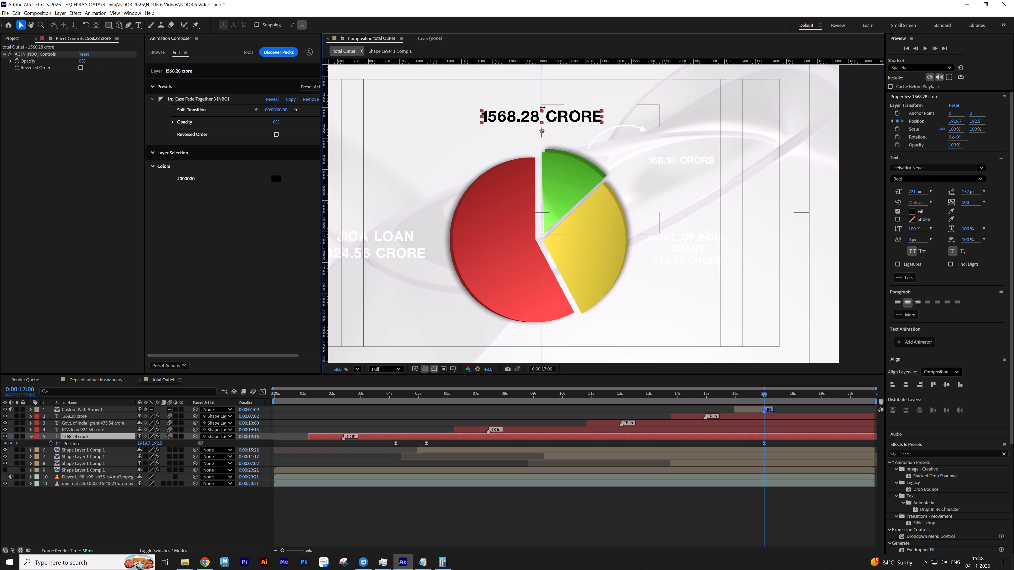
click(764, 443)
key(Delete)
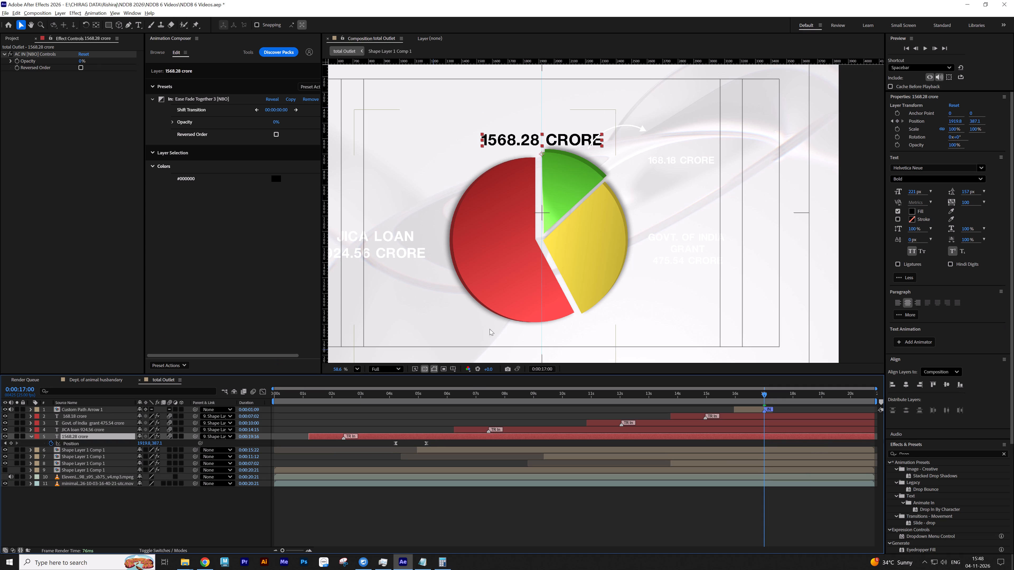
drag(433, 442, 375, 449)
key(Delete)
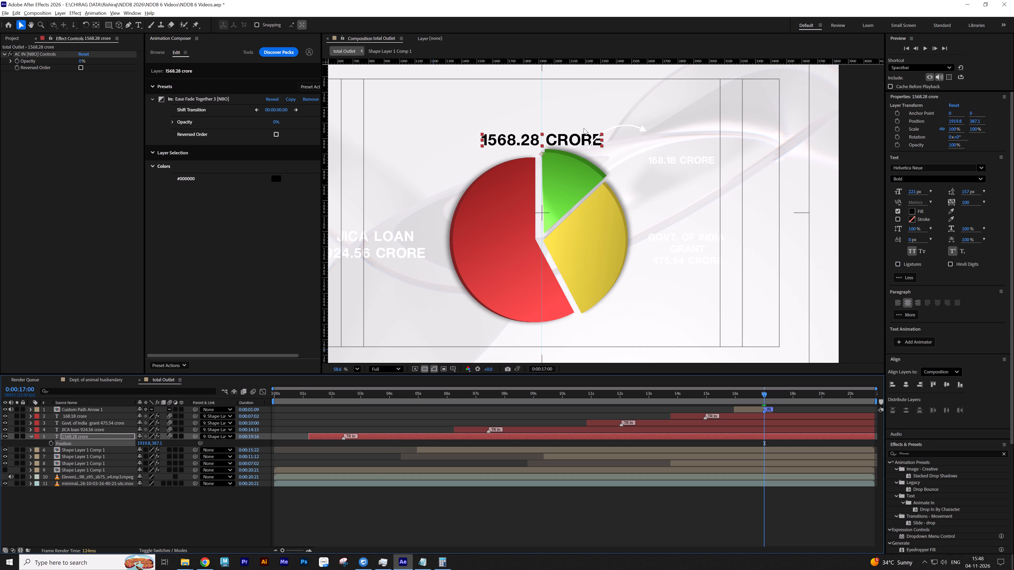
Move the 1568.28 crore title up above the pie, to a Y position of about 109.
drag(565, 139, 560, 104)
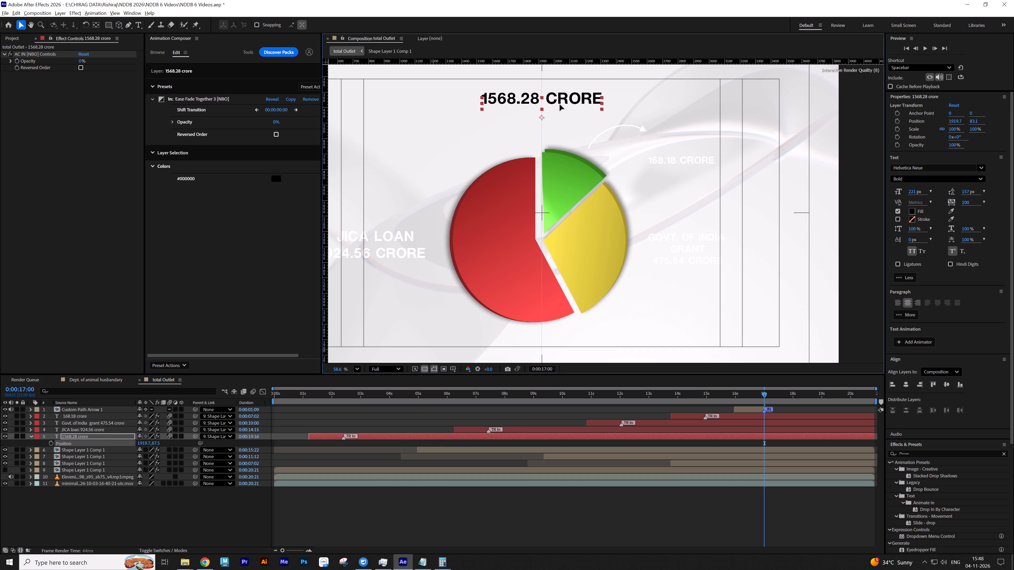
drag(560, 104, 560, 105)
Lower the green segment's arrow to about 2362, 694 and rotate it to about -13° so it meets the moved pie and label.
click(638, 131)
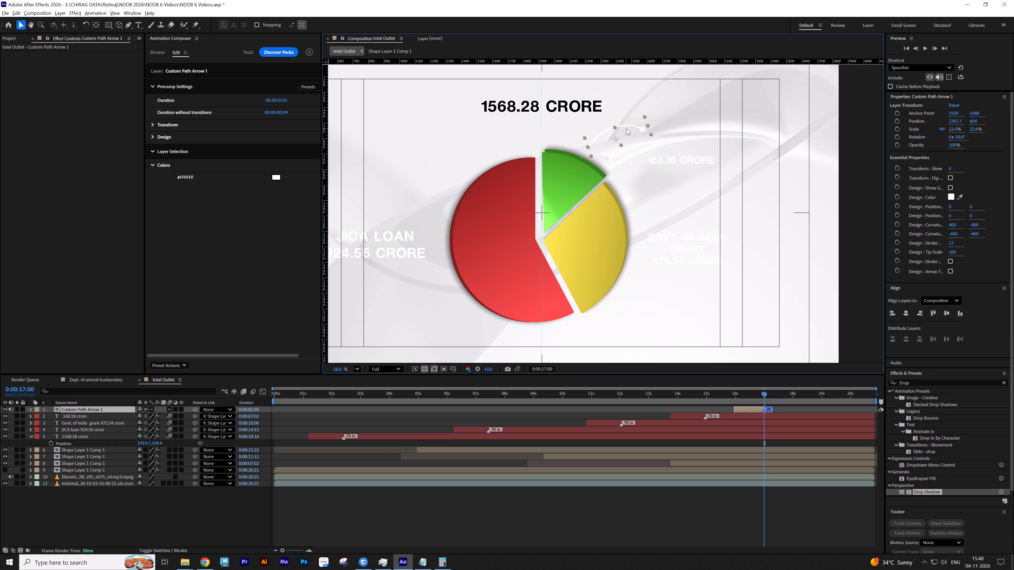
drag(626, 129, 624, 142)
key(w)
drag(638, 141, 639, 144)
key(v)
drag(627, 143, 624, 144)
Duplicate the green segment's arrow and move the copy beside the lower part of the yellow segment.
key(ctrl+d)
drag(624, 143, 652, 287)
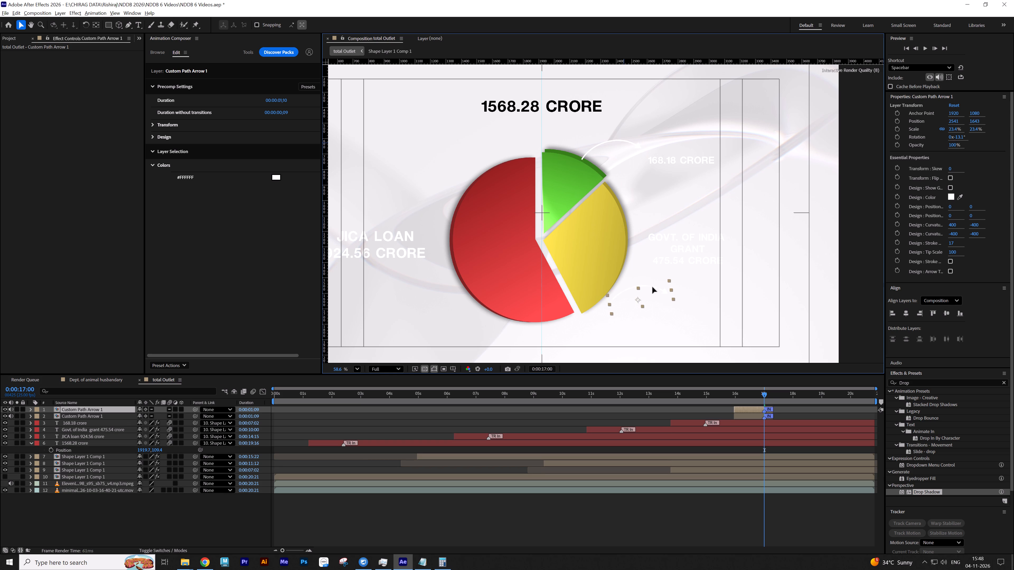
drag(652, 287, 651, 282)
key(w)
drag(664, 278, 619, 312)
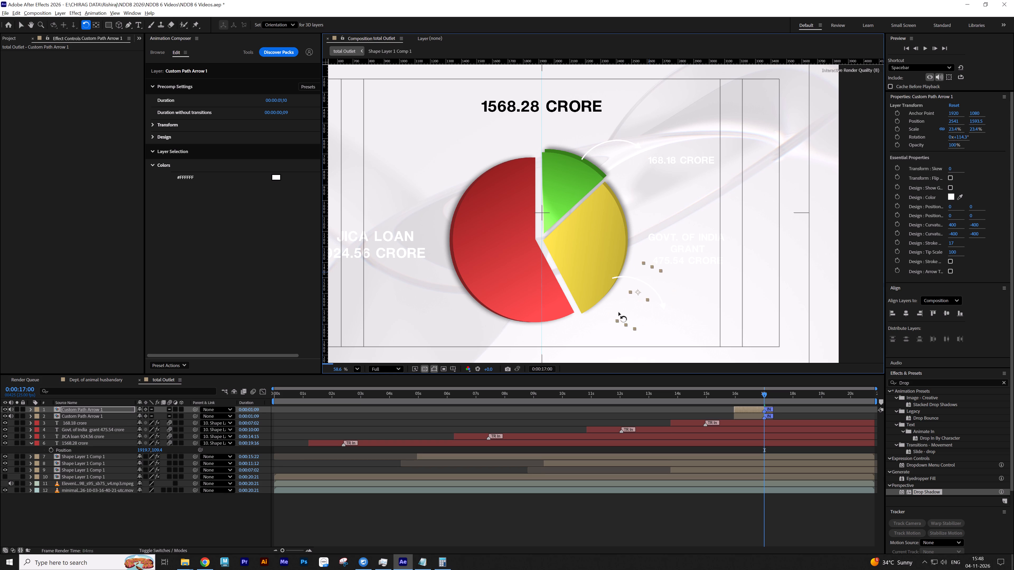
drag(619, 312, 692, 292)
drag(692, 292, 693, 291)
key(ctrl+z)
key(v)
Flip the yellow segment's arrow copy horizontally.
right_click(656, 283)
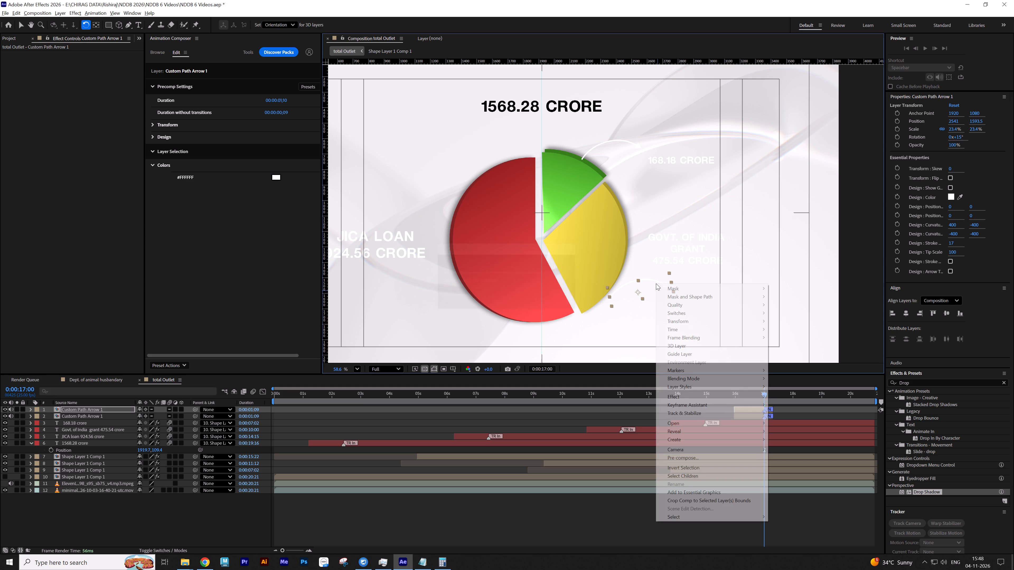
click(704, 322)
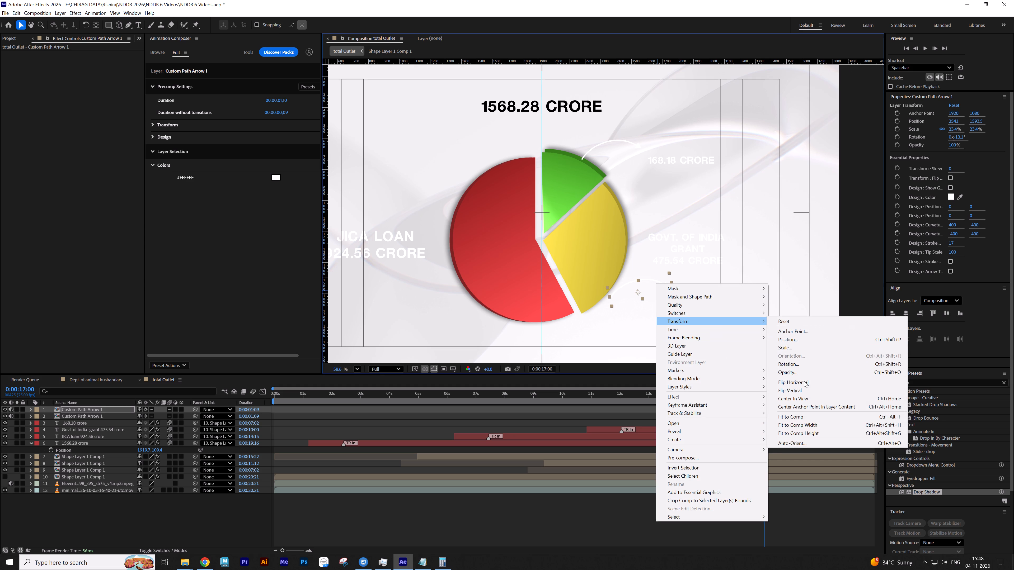
click(804, 381)
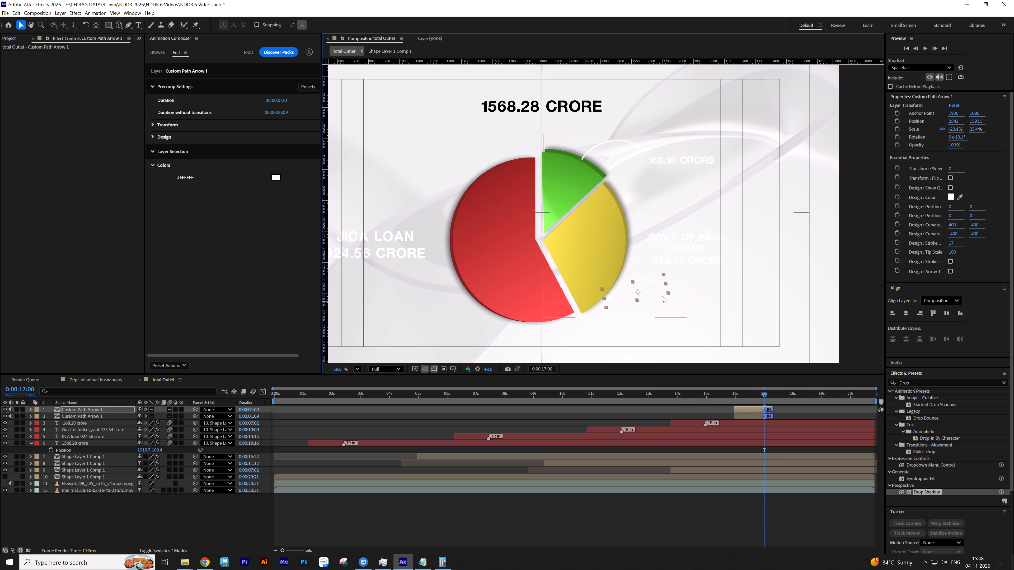
Rotate the flipped arrow to about 182° and place it at about 2616, 1469, curving from the yellow segment to the Govt. of India grant label.
key(w)
drag(659, 283, 579, 311)
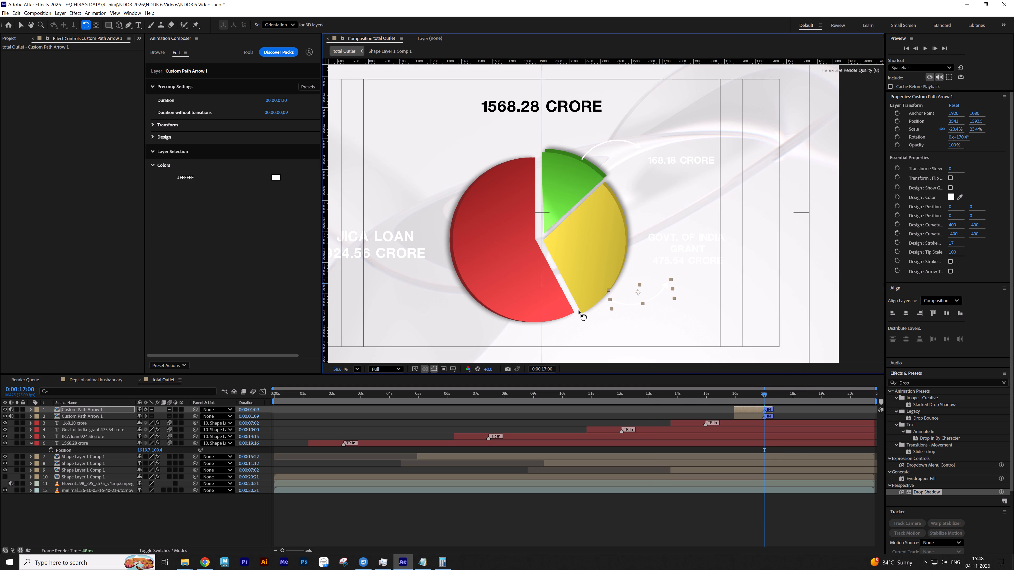
drag(579, 311, 576, 311)
key(v)
drag(632, 300, 633, 297)
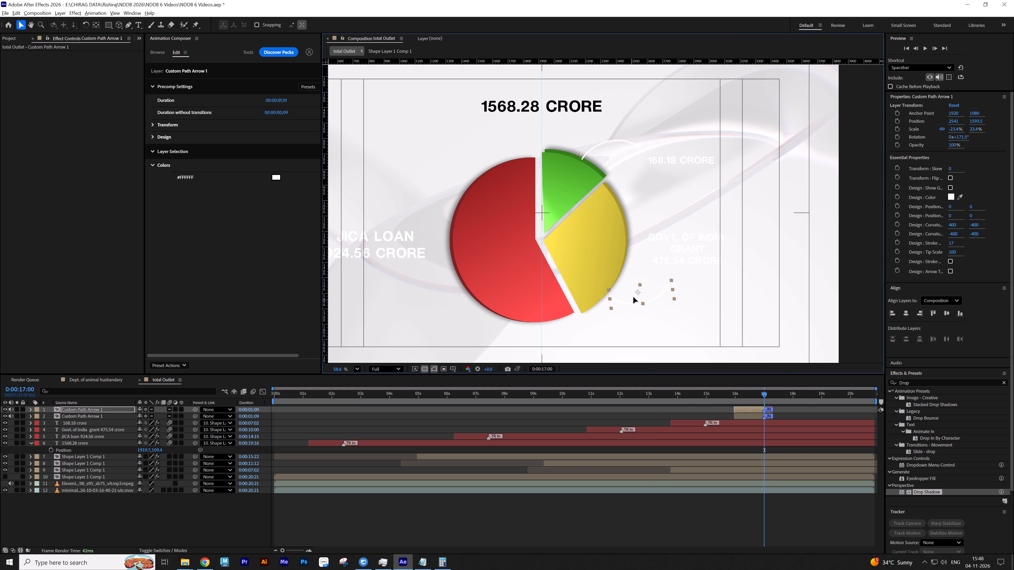
drag(633, 297, 642, 276)
key(w)
drag(665, 273, 665, 276)
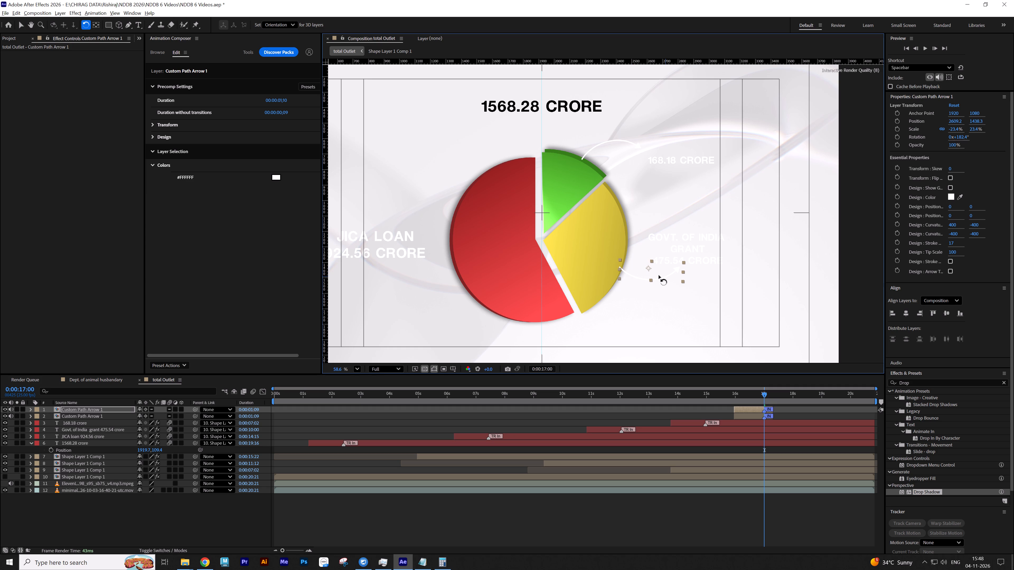
key(v)
drag(648, 273, 649, 278)
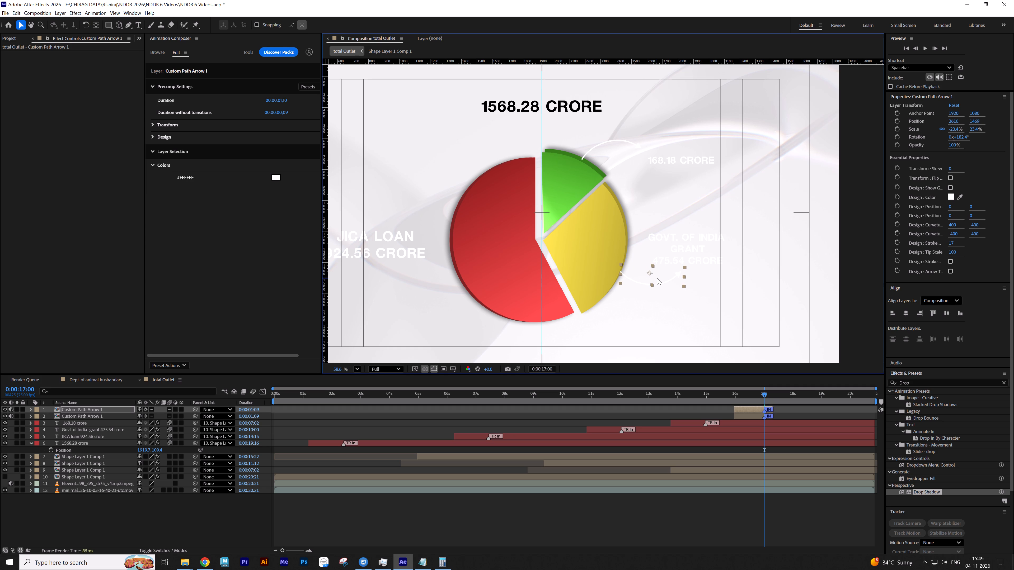
Duplicate the yellow segment's arrow, move the copy to the red segment's outer side, and flip it horizontally.
key(ctrl+d)
drag(658, 278, 480, 276)
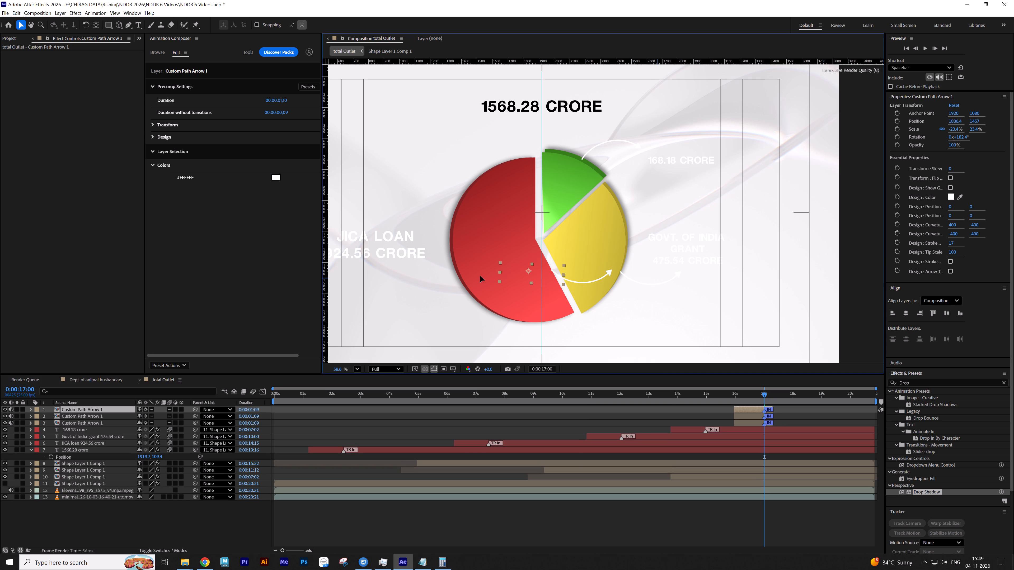
drag(480, 276, 464, 276)
right_click(464, 276)
click(510, 310)
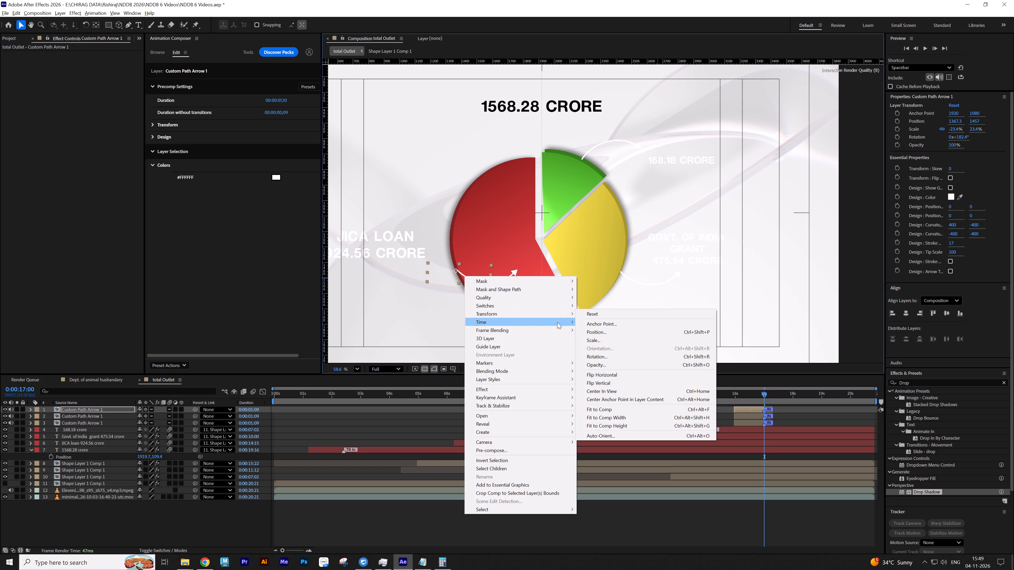
click(612, 376)
Rotate the red segment's arrow to about 185° and place it at about 1200, 1460, pointing toward the JICA loan label.
key(w)
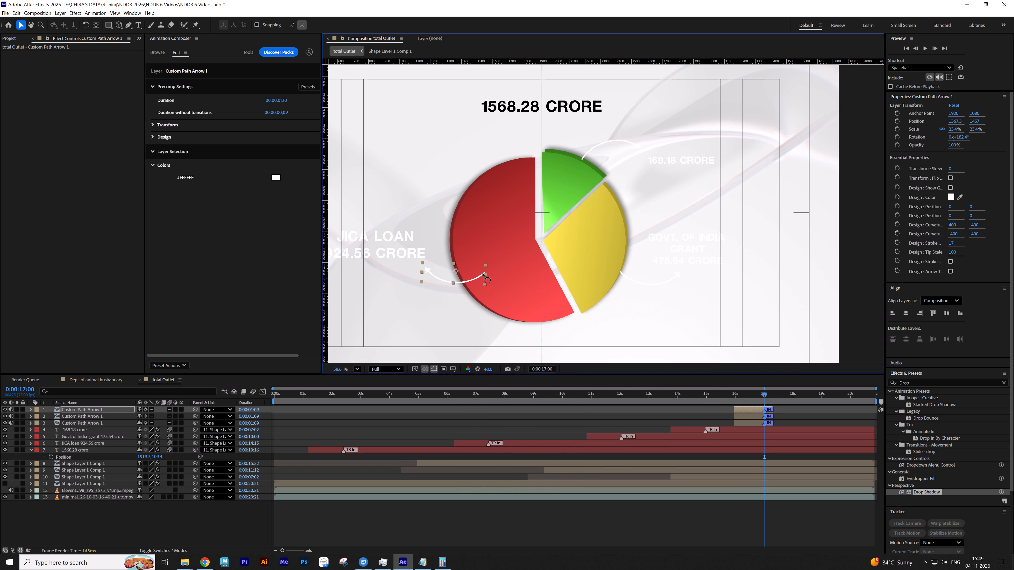
drag(483, 273, 485, 267)
key(v)
drag(476, 273, 453, 278)
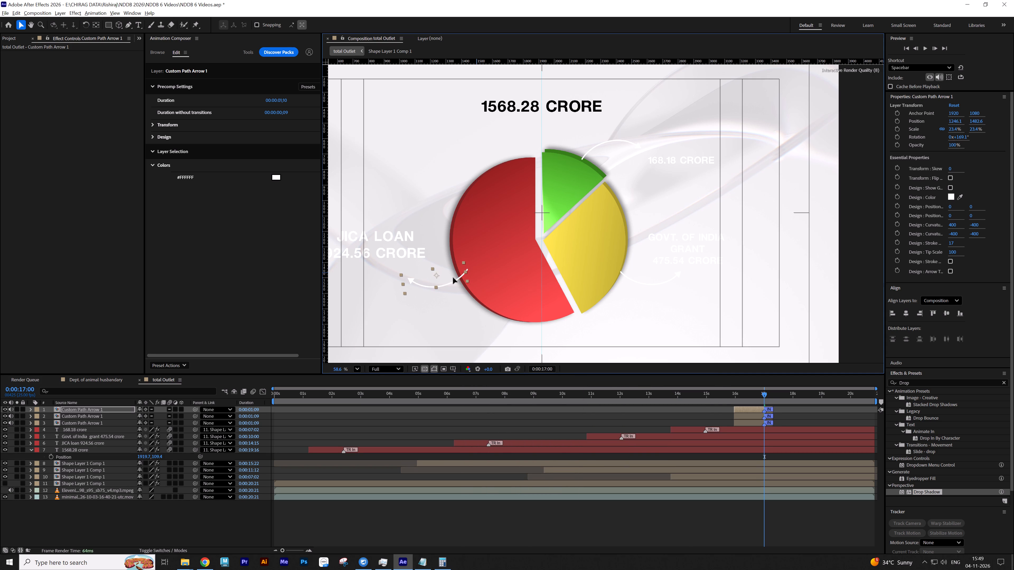
drag(453, 278, 449, 278)
key(w)
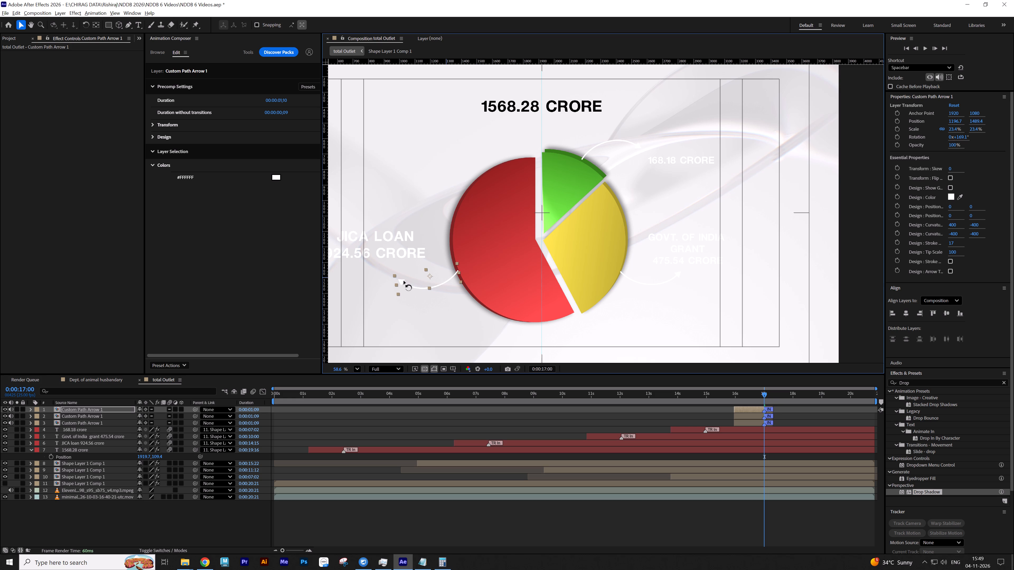
drag(396, 282, 395, 272)
key(v)
drag(405, 277, 406, 277)
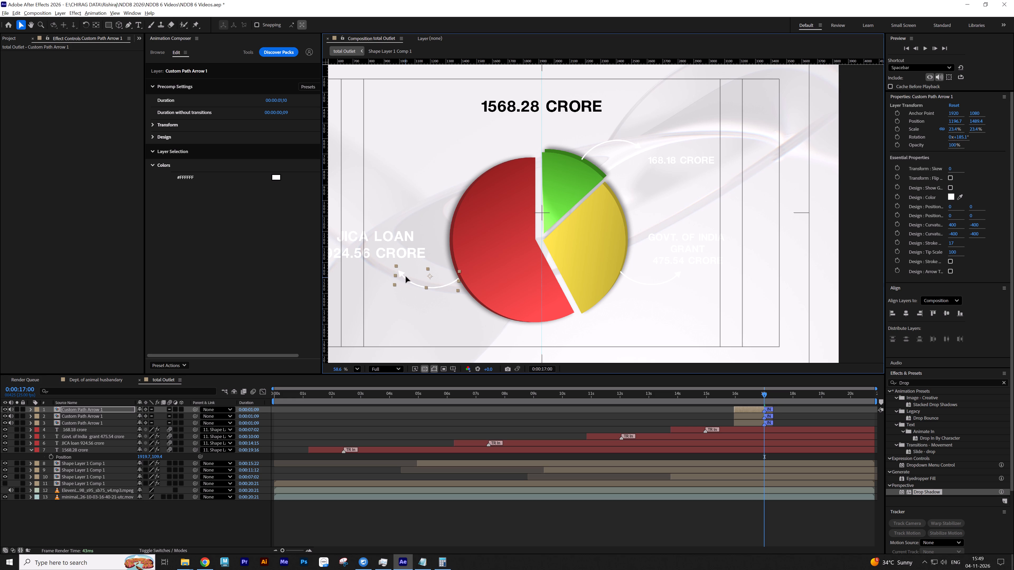
drag(406, 277, 406, 273)
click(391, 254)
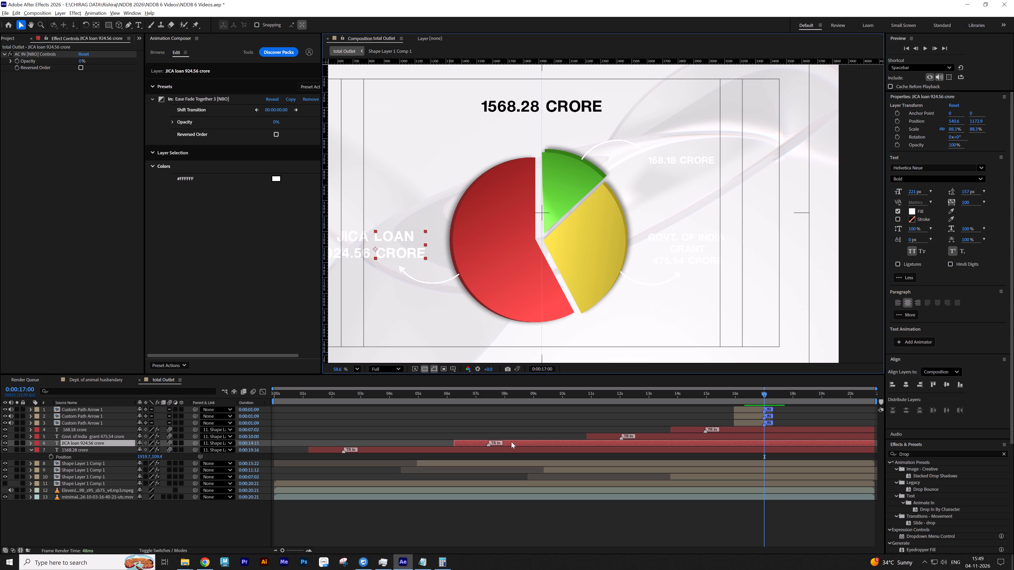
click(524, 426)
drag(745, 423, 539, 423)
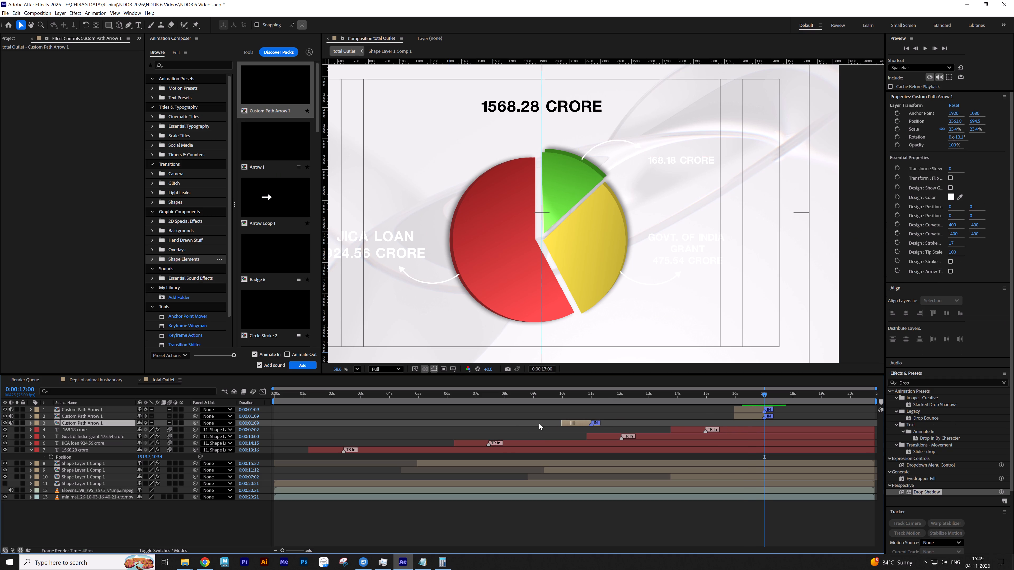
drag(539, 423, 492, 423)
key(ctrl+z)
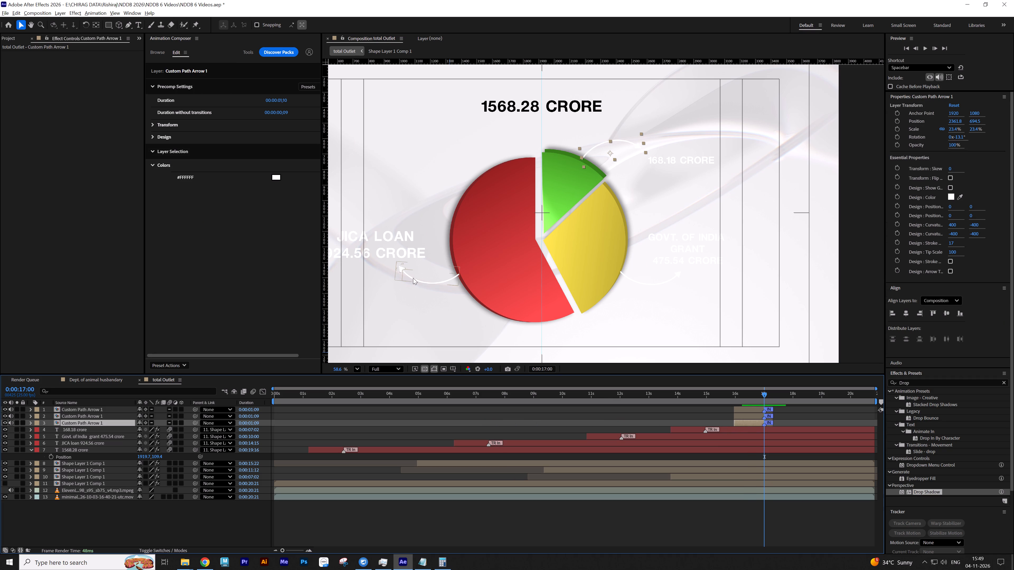
Align the start of each arrow layer with its matching label layer and extend all three arrows to the composition's end.
click(412, 279)
drag(746, 410, 495, 409)
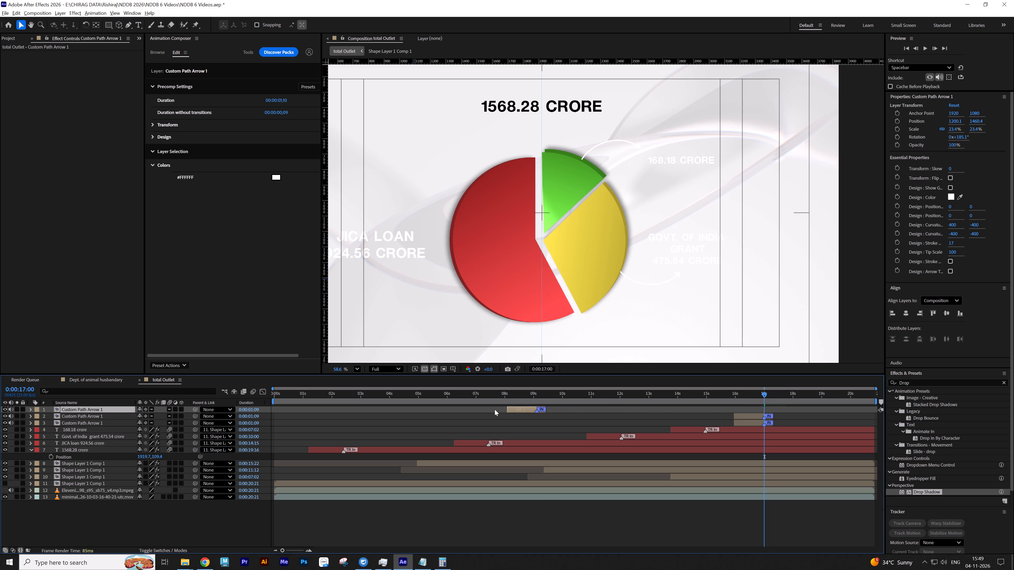
drag(495, 409, 471, 414)
drag(495, 411, 907, 410)
drag(747, 414, 745, 414)
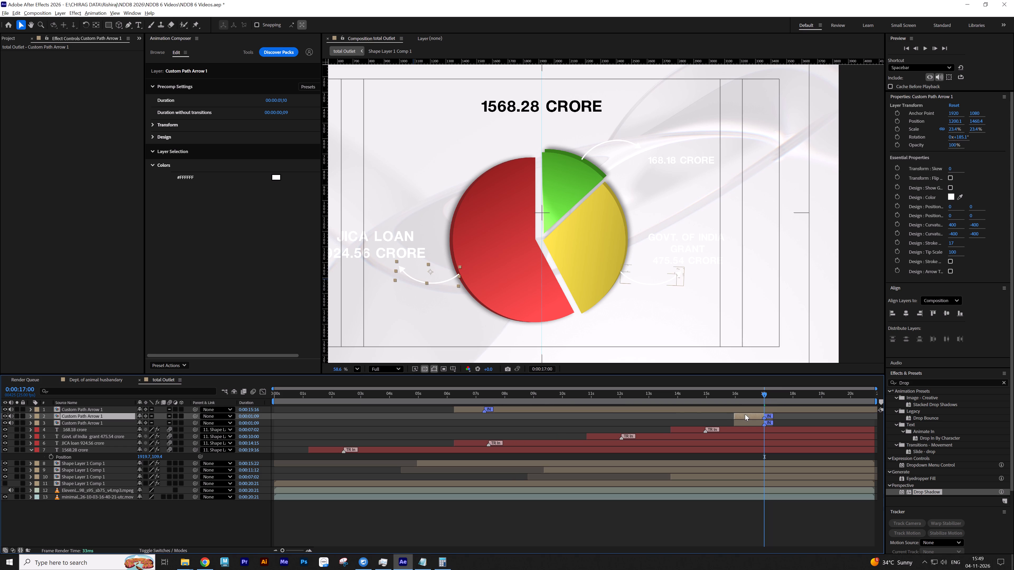
drag(745, 414, 604, 416)
drag(625, 416, 1013, 416)
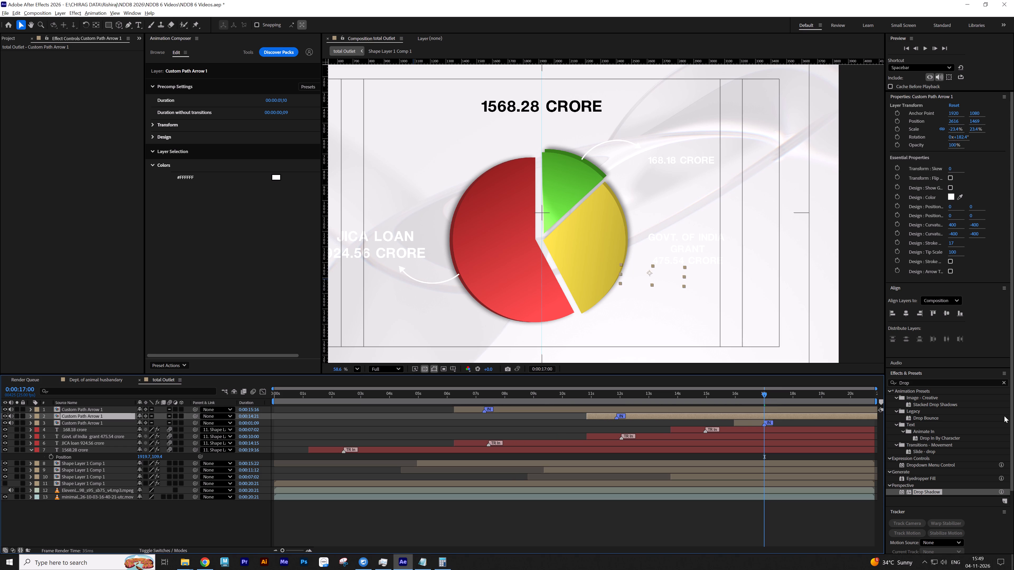
drag(753, 421, 694, 422)
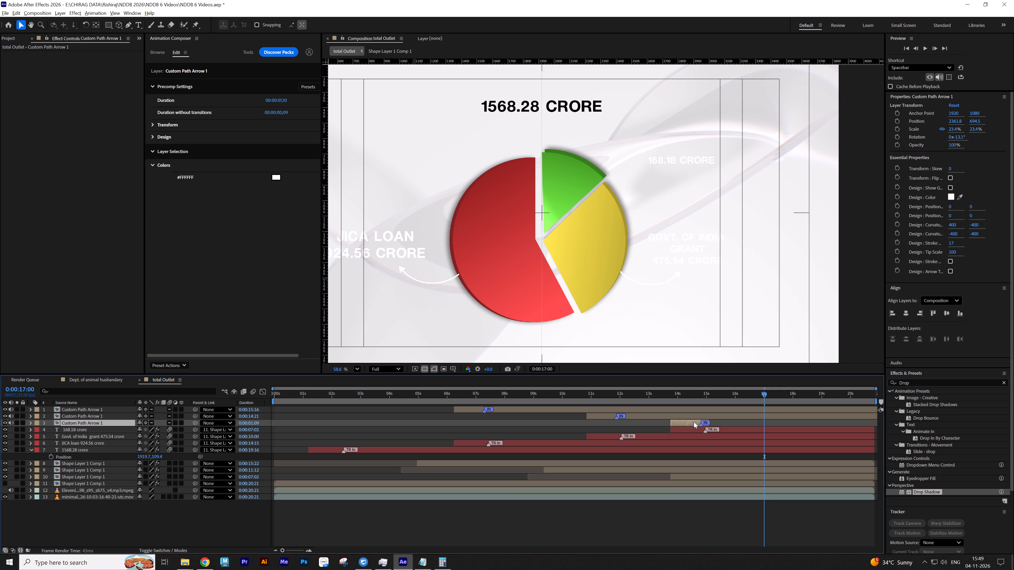
drag(694, 422, 694, 422)
drag(709, 422, 983, 423)
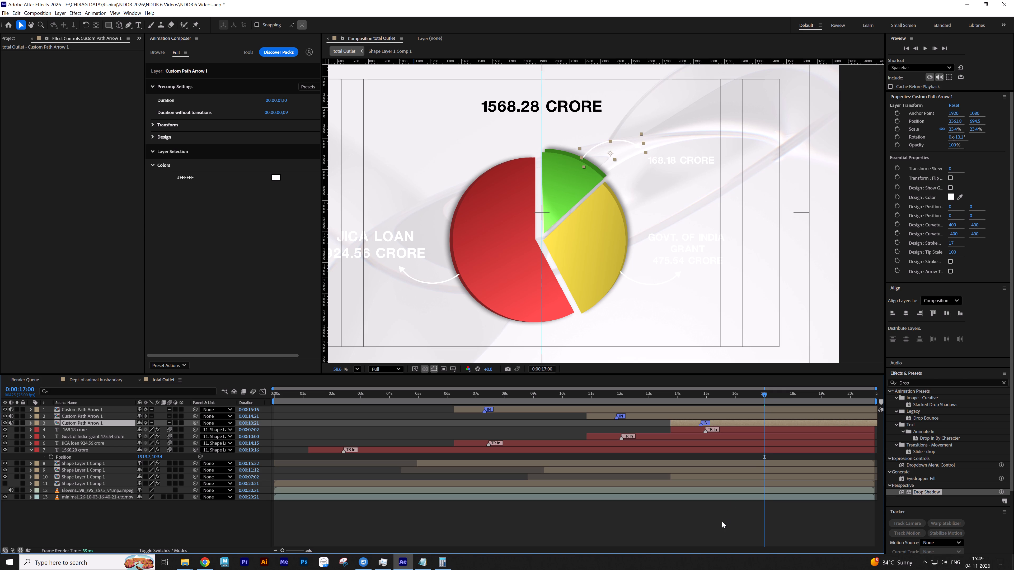
click(722, 521)
key(s)
key(s)
Set the fill of the 168.18 crore, Govt. of India grant and JICA loan labels to black.
click(632, 142)
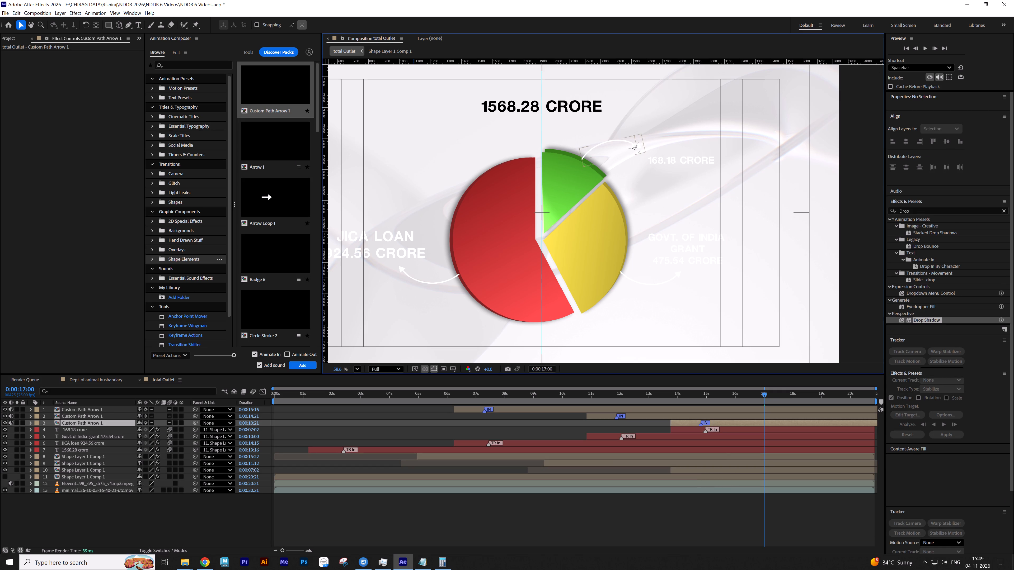
click(679, 159)
shift+click(693, 242)
shift+click(398, 243)
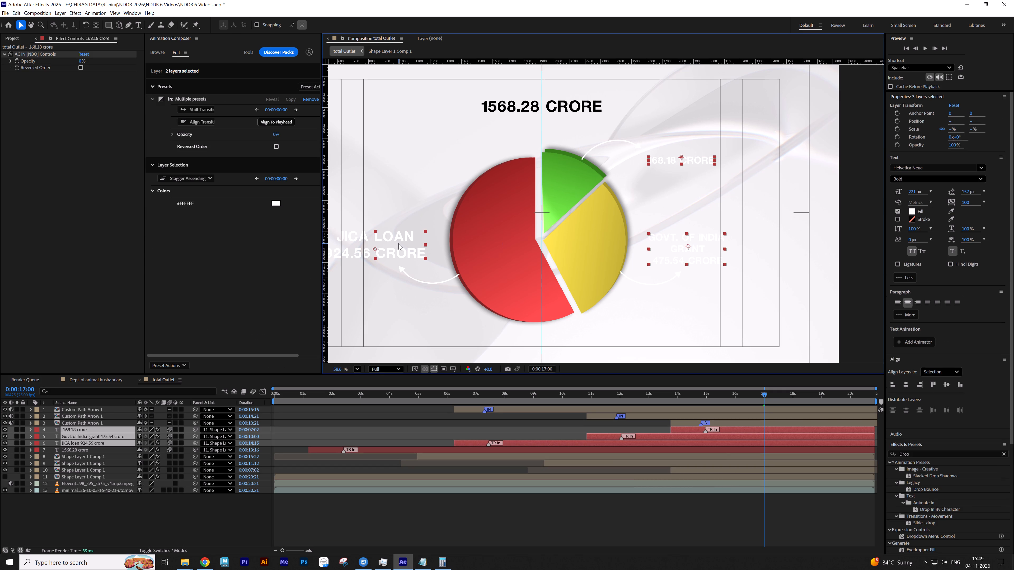
click(913, 211)
drag(440, 287, 381, 361)
click(583, 234)
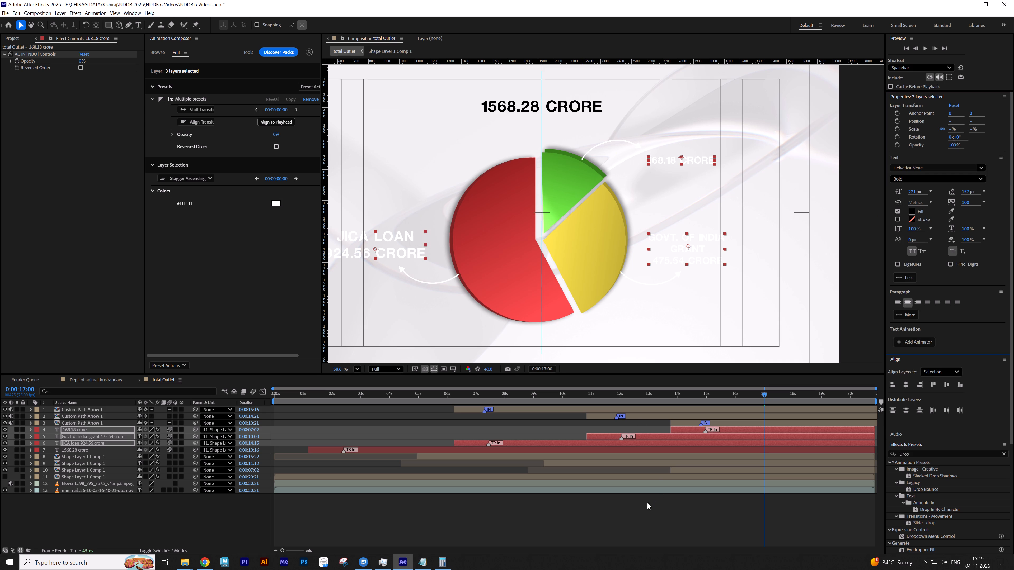
click(606, 506)
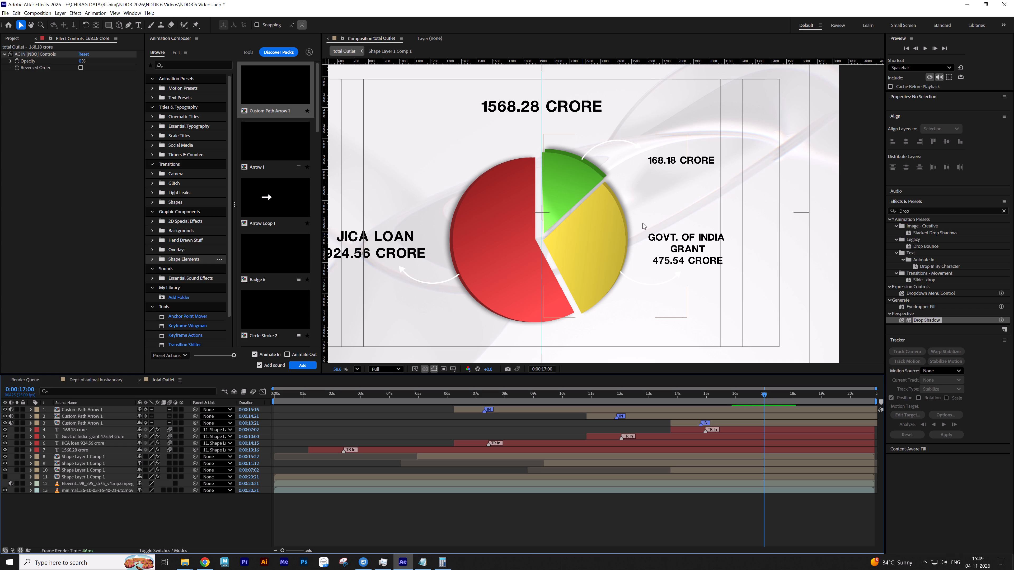
Copy the phrase "participating institution's contribution" from the NDDB 6 Videos Text file in Notepad.
scroll(617, 229, down, 1)
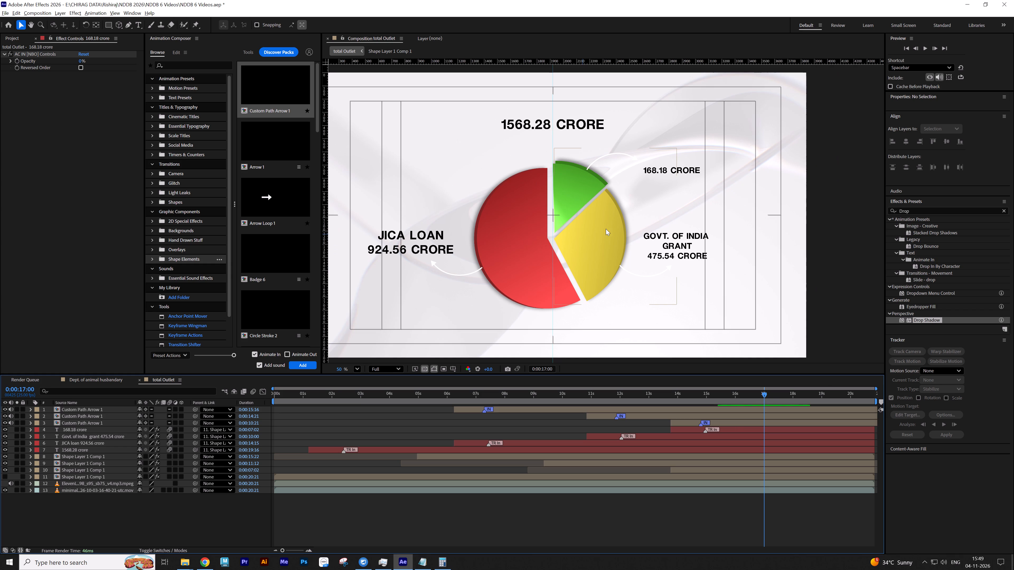
middle_drag(604, 230, 604, 239)
click(457, 279)
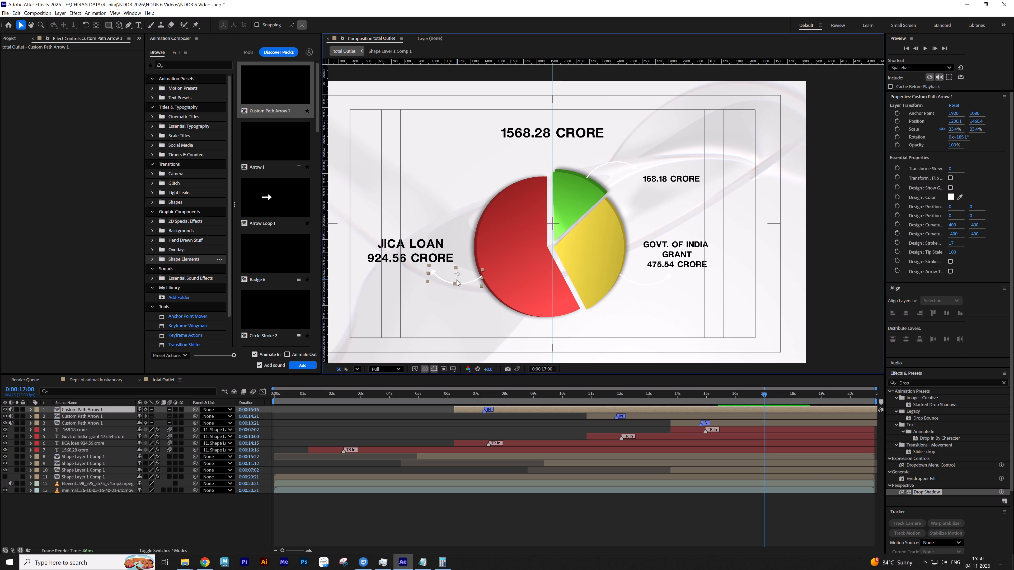
click(429, 250)
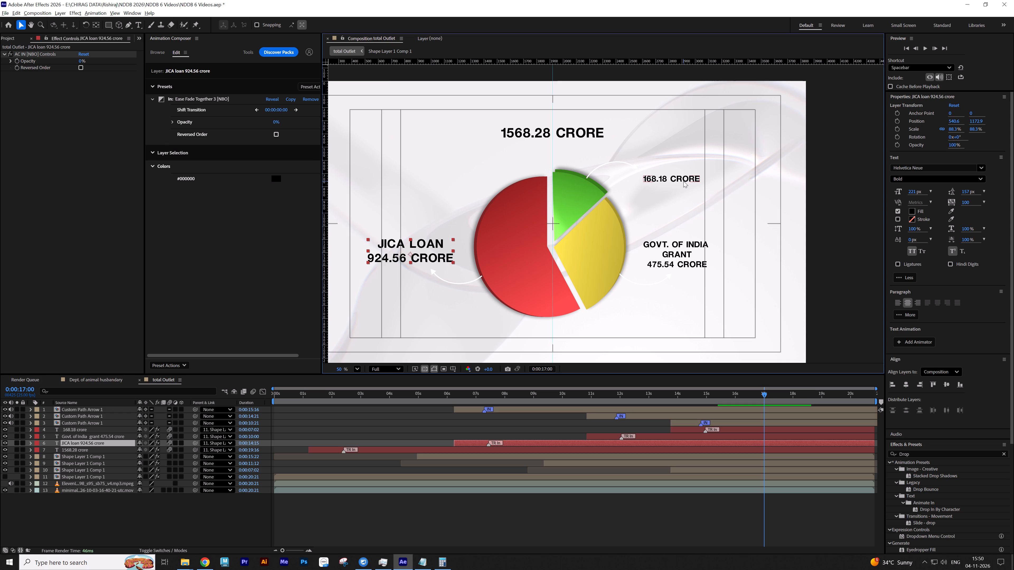
click(683, 181)
key(alt+Tab)
key(alt+Tab)
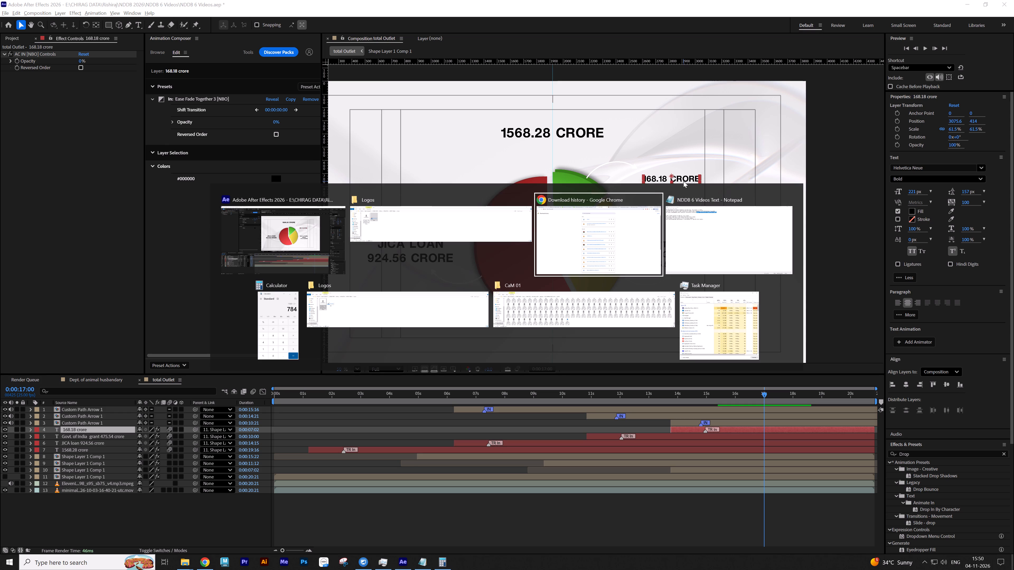
key(alt+Tab)
click(363, 201)
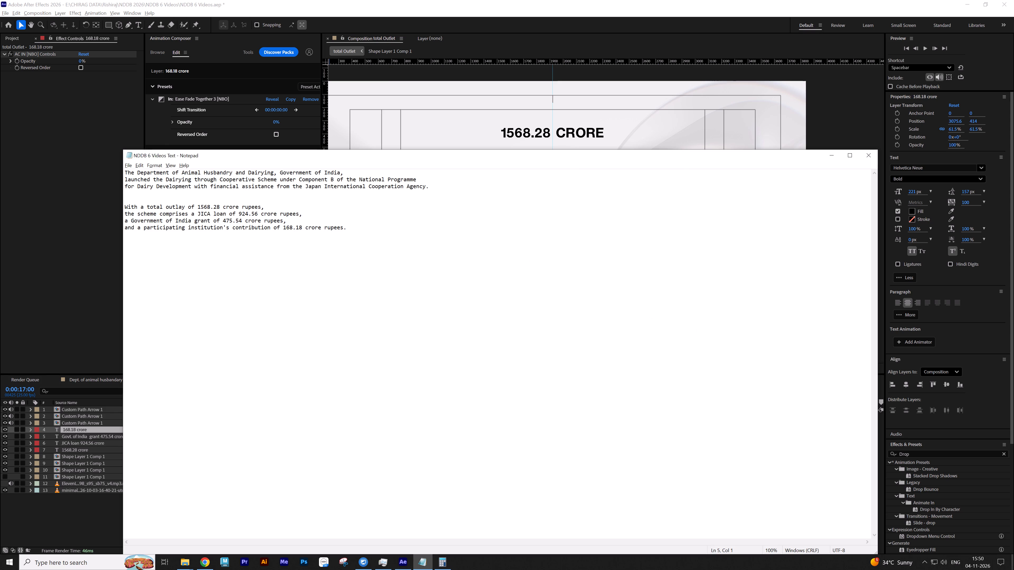
drag(144, 230, 182, 234)
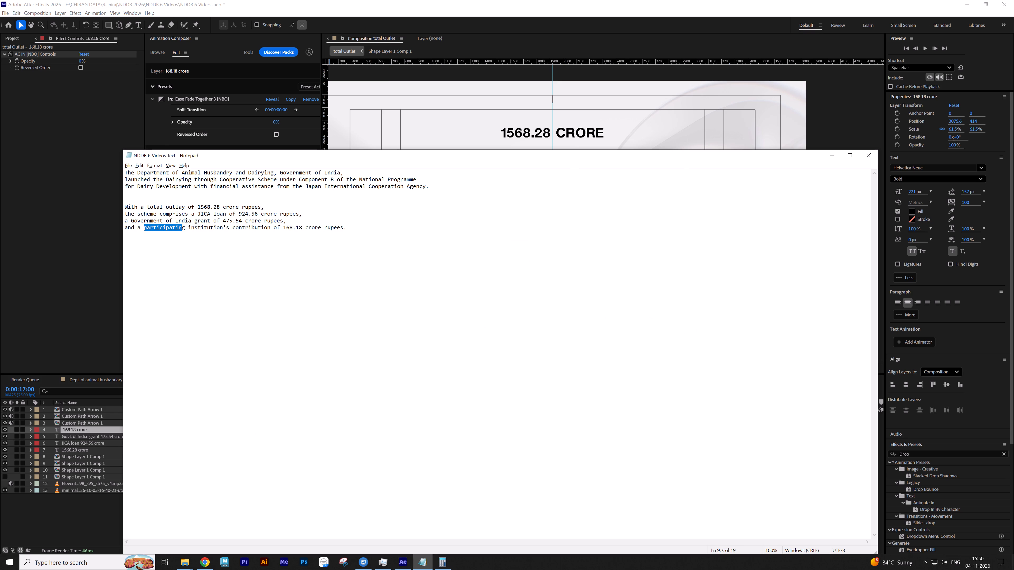
drag(182, 234, 269, 233)
key(ctrl+c)
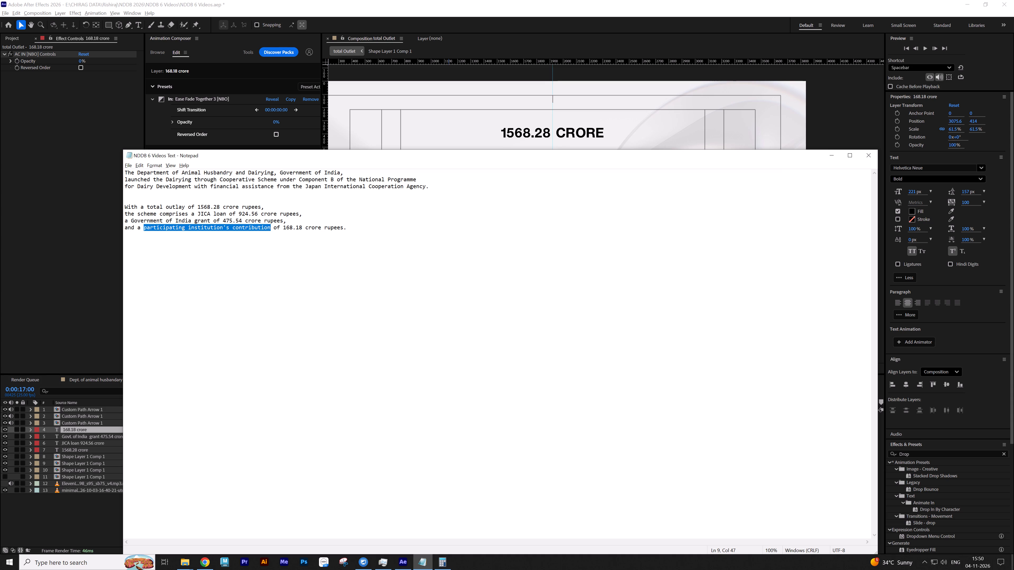
Back in After Effects, paste the copied phrase before 168.18 crore, splitting the label into three lines with "contribution" on the second.
key(alt+Tab)
double_click(665, 176)
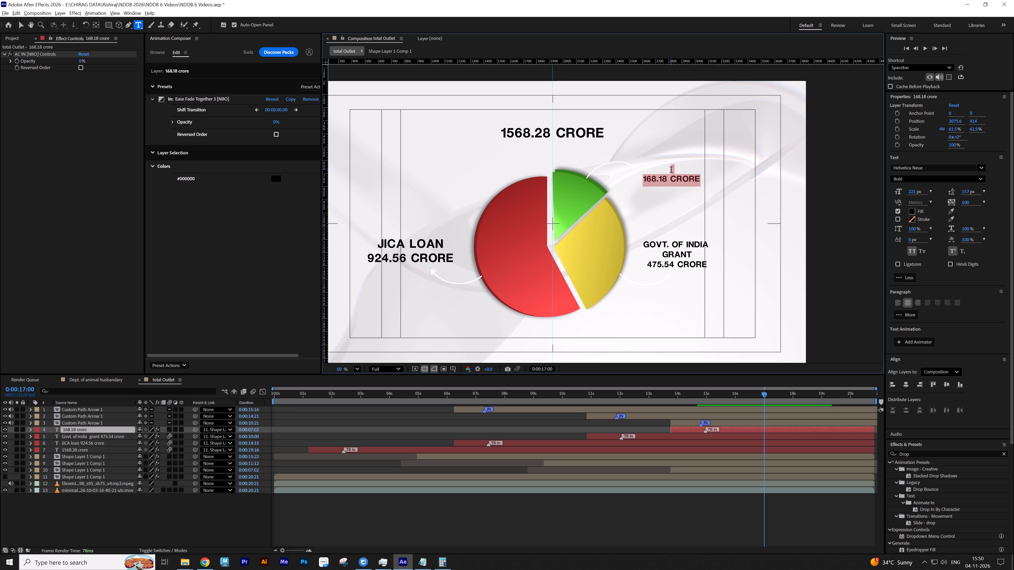
click(671, 169)
key(ctrl+v)
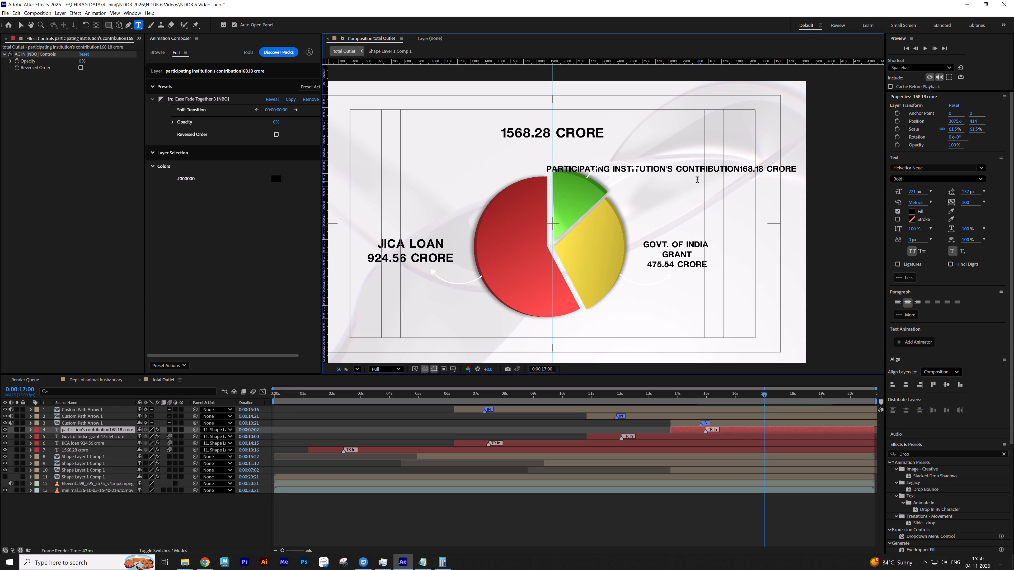
key(Return)
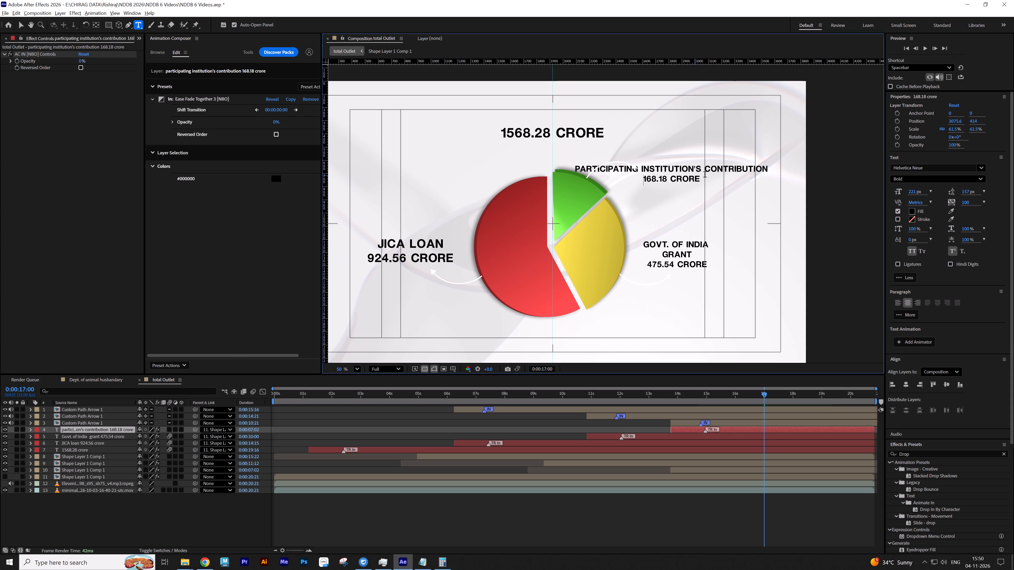
click(703, 171)
key(Return)
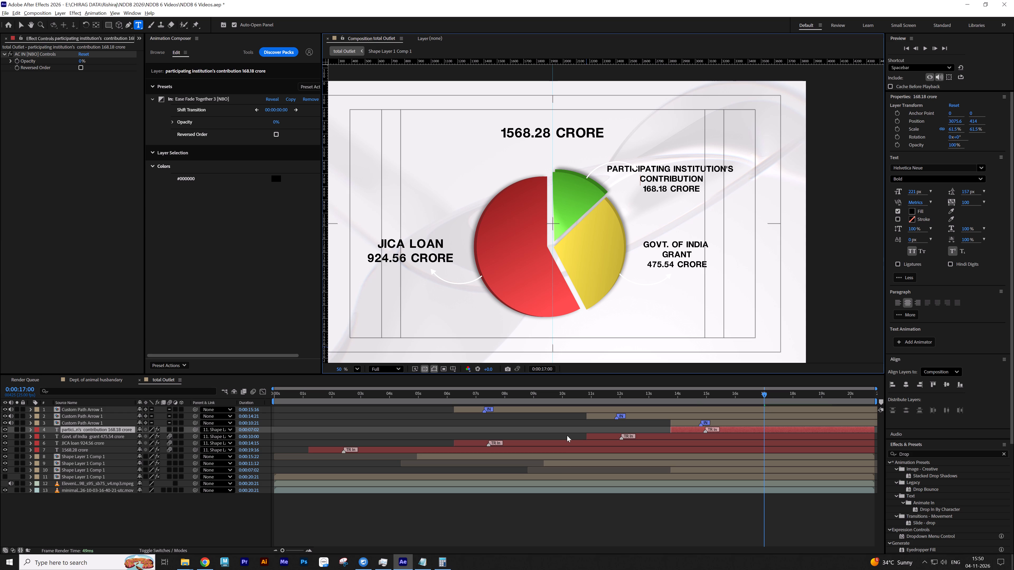
click(555, 513)
Move the participating institution's contribution label to about 3273, 465, just below the green segment's arrow tip.
key(v)
drag(676, 187, 706, 173)
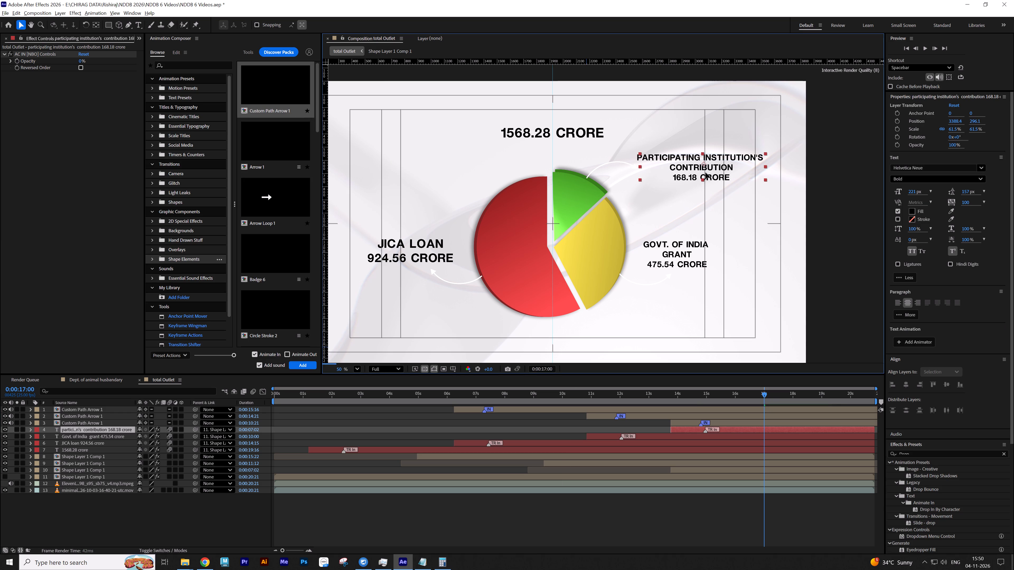
drag(706, 173, 696, 191)
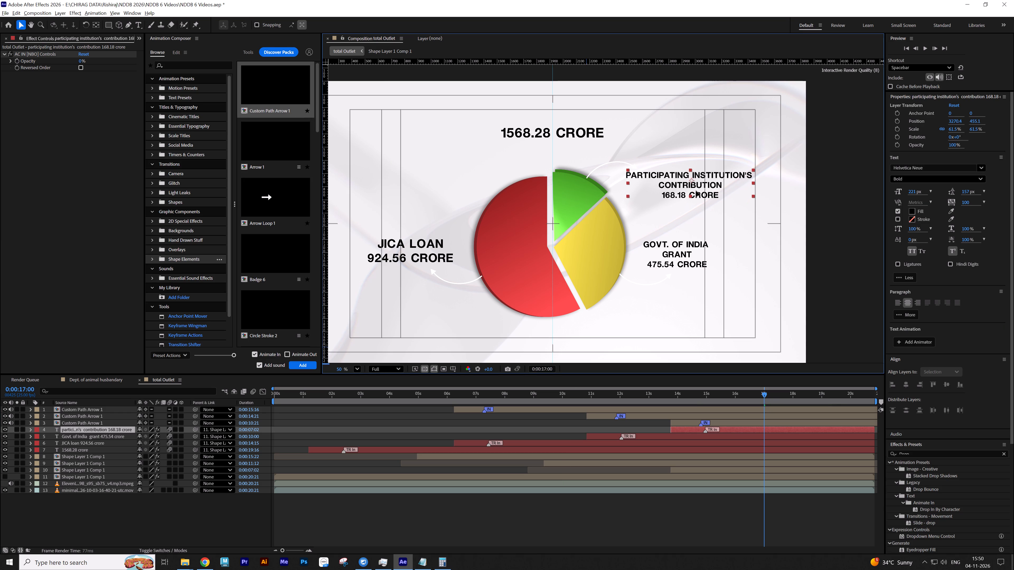
drag(696, 191, 696, 192)
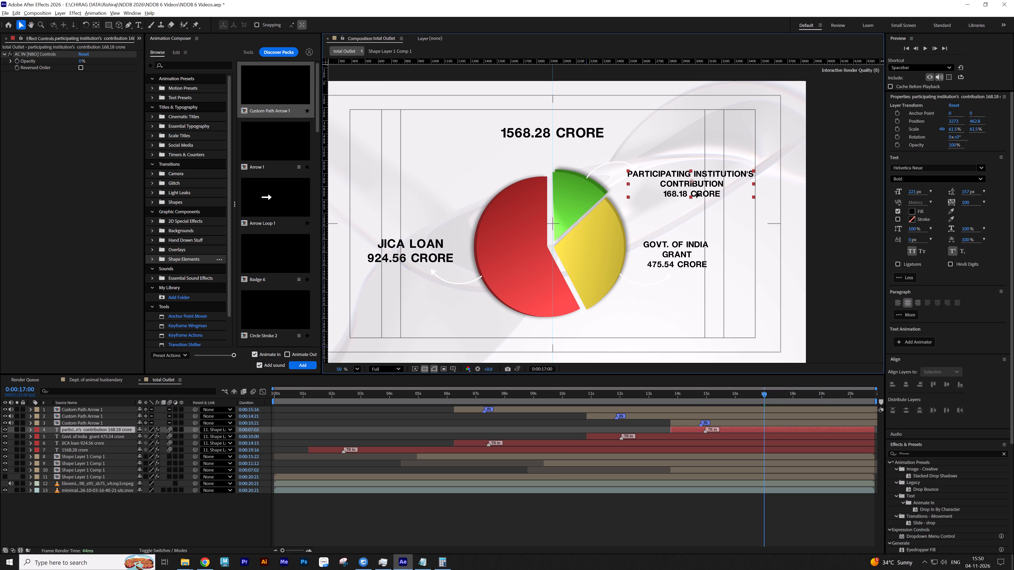
drag(696, 192, 696, 192)
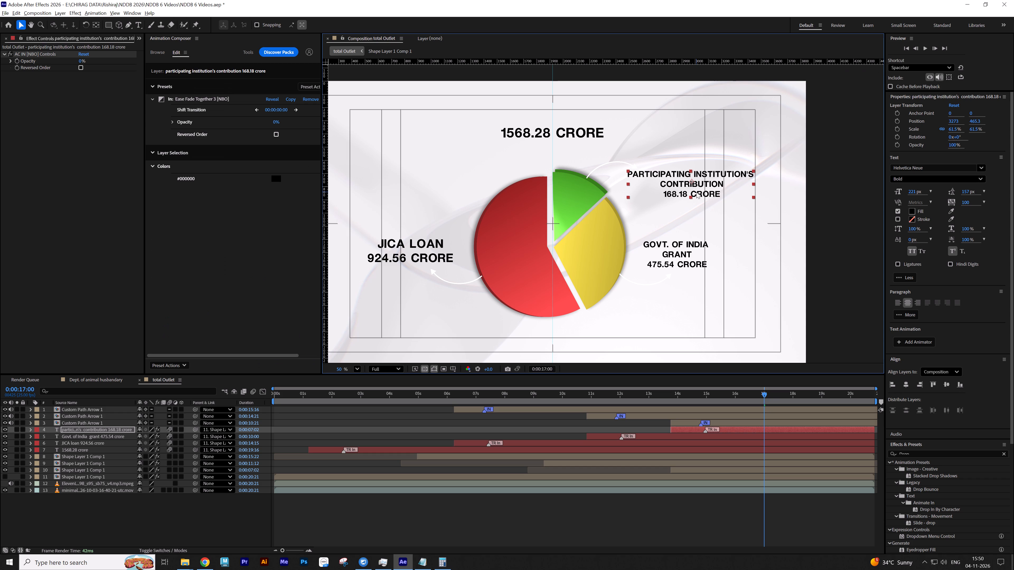
Recolour the green segment's arrow to dark green #35801A, sampled from the segment.
click(602, 171)
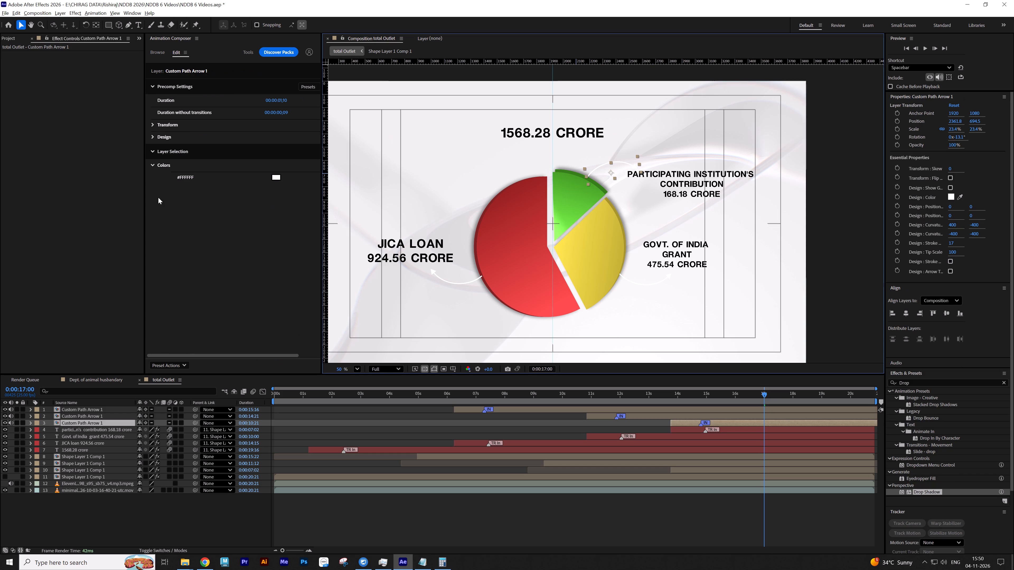
click(277, 178)
click(579, 273)
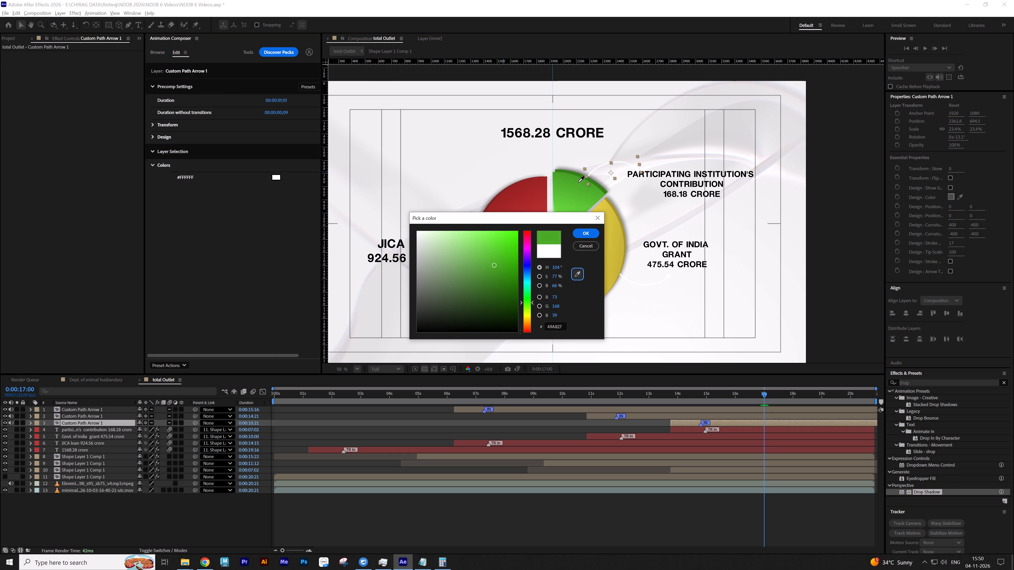
click(571, 173)
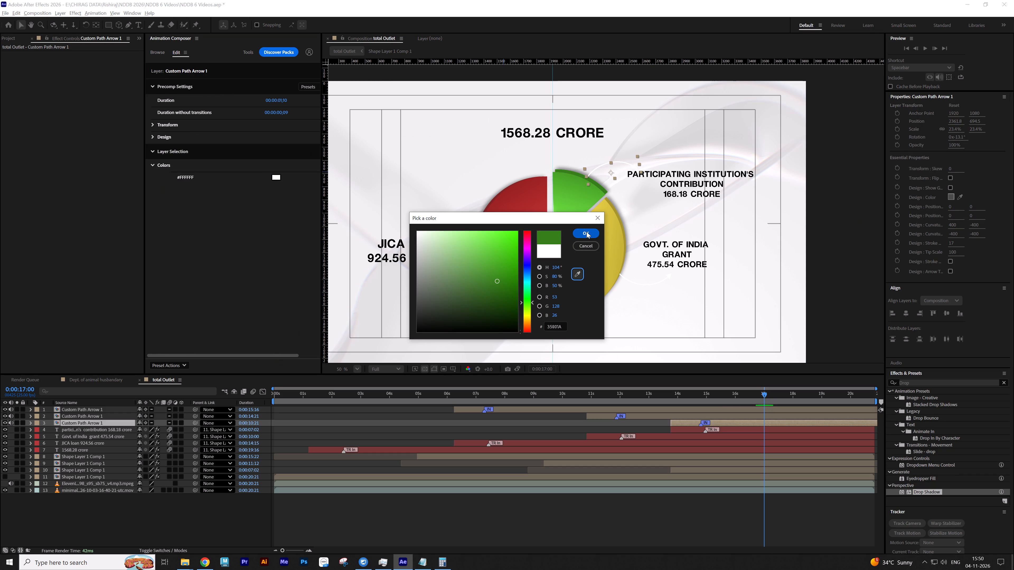
click(586, 232)
Recolour the yellow segment's arrow to dark yellow #A49429, sampled from the segment's edge.
click(637, 283)
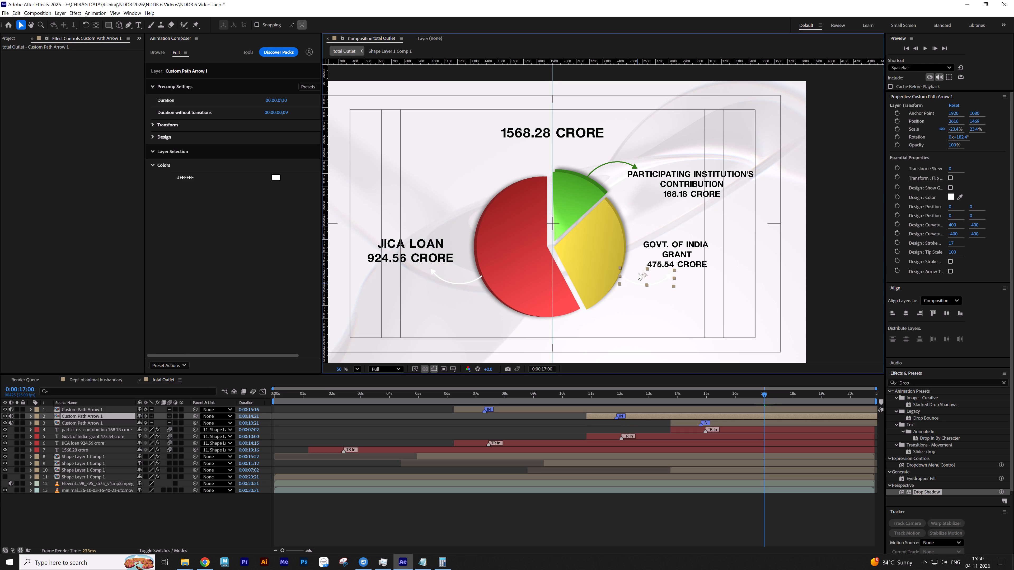
click(277, 177)
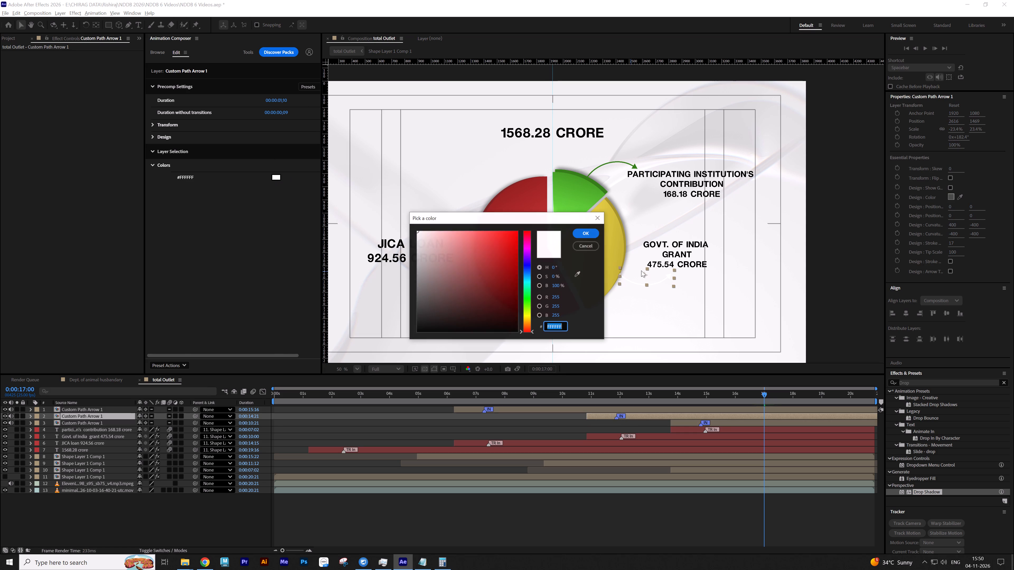
click(578, 273)
click(623, 233)
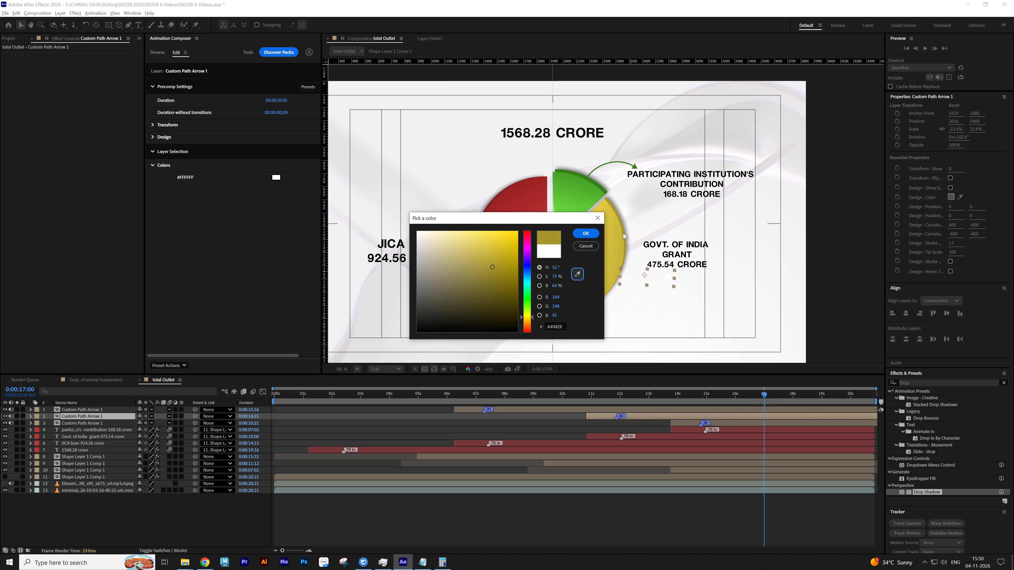
click(591, 233)
Recolour the red segment's arrow to dark red #7F2323, sampled from the segment.
click(455, 282)
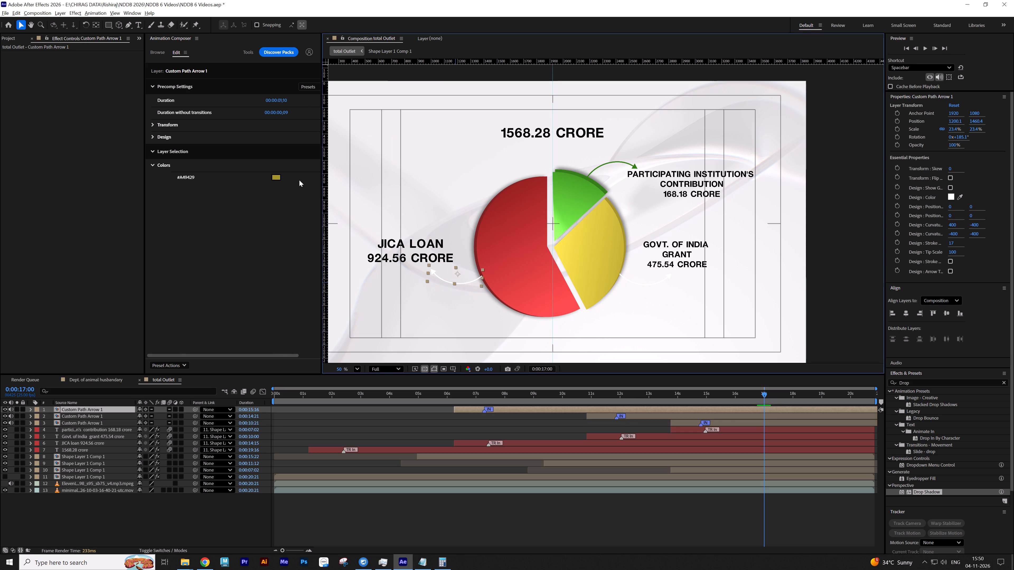
click(280, 180)
click(576, 275)
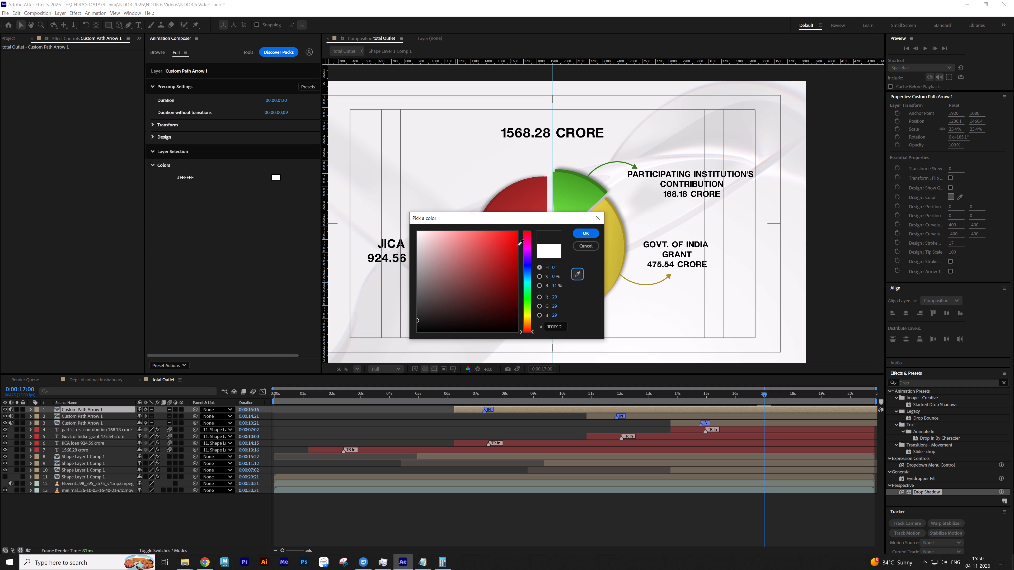
click(486, 209)
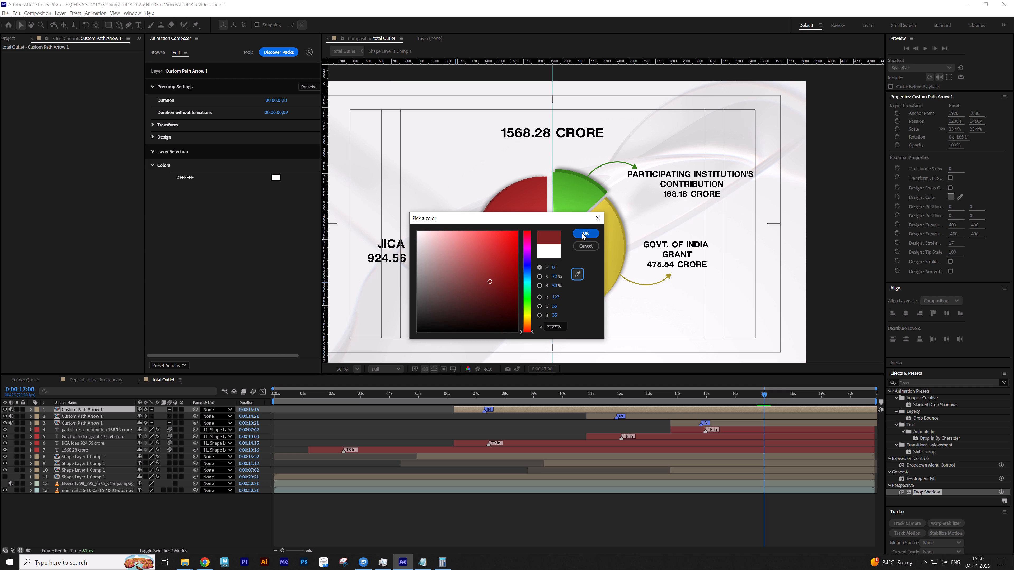
click(582, 233)
Recolour the participating institution's contribution label to dark green #35801A, sampled from the green segment.
click(422, 248)
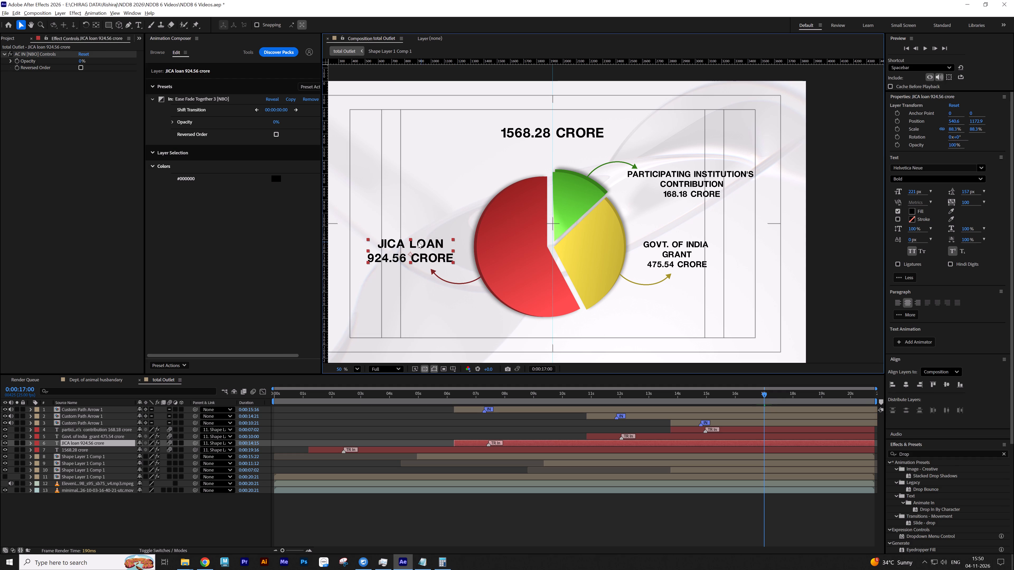
click(684, 173)
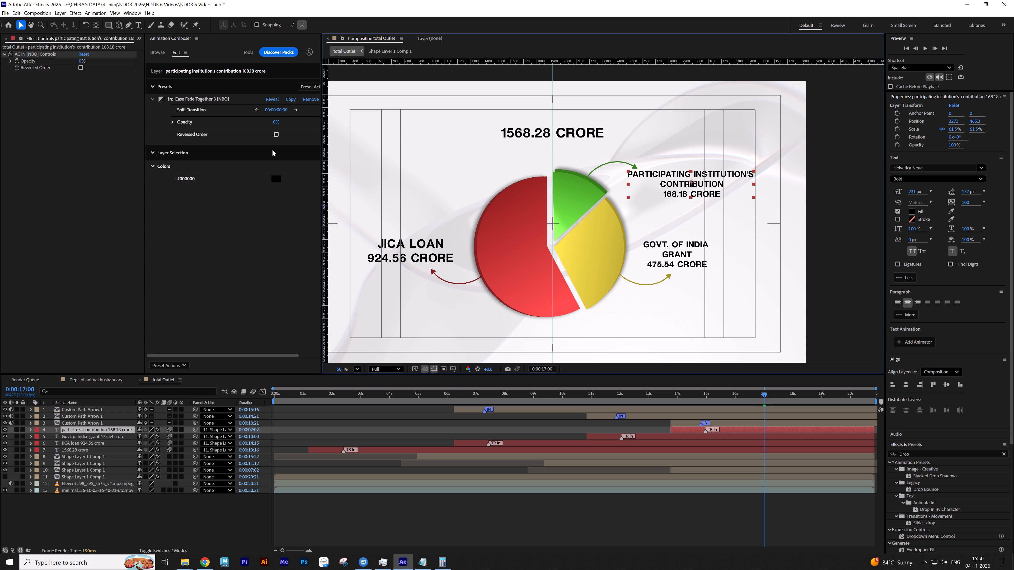
click(276, 177)
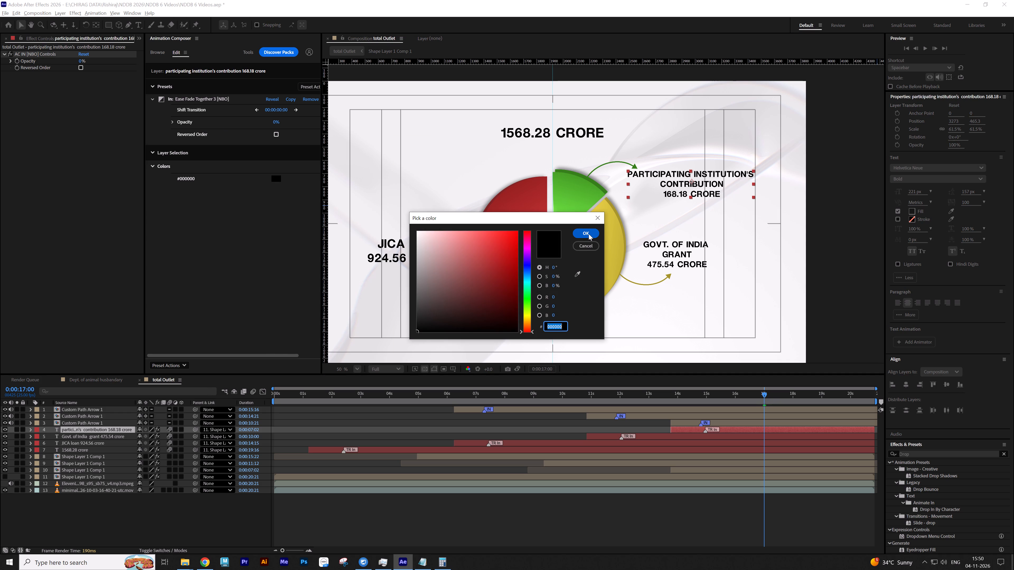
click(577, 272)
click(591, 181)
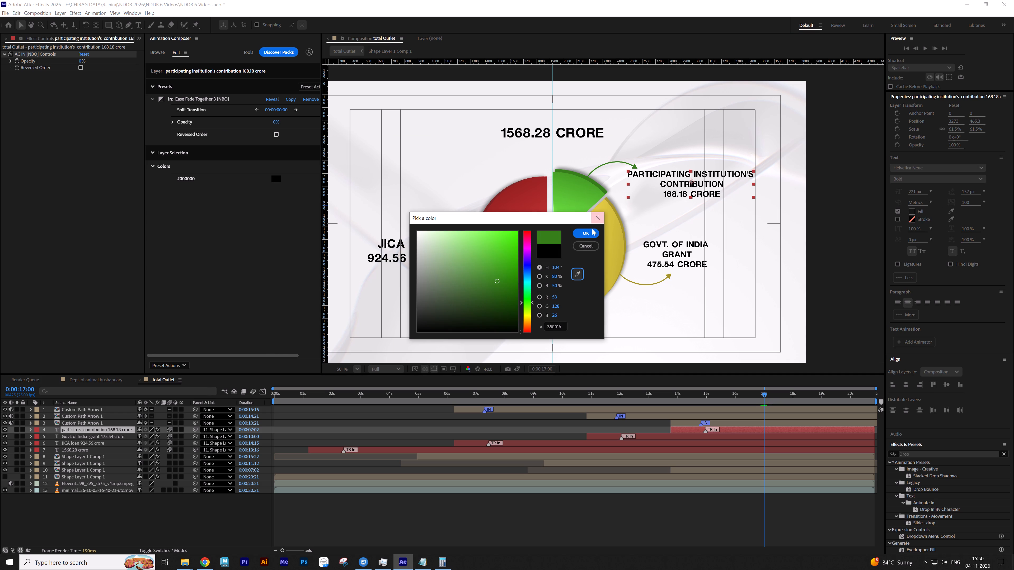
click(589, 237)
Remove the line break before "GRANT" so the yellow segment's label reads "GOVT. OF INDIA GRANT" on one line.
click(676, 245)
drag(671, 250, 680, 250)
double_click(680, 250)
click(671, 255)
key(BackSpace)
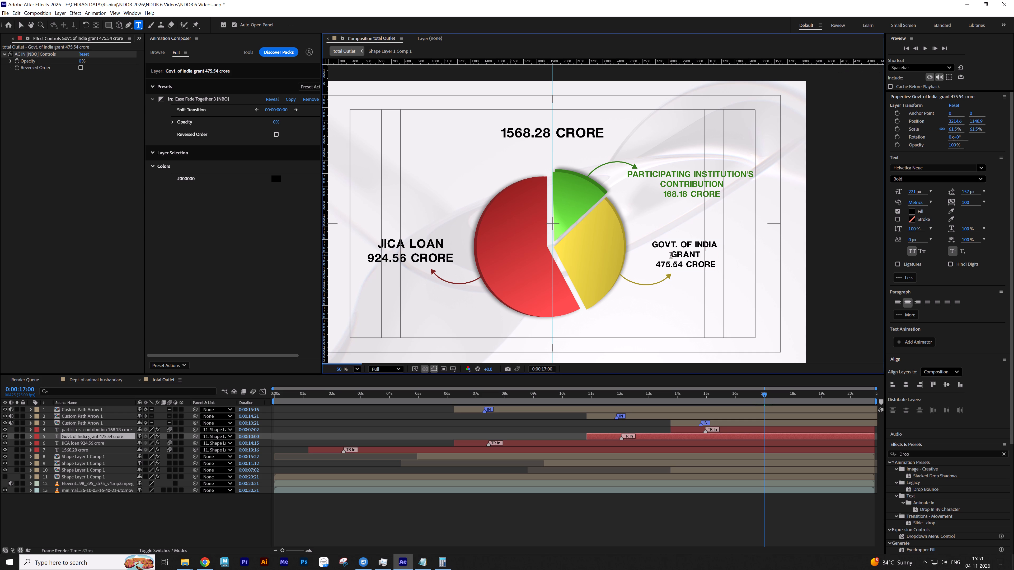
Move the Govt. of India grant label to about 3322, 1233, just above the yellow segment's arrow tip.
click(21, 27)
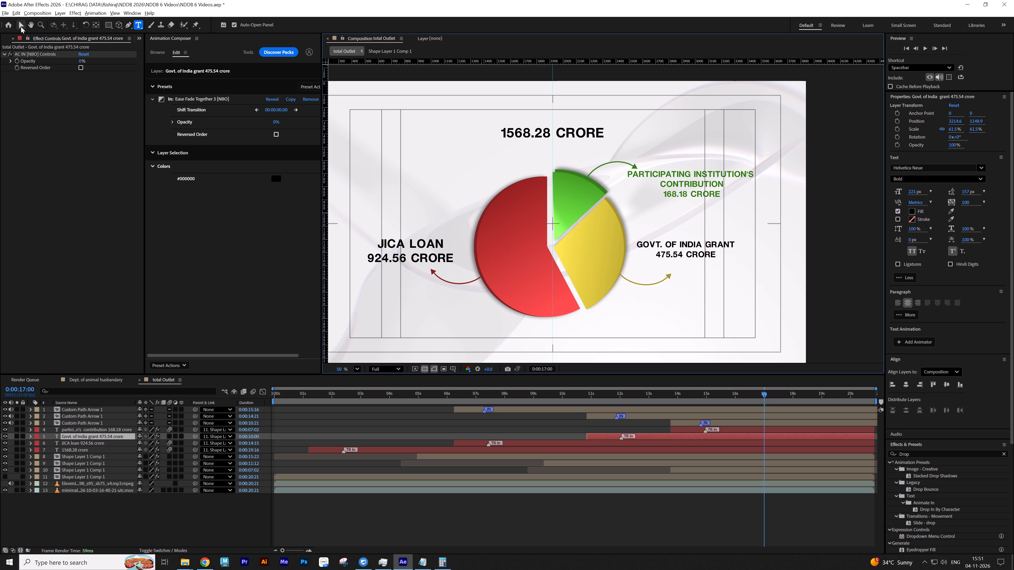
drag(671, 249, 683, 257)
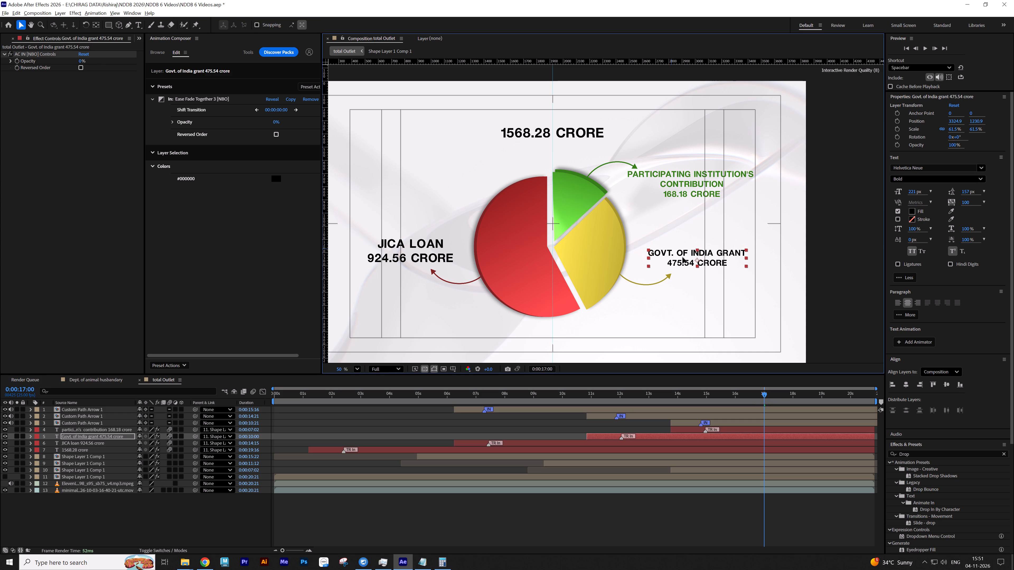
drag(683, 257, 682, 258)
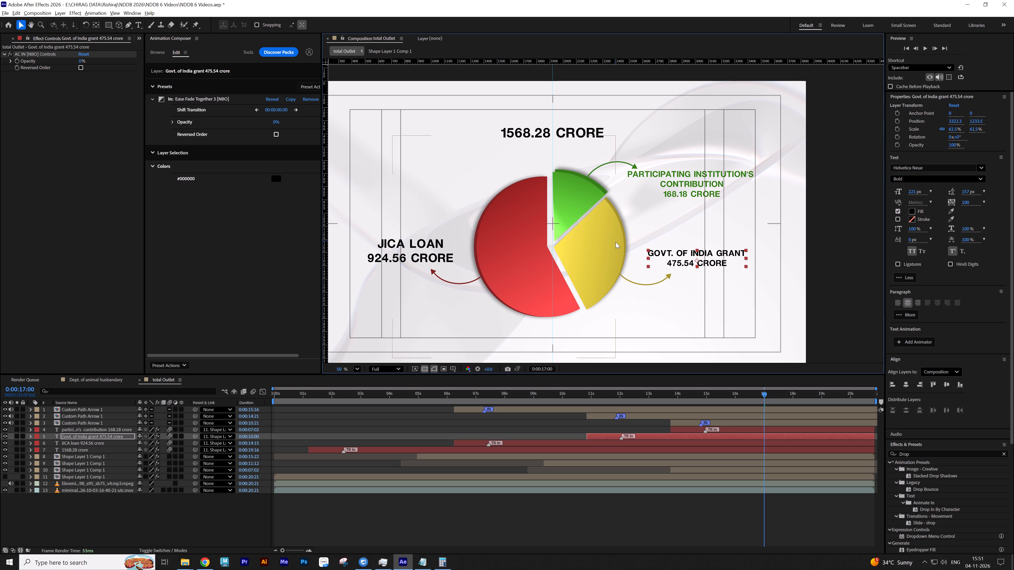
Recolour the Govt. of India grant label to dark yellow #A59528, sampled from the yellow segment's edge.
click(276, 176)
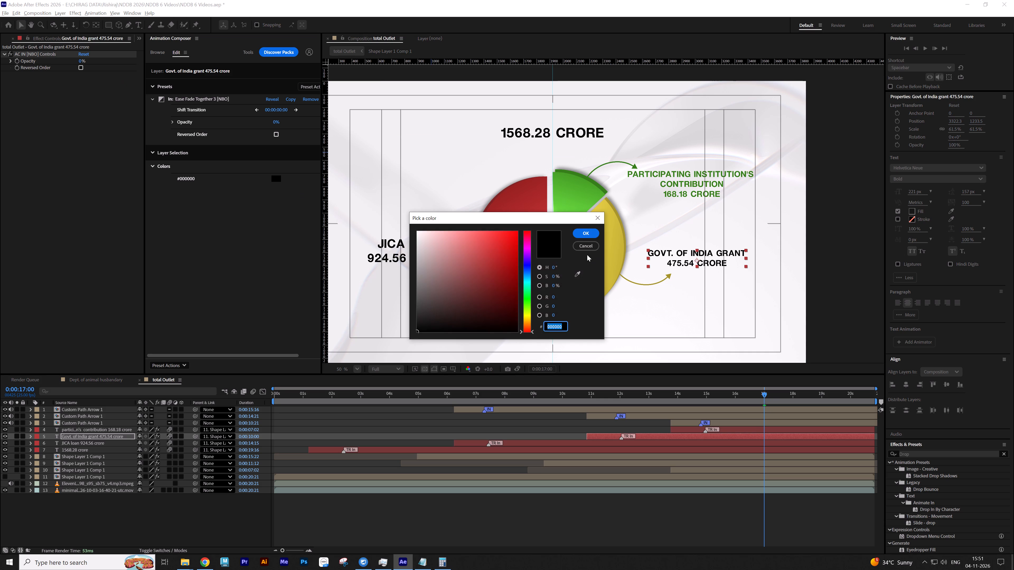
click(576, 274)
click(618, 217)
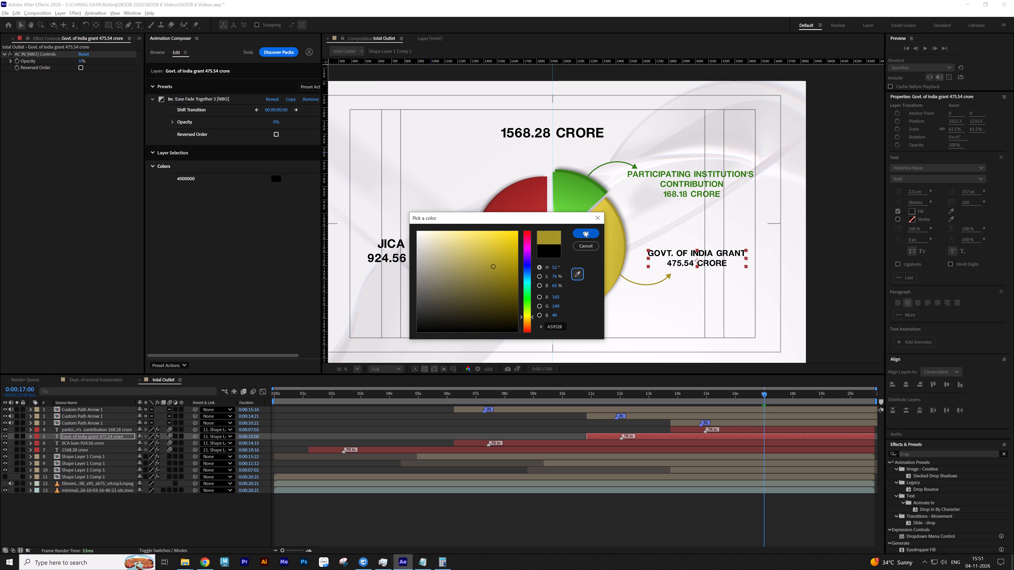
click(584, 231)
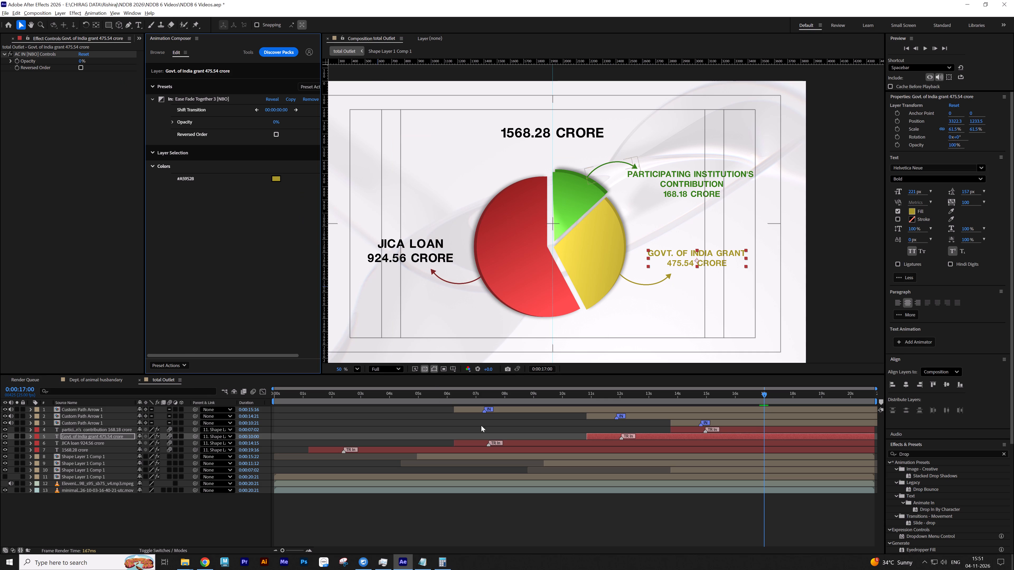
Recolour the JICA loan label to dark red #7F2222, sampled from the red segment's outer edge, and deselect it.
click(402, 256)
click(275, 178)
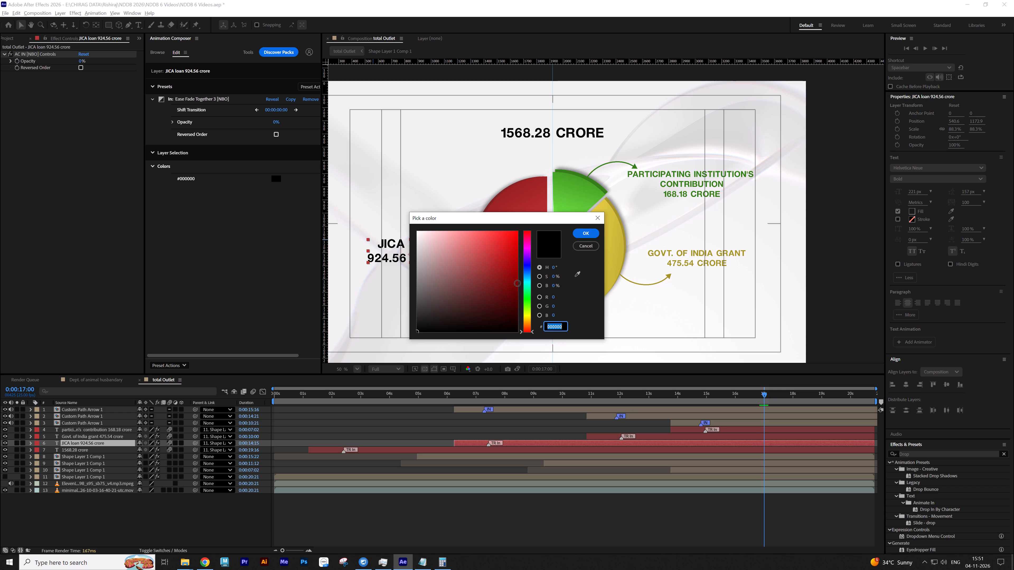
drag(528, 220, 689, 202)
click(736, 257)
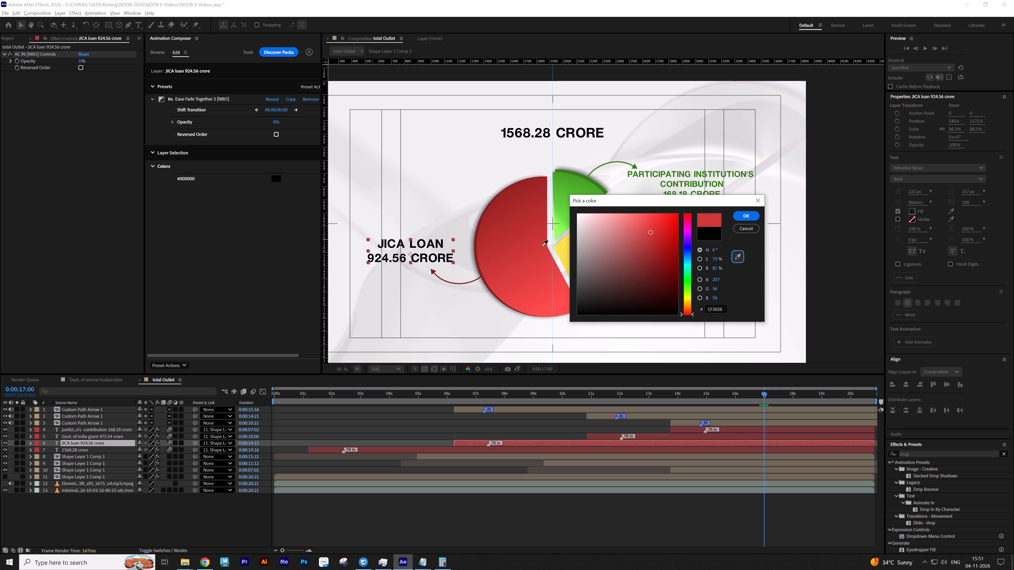
click(475, 246)
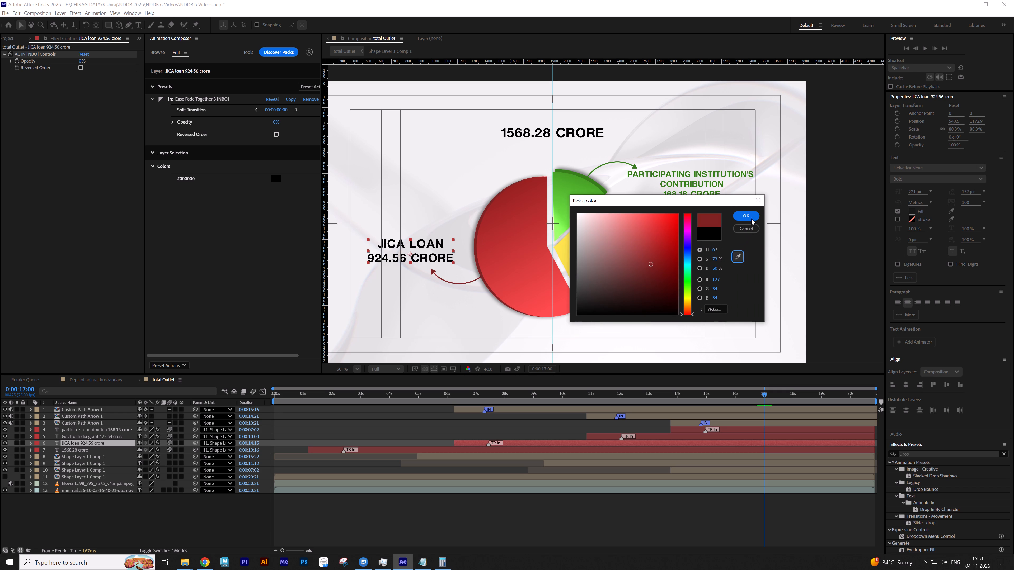
click(746, 216)
click(513, 503)
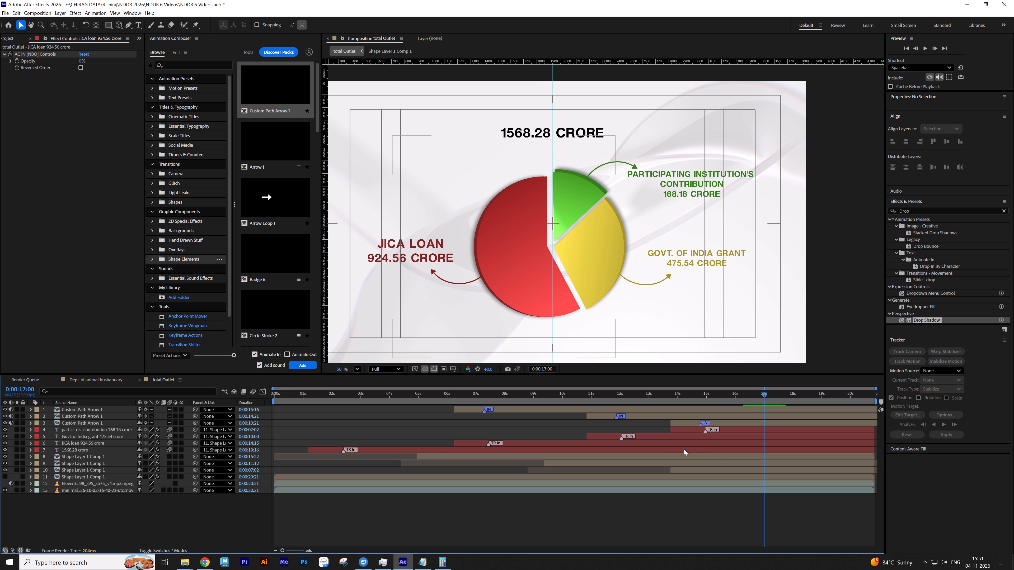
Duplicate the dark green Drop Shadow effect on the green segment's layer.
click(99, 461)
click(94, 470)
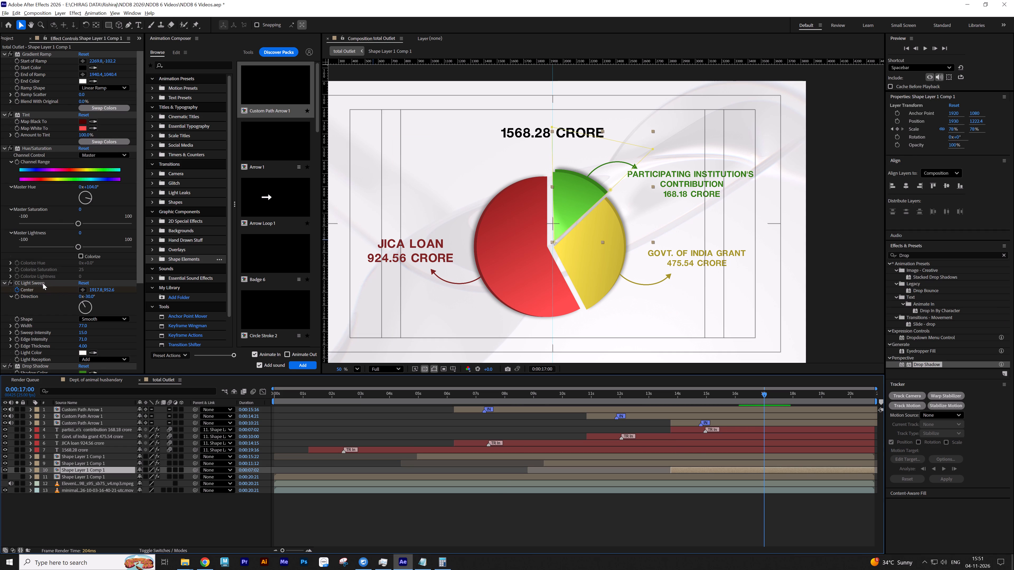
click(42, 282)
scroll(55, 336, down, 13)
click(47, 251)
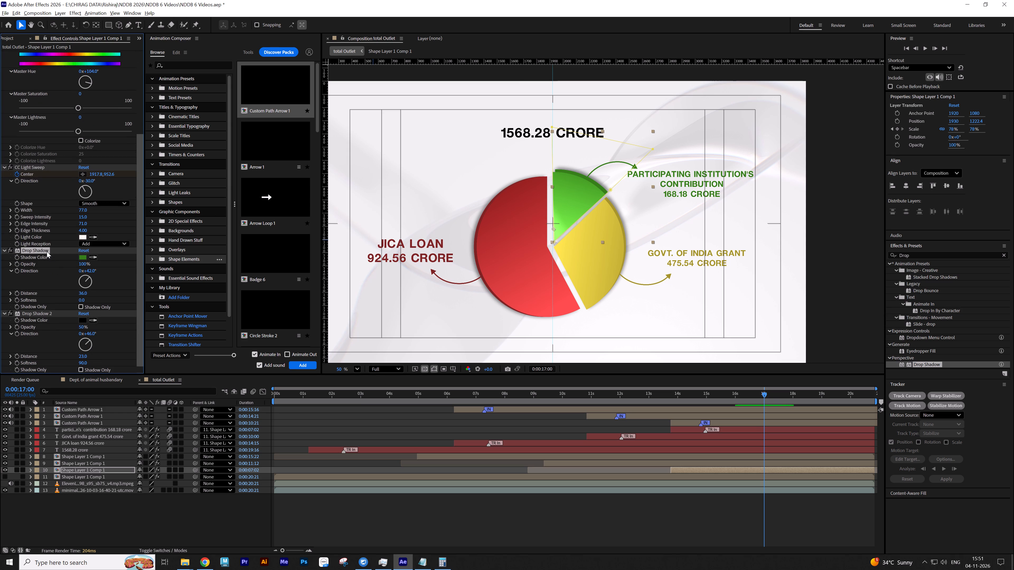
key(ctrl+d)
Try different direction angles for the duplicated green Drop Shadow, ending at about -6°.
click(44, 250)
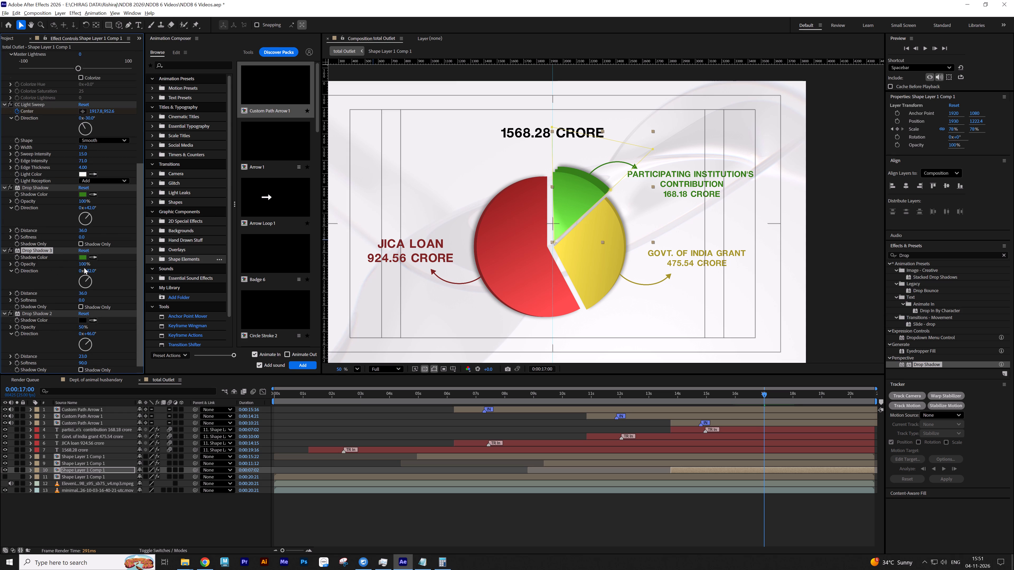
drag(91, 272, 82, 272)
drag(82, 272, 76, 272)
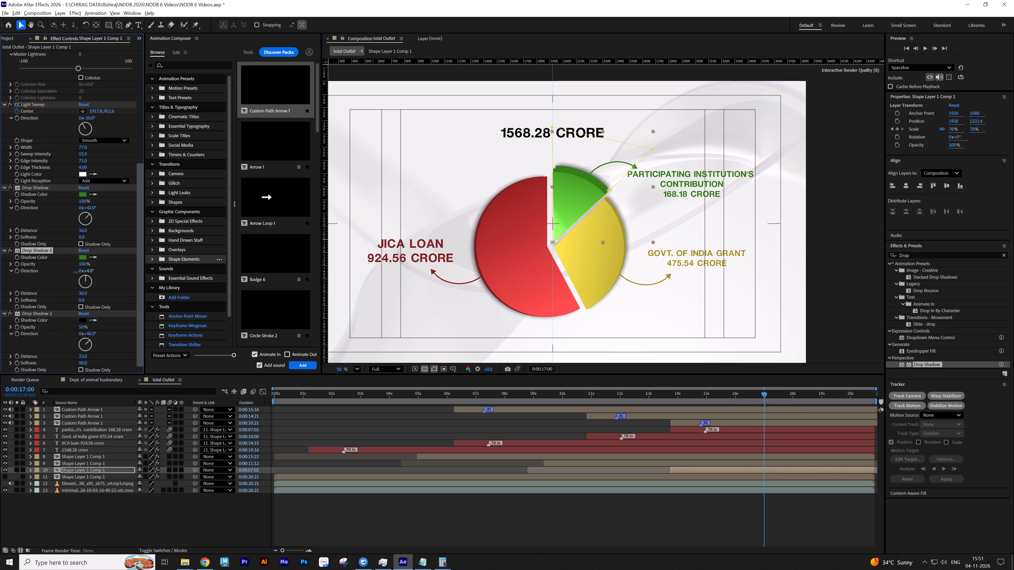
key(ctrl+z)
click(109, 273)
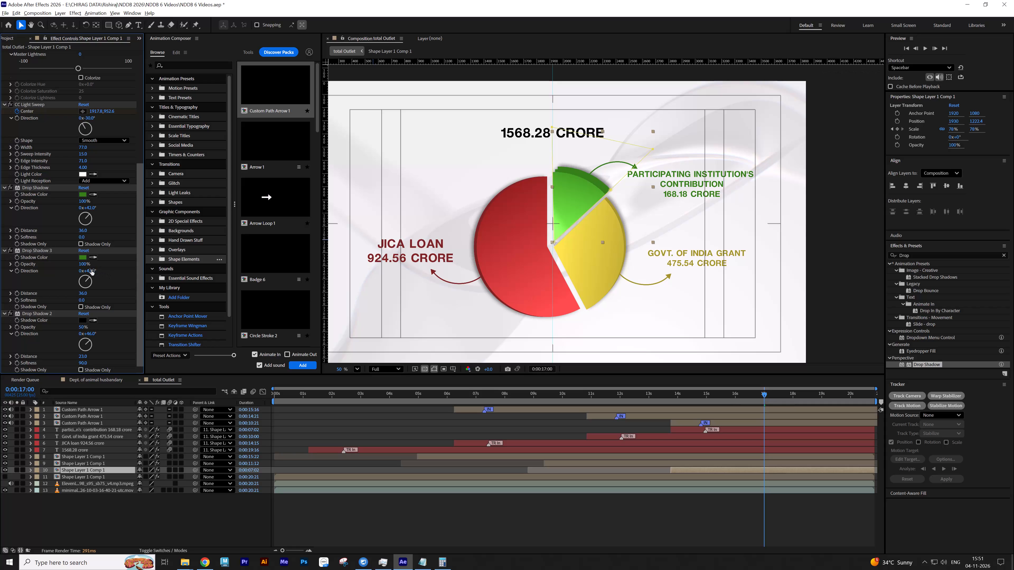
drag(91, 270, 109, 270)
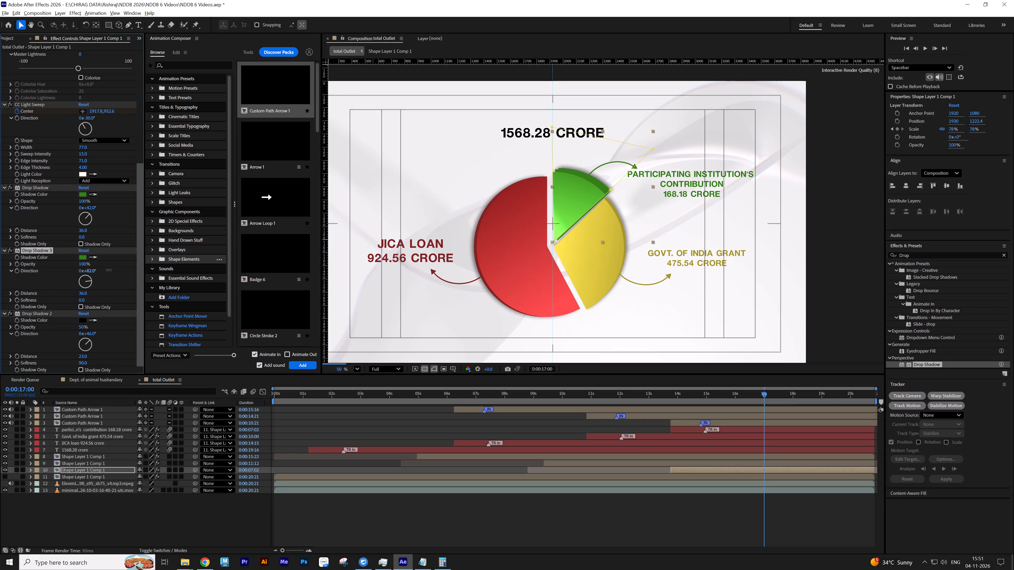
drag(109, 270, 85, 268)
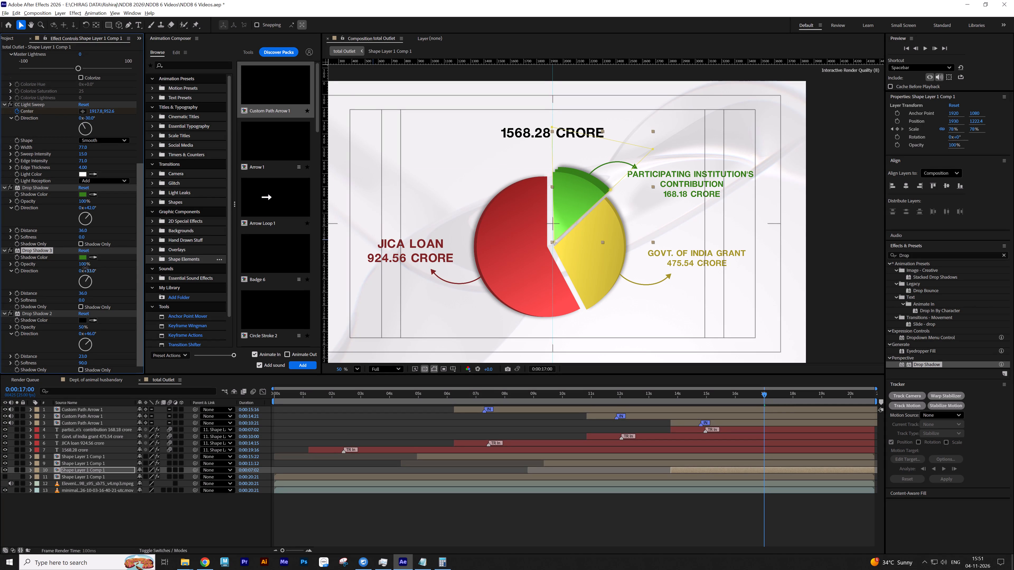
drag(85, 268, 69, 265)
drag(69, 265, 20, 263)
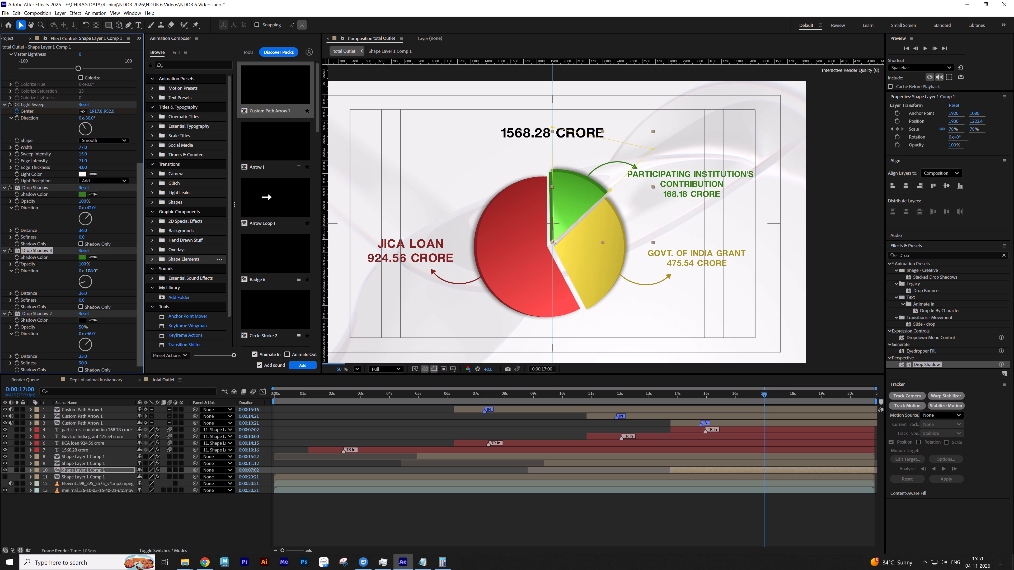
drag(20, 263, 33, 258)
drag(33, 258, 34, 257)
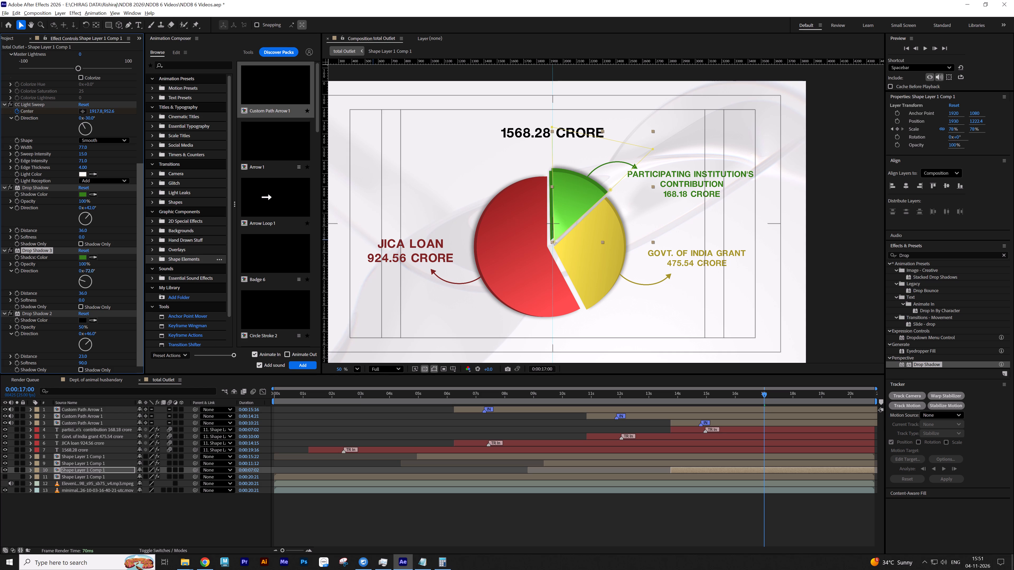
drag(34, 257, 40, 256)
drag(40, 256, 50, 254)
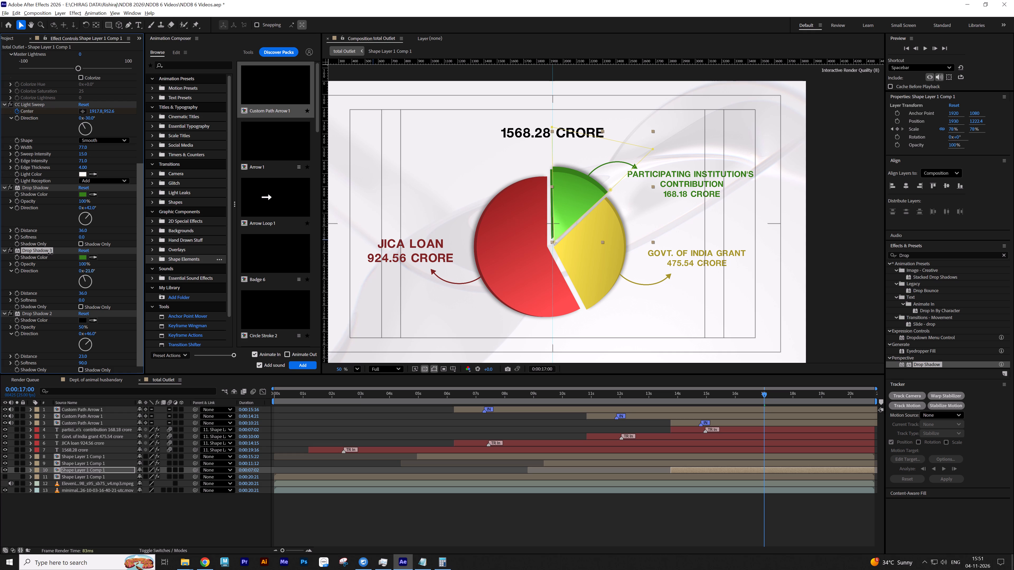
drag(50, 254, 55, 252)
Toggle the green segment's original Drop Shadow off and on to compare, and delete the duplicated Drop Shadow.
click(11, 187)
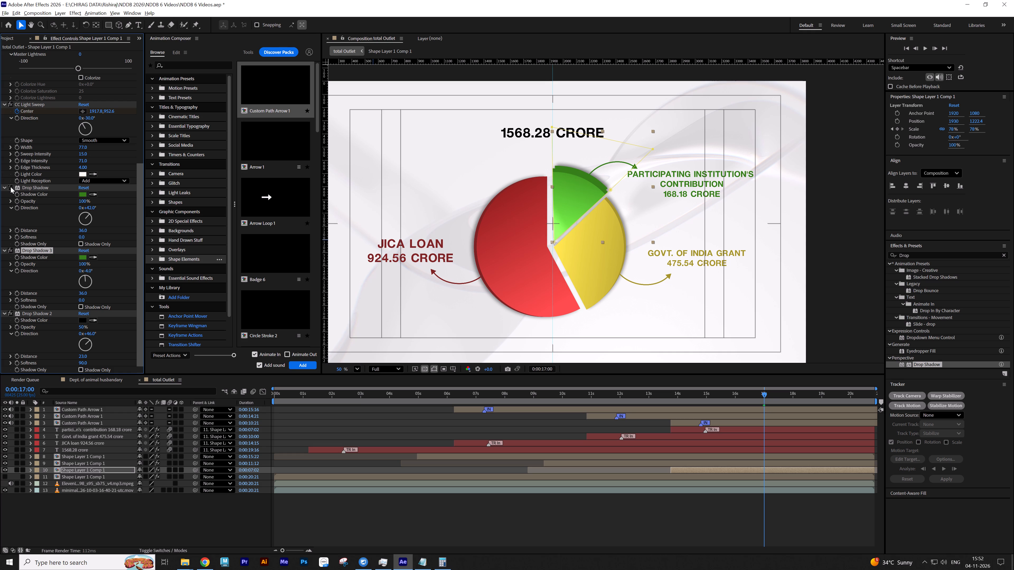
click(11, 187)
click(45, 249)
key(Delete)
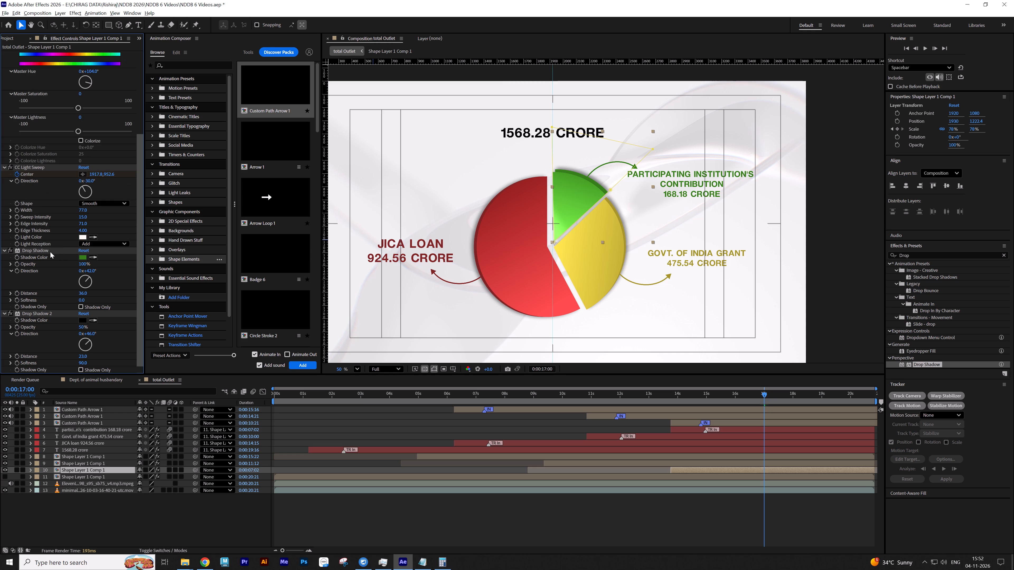
Delete the original dark green Drop Shadow from the green segment, keeping only the soft black shadow.
click(47, 252)
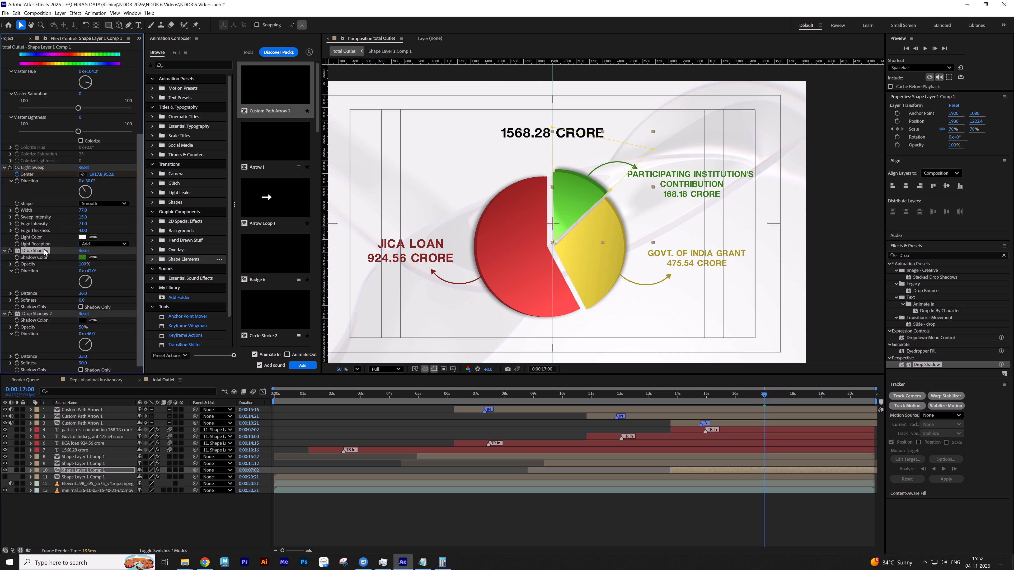
key(Delete)
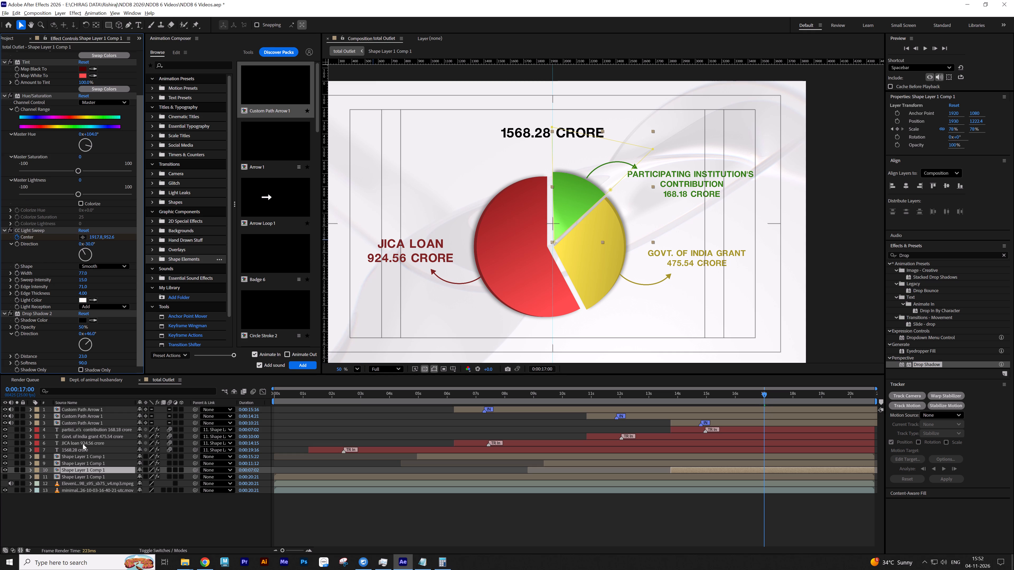
Duplicate the green segment's layer.
click(91, 472)
click(89, 476)
click(91, 469)
key(ctrl+d)
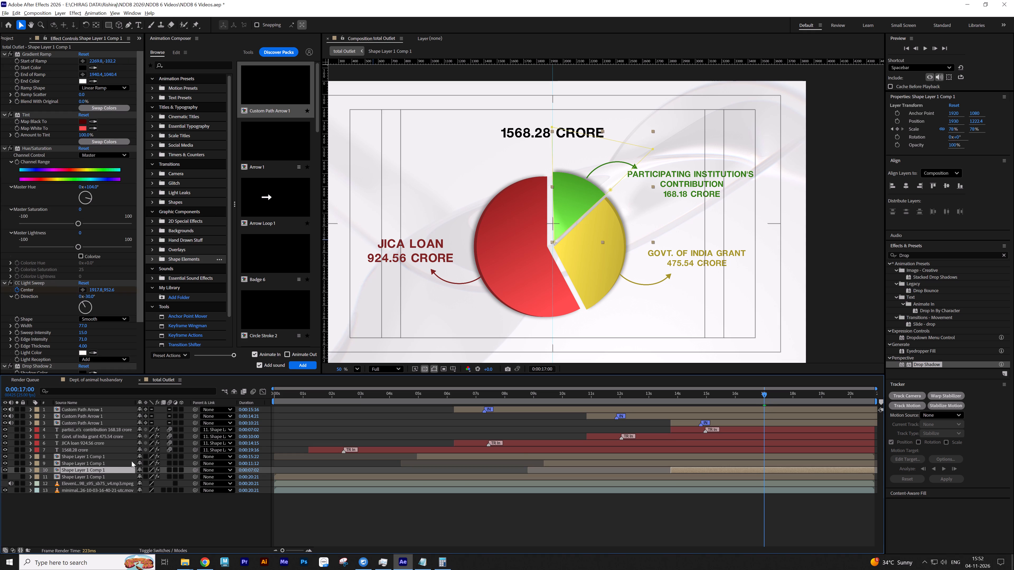
Delete the Drop Shadow 2 effect from the upper copy of the green segment's layer.
scroll(584, 184, up, 5)
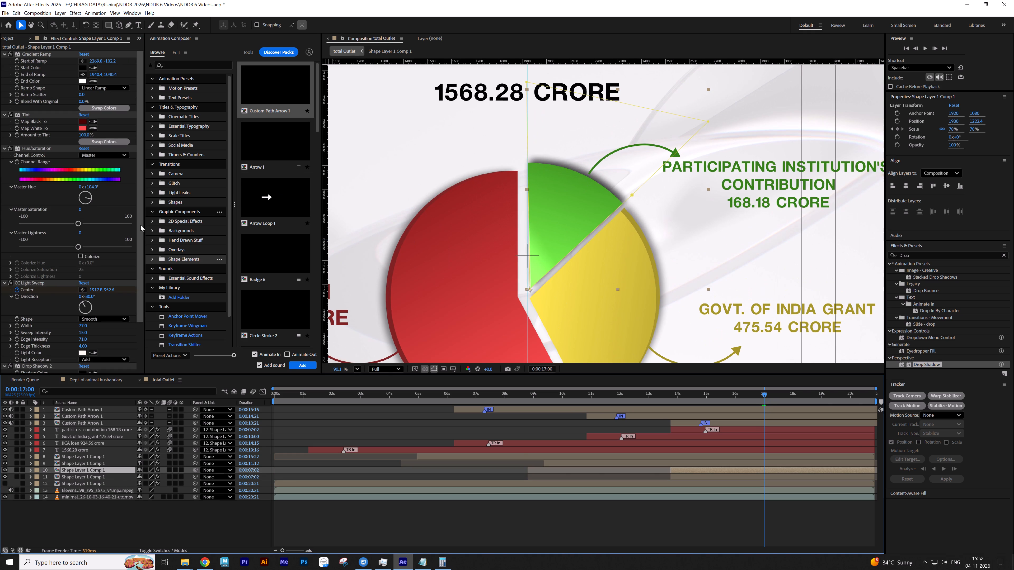
click(29, 365)
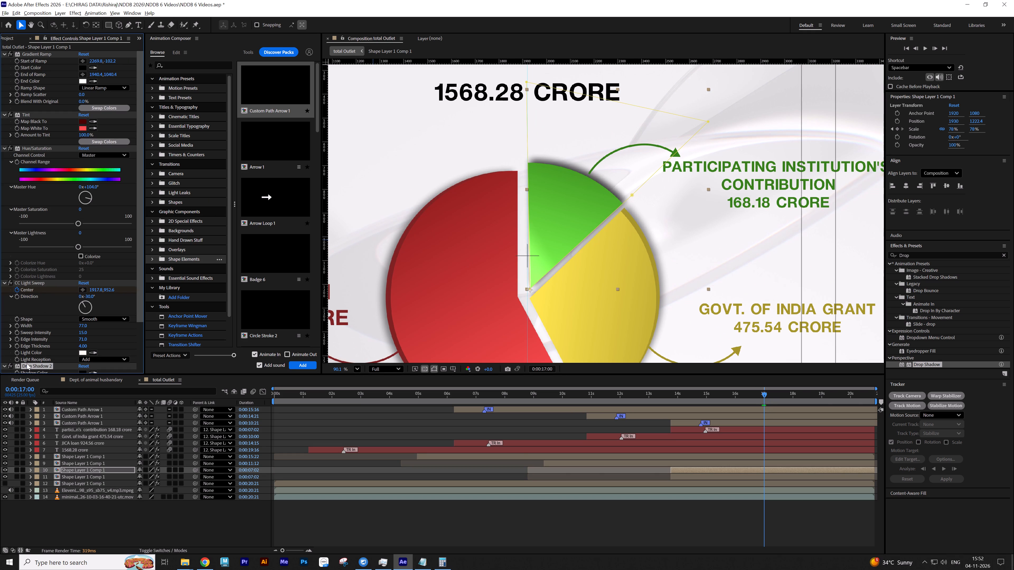
click(11, 367)
scroll(34, 359, down, 6)
scroll(25, 339, down, 9)
click(37, 313)
key(Delete)
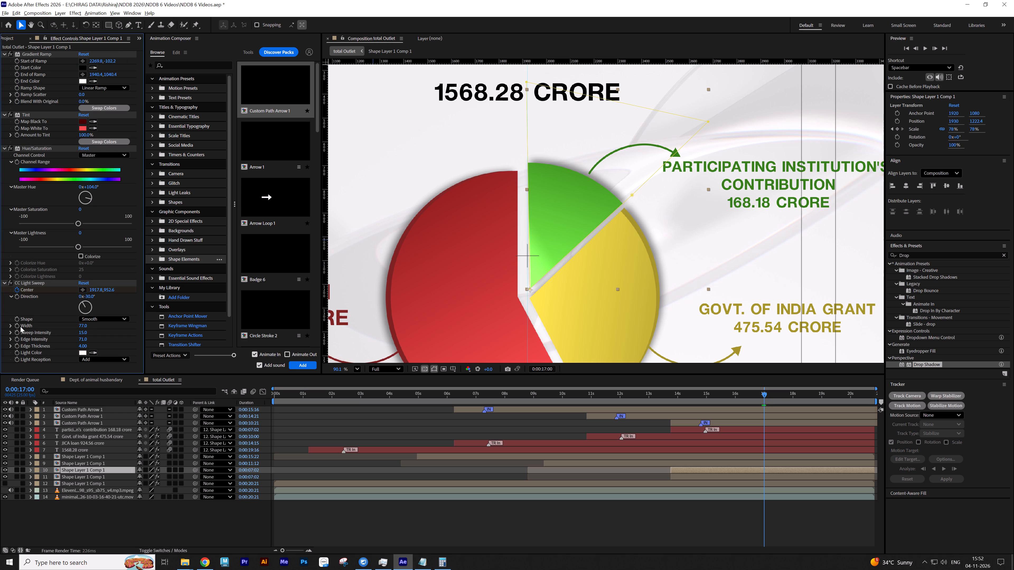
Isolate the upper green copy and apply a Fill effect coloured with the darker green sampled from the segment's curved edge.
click(18, 469)
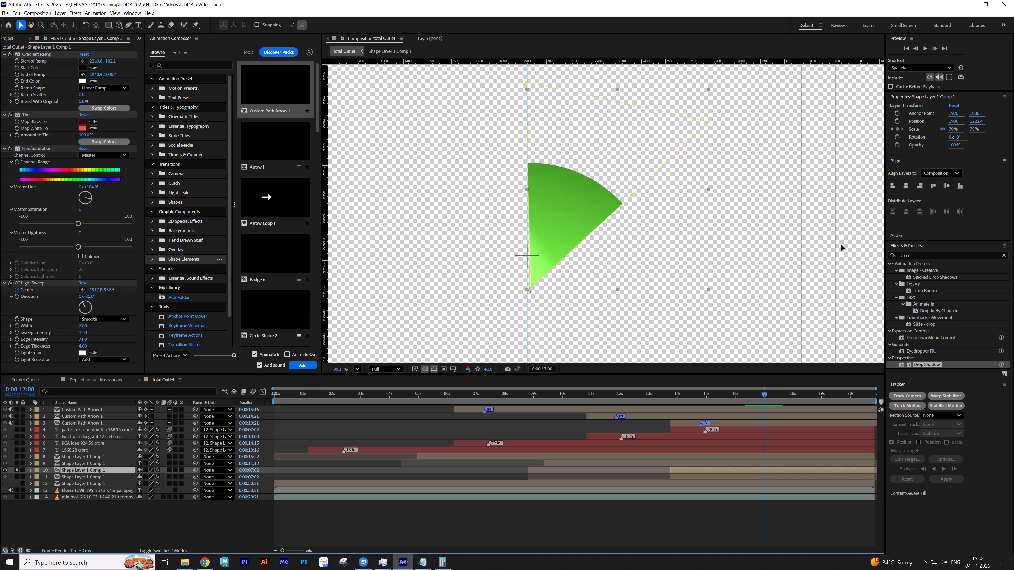
drag(926, 258, 837, 259)
key(shift+f)
key(i)
key(l)
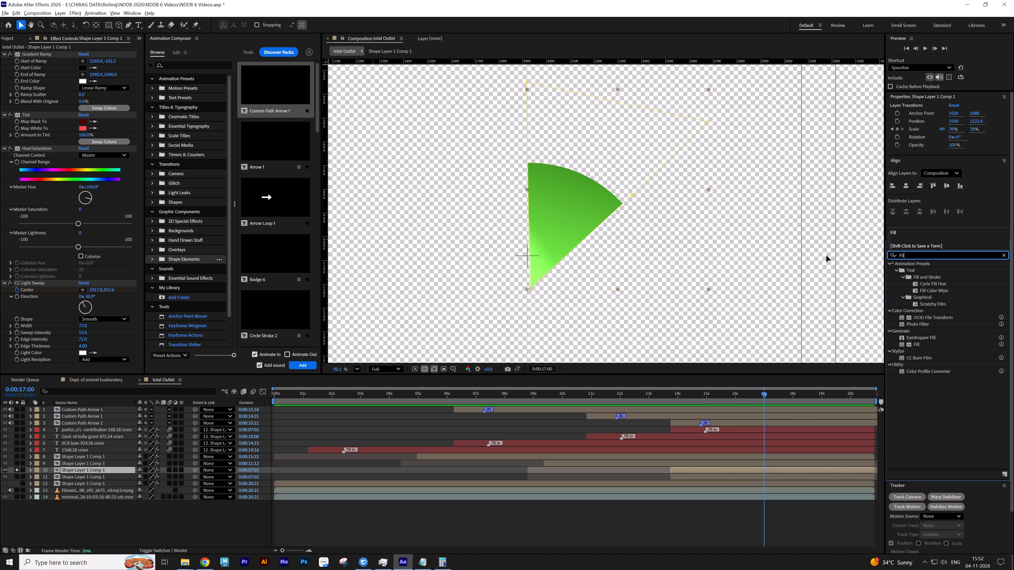
key(l)
drag(916, 311, 68, 345)
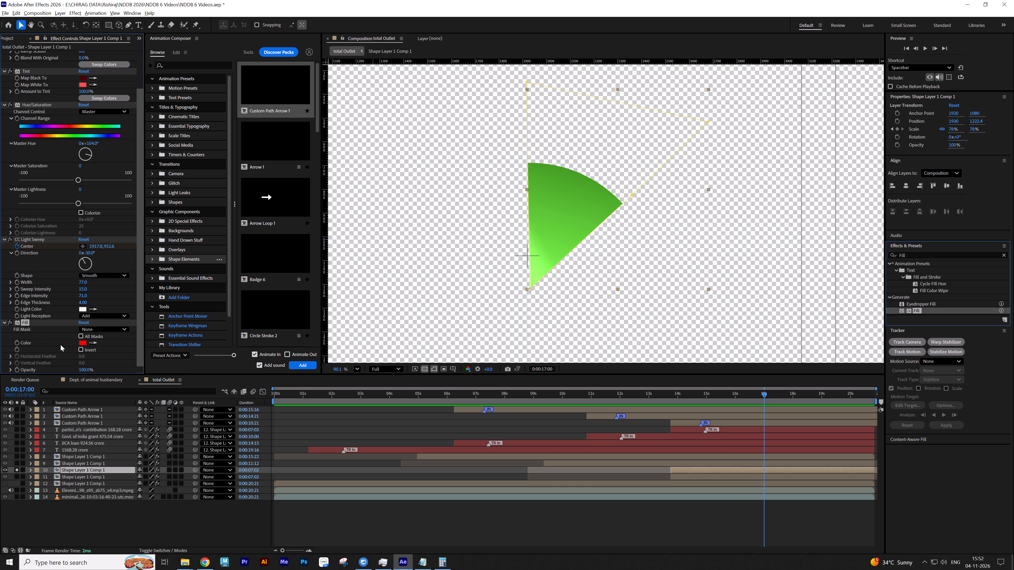
click(10, 322)
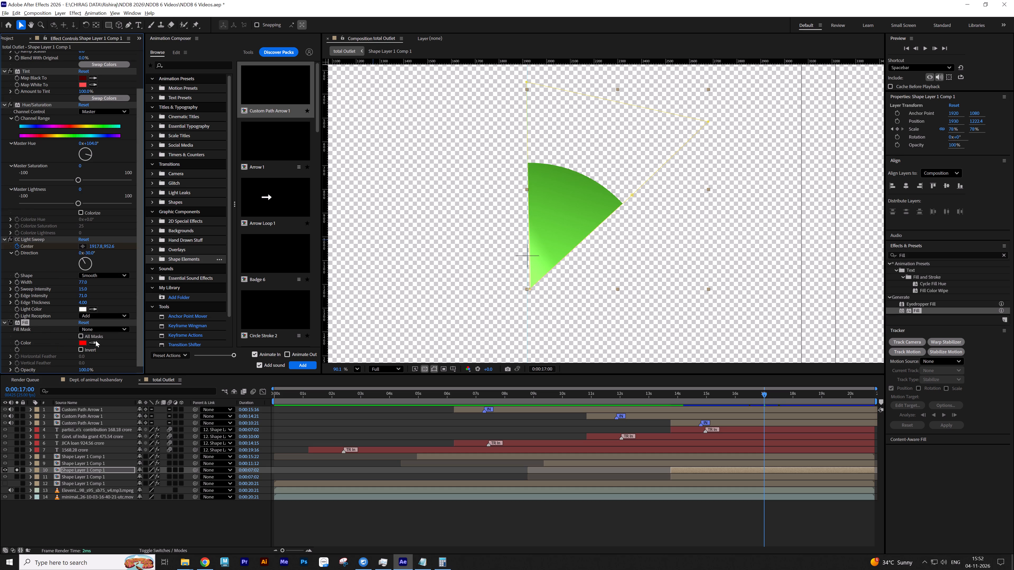
click(94, 341)
click(543, 165)
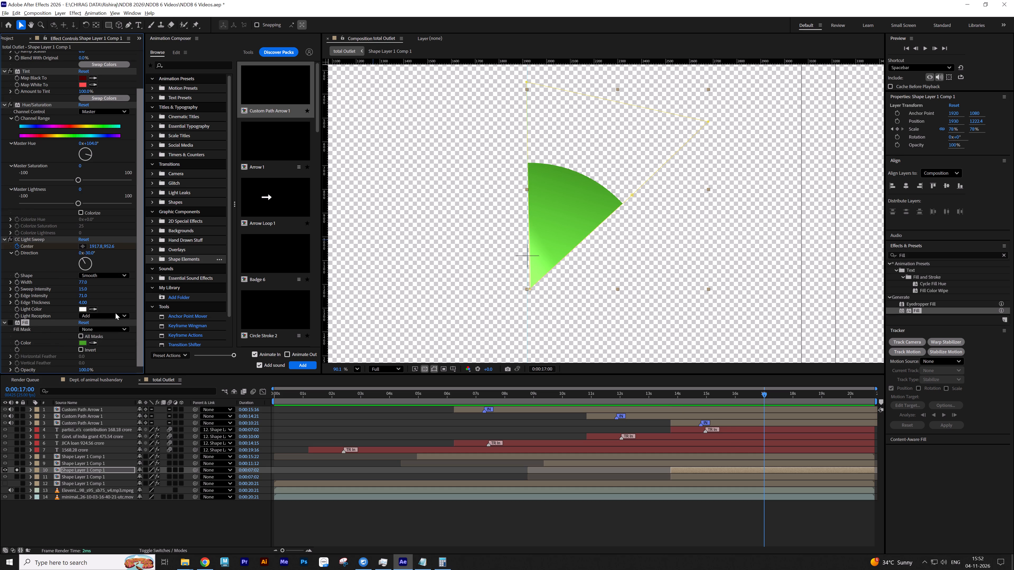
click(13, 322)
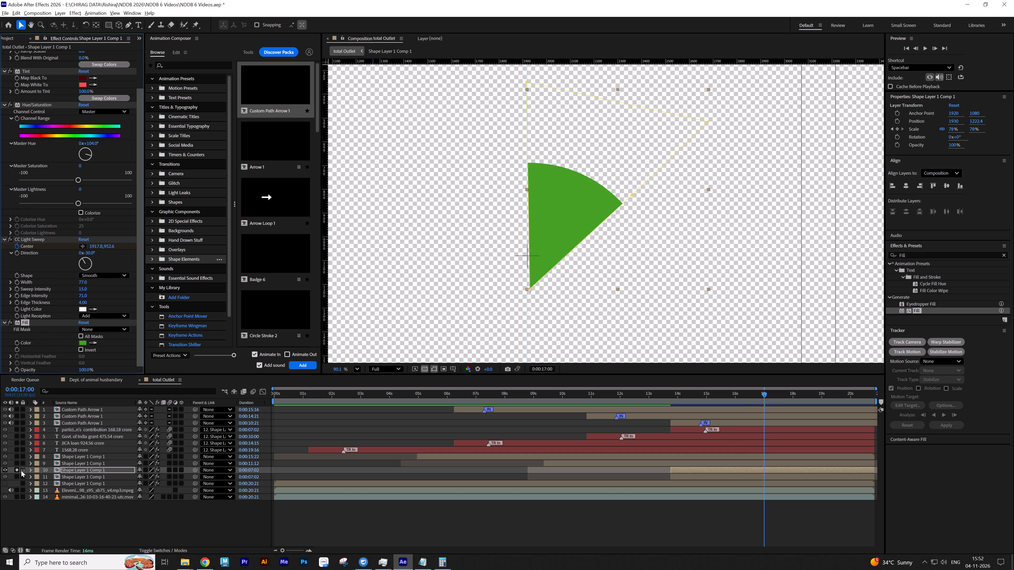
click(18, 469)
Move the flat green copy directly below the original green segment in the layer order.
click(75, 472)
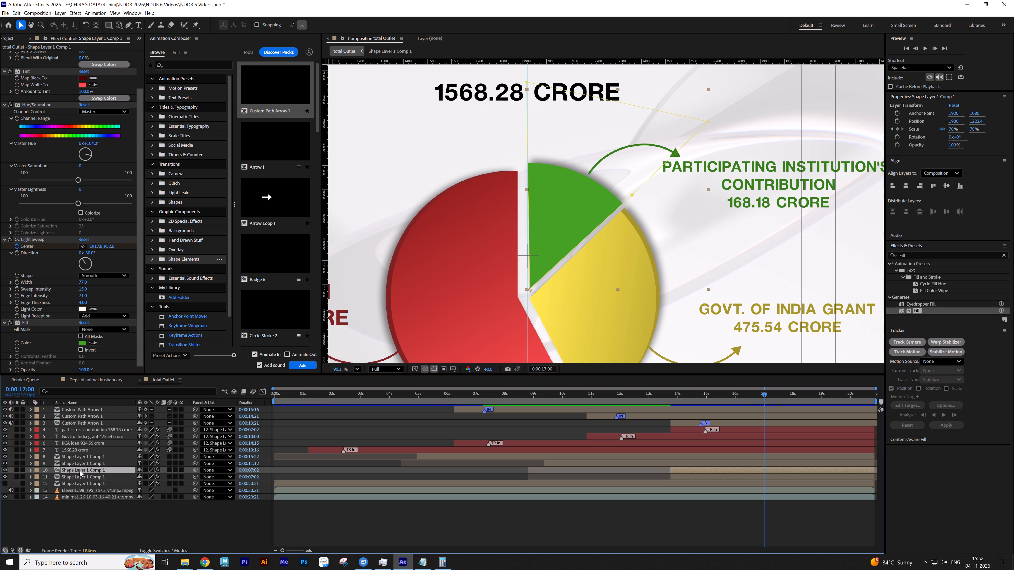
drag(81, 469, 81, 478)
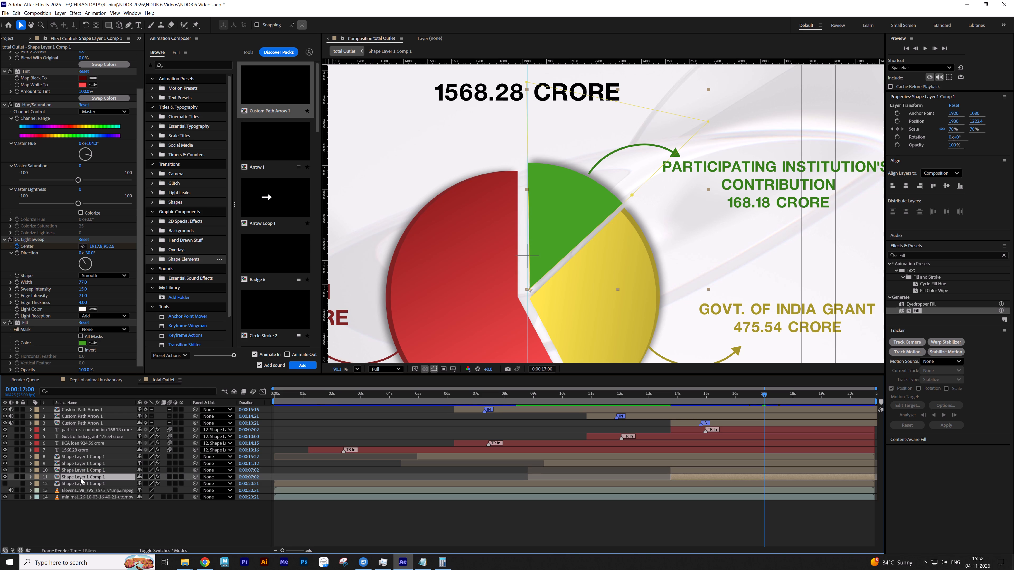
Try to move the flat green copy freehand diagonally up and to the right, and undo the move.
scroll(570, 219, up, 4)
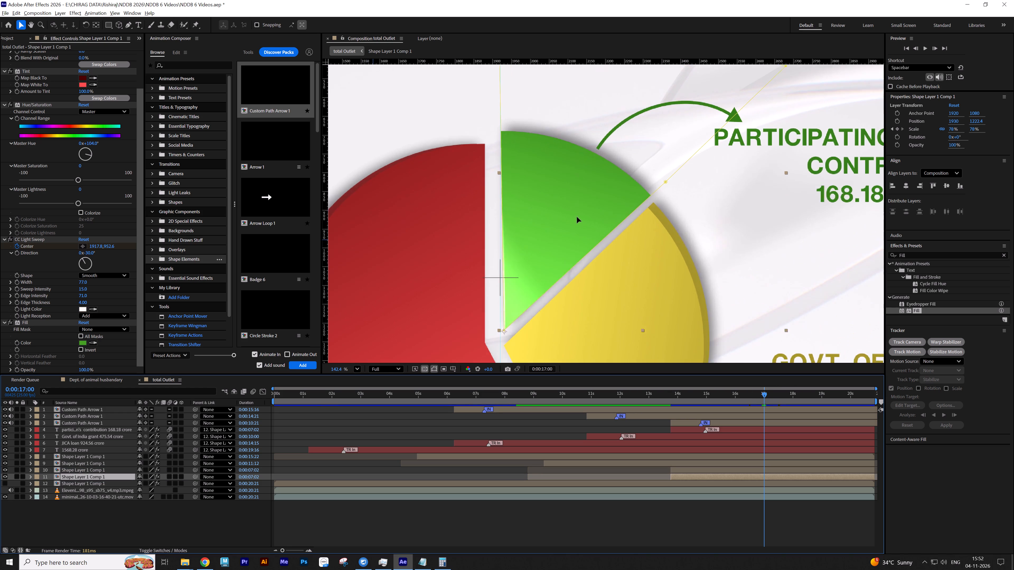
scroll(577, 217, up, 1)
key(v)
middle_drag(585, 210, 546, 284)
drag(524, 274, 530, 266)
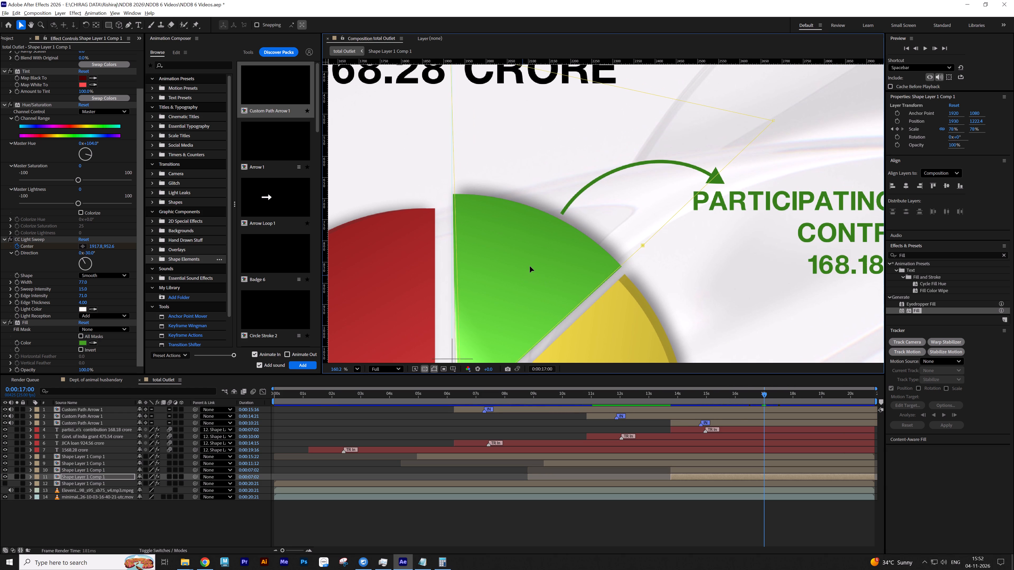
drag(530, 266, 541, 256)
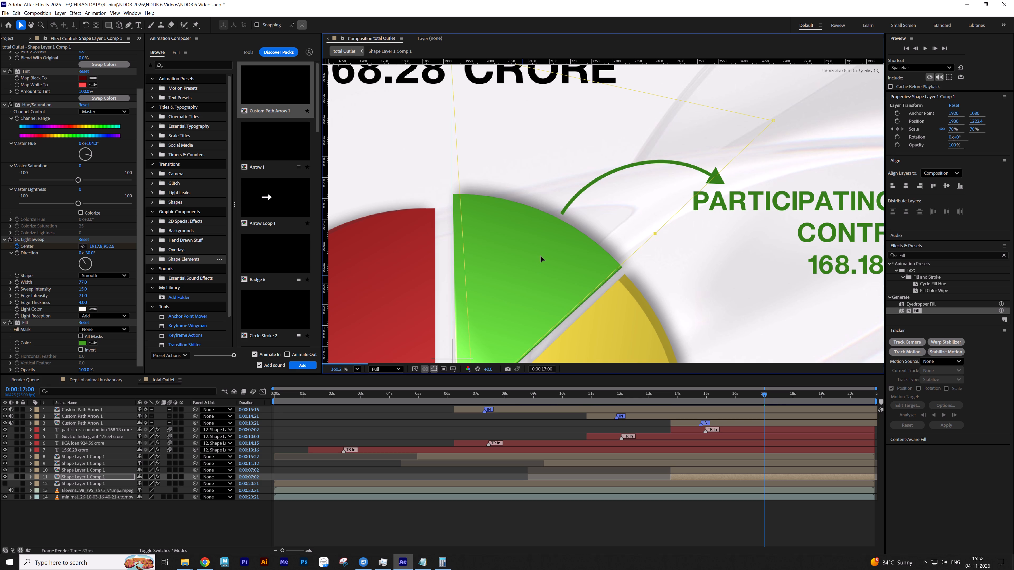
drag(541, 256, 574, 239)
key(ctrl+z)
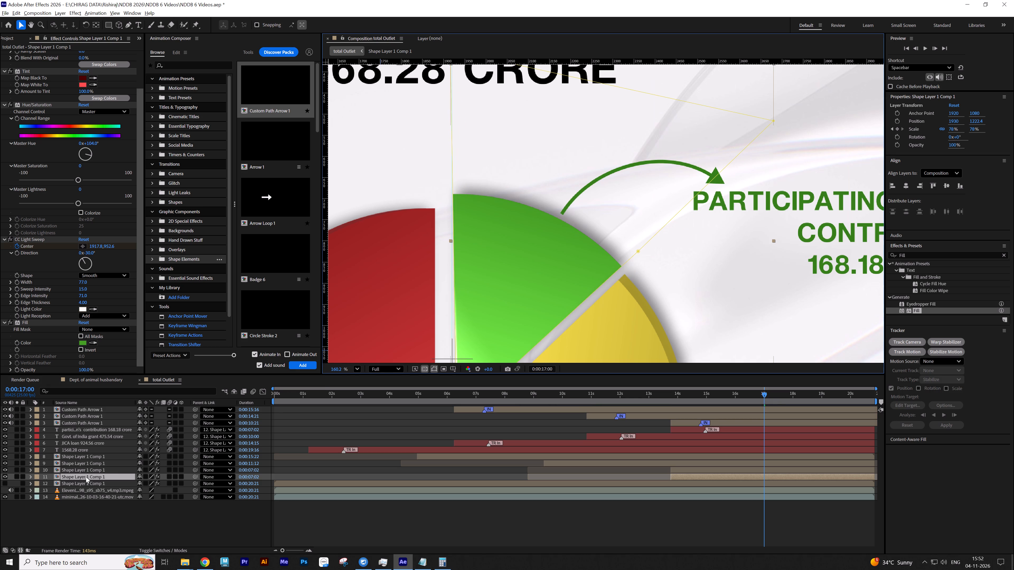
Nudge the flat green copy diagonally up and right behind the segment to a position of about 1951.5, 1200.9.
click(78, 483)
click(80, 479)
key(shift+Right)
key(shift+Up)
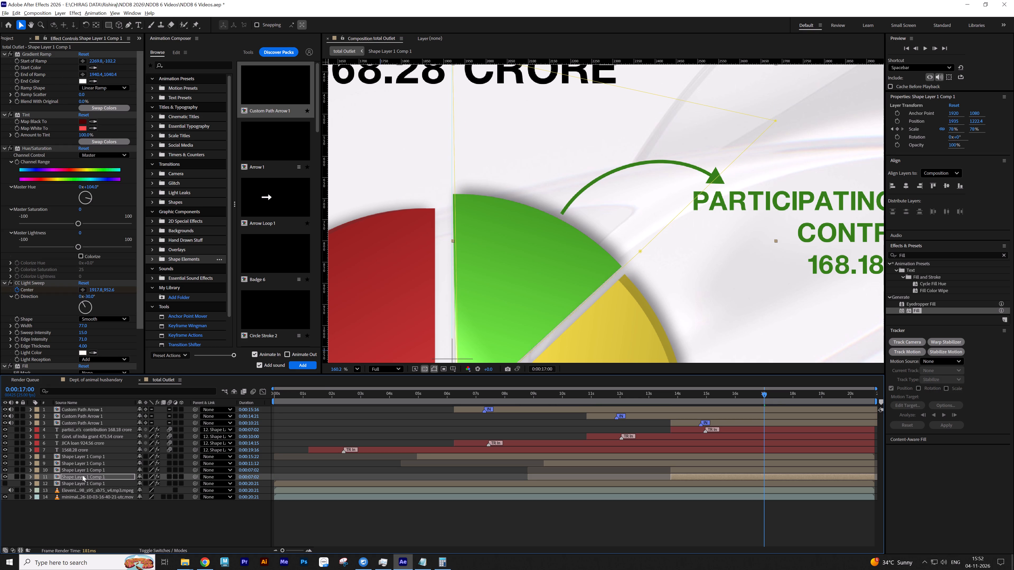
key(shift+Right)
key(shift+Up)
key(shift+Right)
key(shift+Up)
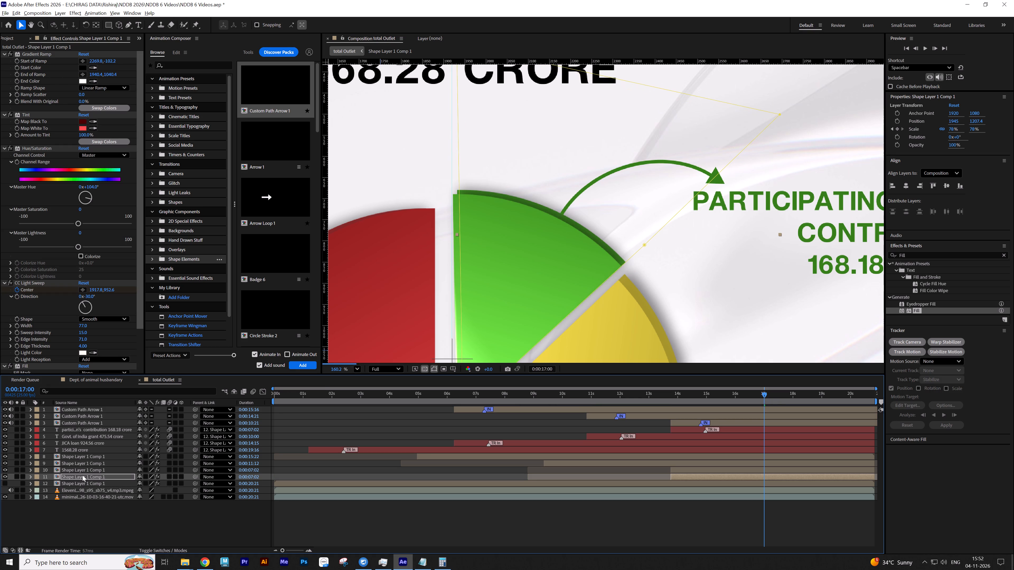
key(shift+Right)
key(shift+Up)
key(shift+Left)
key(shift+Down)
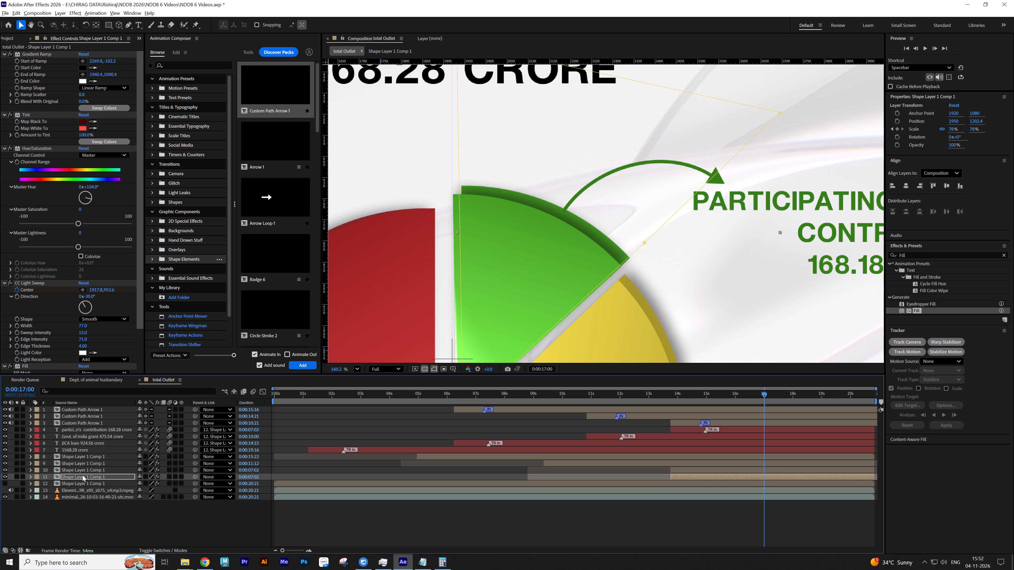
key(Right)
key(Up)
key(Up)
key(Right)
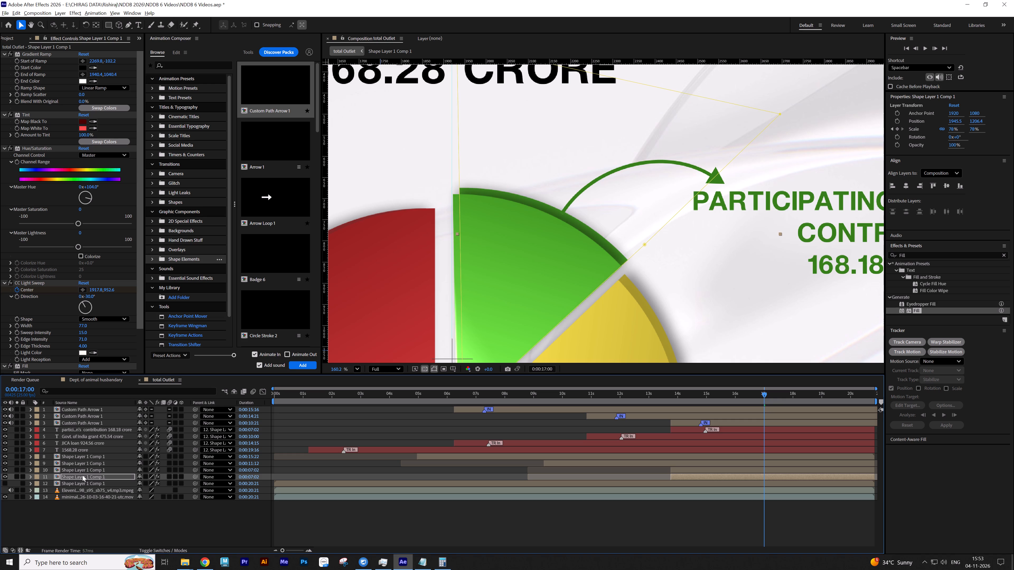
key(Right)
key(Up)
key(shift+Right)
key(shift+Up)
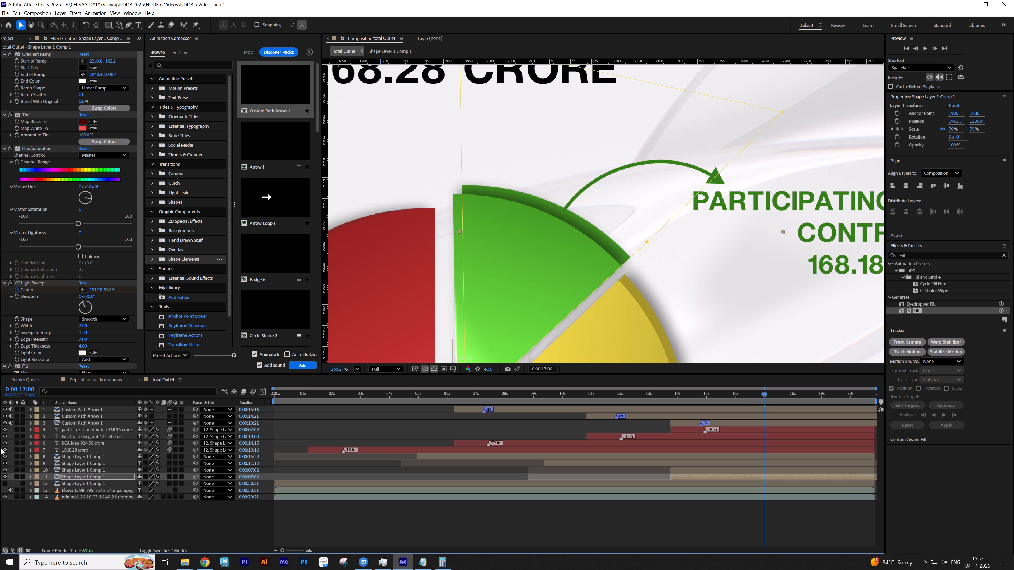
Shift the flat green copy's upper-left mask point so its straight edge lines up with the front green segment's vertical edge.
drag(463, 209, 461, 209)
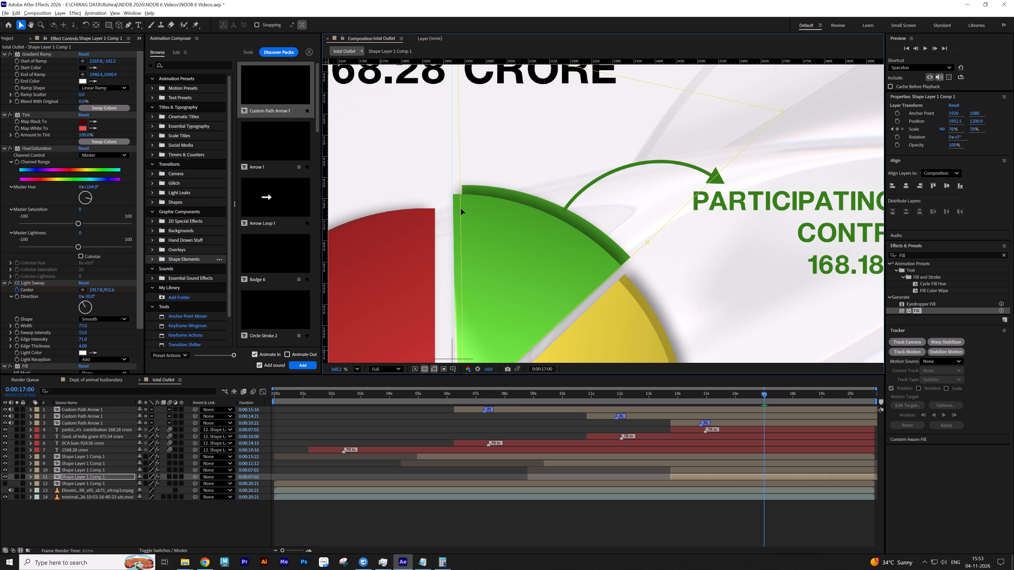
drag(461, 209, 454, 210)
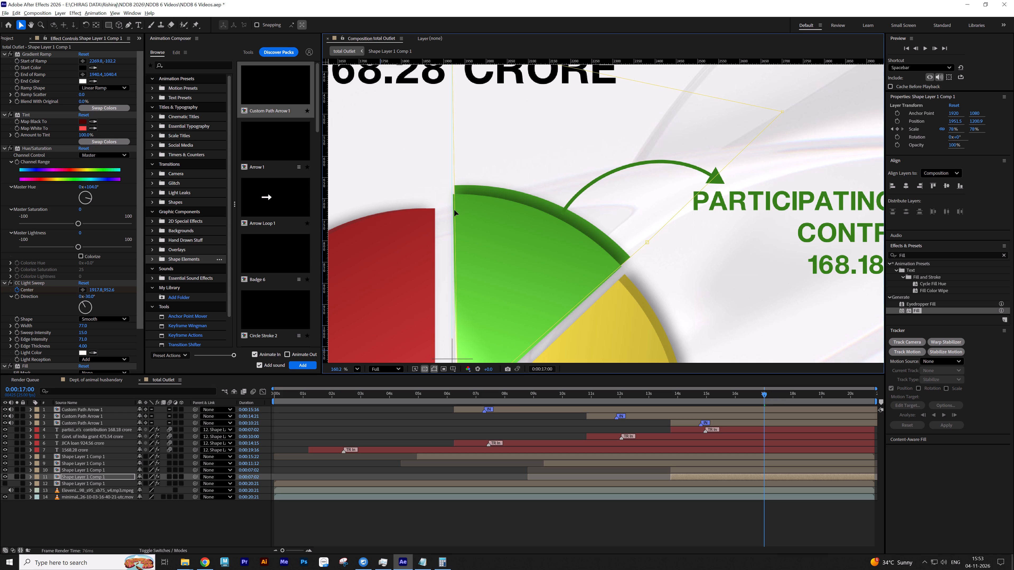
drag(454, 210, 451, 211)
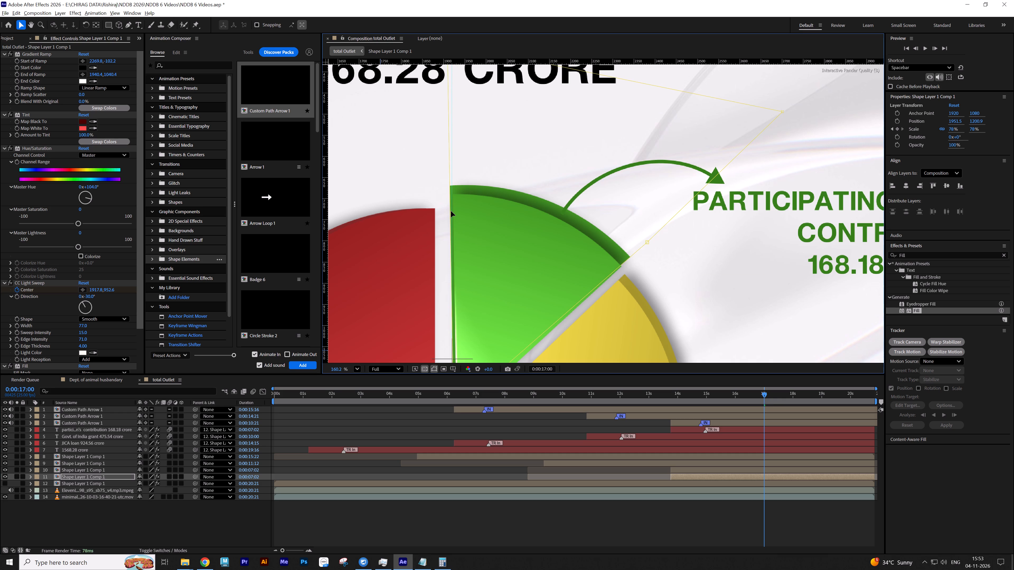
drag(451, 211, 452, 211)
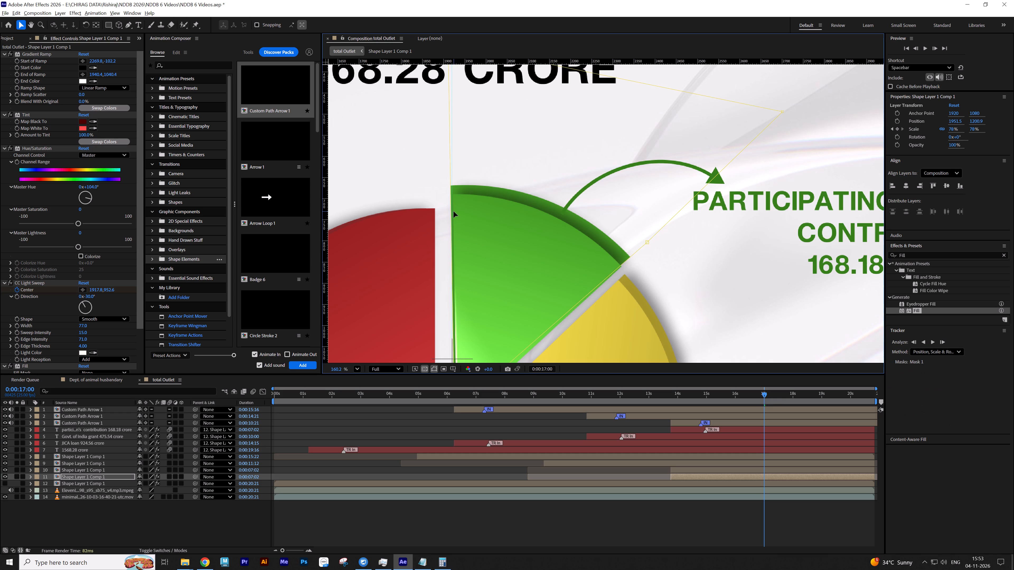
key(Right)
key(Right)
key(Right)
key(Right)
key(Right)
key(Right)
key(Right)
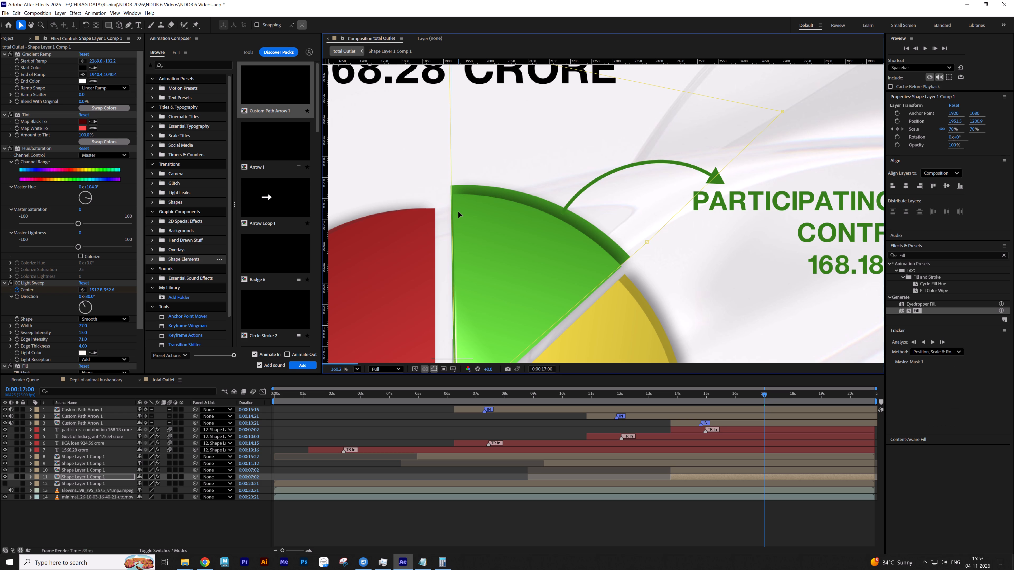
key(Right)
key(Right)
key(Right)
key(Right)
key(Right)
key(Right)
key(Right)
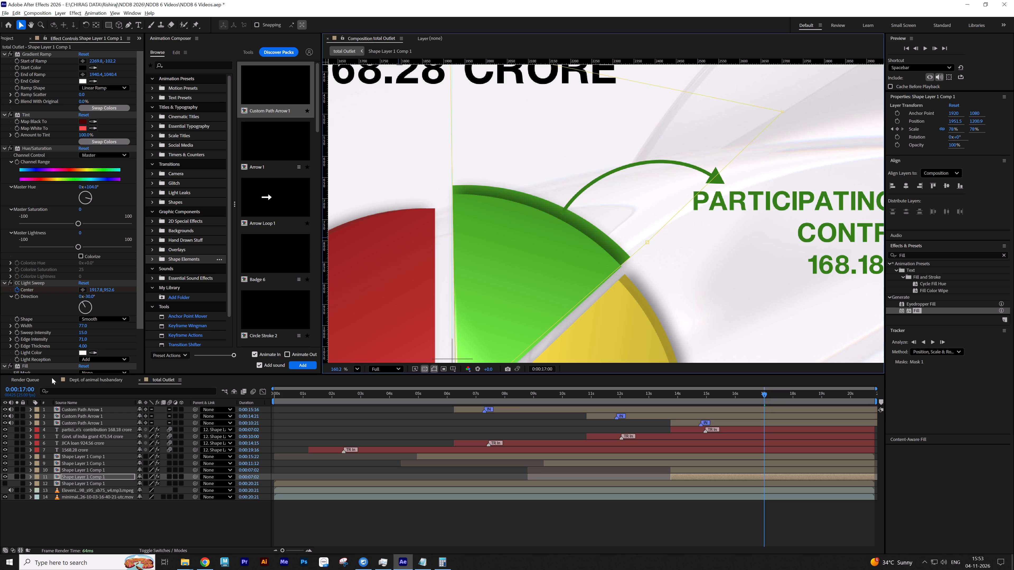
Transfer the Drop Shadow 2 effect from the front green segment to the flat green copy behind it.
click(76, 483)
click(77, 473)
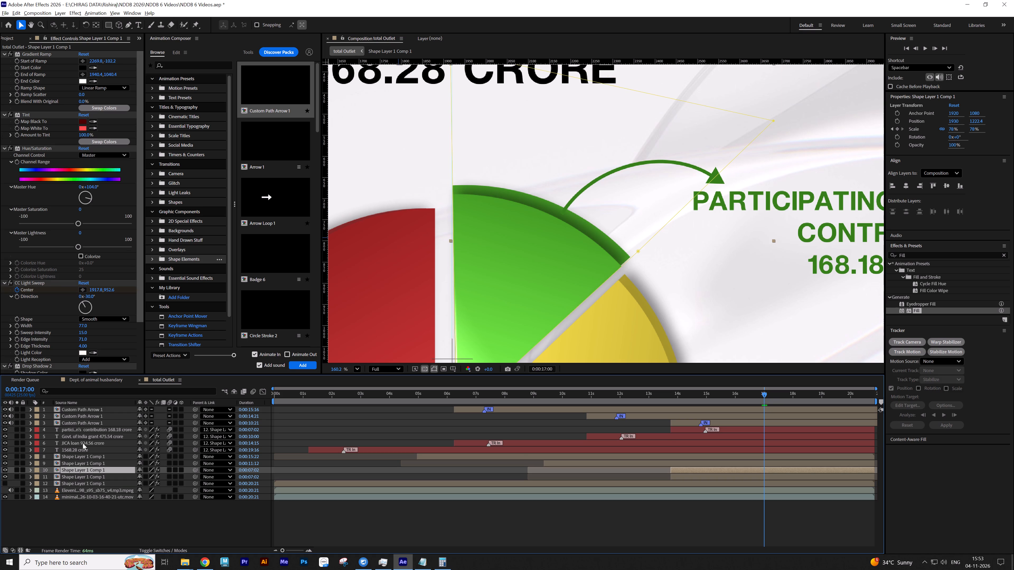
click(42, 364)
key(ctrl+x)
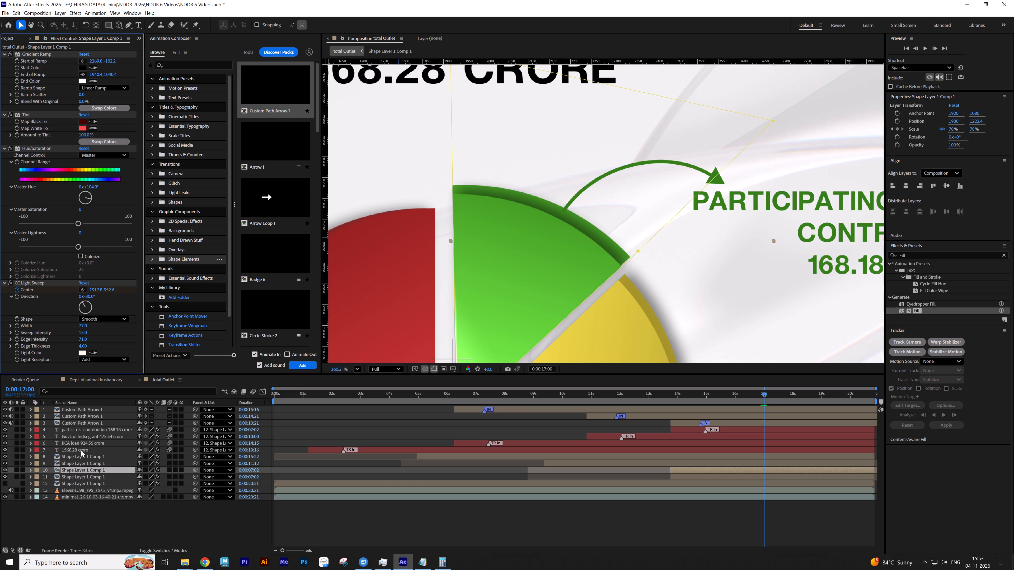
click(88, 476)
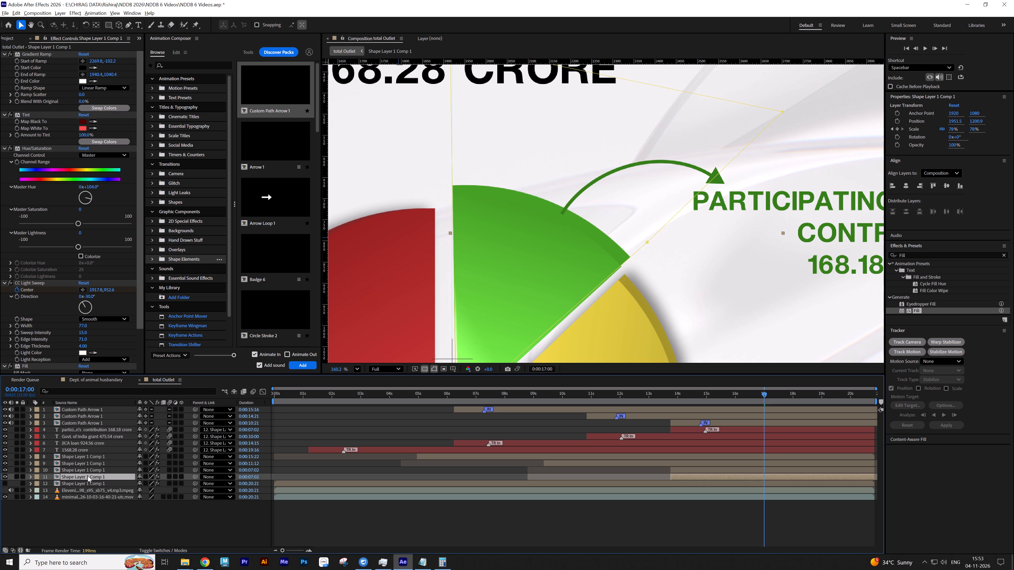
key(ctrl+v)
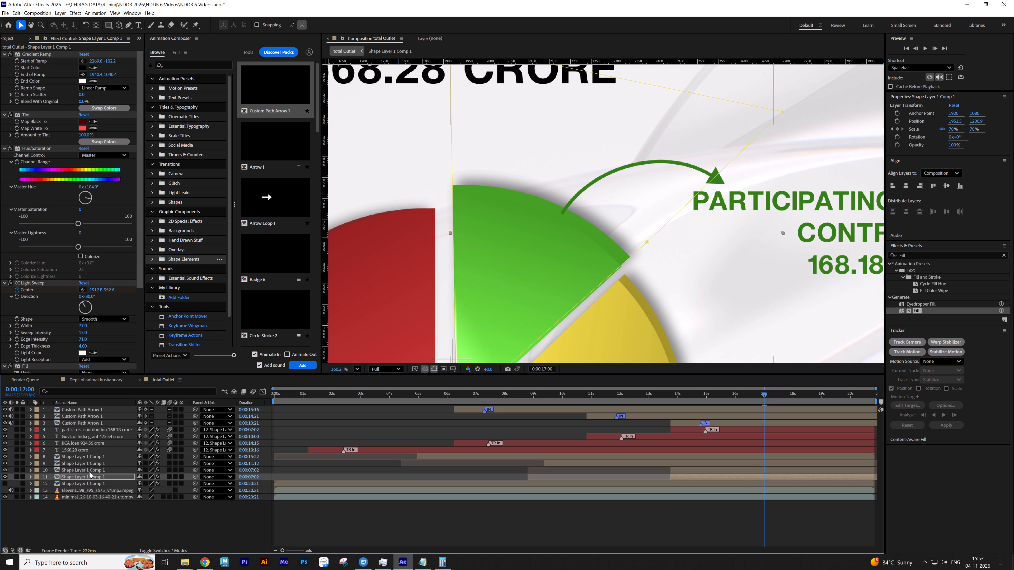
Darken the Fill colour of the flat green copy to #36811A.
scroll(53, 325, down, 6)
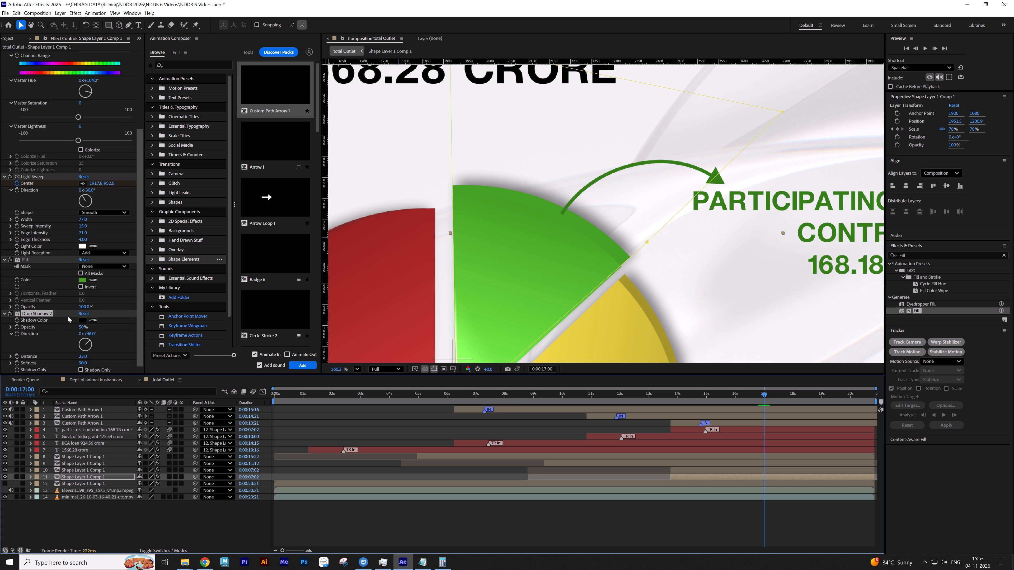
click(83, 281)
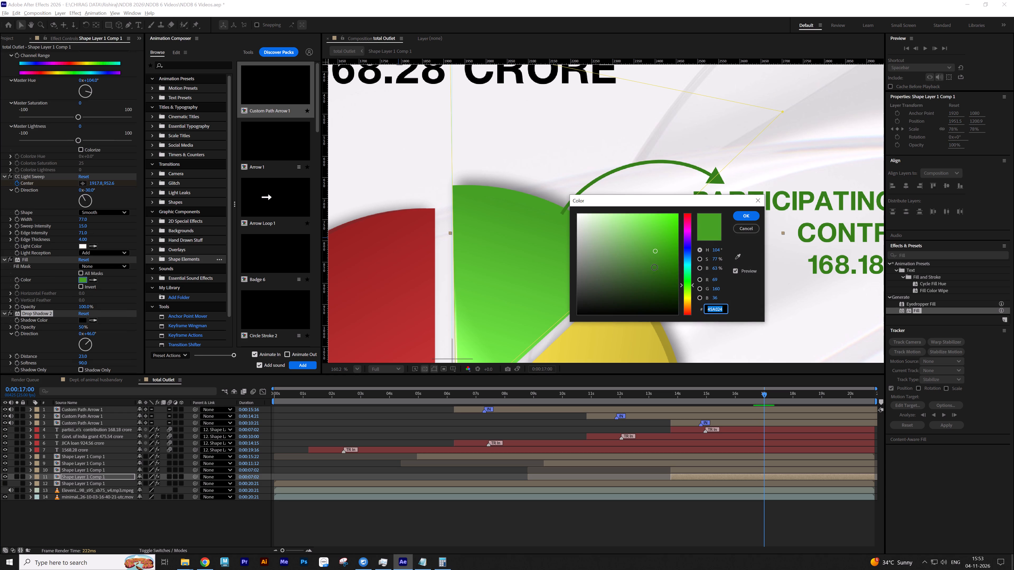
click(658, 263)
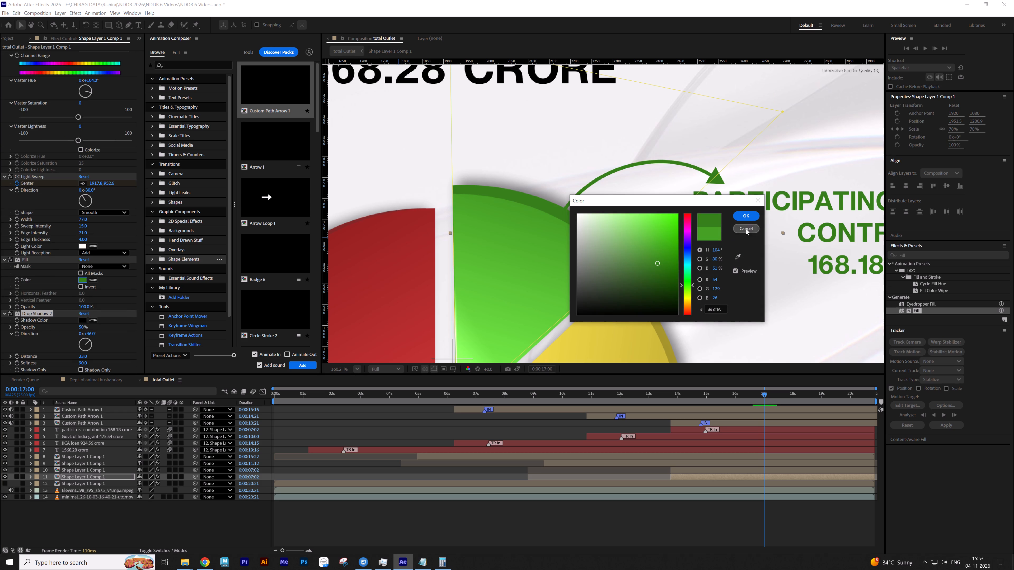
click(759, 213)
click(387, 515)
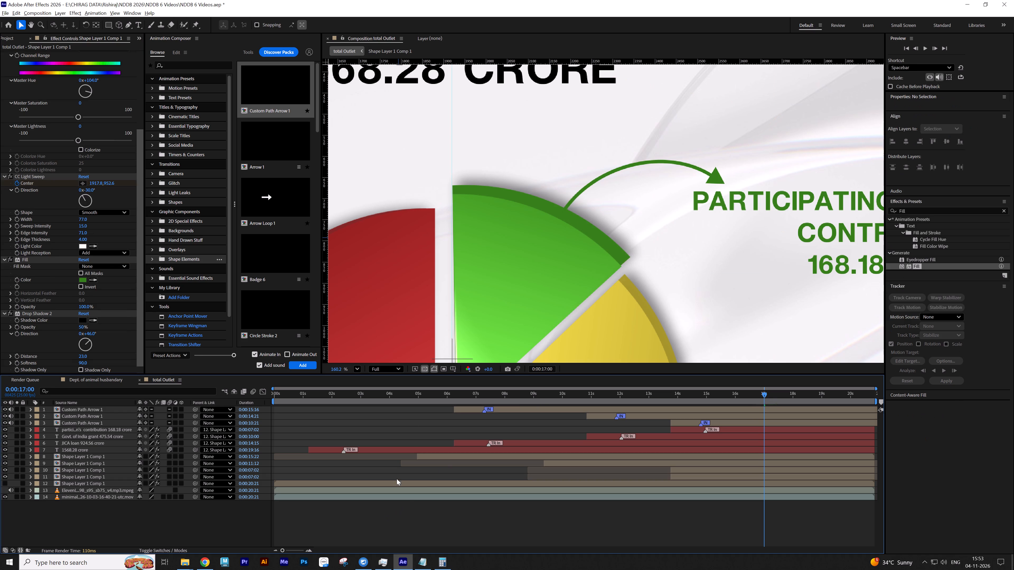
scroll(475, 187, down, 5)
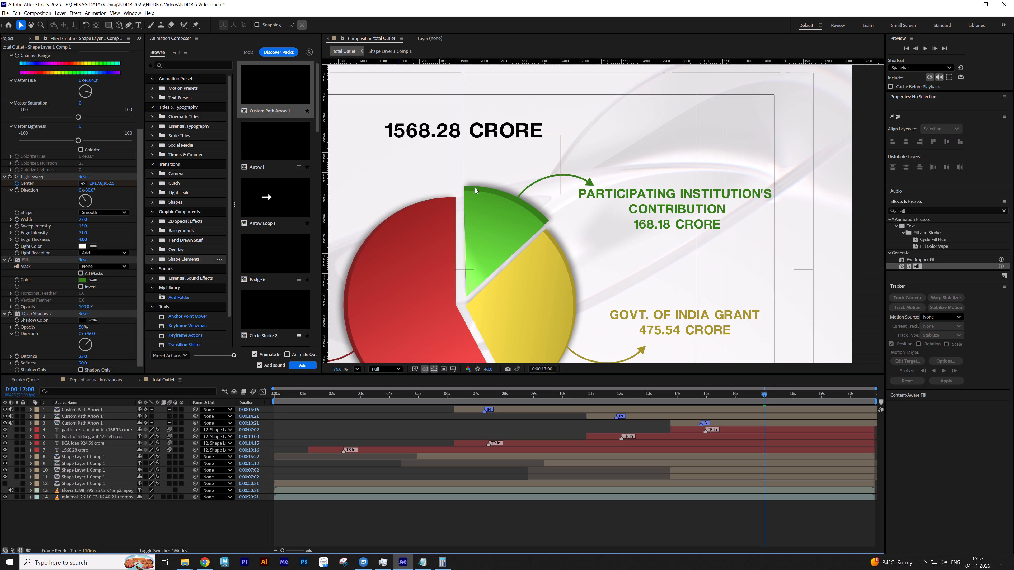
Shift the yellow Govt. of India Grant segment to cyan by setting its Hue/Saturation Master Hue to 177°.
scroll(474, 193, down, 3)
middle_drag(483, 224, 503, 185)
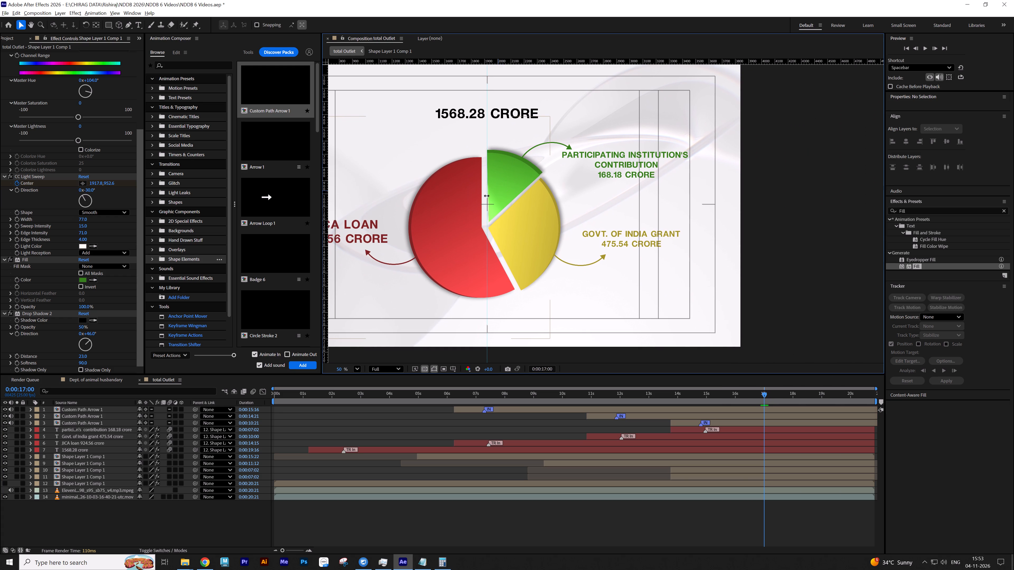
click(354, 367)
click(360, 379)
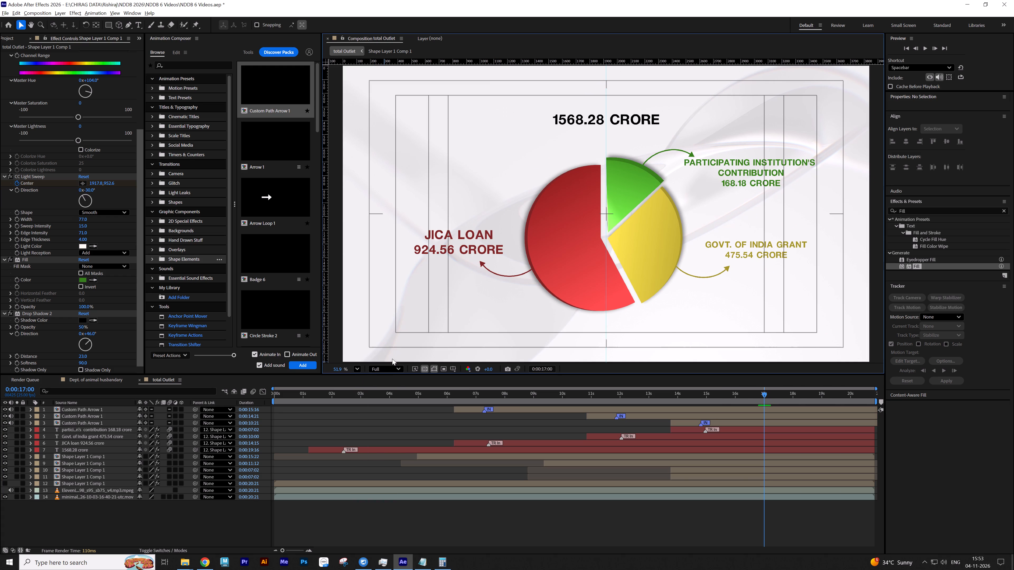
middle_drag(770, 220, 747, 236)
middle_drag(730, 249, 731, 231)
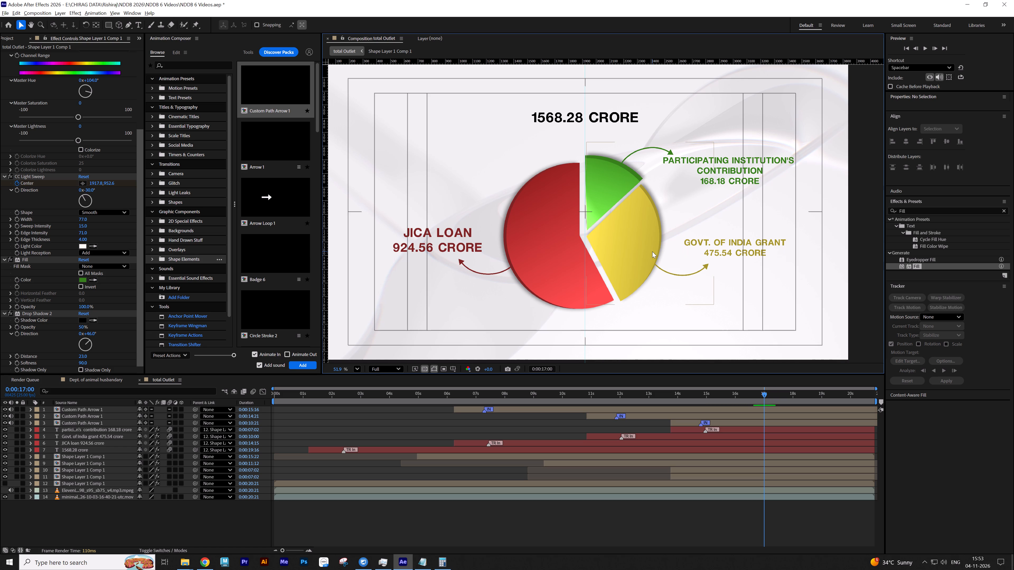
click(652, 251)
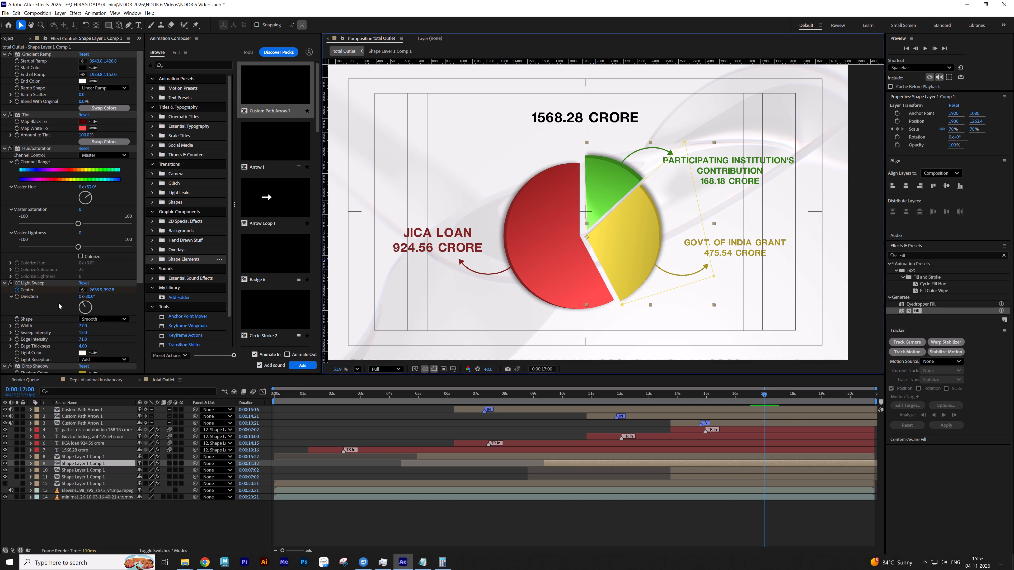
scroll(41, 303, down, 5)
scroll(37, 264, up, 5)
drag(92, 189, 123, 188)
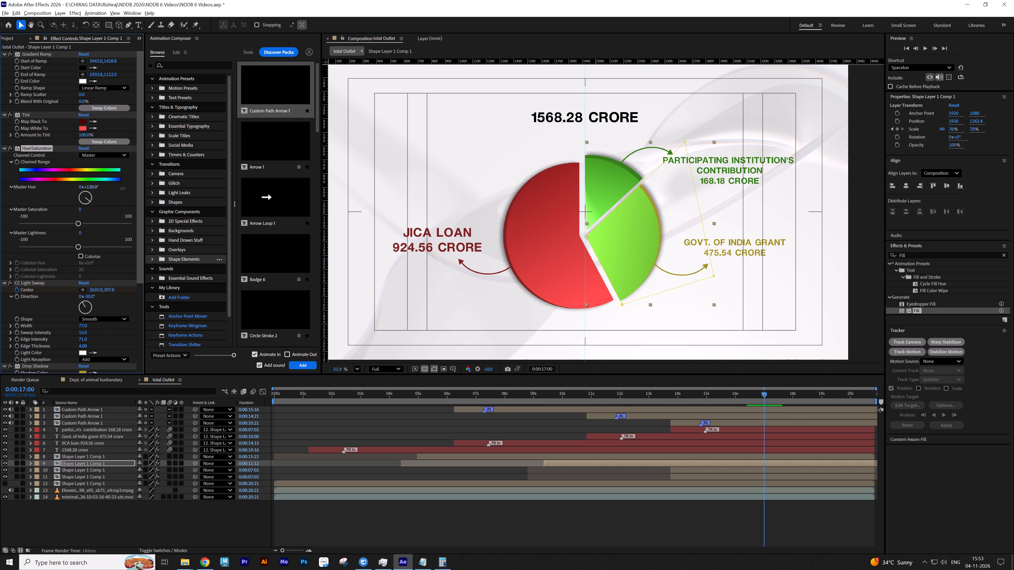
drag(123, 188, 141, 188)
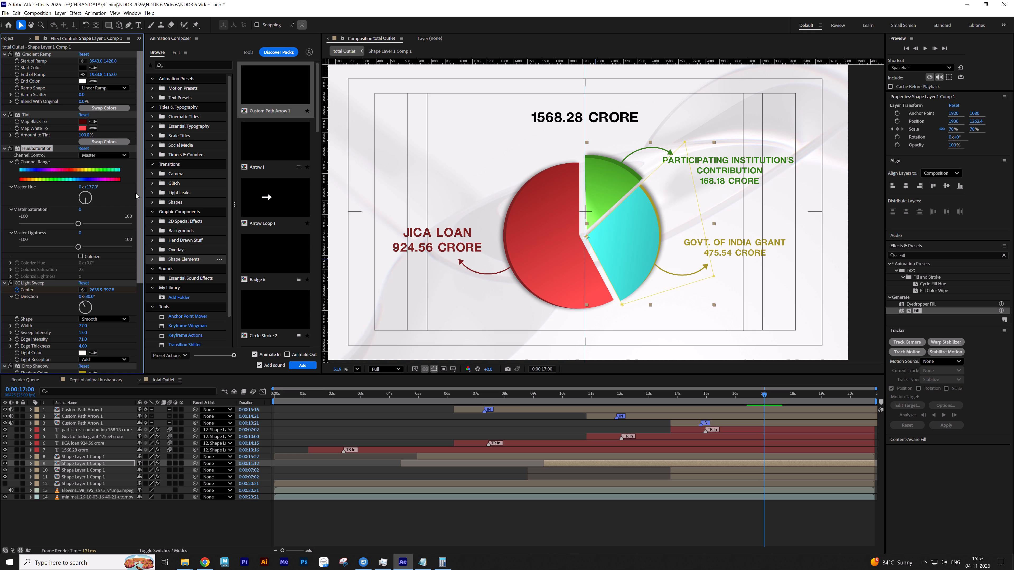
Recolour the cyan segment's first Drop Shadow to a darker teal, #2AAEA7, based on the segment's own colour.
scroll(62, 313, down, 7)
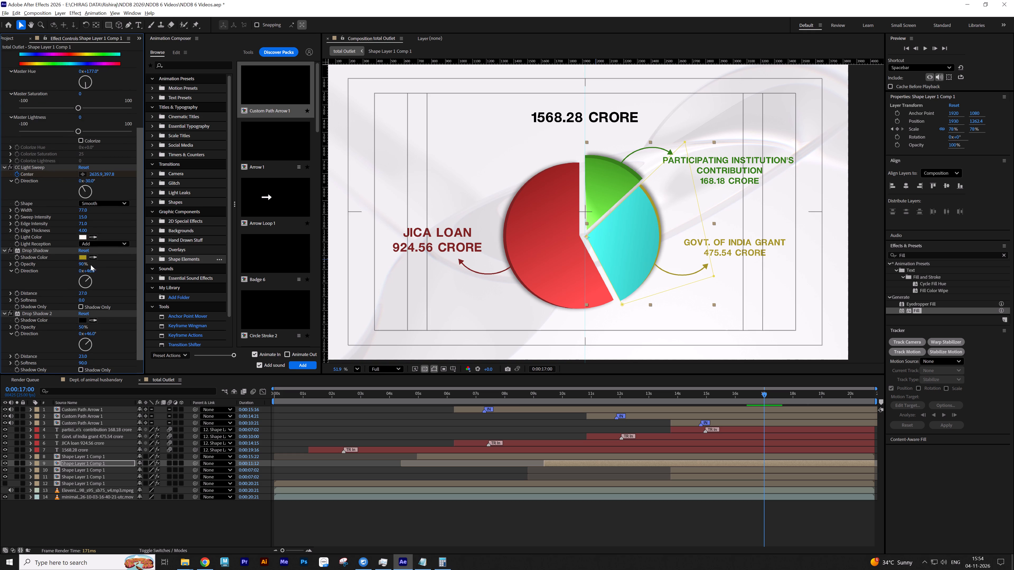
click(94, 257)
click(653, 211)
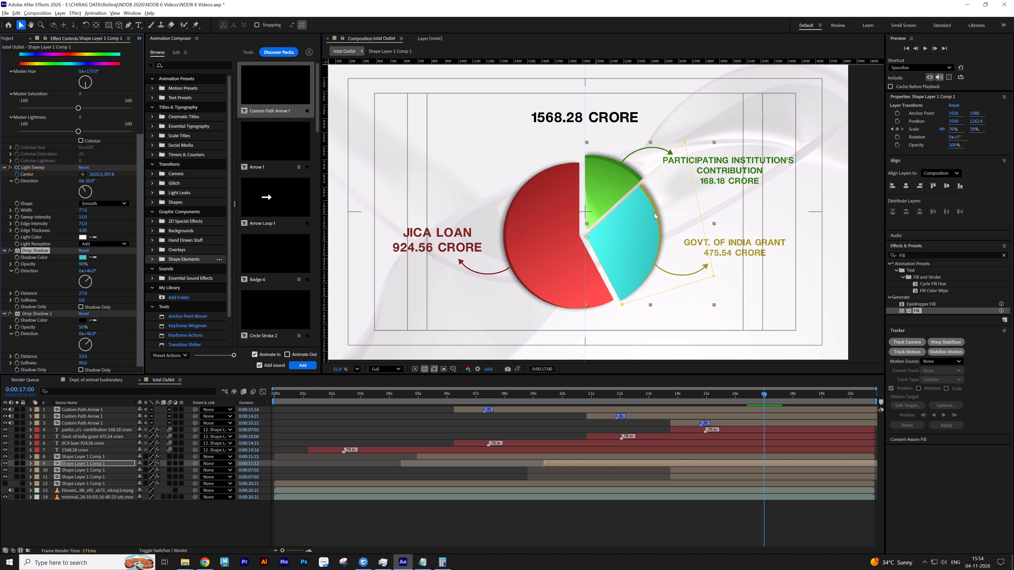
click(84, 255)
click(654, 245)
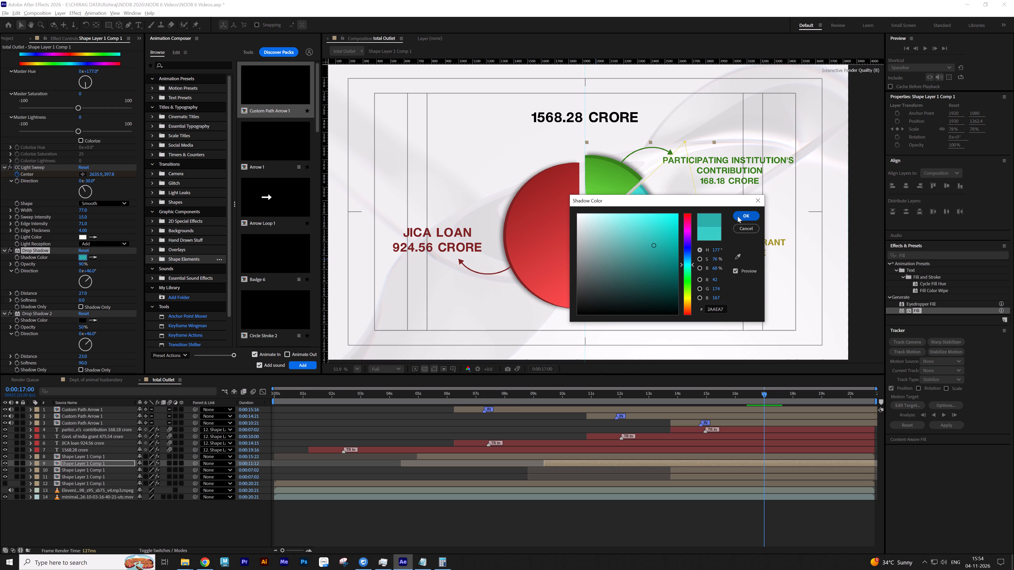
click(745, 215)
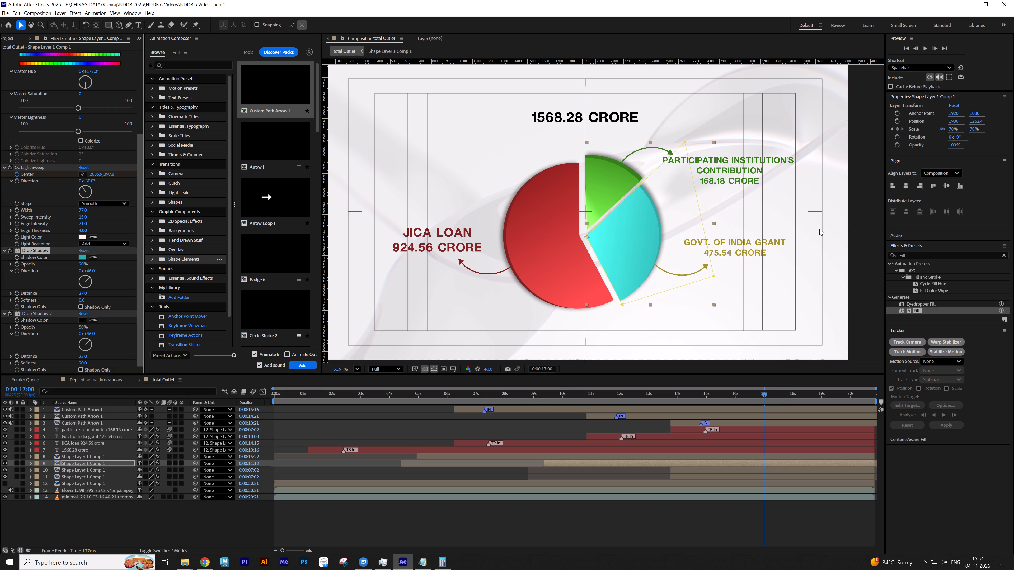
Recolour the Govt. of India Grant 475.54 Crore label to teal #34AAA4, sampled from the cyan segment.
click(750, 248)
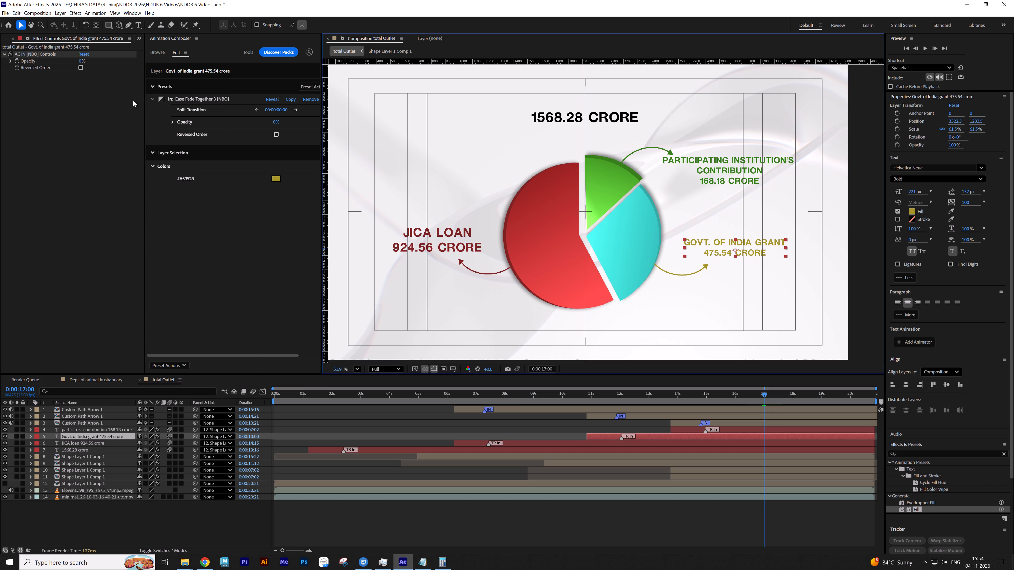
click(278, 178)
drag(696, 200, 642, 245)
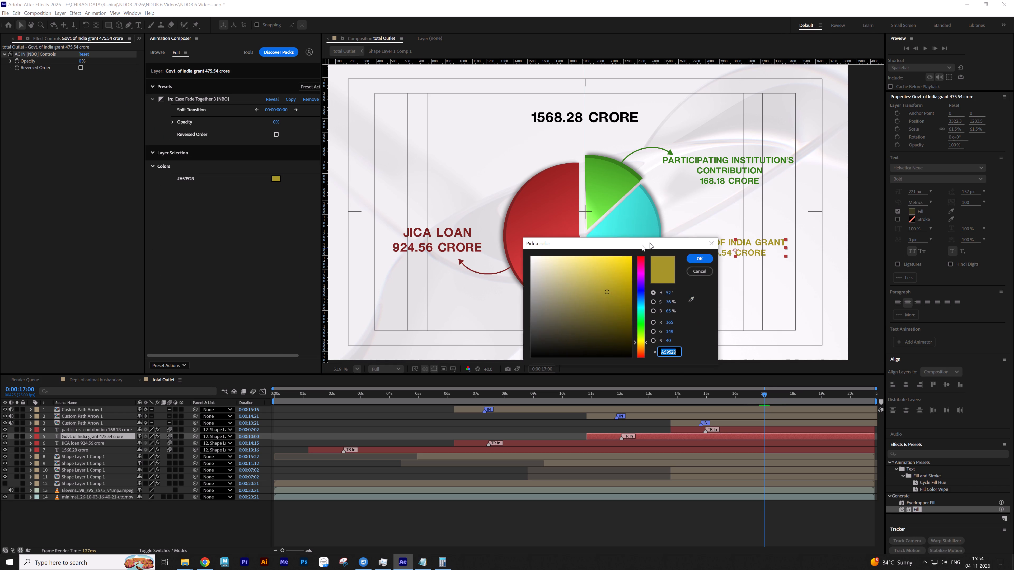
drag(642, 245, 477, 258)
click(526, 311)
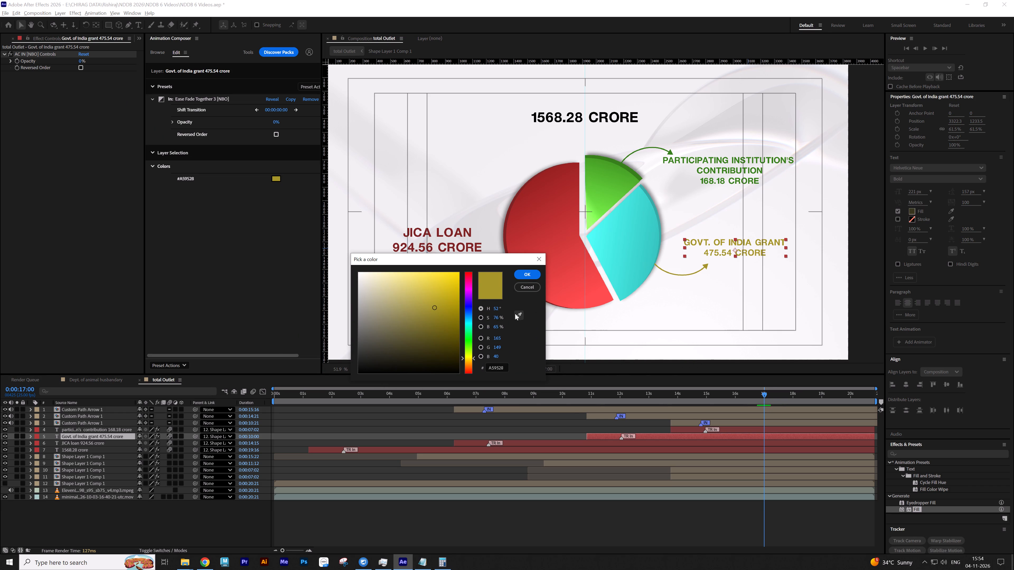
click(515, 313)
click(649, 198)
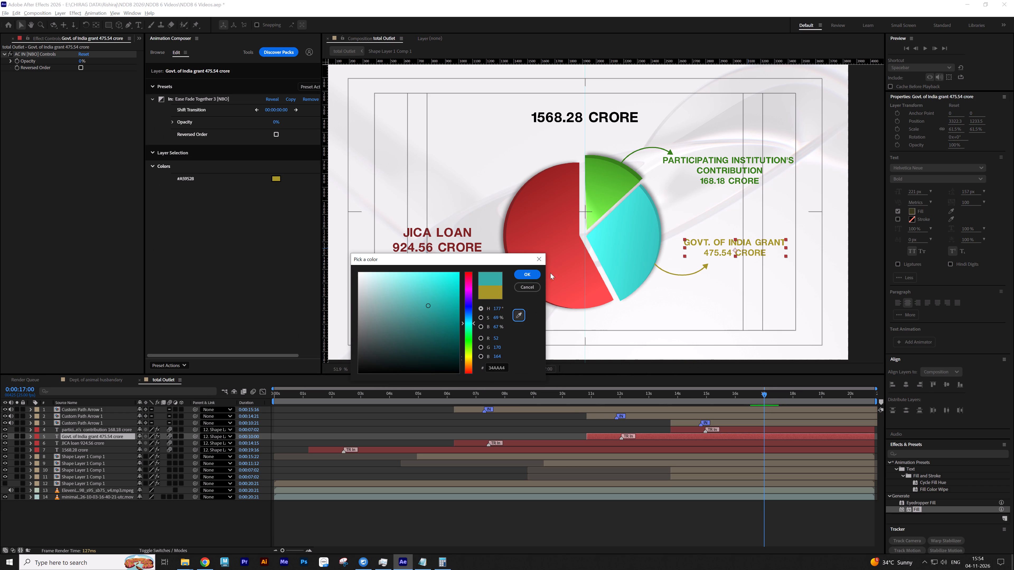
click(525, 273)
Recolour the curved arrow for the Govt. of India Grant label to #33AAA4, sampled from the cyan segment.
click(679, 274)
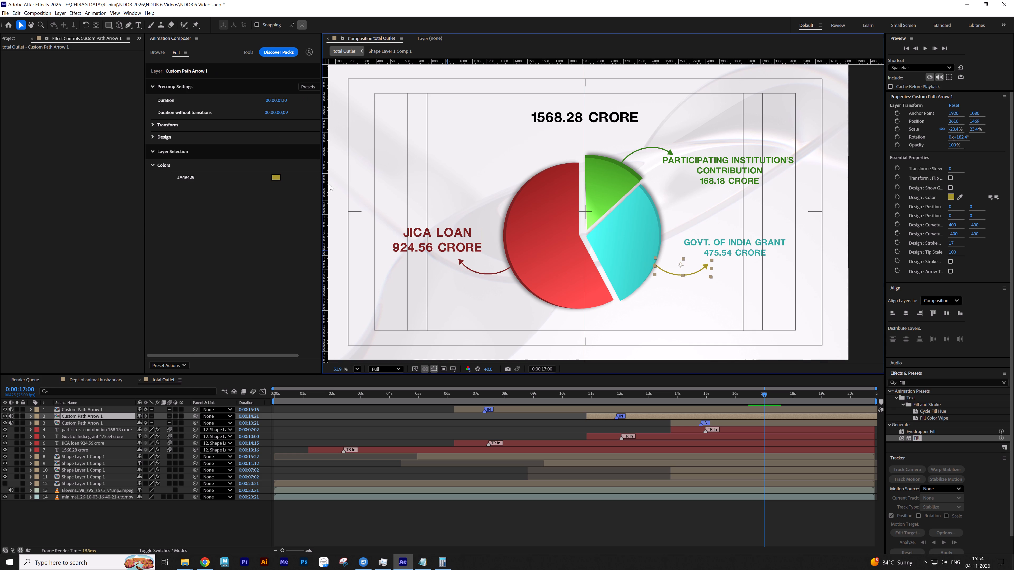
click(276, 176)
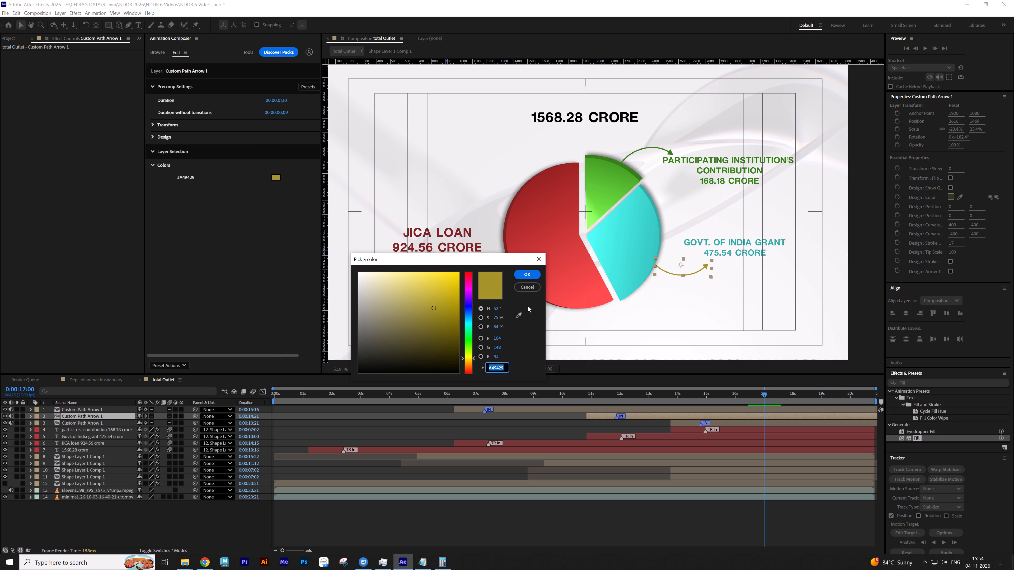
click(522, 314)
click(648, 196)
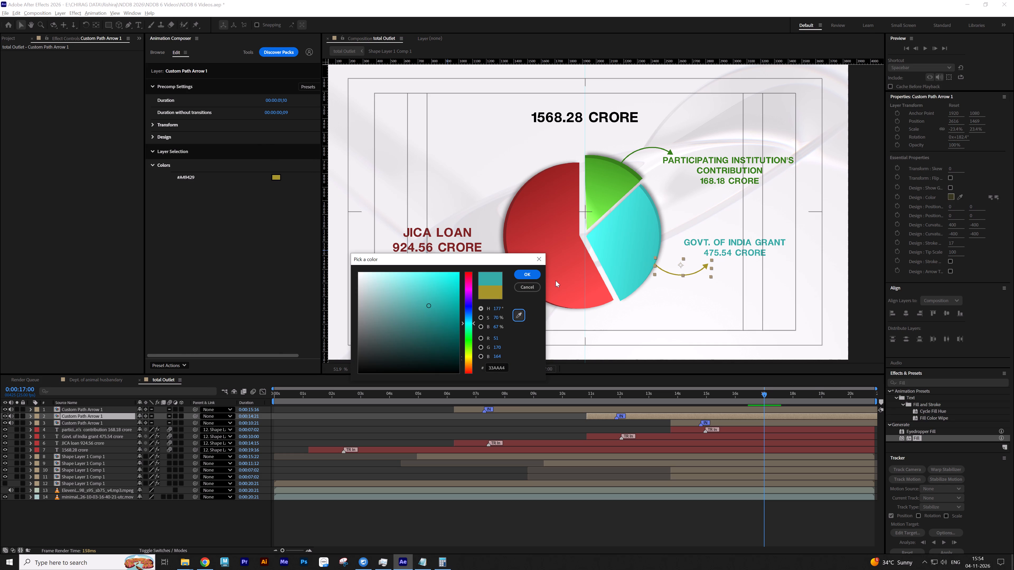
click(531, 274)
click(513, 433)
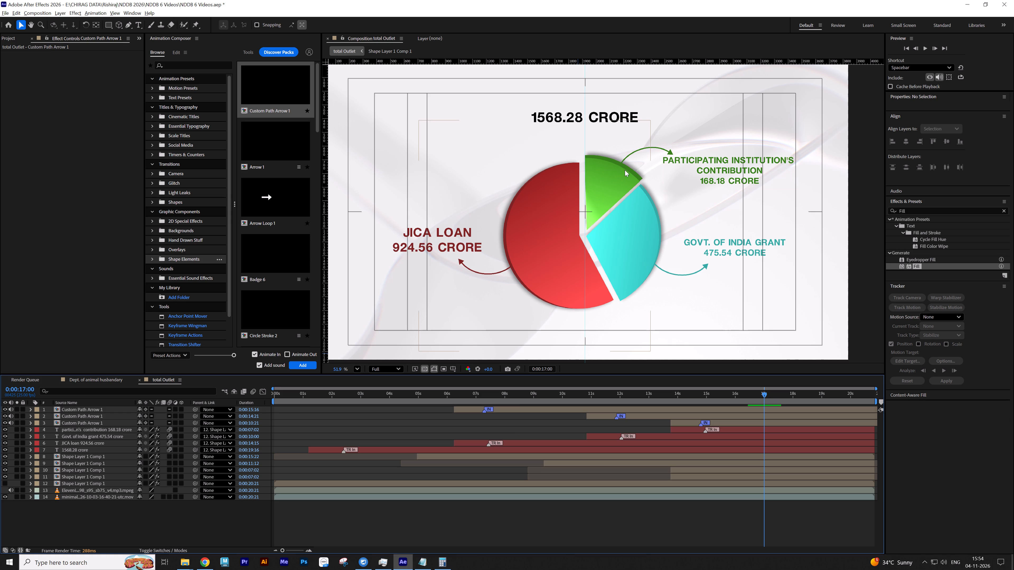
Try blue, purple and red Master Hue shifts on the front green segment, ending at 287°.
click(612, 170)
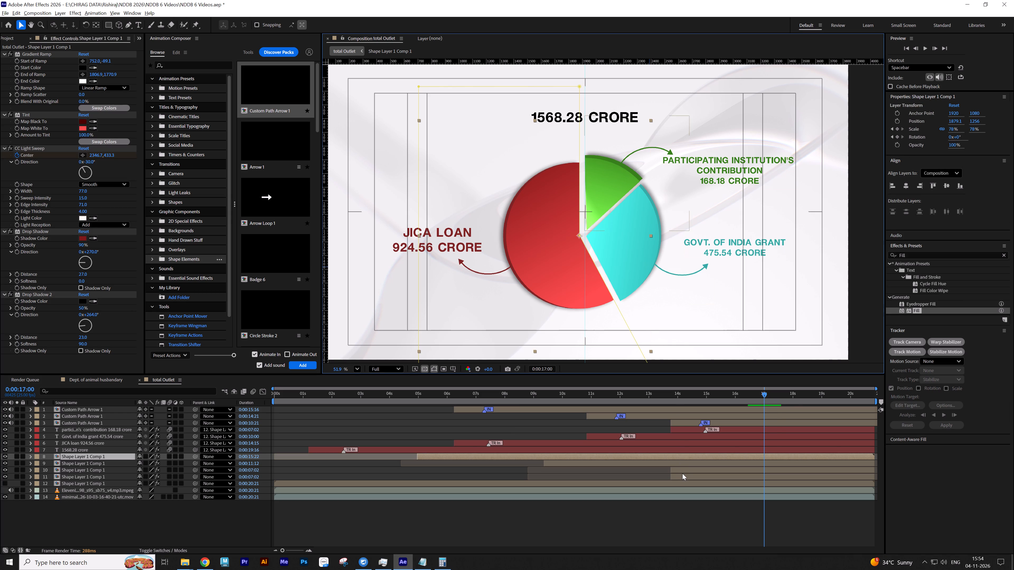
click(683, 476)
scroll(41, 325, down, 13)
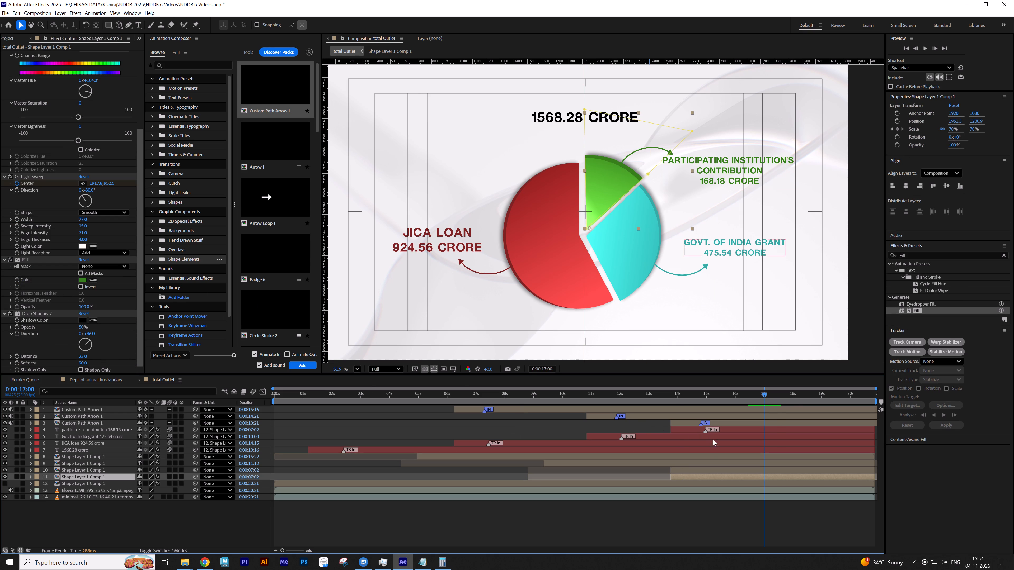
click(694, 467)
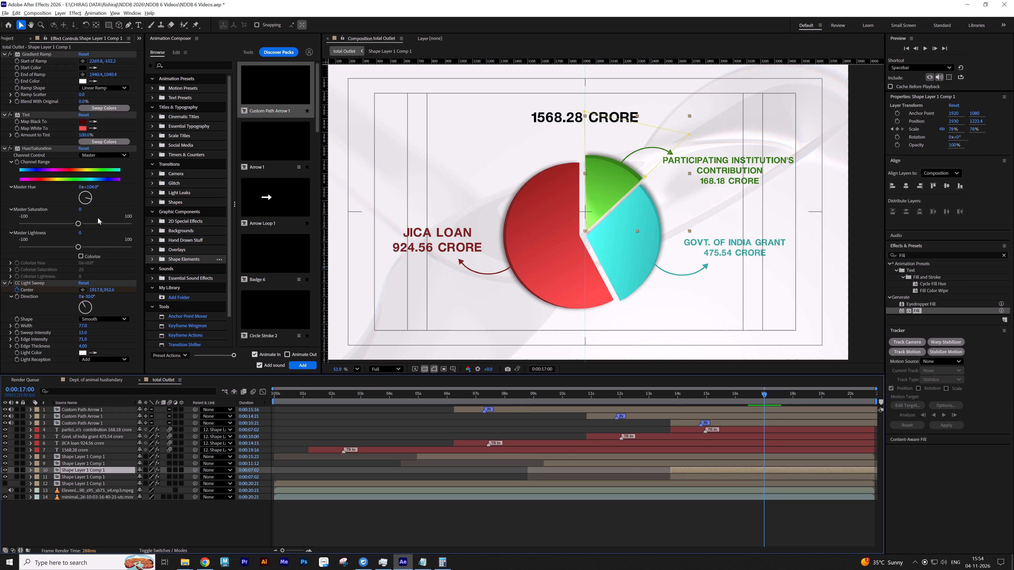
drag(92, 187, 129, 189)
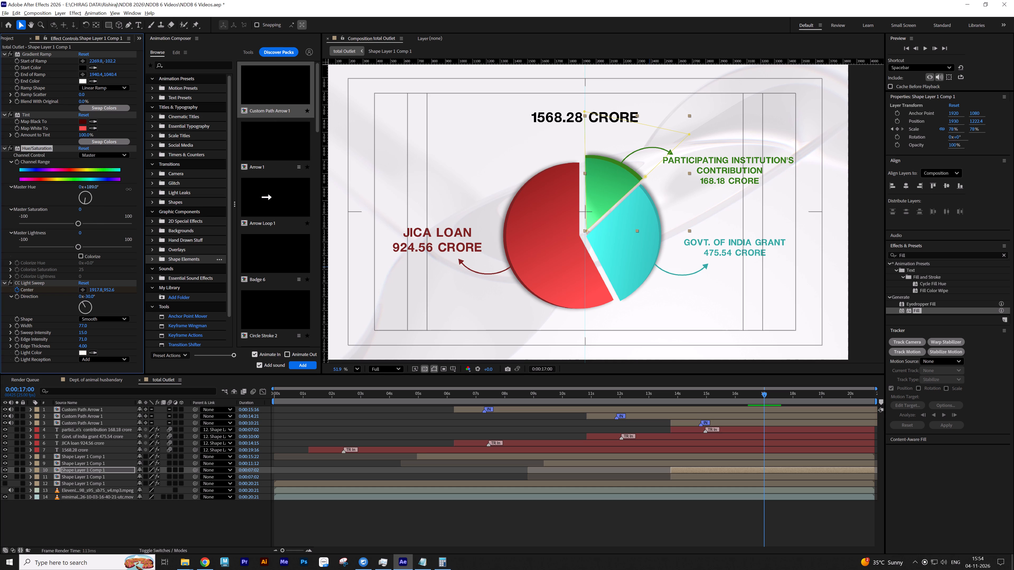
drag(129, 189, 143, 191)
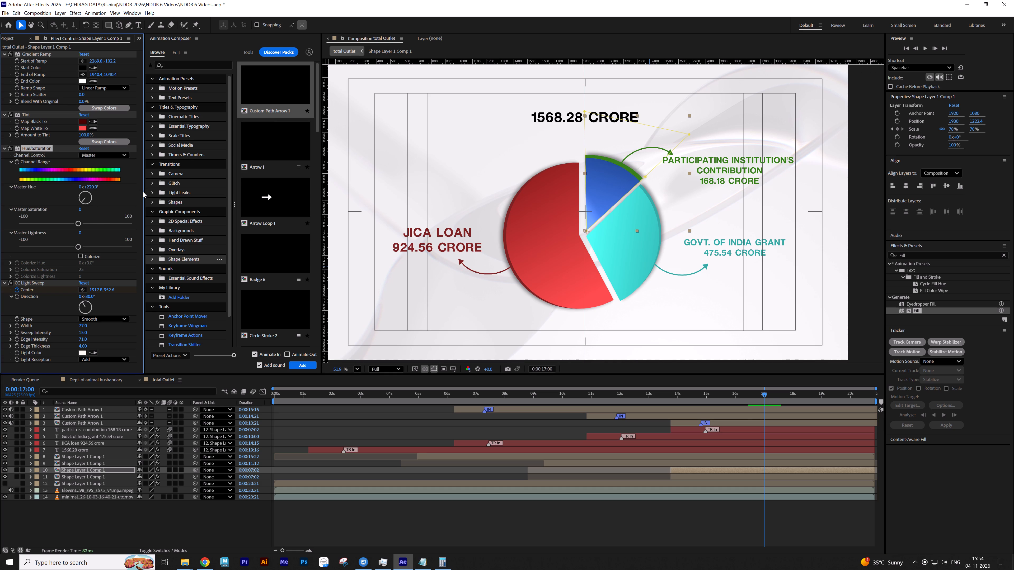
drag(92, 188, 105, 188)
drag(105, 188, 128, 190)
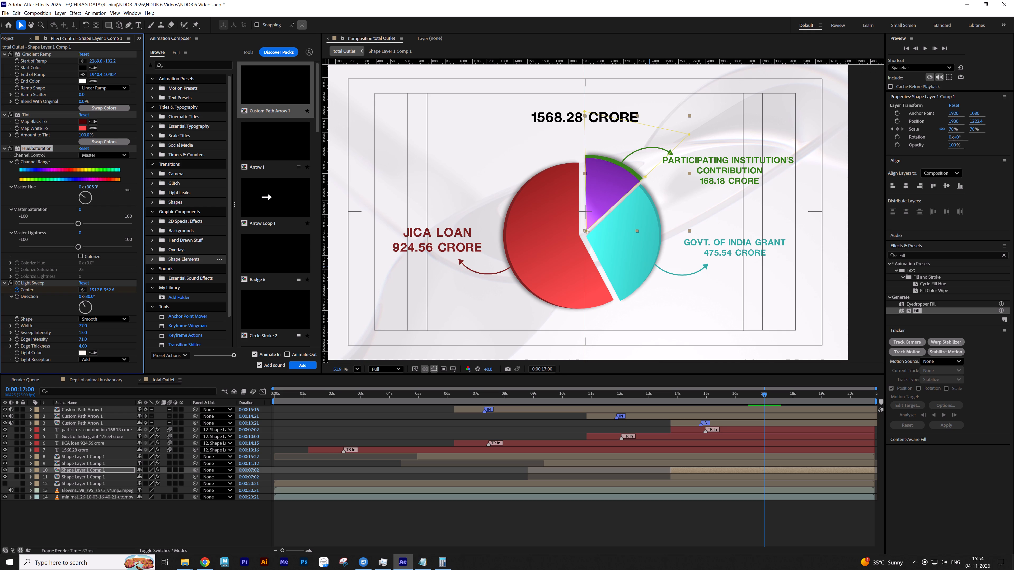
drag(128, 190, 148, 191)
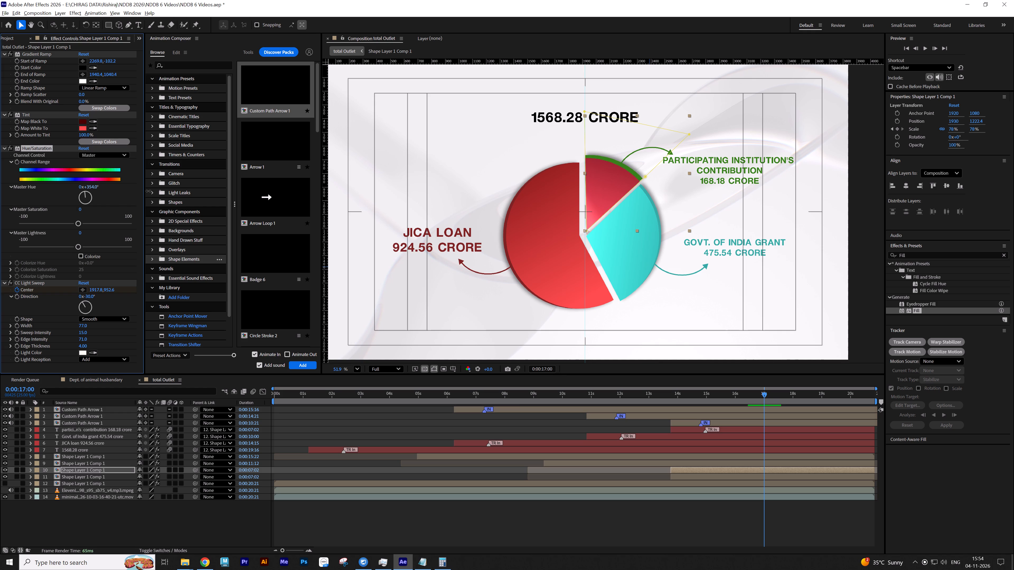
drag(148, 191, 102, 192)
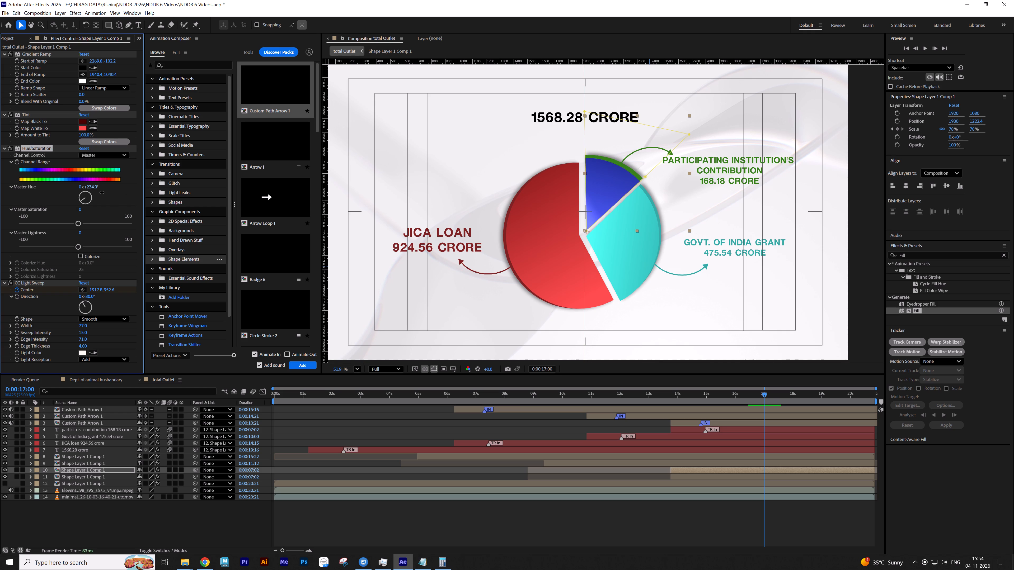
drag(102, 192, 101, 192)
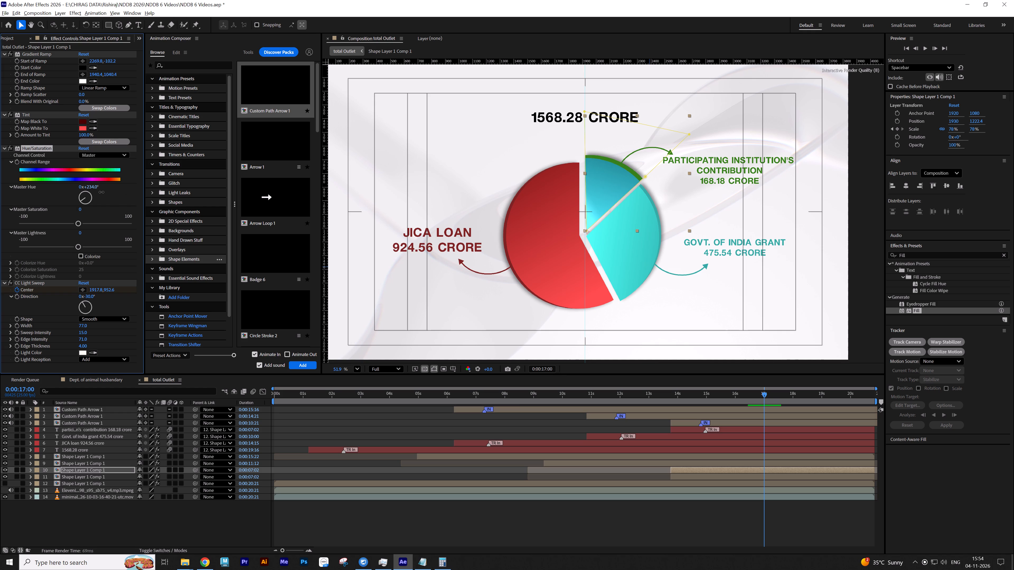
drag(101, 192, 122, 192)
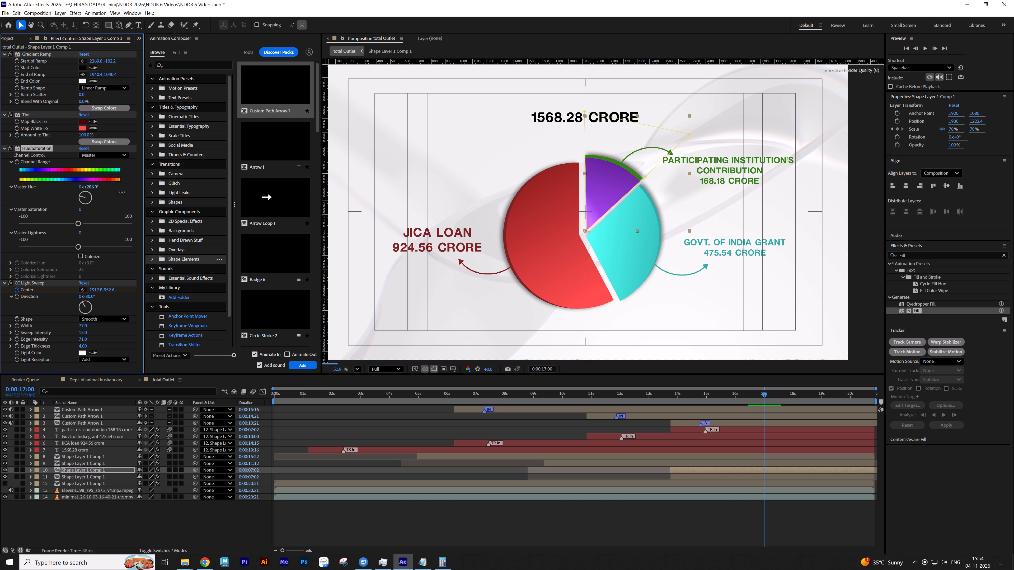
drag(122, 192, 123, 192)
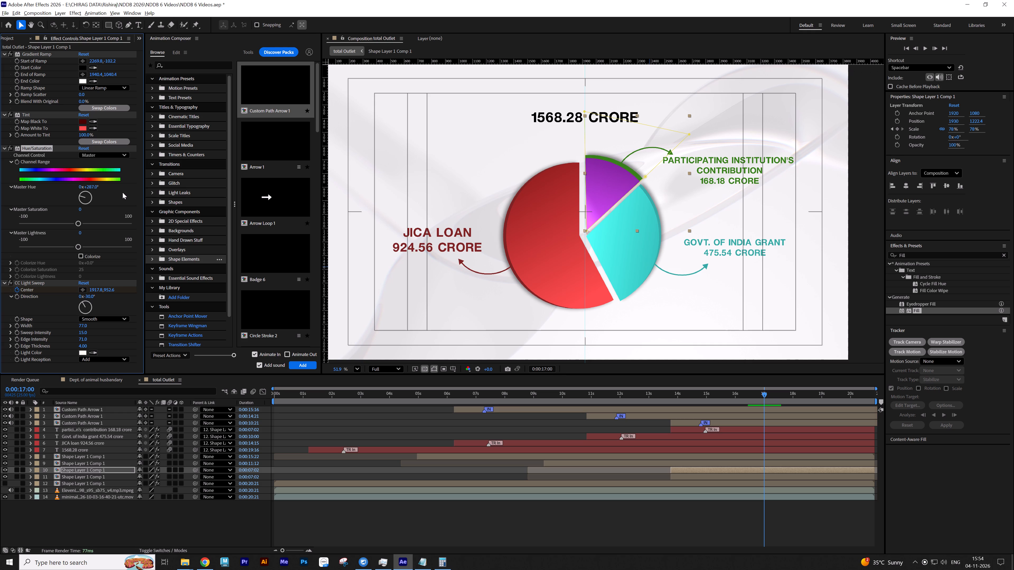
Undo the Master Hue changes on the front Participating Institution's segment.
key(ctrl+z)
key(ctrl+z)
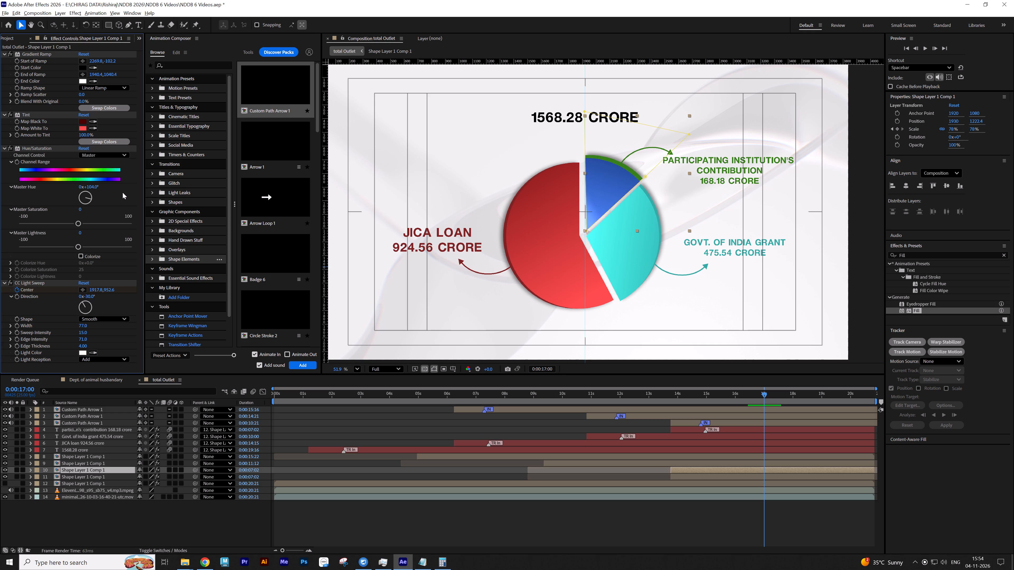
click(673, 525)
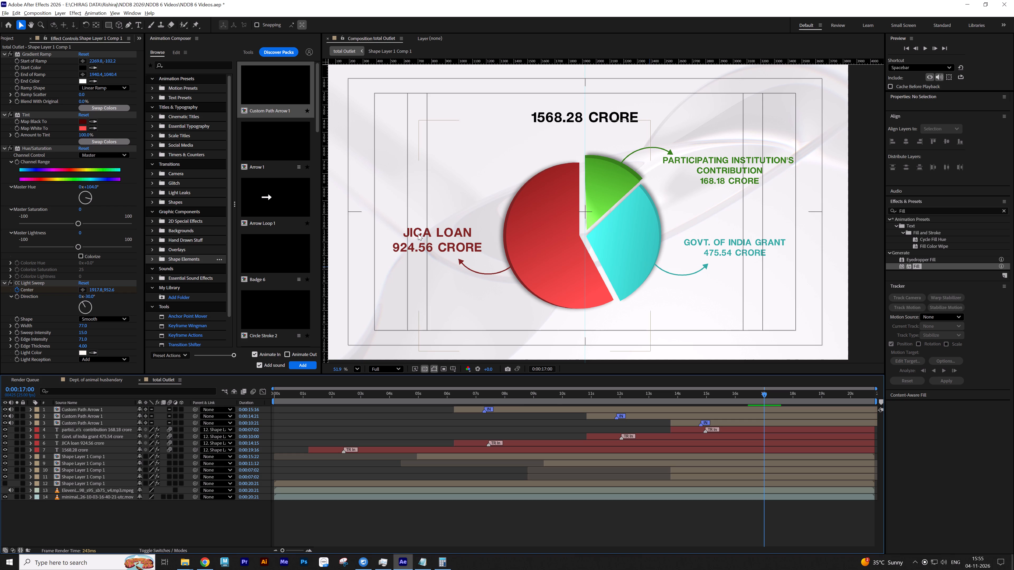
Set the composition viewer's preview resolution to Quarter.
drag(506, 402, 491, 402)
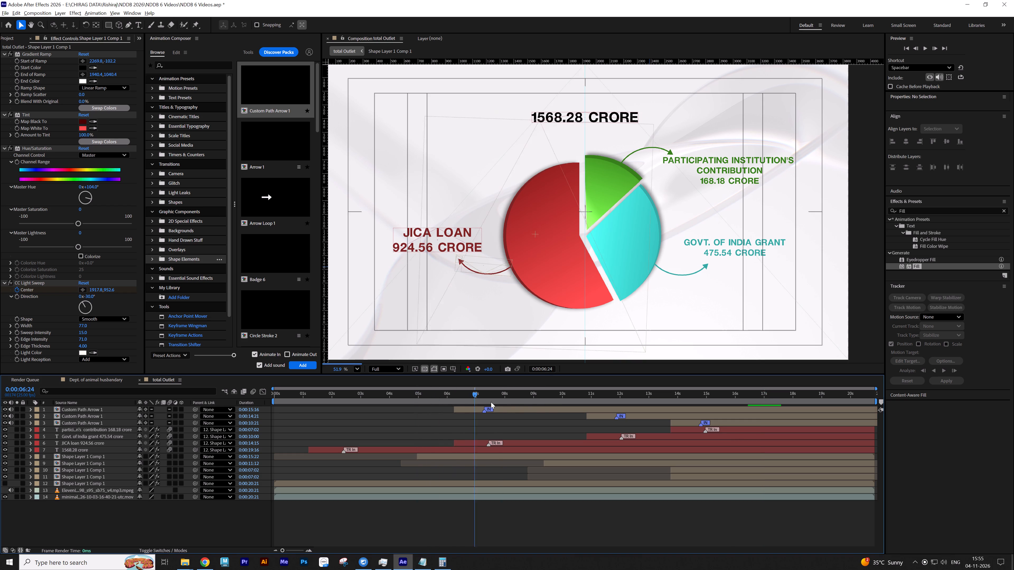
drag(491, 402, 228, 402)
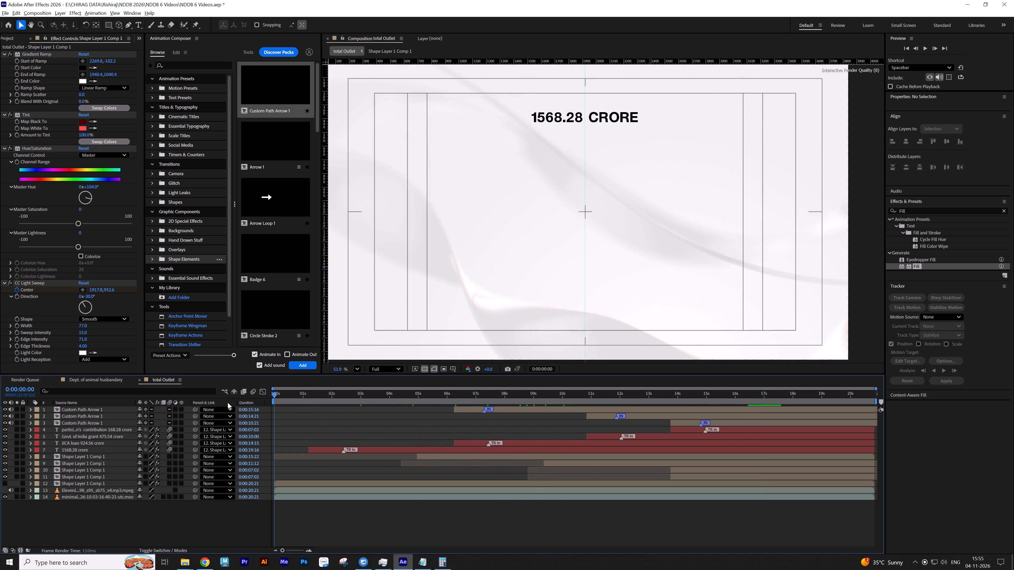
drag(228, 402, 173, 402)
key(0)
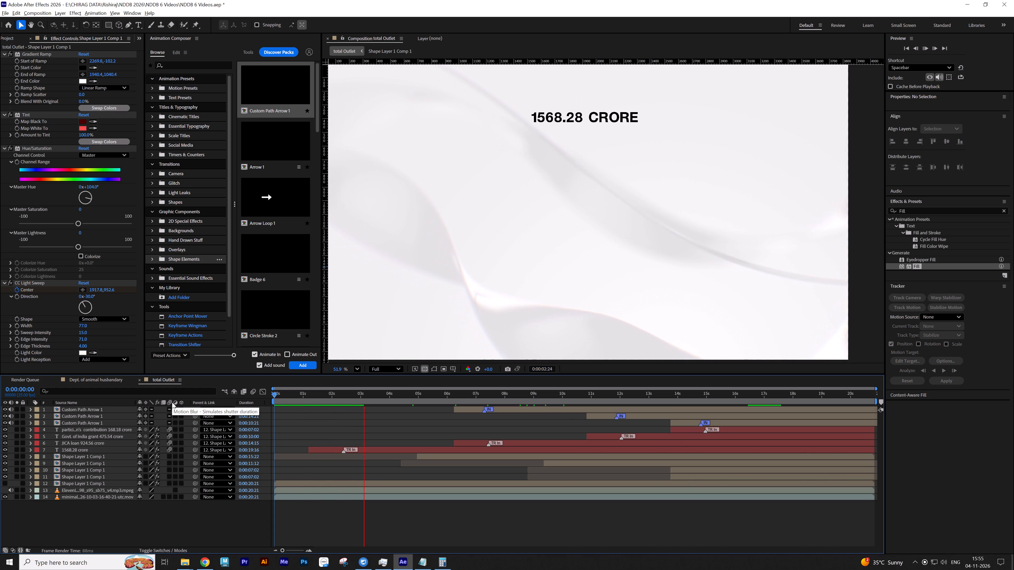
key(0)
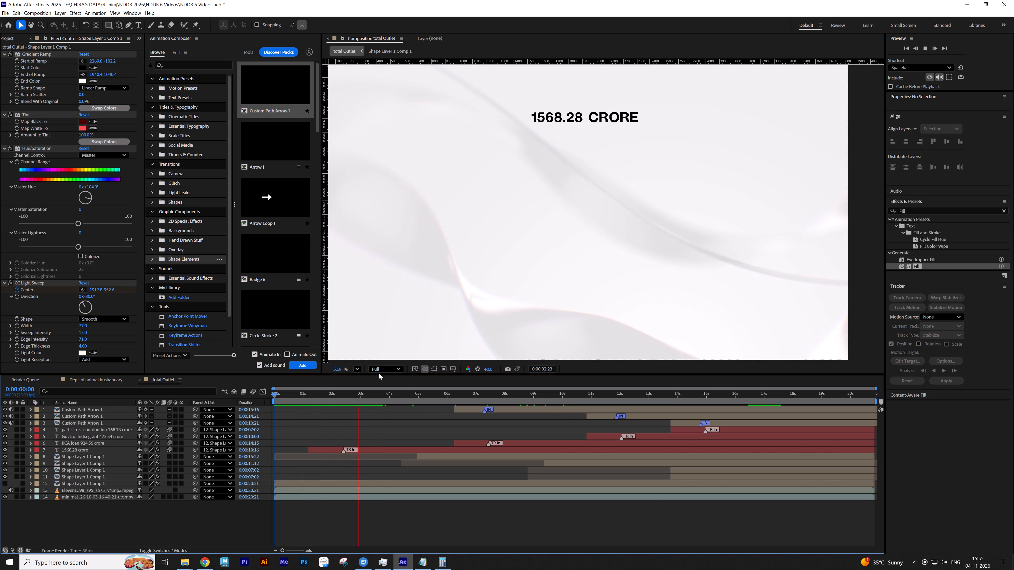
key(space)
click(387, 370)
click(389, 421)
Play the composition from the start to check when each segment, label and arrow appears.
drag(335, 396, 327, 396)
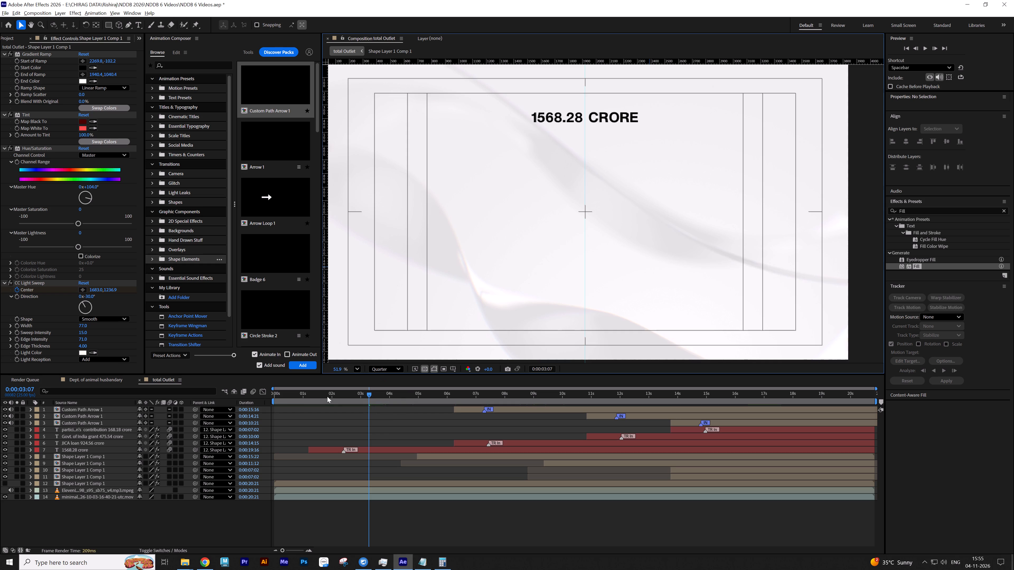
drag(327, 396, 166, 396)
click(312, 425)
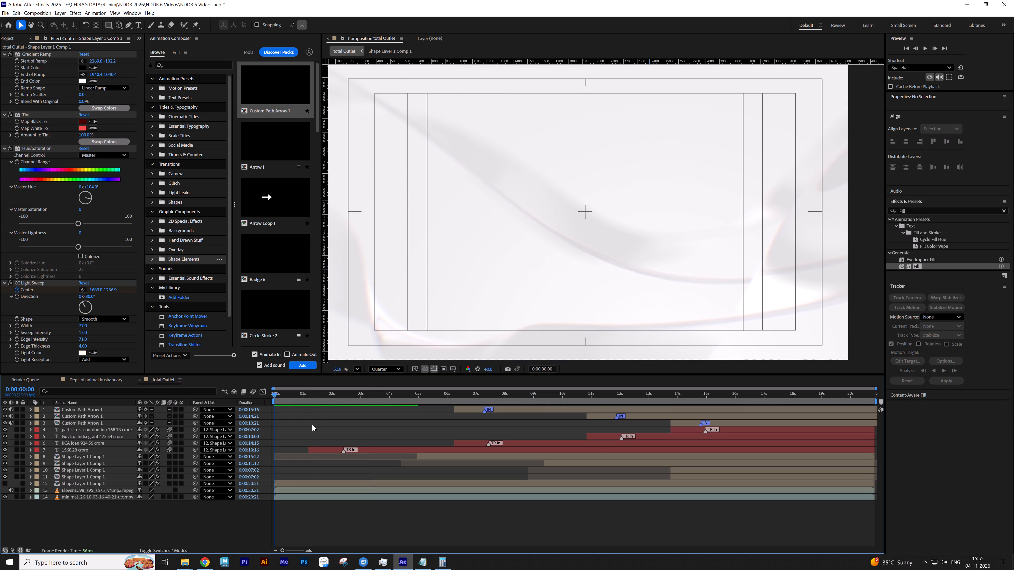
key(space)
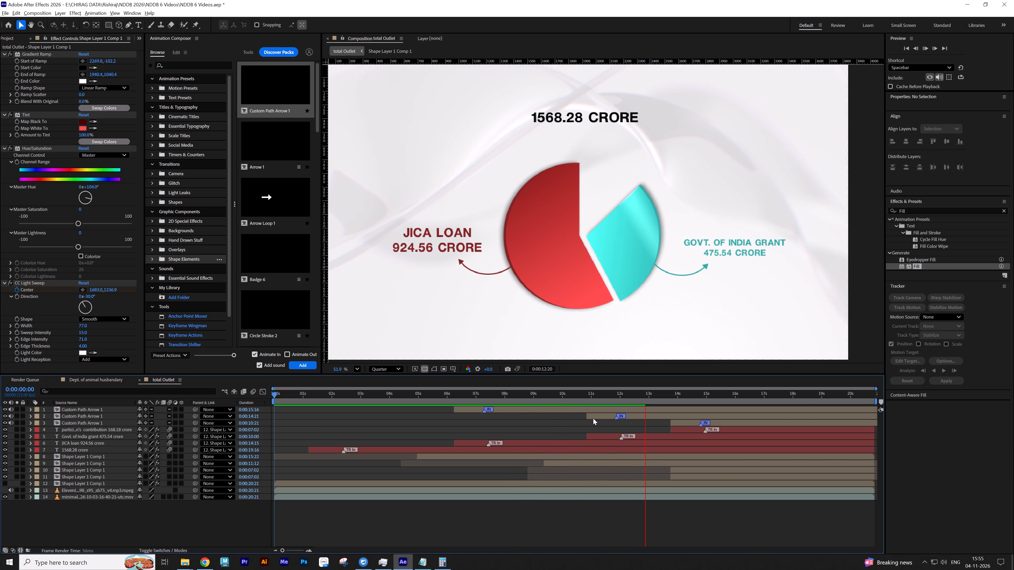
key(space)
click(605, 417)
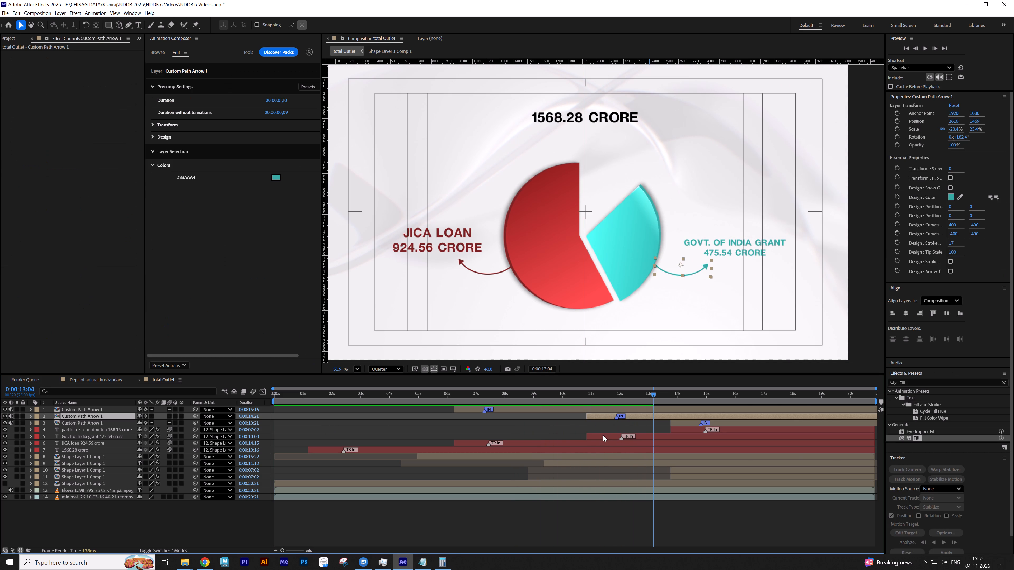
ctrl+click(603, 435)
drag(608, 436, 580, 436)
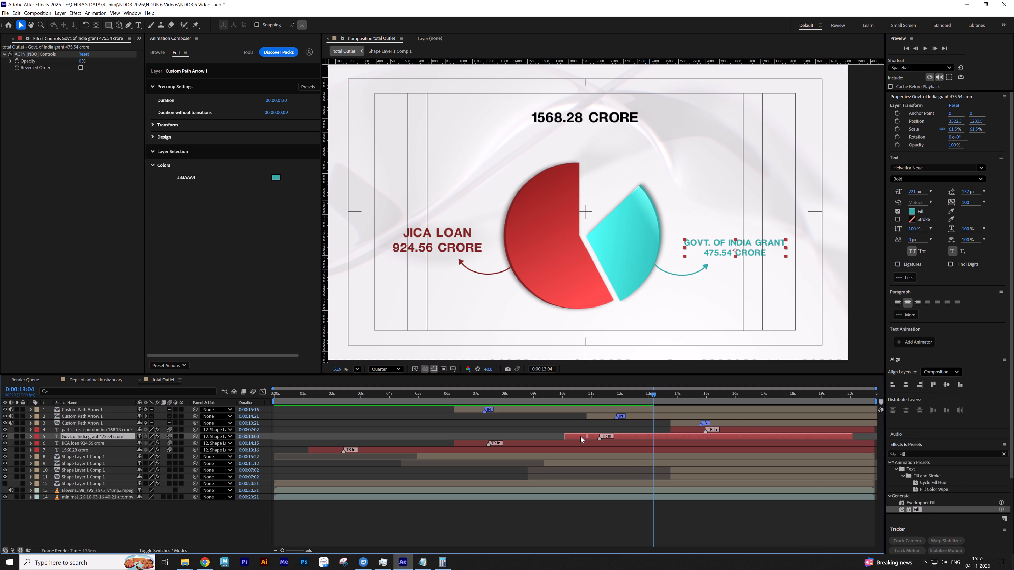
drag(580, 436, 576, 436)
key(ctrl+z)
Shift the Govt. of India Grant label and its arrow layer together about one second earlier, and play back the timing.
ctrl+click(599, 417)
drag(603, 435, 586, 438)
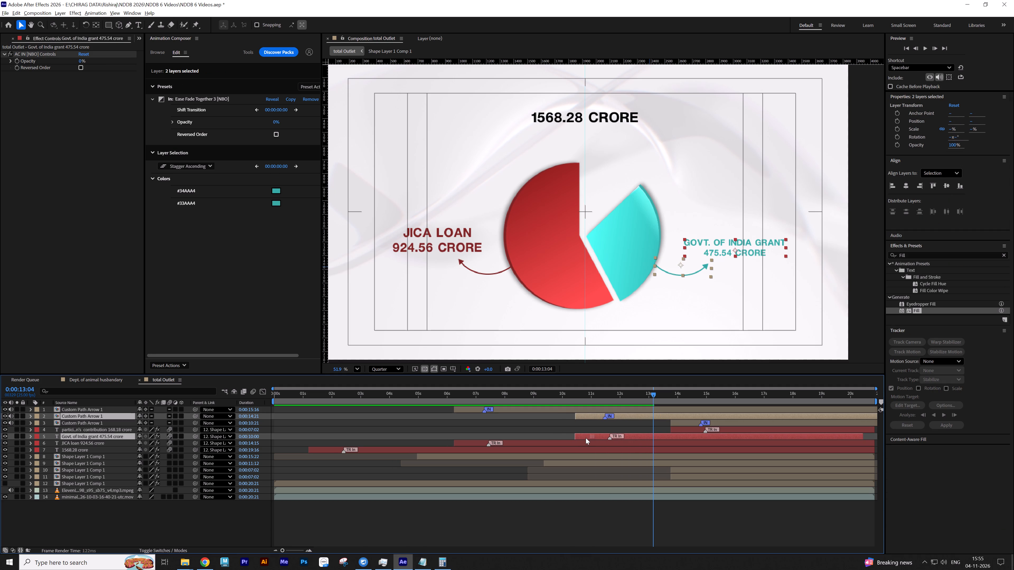
drag(586, 438, 575, 440)
click(532, 397)
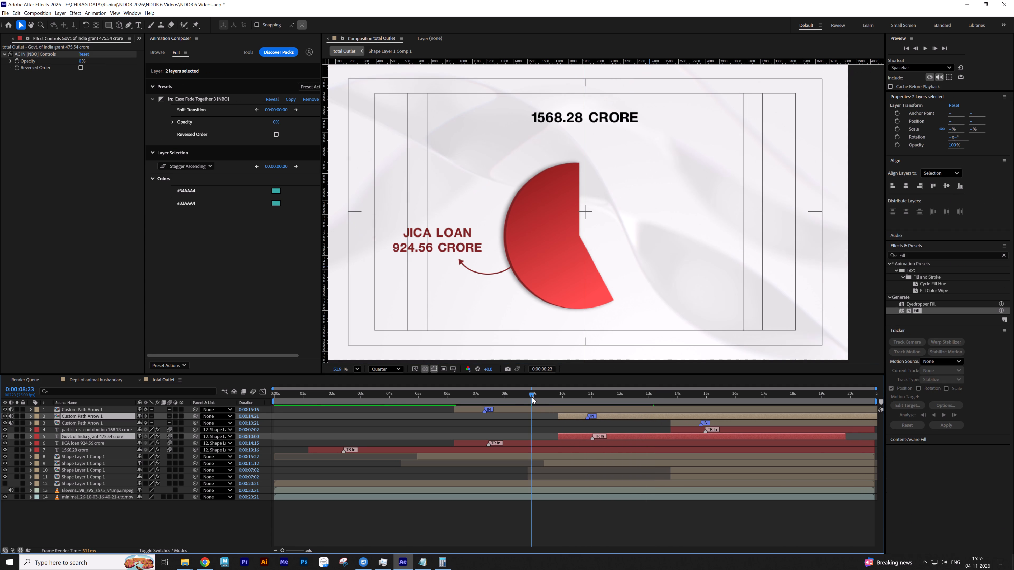
drag(495, 395, 419, 395)
key(space)
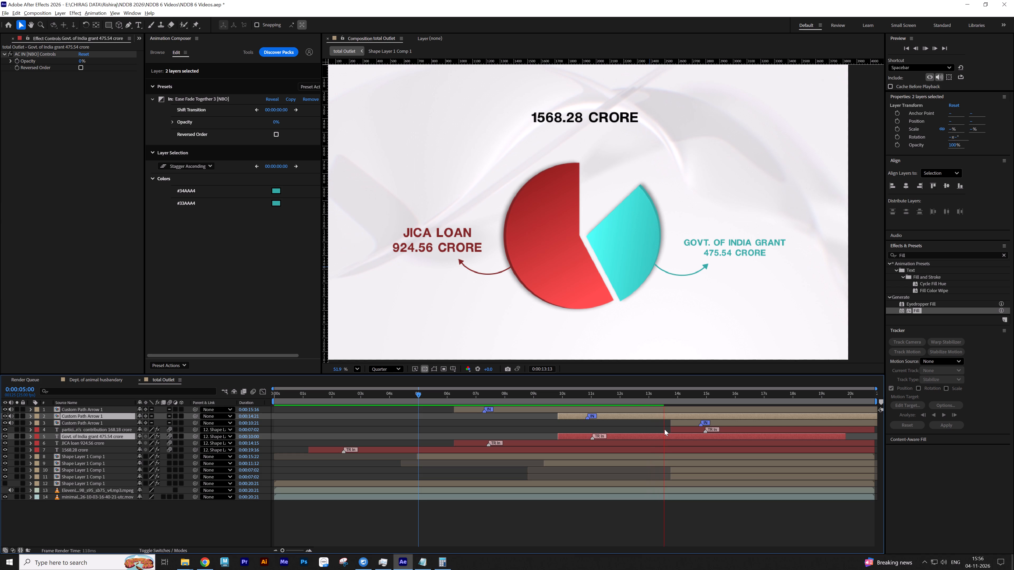
key(space)
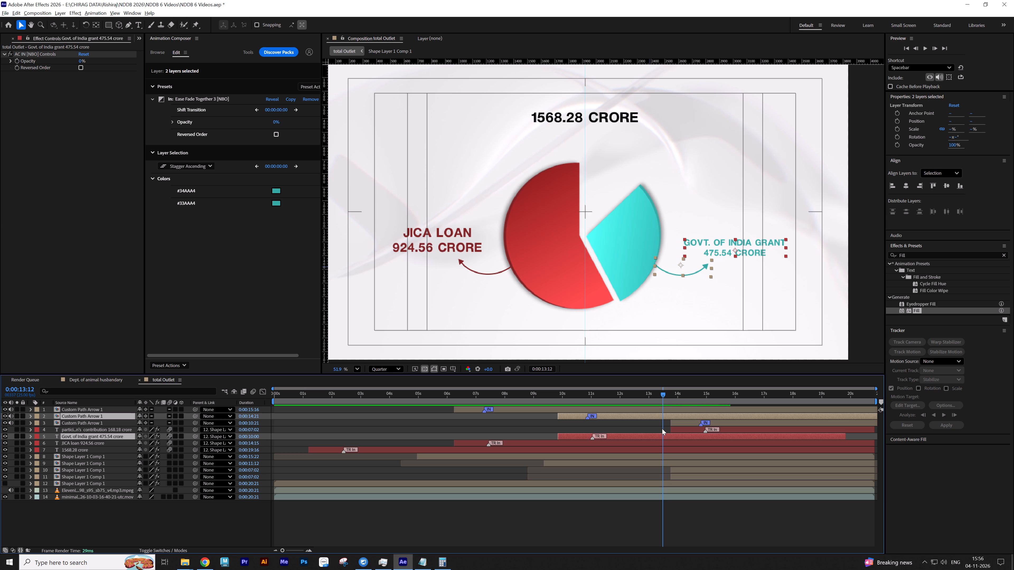
key(space)
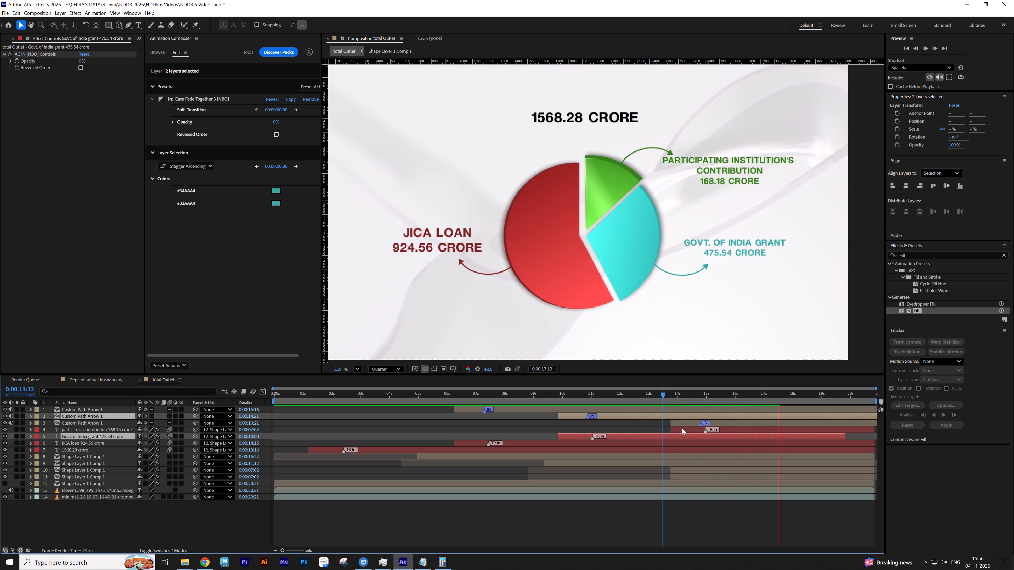
key(space)
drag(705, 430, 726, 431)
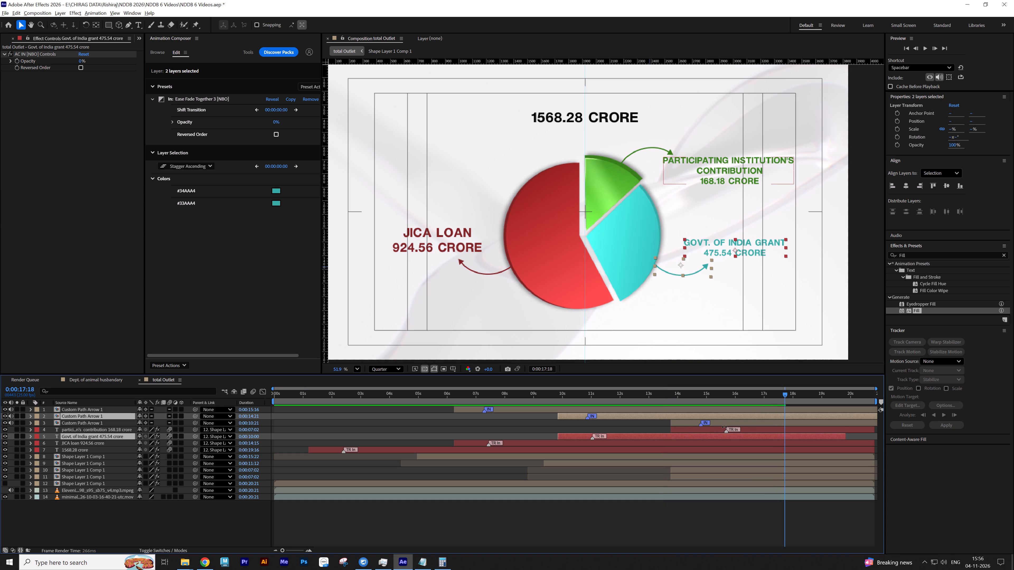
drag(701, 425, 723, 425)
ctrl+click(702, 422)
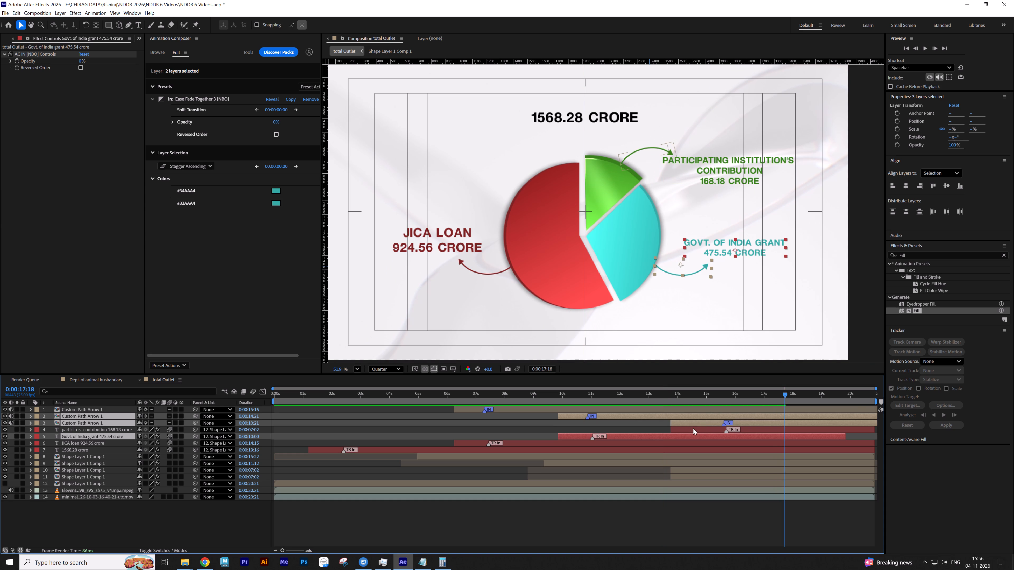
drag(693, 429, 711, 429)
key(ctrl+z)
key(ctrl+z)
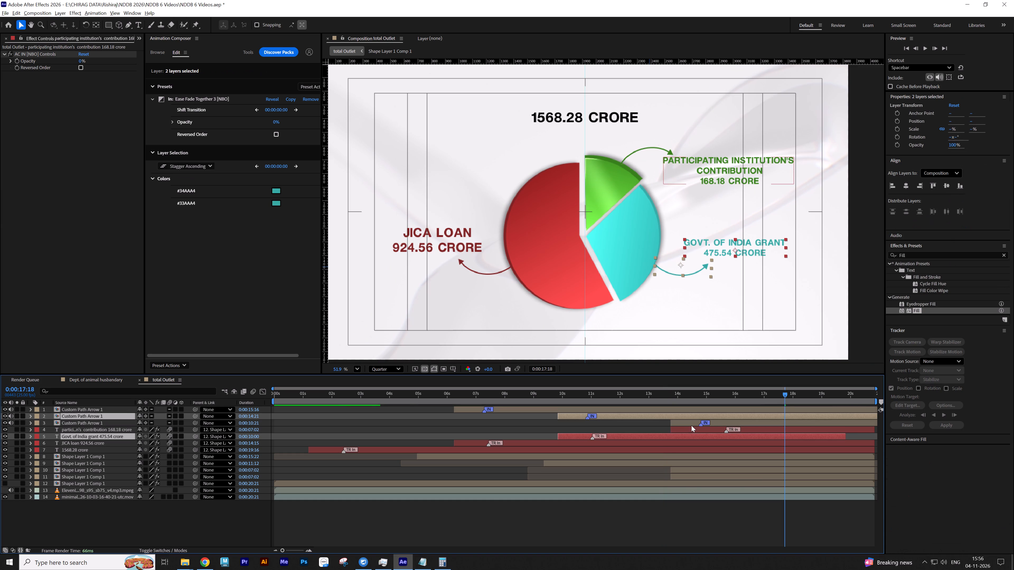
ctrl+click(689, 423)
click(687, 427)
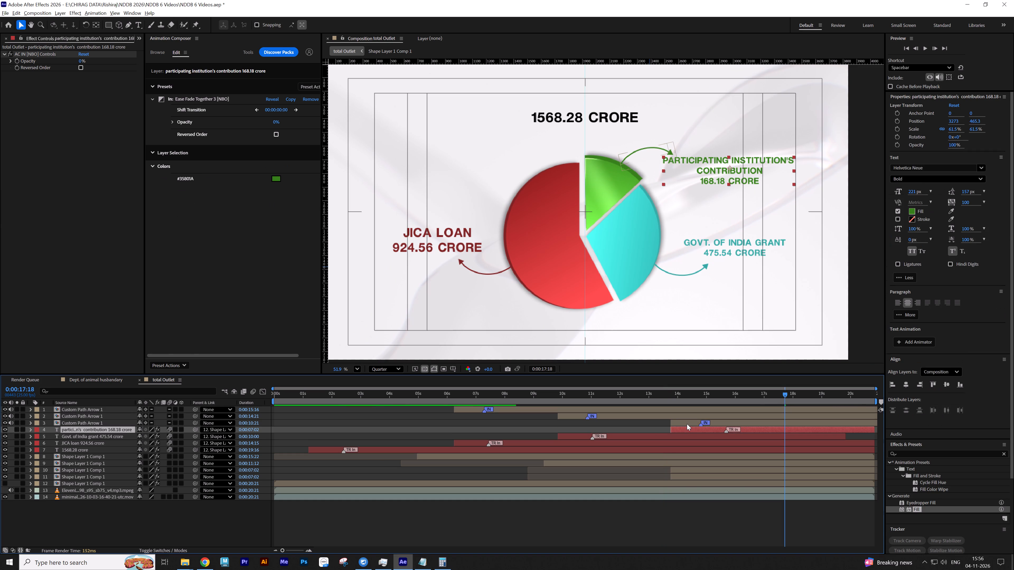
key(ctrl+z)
Shift the Participating Institution's Contribution label and its arrow layer together about one second later, and play back the timing.
ctrl+click(687, 423)
click(660, 429)
click(682, 425)
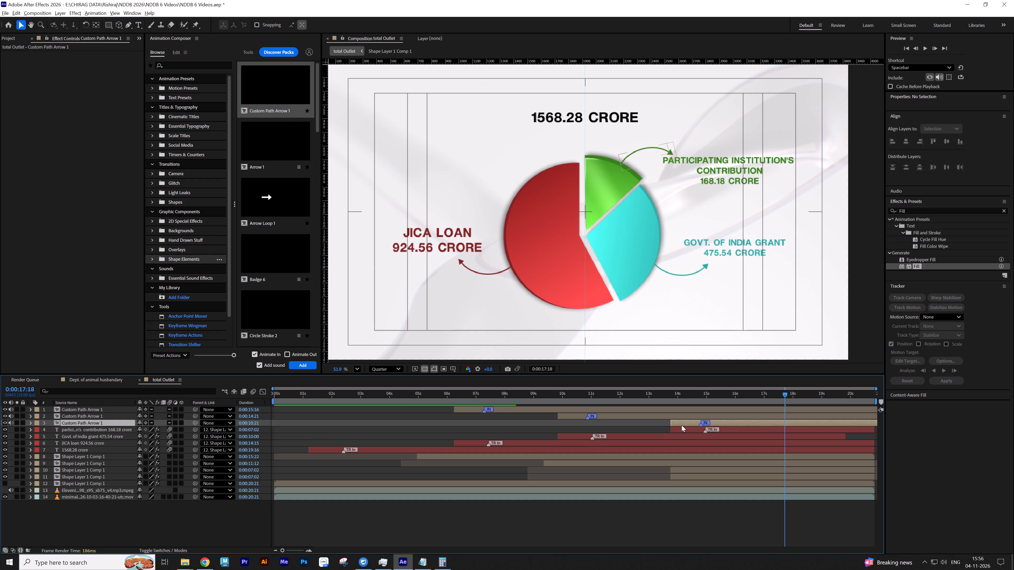
ctrl+click(682, 431)
drag(682, 430, 707, 430)
click(663, 403)
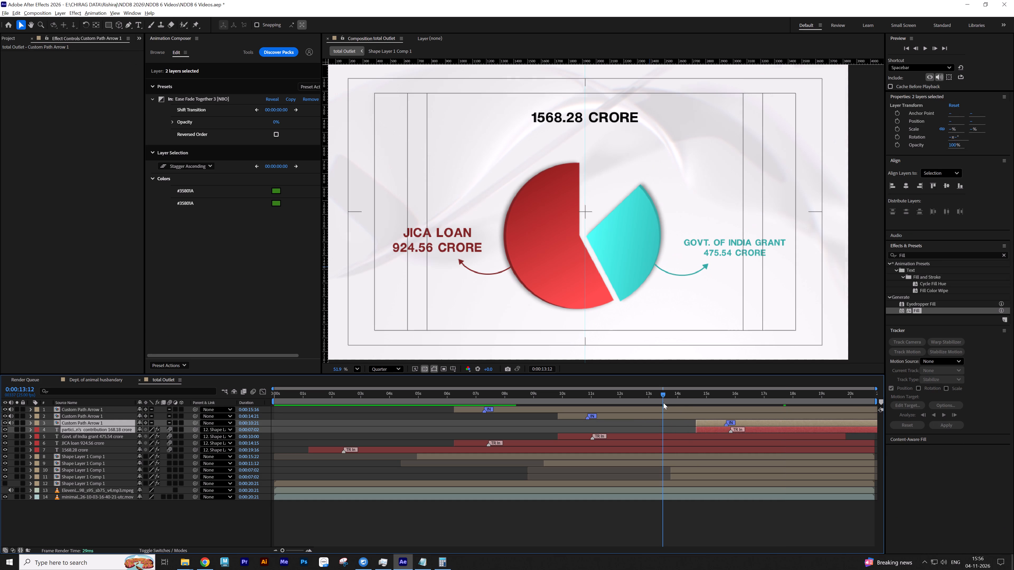
key(space)
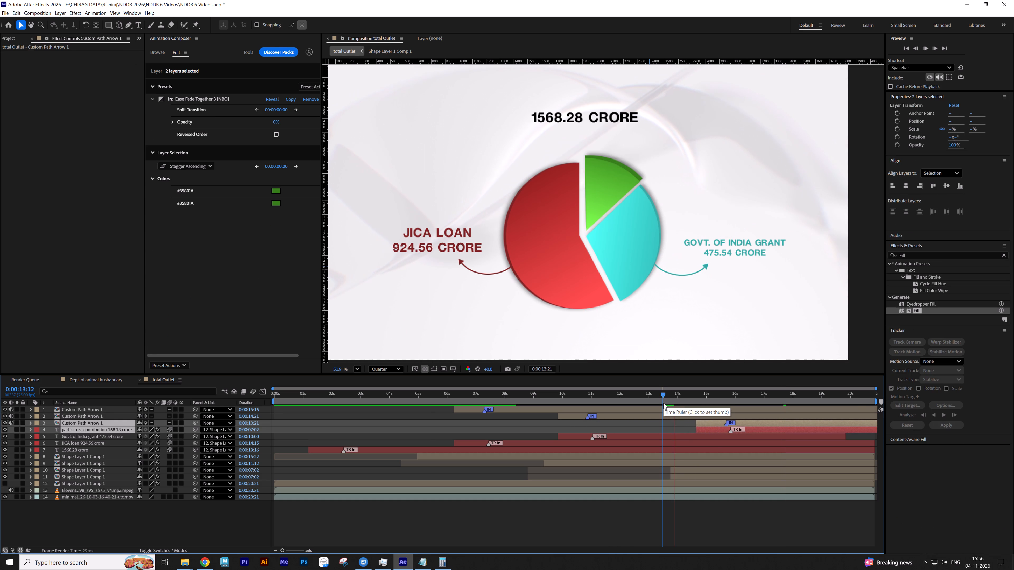
key(space)
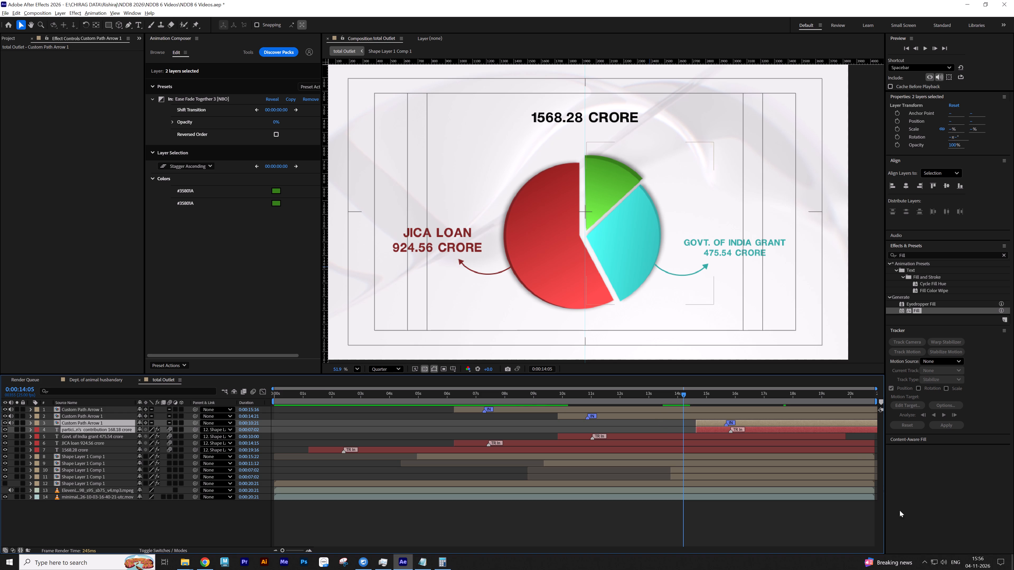
Set the system speaker volume to 60.
click(947, 563)
scroll(947, 563, down, 19)
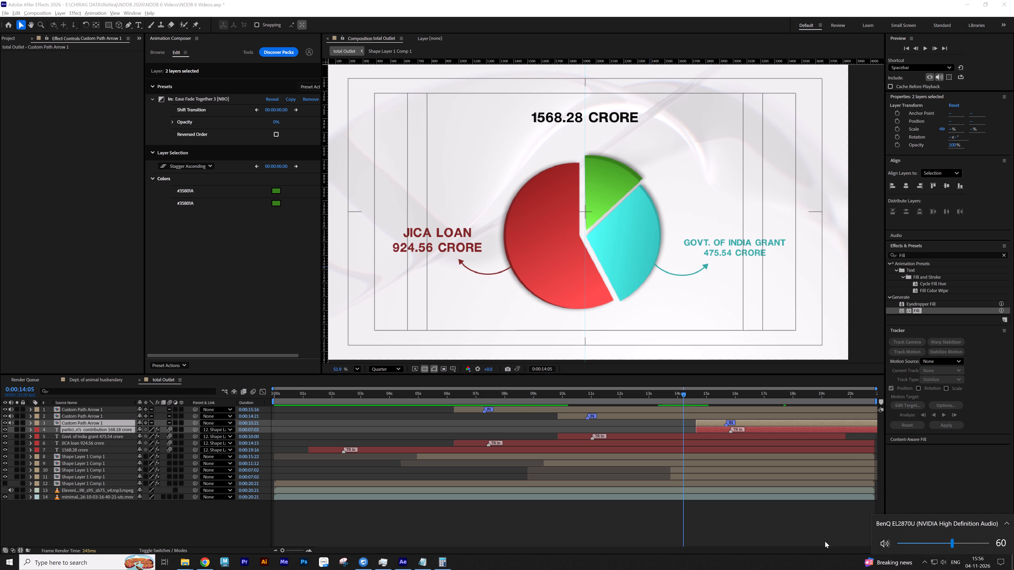
drag(793, 534, 791, 533)
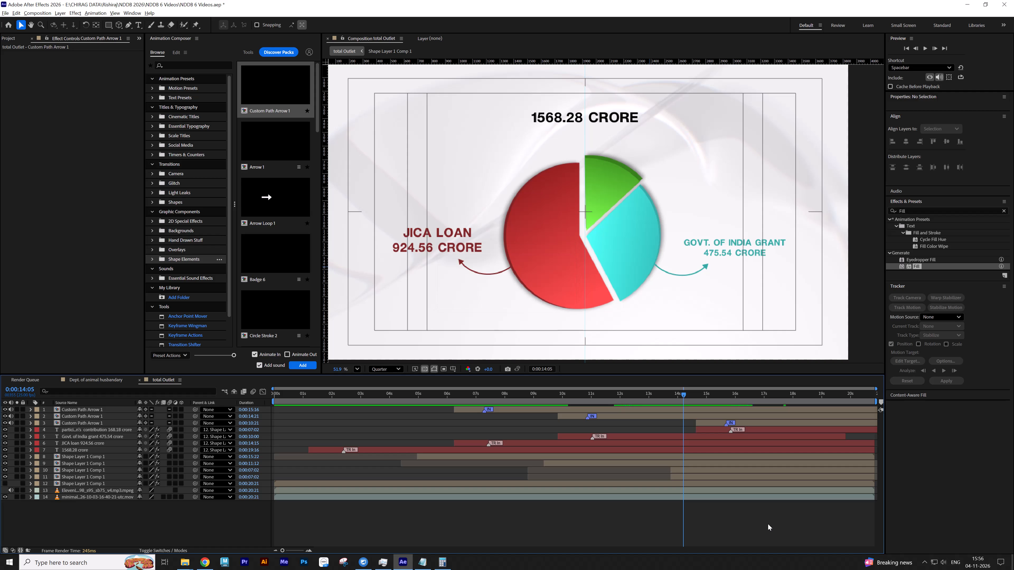
Play back the Participating Institution's label and arrow entrance, and save the project.
key(space)
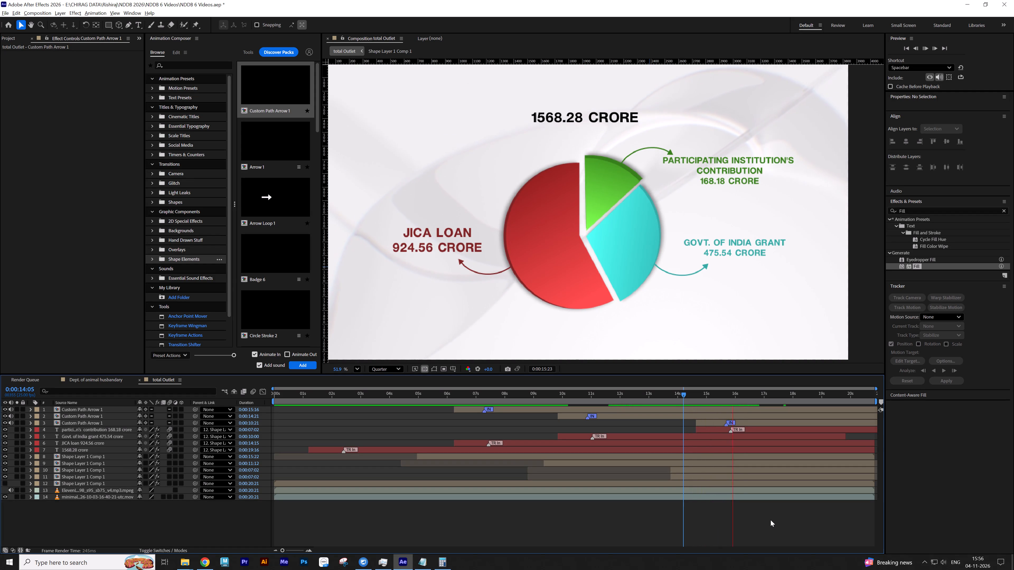
key(space)
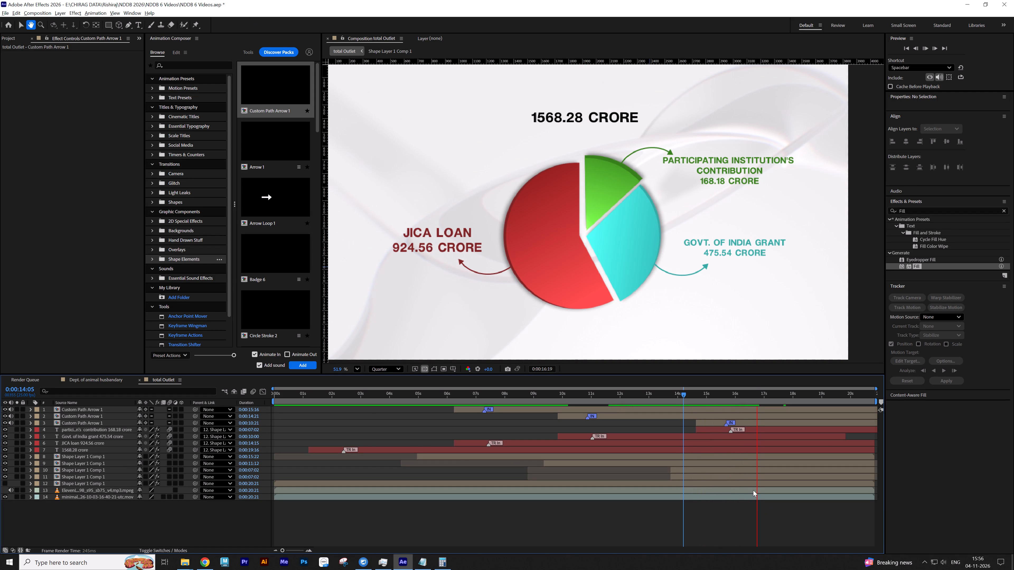
key(ctrl+s)
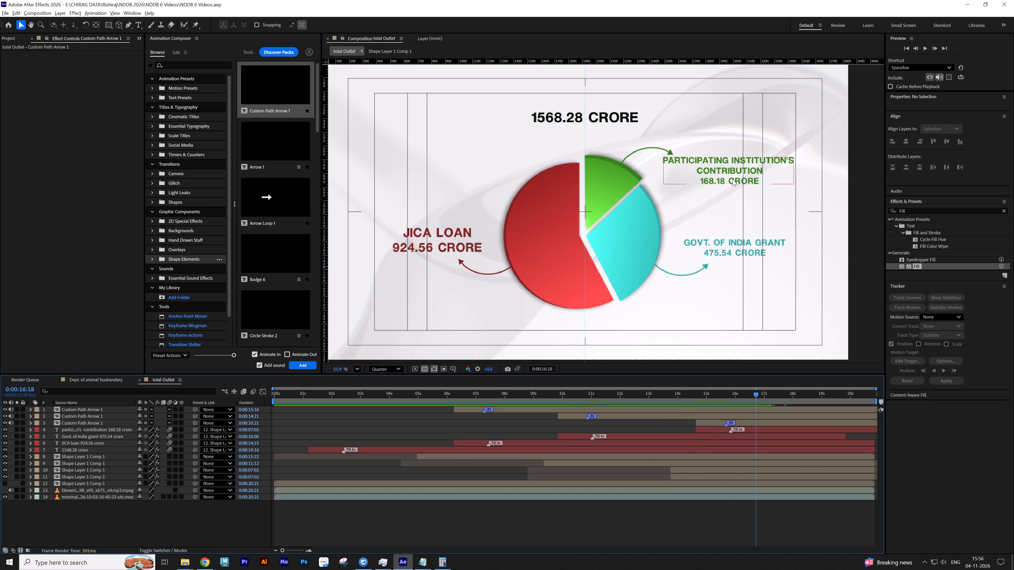
Remove All Caps from the green label's first two lines and capitalise them as "Participating Institution's Contribution".
double_click(733, 179)
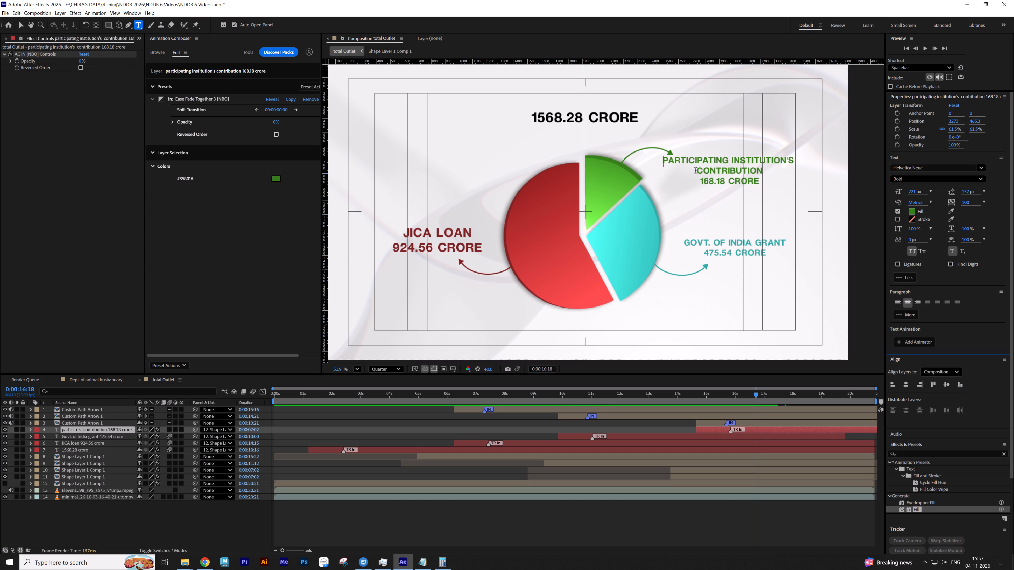
drag(661, 161, 766, 173)
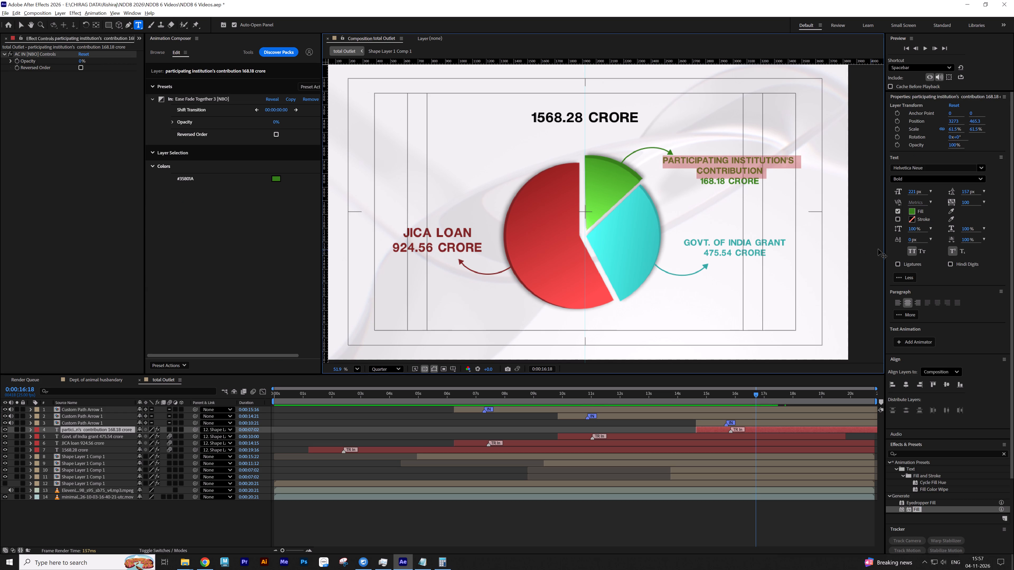
click(913, 249)
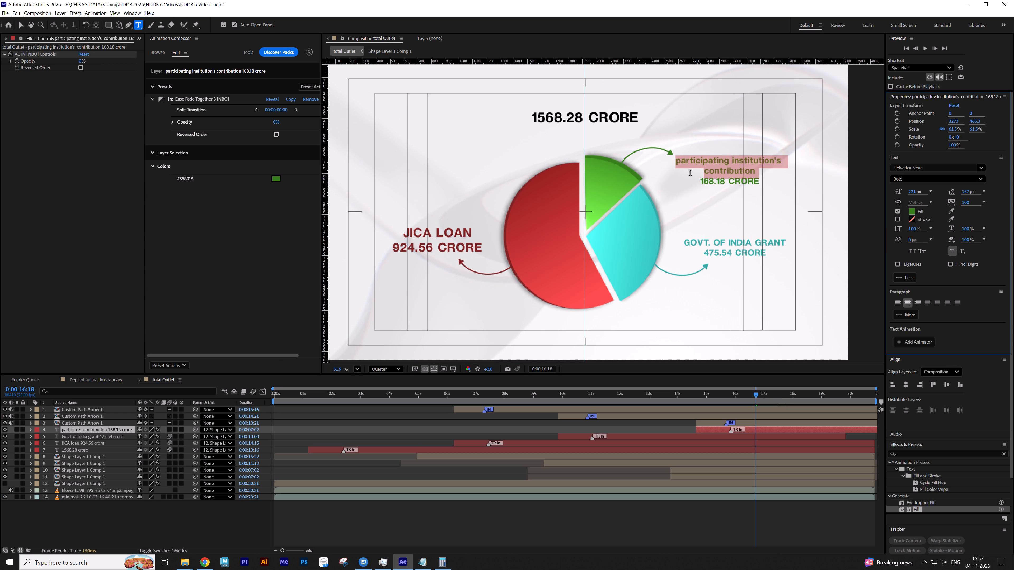
drag(680, 164, 676, 165)
key(shift+p)
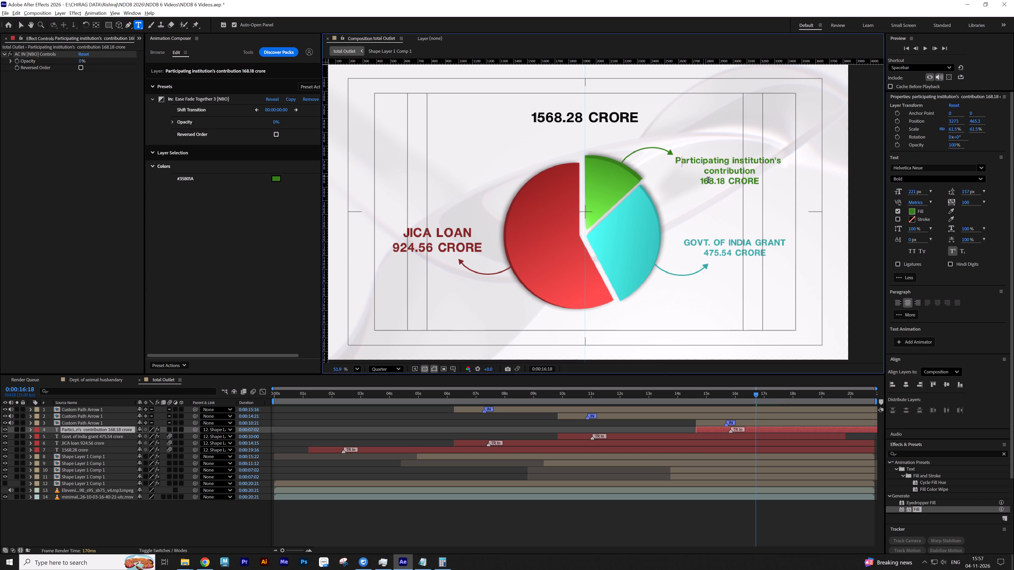
drag(735, 163, 732, 163)
key(shift+i)
drag(708, 172, 704, 173)
key(shift+c)
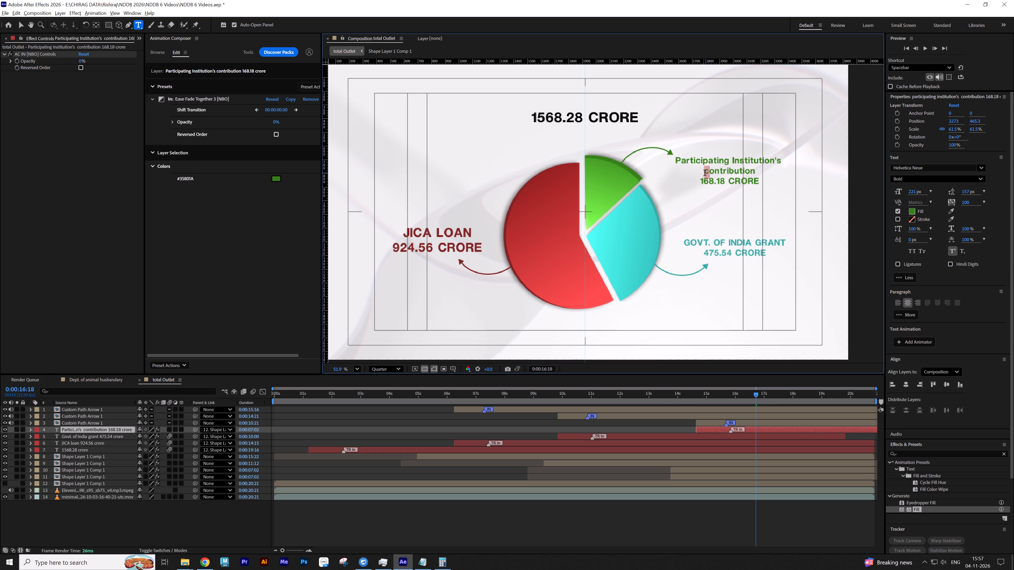
Shorten CRORE to "CR." after 168.18 in the green Participating Institution's Contribution label.
drag(700, 183, 758, 181)
drag(758, 181, 742, 181)
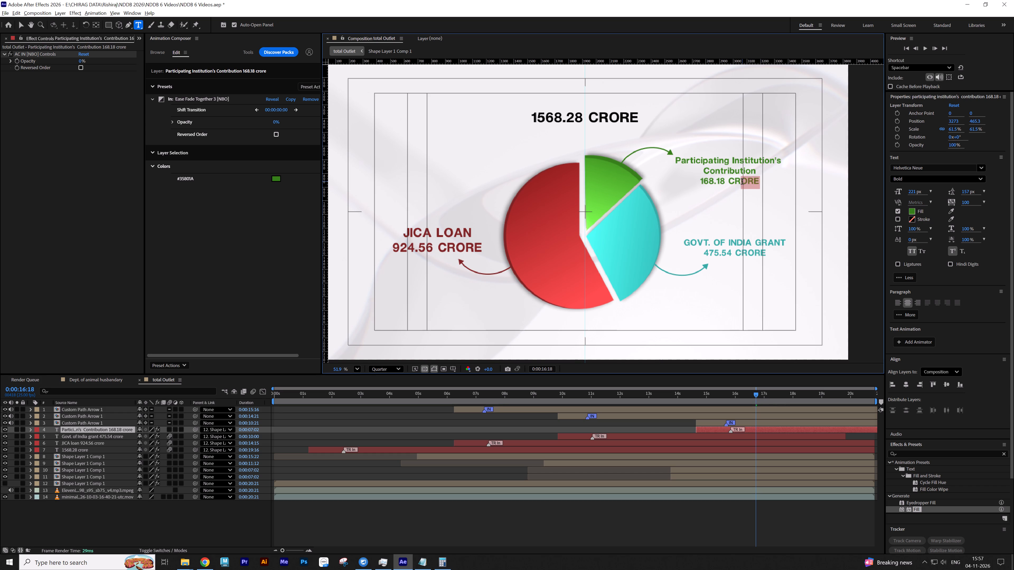
key(period)
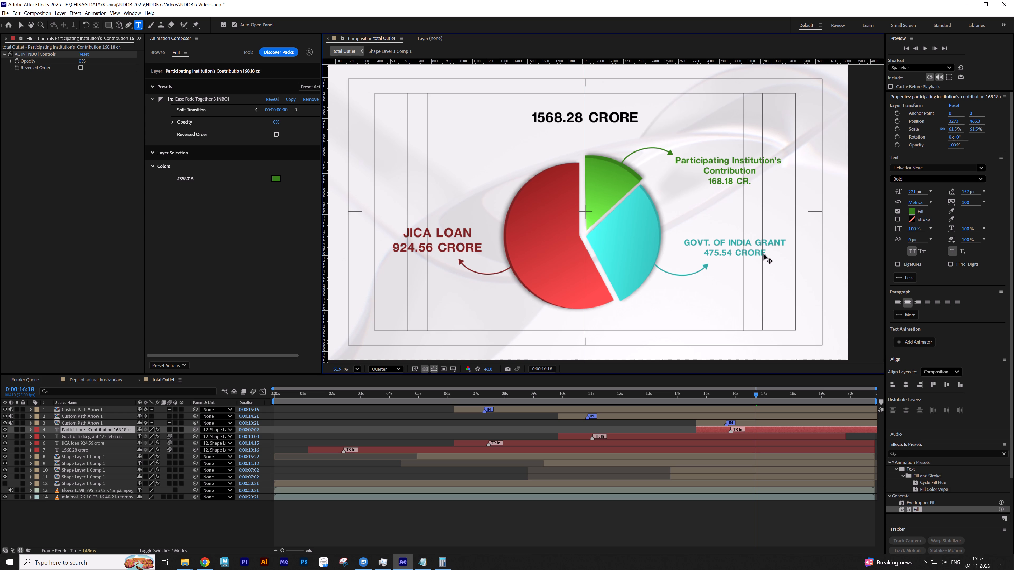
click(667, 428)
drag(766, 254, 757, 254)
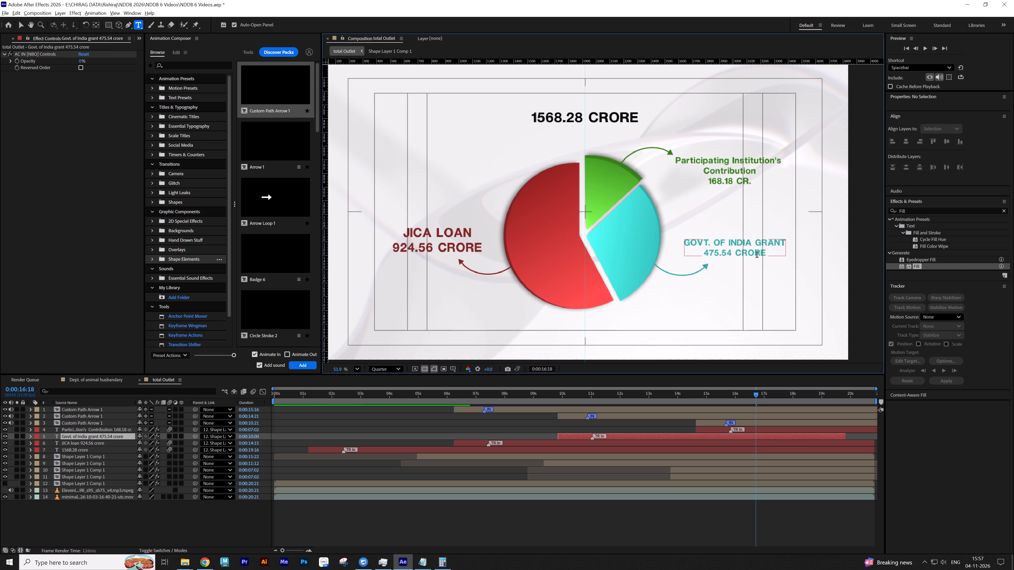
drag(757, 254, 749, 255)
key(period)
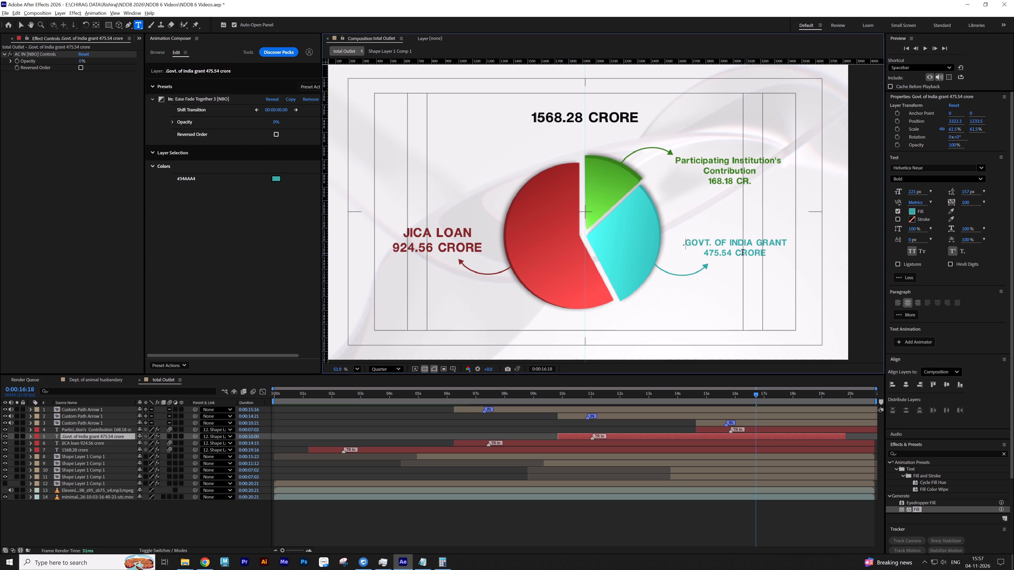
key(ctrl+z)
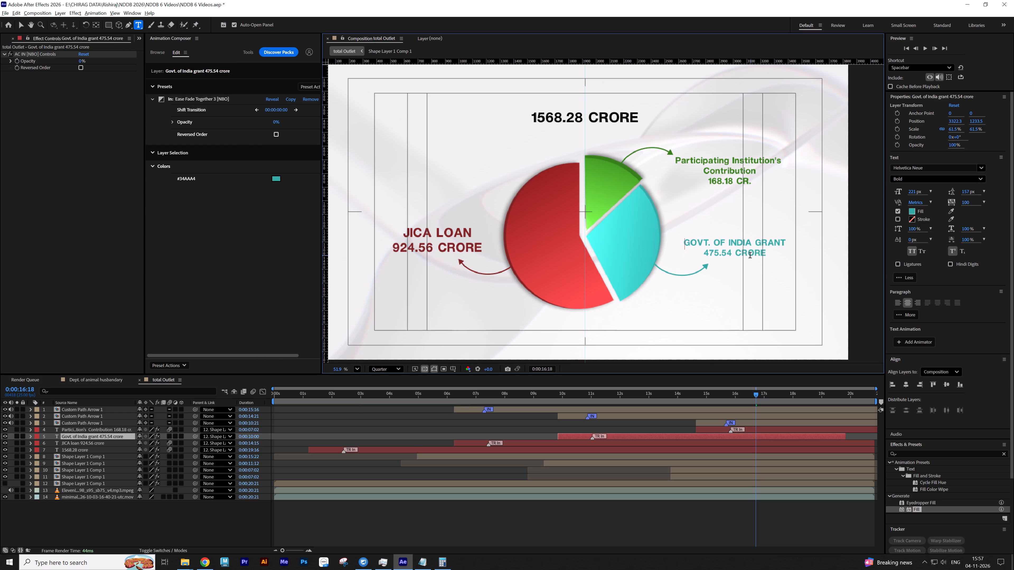
Shorten CRORE to "CR." after 475.54 in the turquoise Govt. of India Grant label.
drag(748, 255, 766, 255)
key(period)
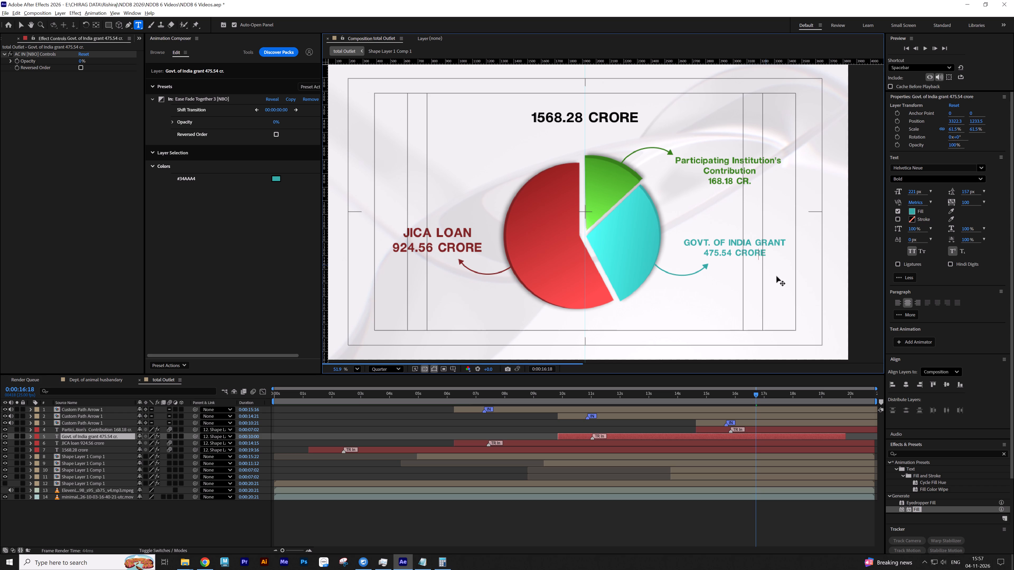
click(594, 427)
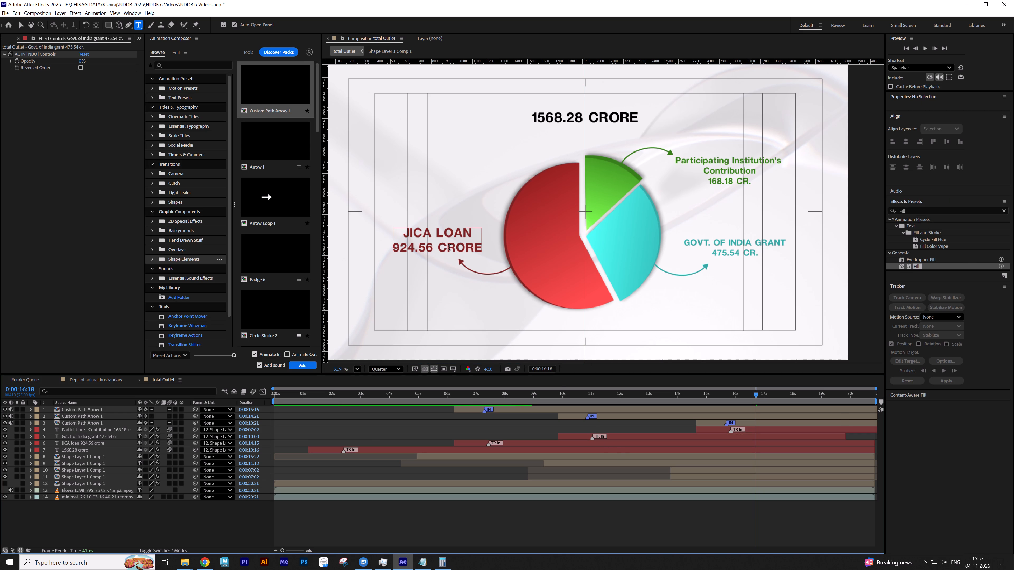
Shorten CRORE to "CR." after 924.56 in the red JICA Loan label.
drag(449, 247, 484, 247)
drag(448, 248, 459, 248)
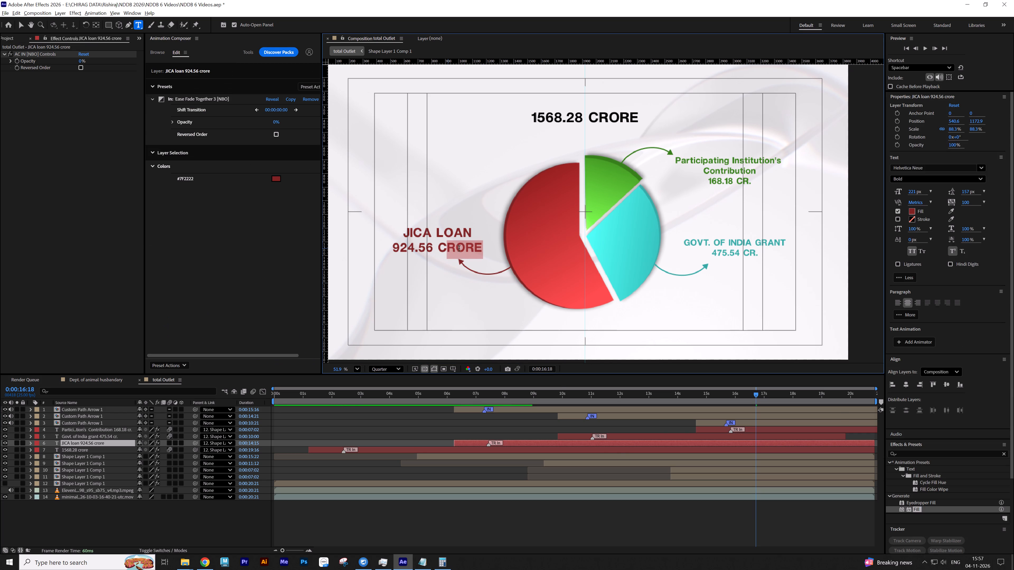
drag(459, 248, 476, 248)
drag(550, 308, 553, 311)
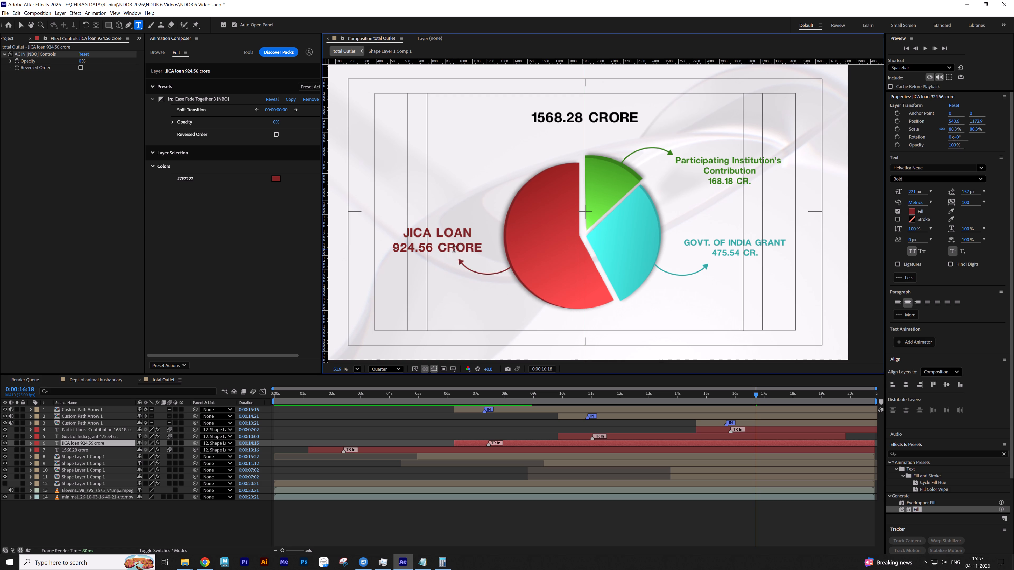
drag(454, 249, 488, 249)
key(period)
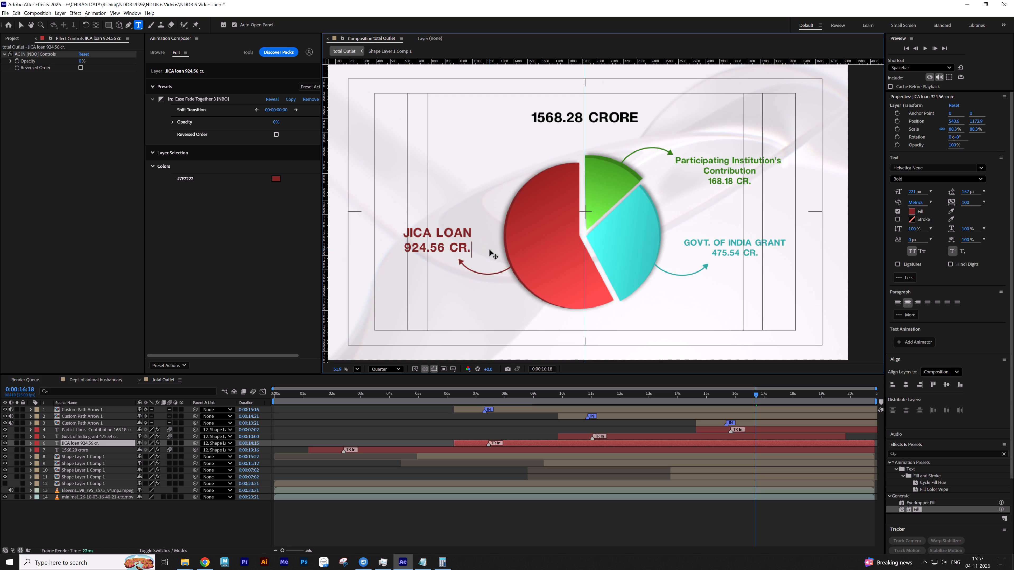
Remove All Caps from the red label's first line and capitalise it as "JICA Loan".
drag(463, 247, 461, 246)
drag(461, 246, 468, 246)
drag(472, 232, 400, 231)
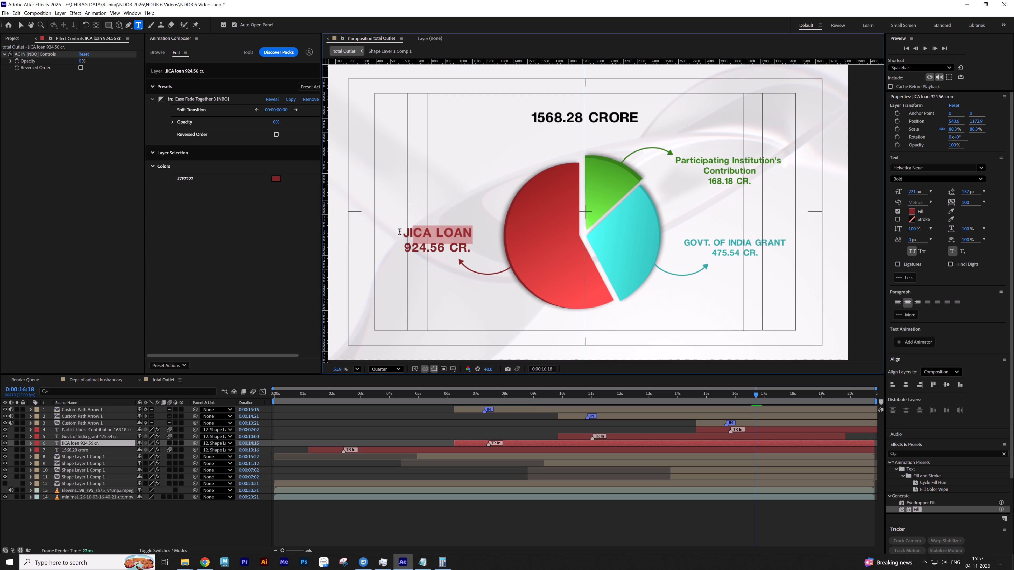
drag(400, 231, 397, 231)
click(913, 248)
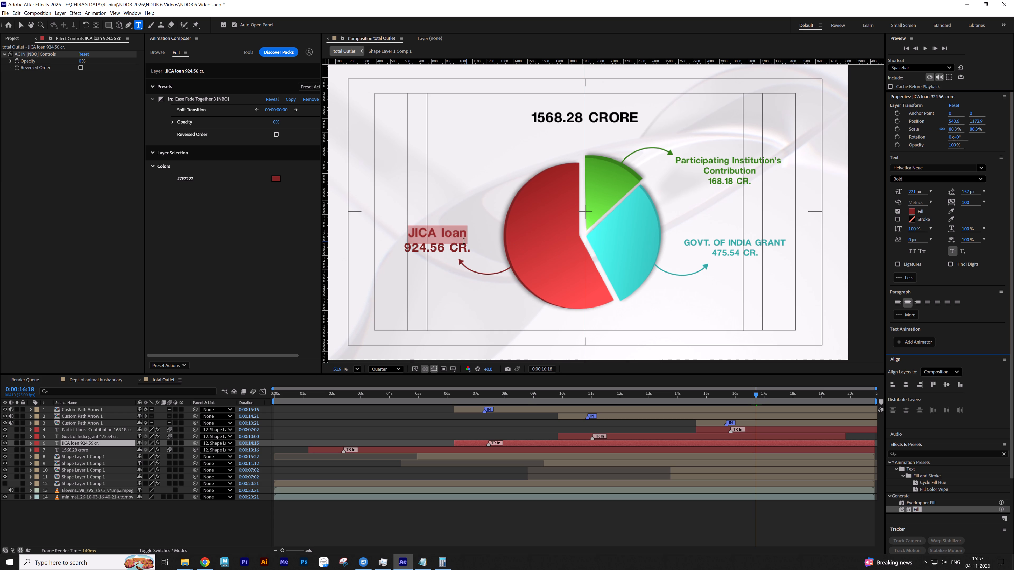
drag(443, 234, 441, 234)
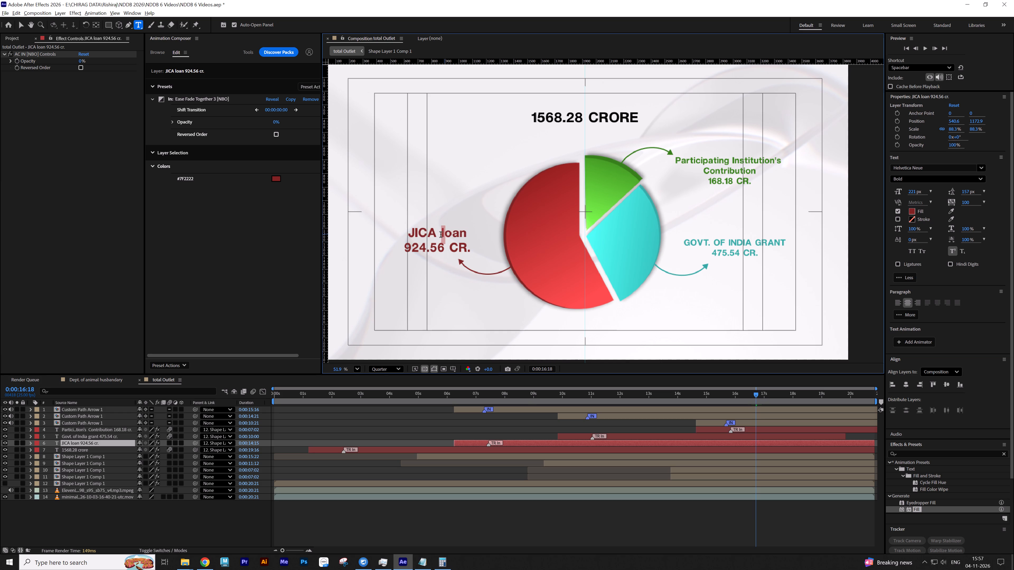
key(shift+l)
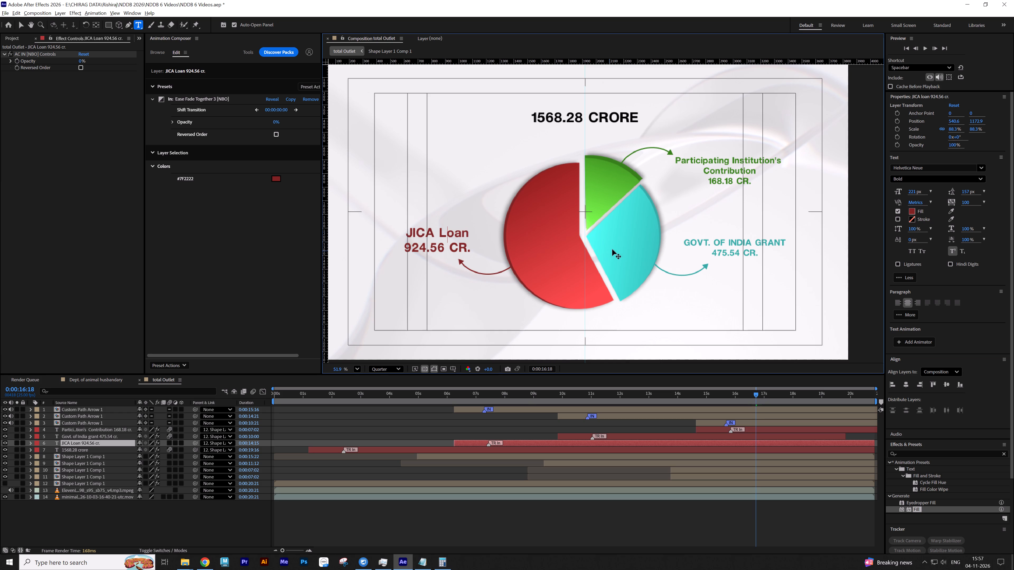
click(592, 421)
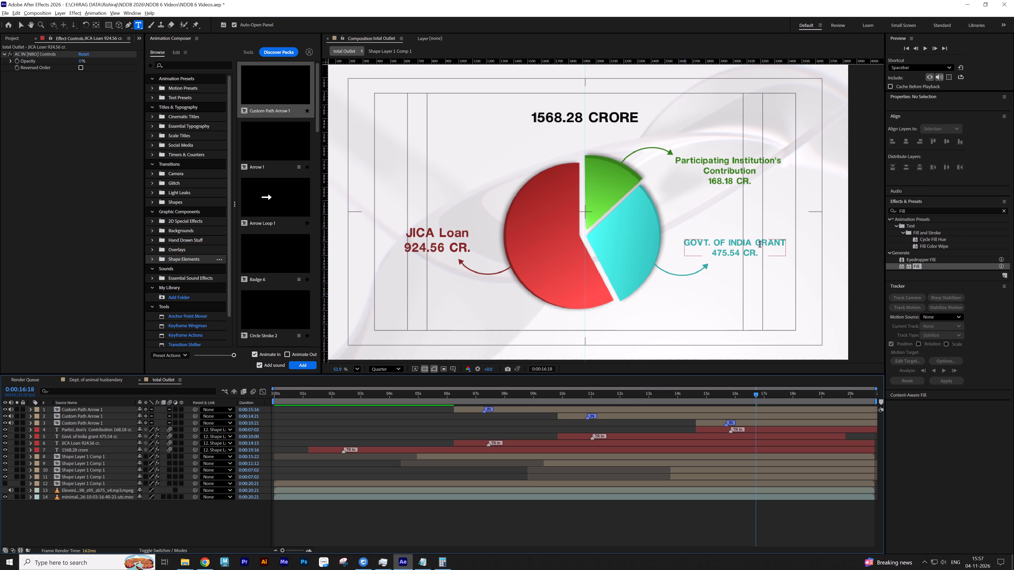
Remove All Caps from the letters after the G in the turquoise label's last first-line word so it reads "Grant".
drag(784, 245, 762, 242)
drag(763, 244, 781, 244)
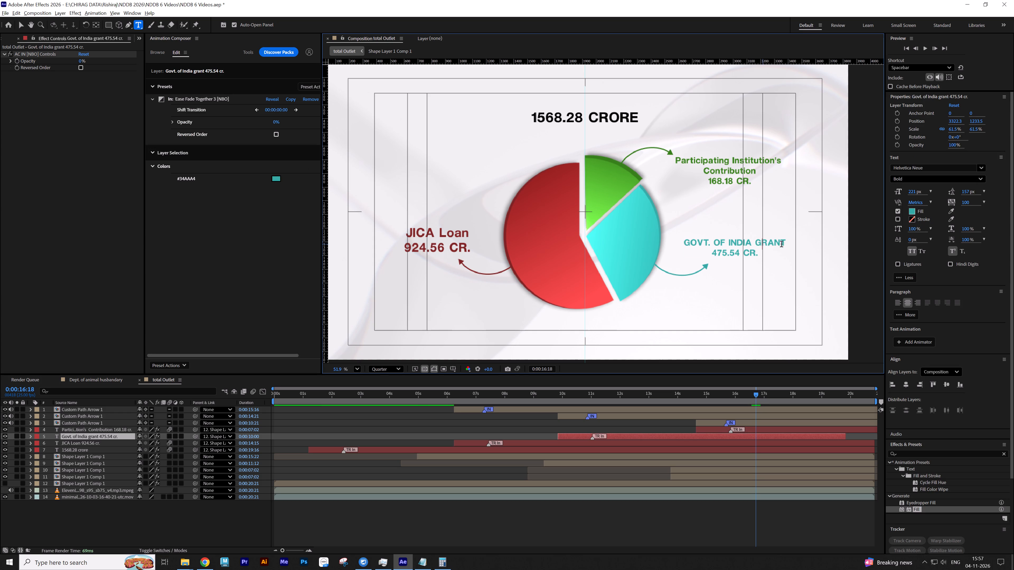
drag(781, 244, 785, 243)
click(907, 250)
click(911, 252)
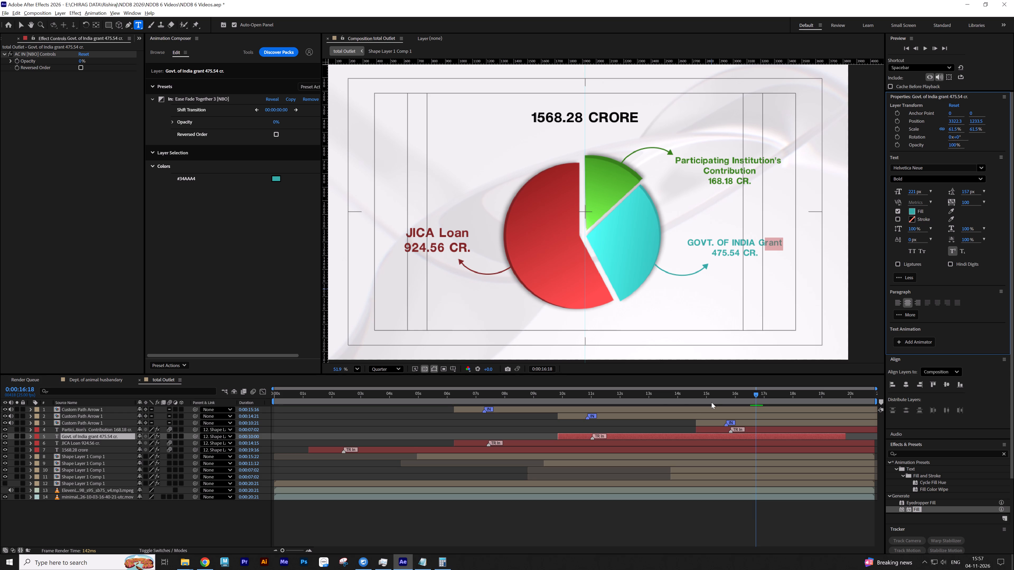
Enlarge 475.54 CR. in the turquoise label to about 343 px and set the label's leading to about 259 px.
drag(712, 251, 743, 251)
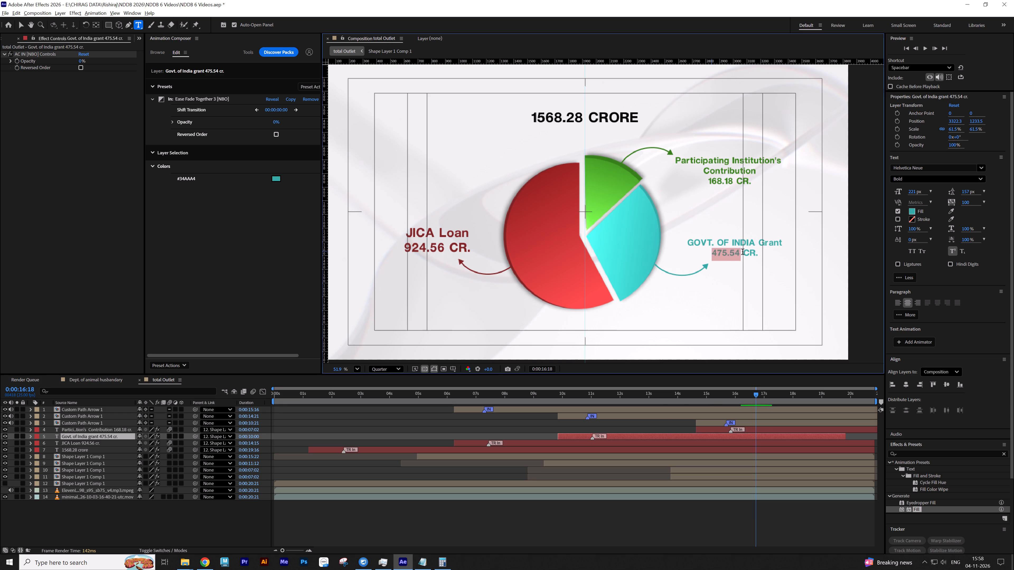
drag(743, 251, 760, 251)
drag(758, 255, 713, 253)
drag(913, 189, 941, 187)
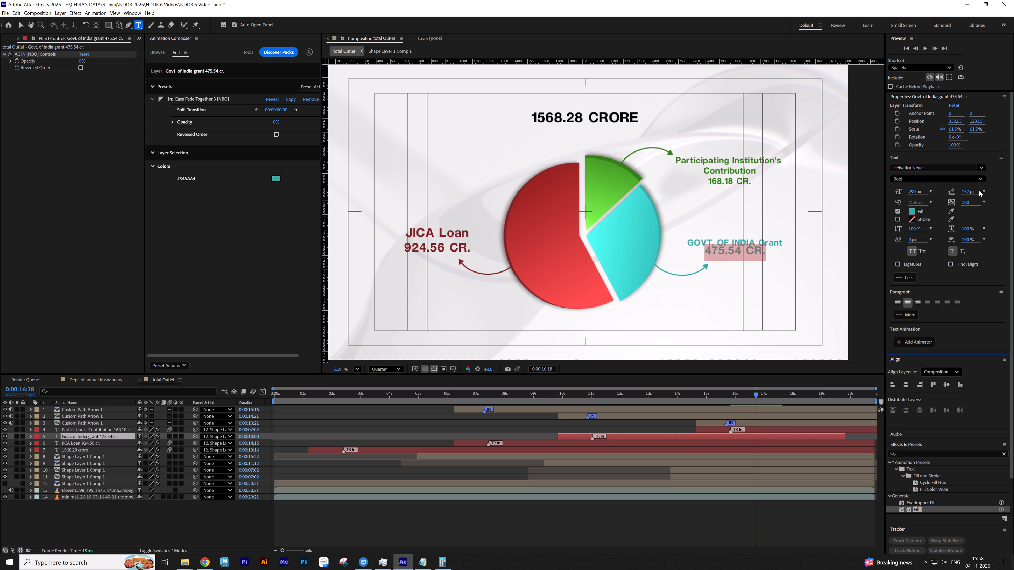
click(979, 190)
key(ctrl+a)
click(986, 191)
click(992, 200)
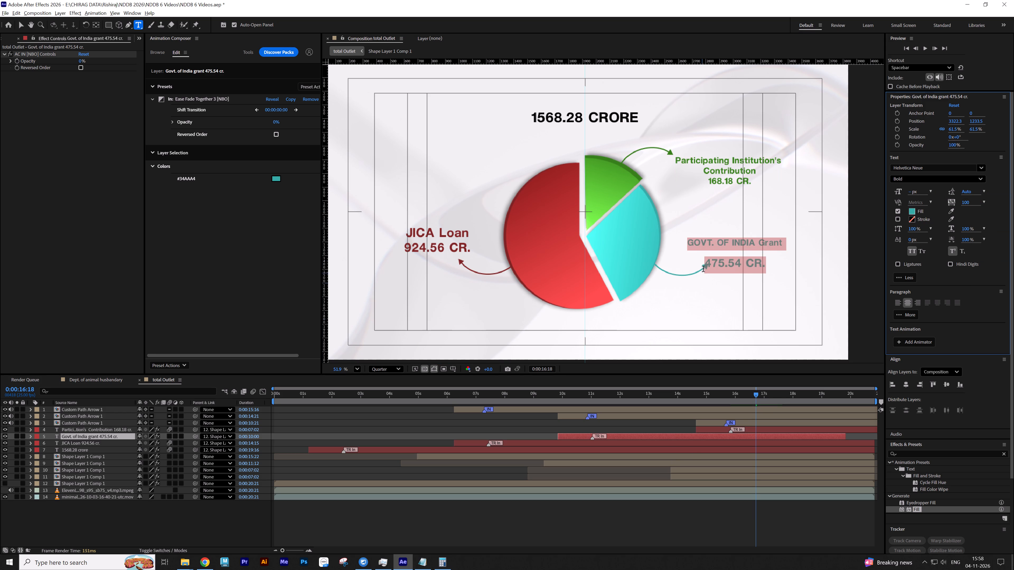
drag(705, 264, 775, 264)
drag(915, 194, 934, 190)
key(ctrl+a)
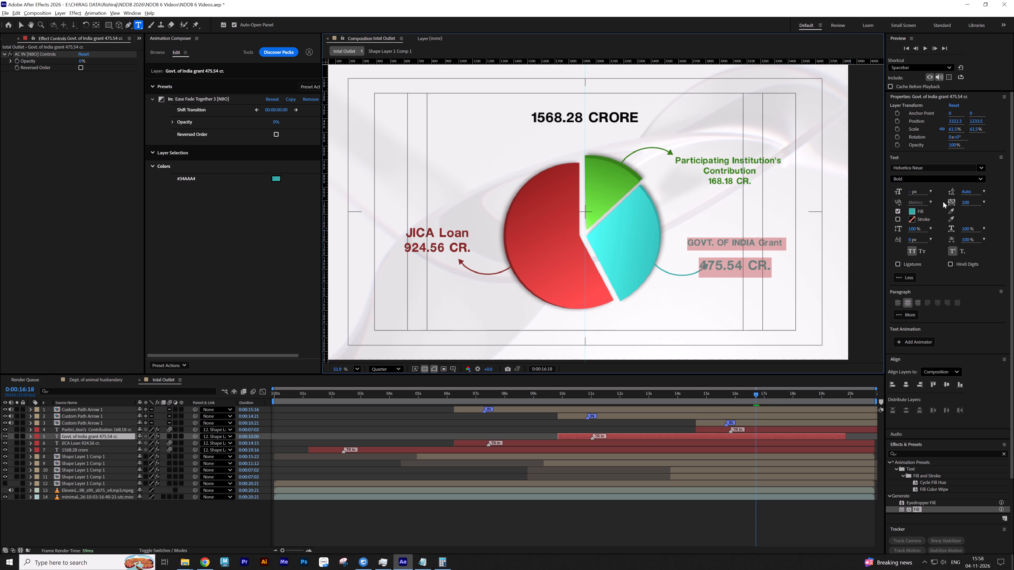
drag(965, 191, 990, 187)
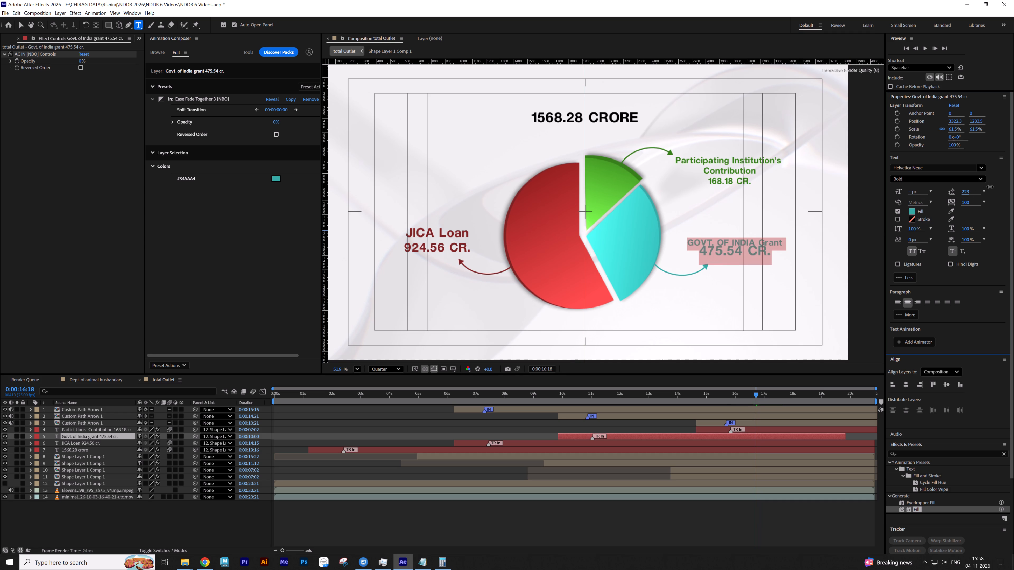
drag(990, 187, 999, 183)
drag(747, 258, 719, 255)
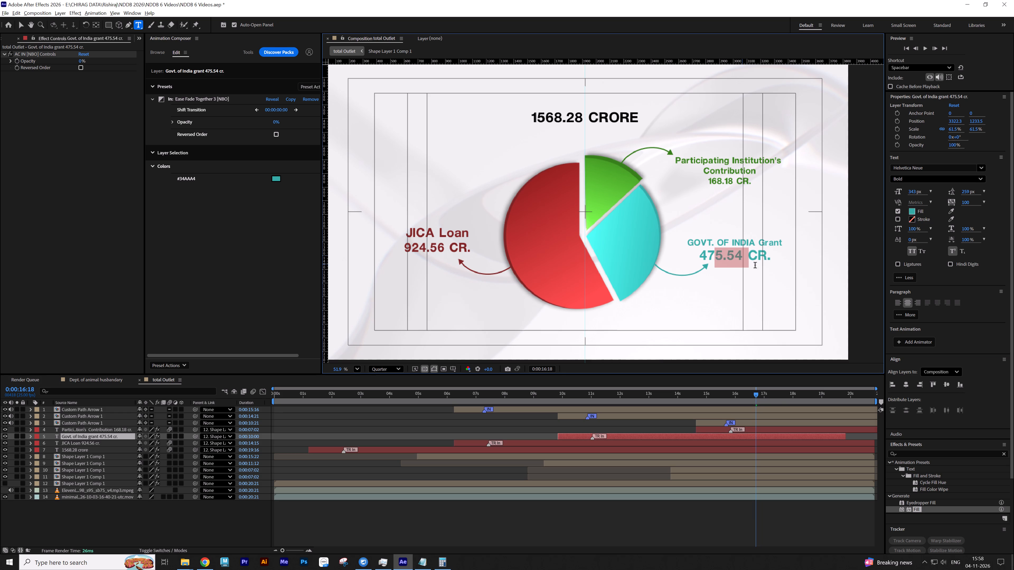
click(661, 427)
Set the font size of the 168.18 CR. line in the green Participating Institution's Contribution label to 340 px.
drag(708, 182, 742, 182)
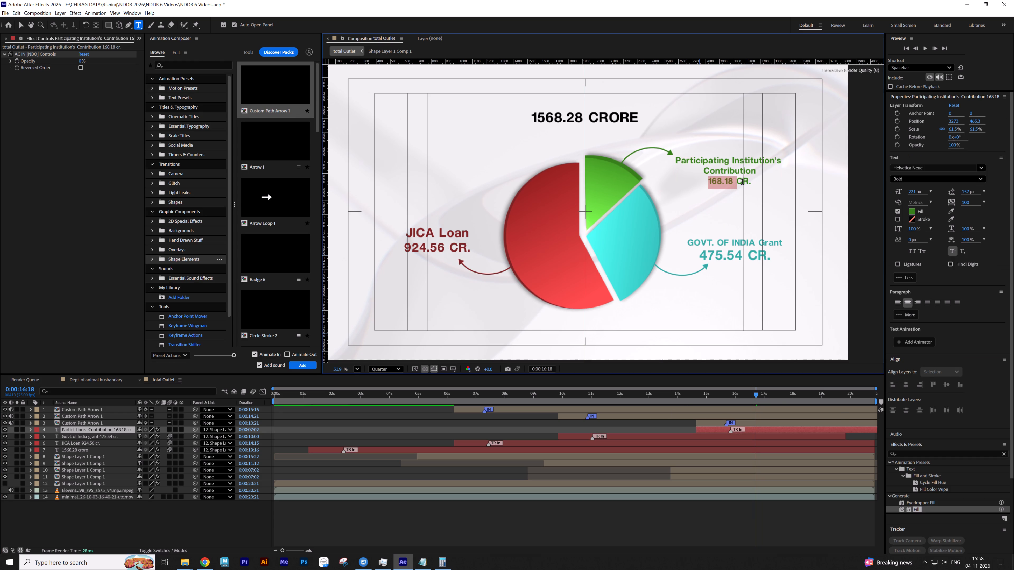
drag(742, 182, 750, 180)
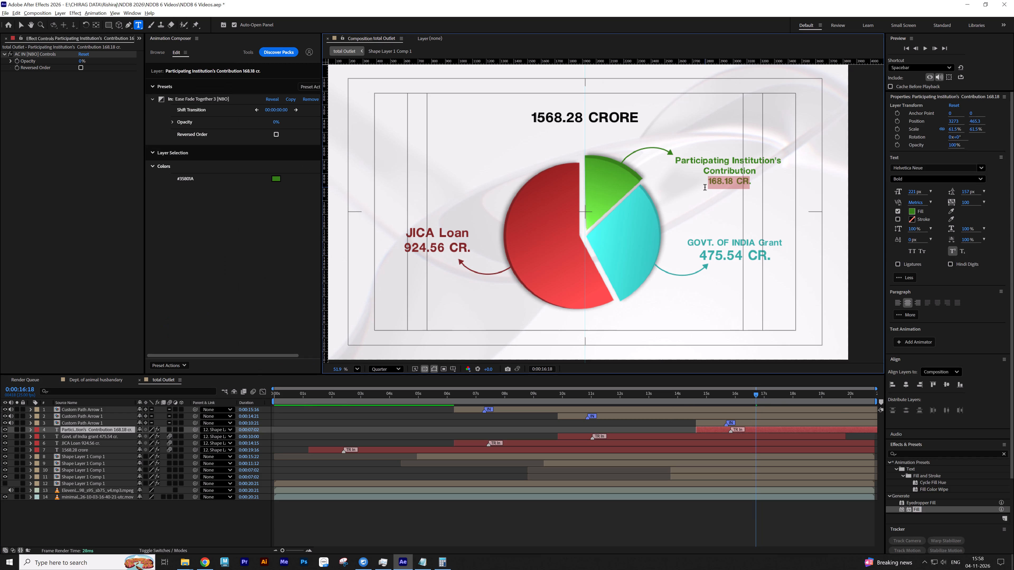
key(Left)
key(Return)
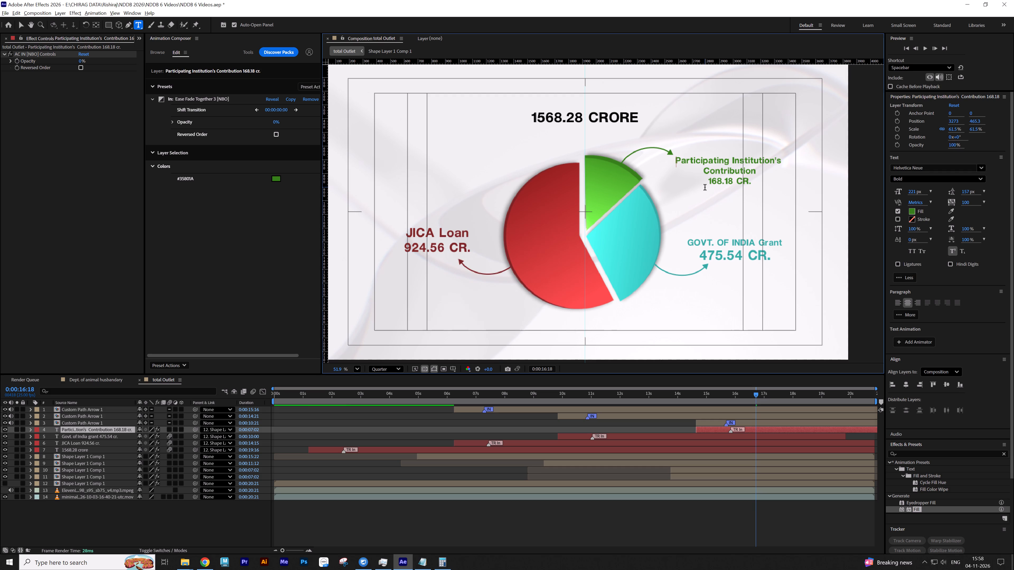
key(Left)
key(Down)
key(Down)
key(shift+Right)
key(shift+Right)
key(shift+Right)
key(shift+Right)
key(shift+Right)
key(shift+Right)
key(shift+Right)
key(shift+Right)
key(shift+Right)
key(shift+Right)
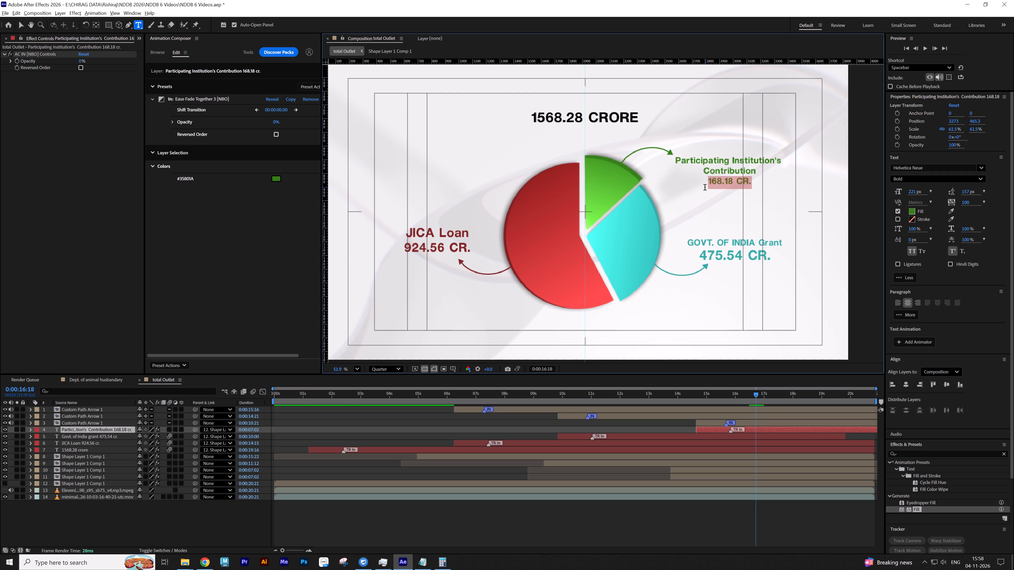
click(917, 193)
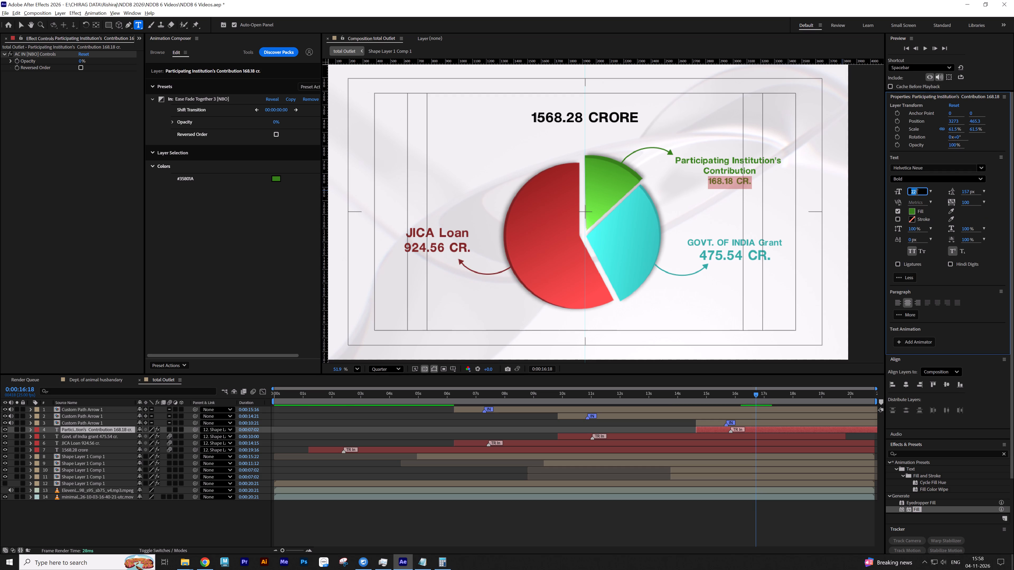
text(340)
key(Return)
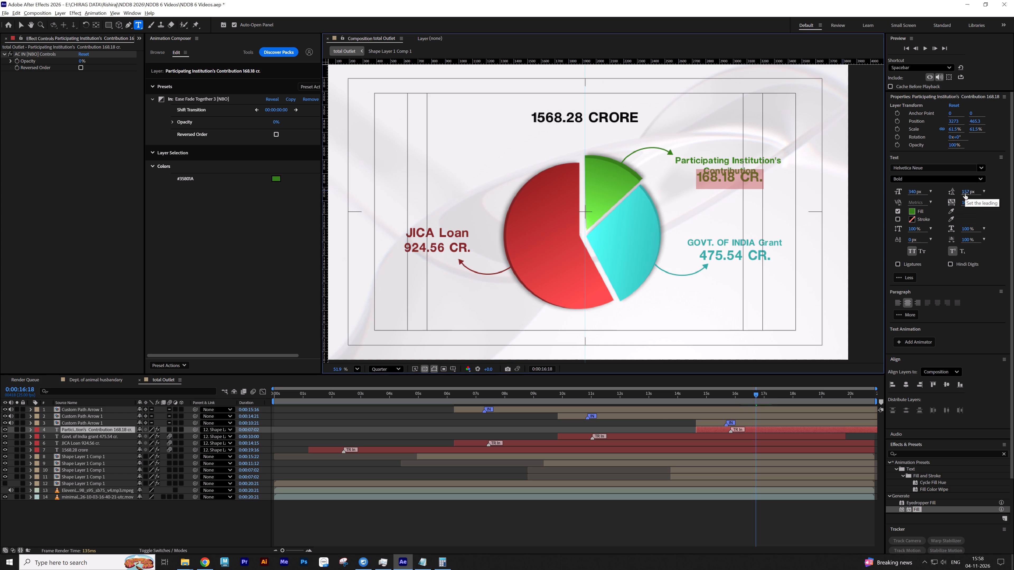
Increase the leading of the green label's 168.18 CR. line to about 247 px.
drag(965, 192, 992, 185)
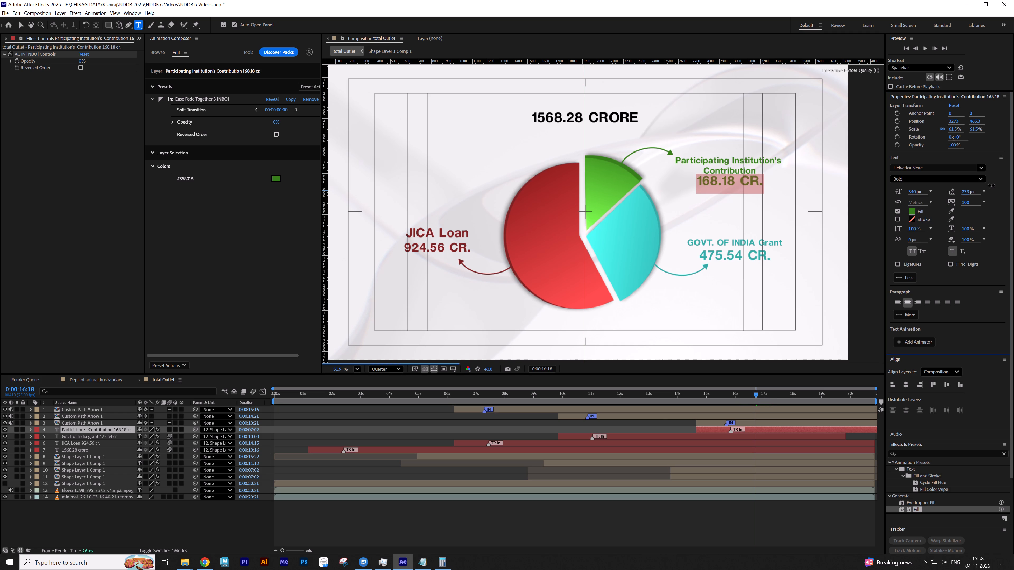
drag(992, 185, 995, 184)
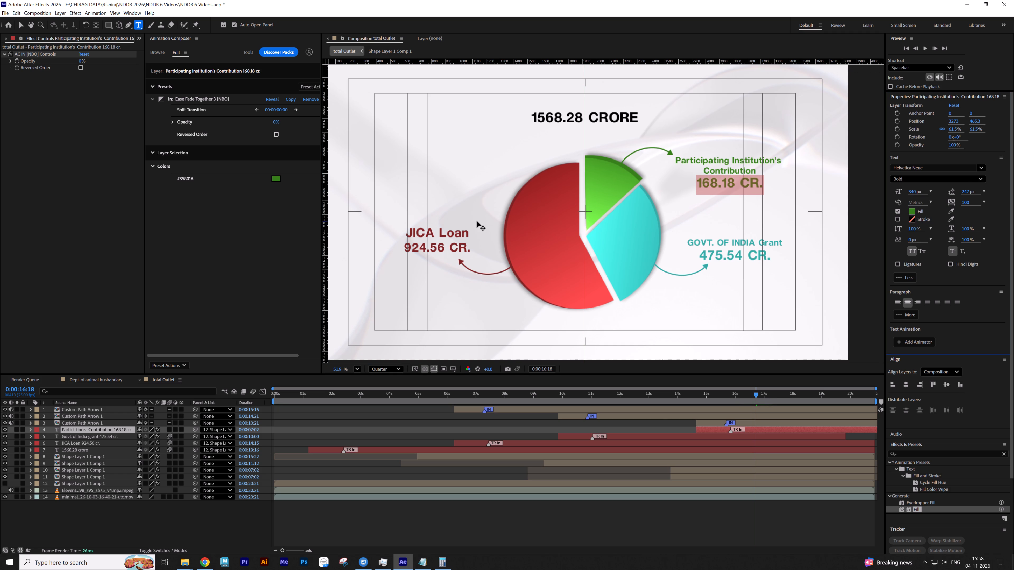
click(473, 431)
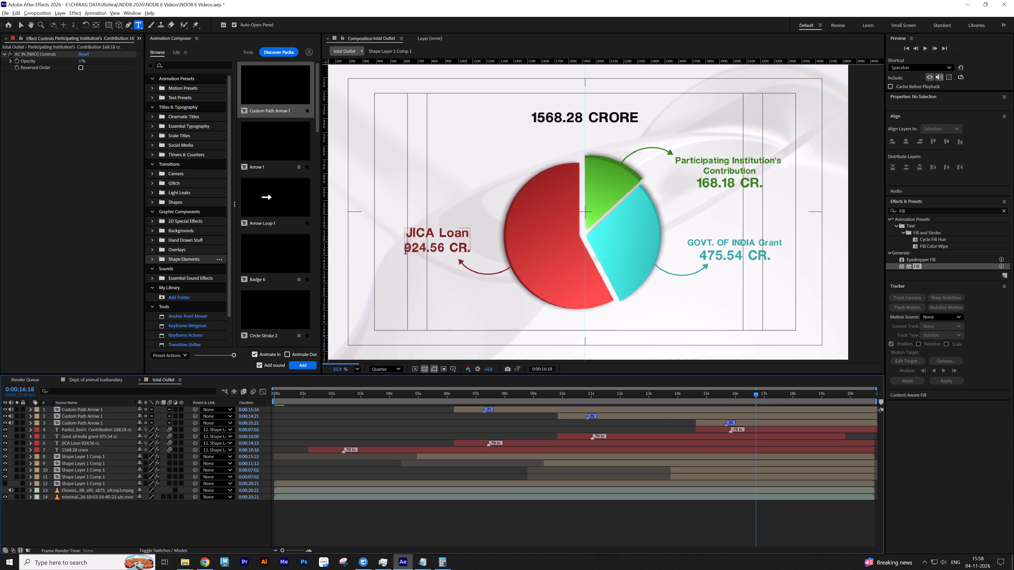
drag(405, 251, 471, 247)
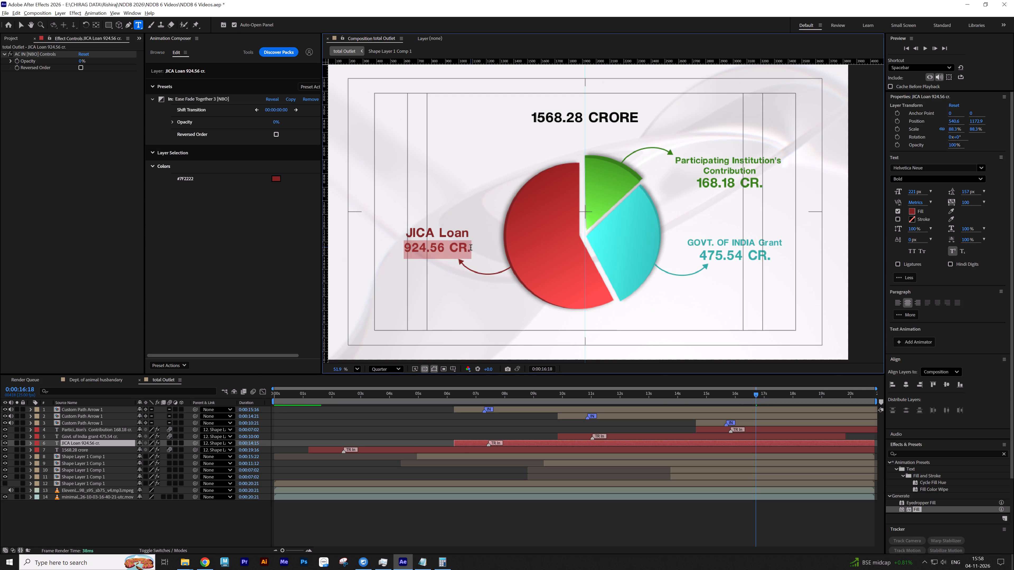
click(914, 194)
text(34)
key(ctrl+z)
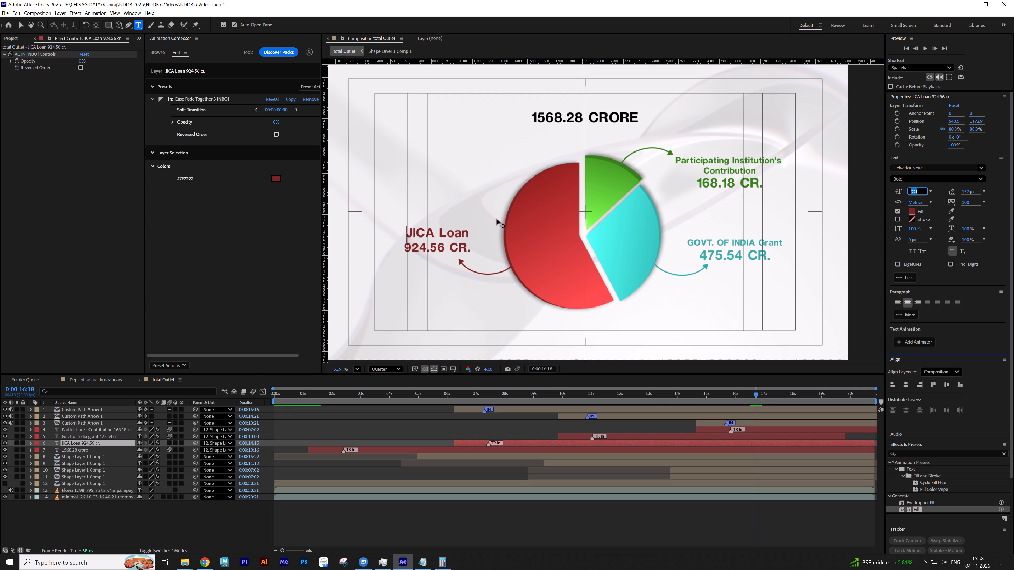
Set the font size of the 924.56 CR. line in the red JICA Loan label to 340 px.
drag(404, 246, 473, 246)
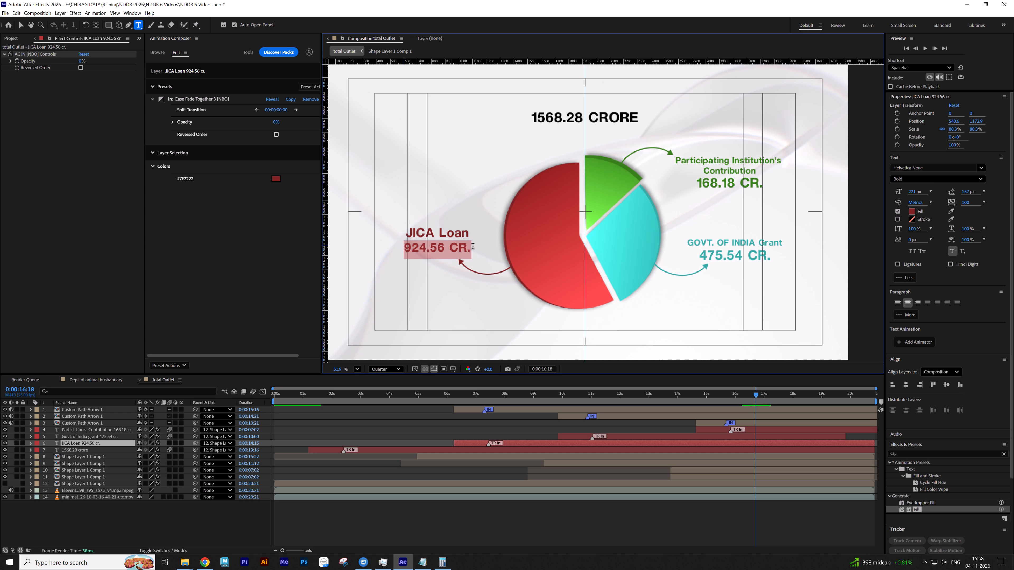
drag(473, 246, 472, 246)
click(917, 190)
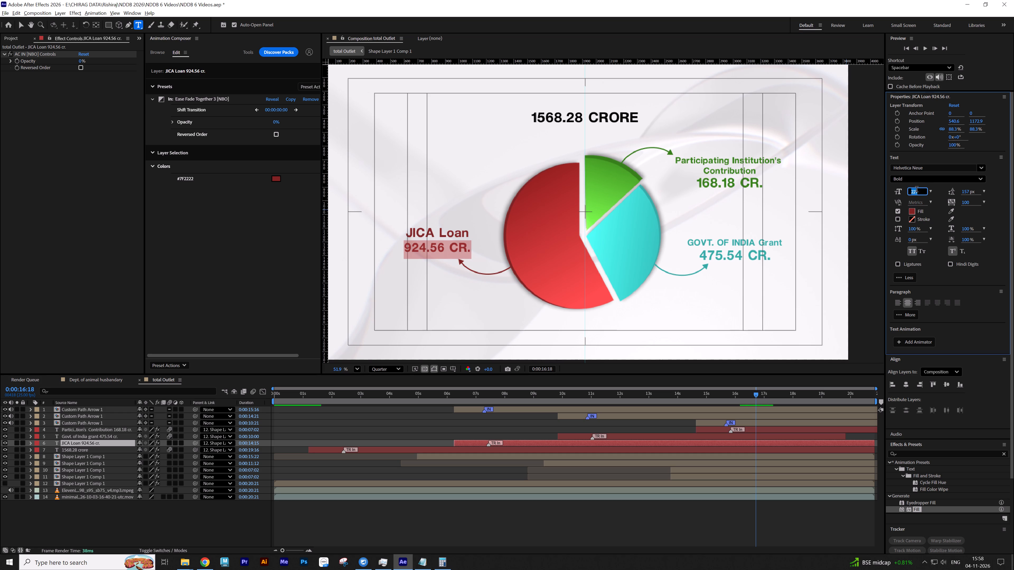
text(340)
key(Return)
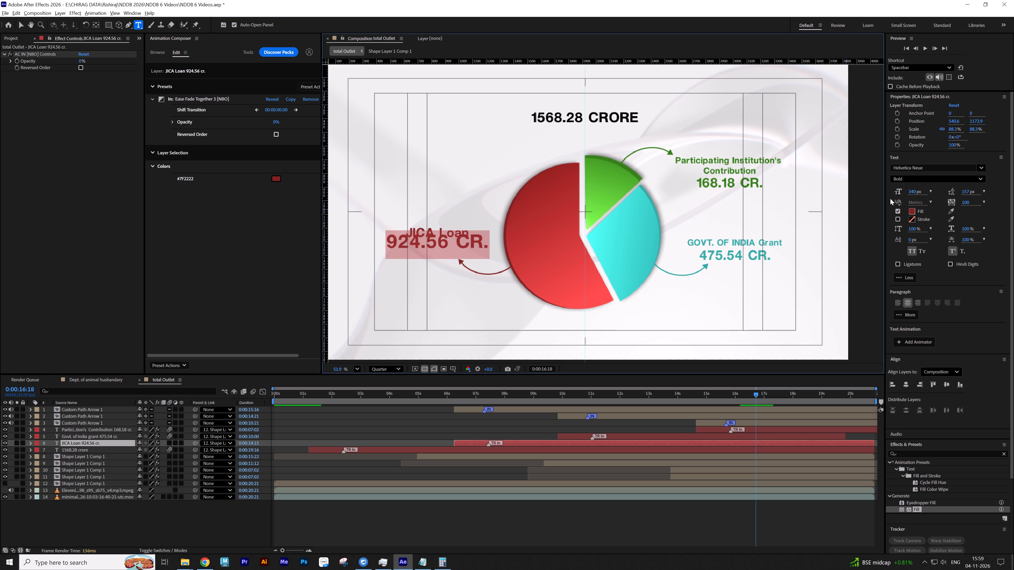
Increase the leading of the red label's 924.56 CR. line so it sits clear below JICA Loan.
drag(968, 193, 998, 184)
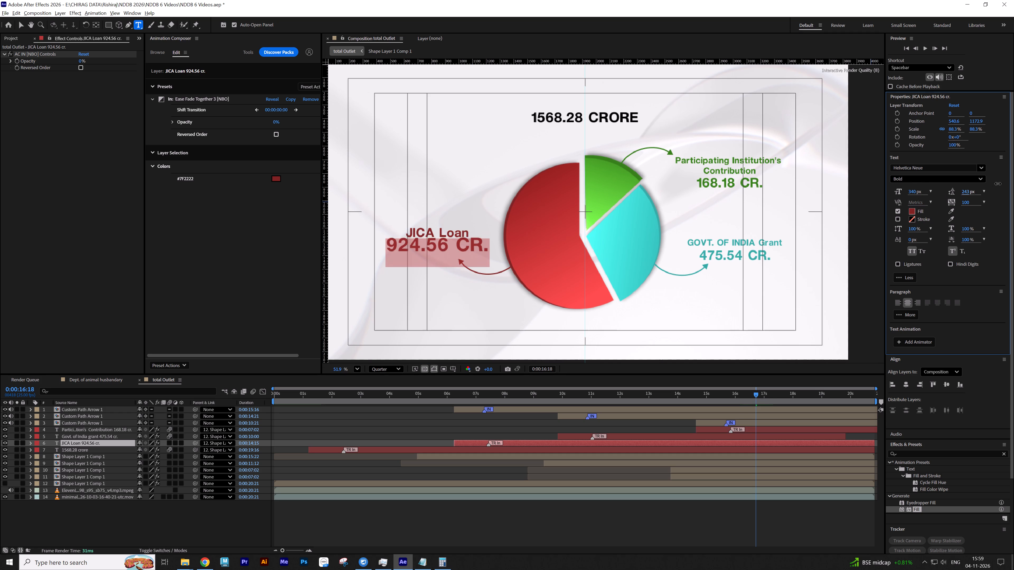
drag(998, 184, 1001, 182)
click(507, 420)
key(v)
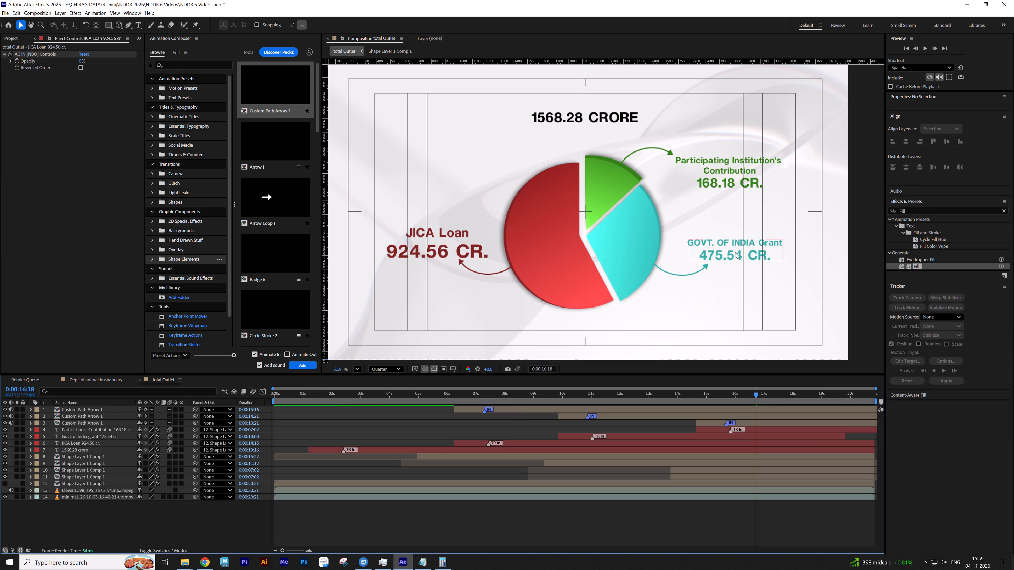
Copy the turquoise Govt. of India grant layer's scale of 61.5% onto the JICA Loan text layer.
click(735, 252)
key(s)
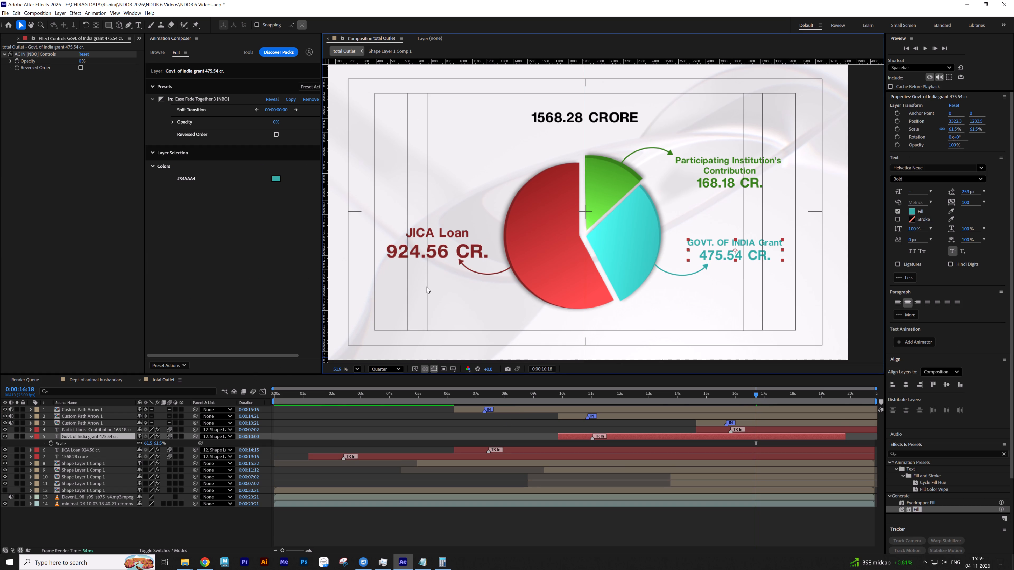
click(446, 252)
key(s)
click(143, 442)
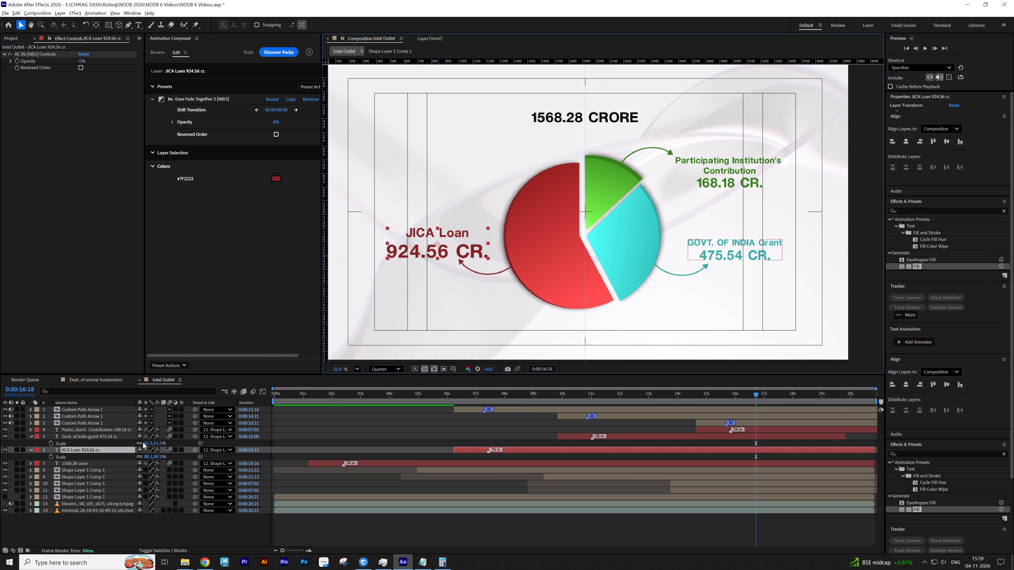
click(145, 442)
key(ctrl+c)
click(149, 458)
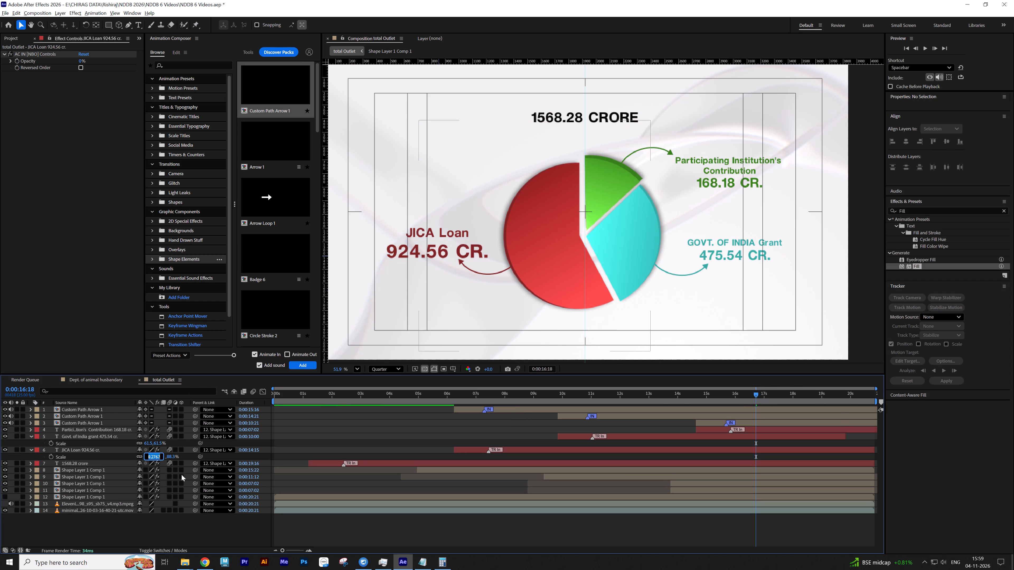
key(ctrl+v)
click(358, 436)
click(93, 449)
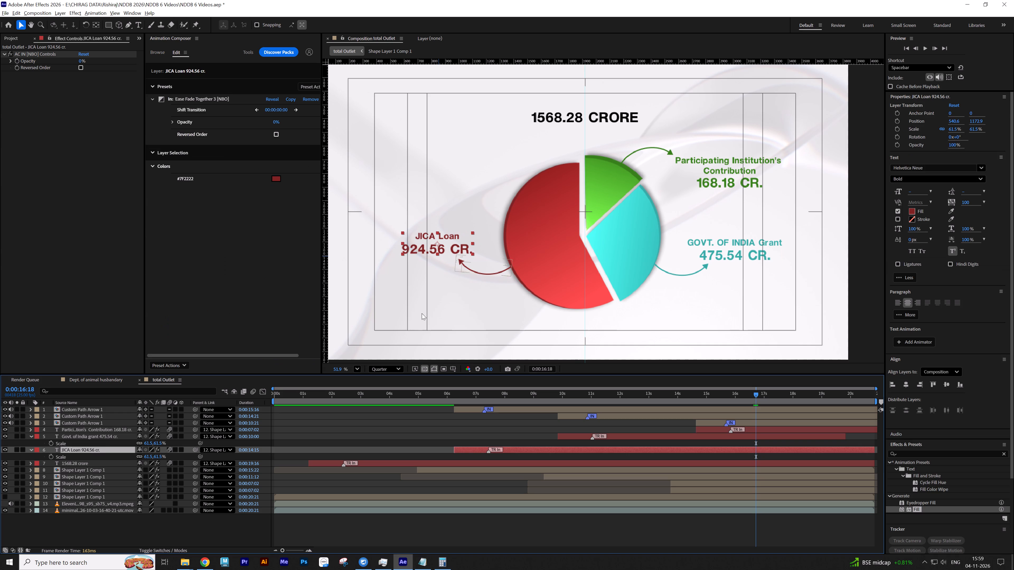
key(v)
Check the scale of the green Participating Institution's Contribution layer against the other two labels.
click(746, 183)
key(s)
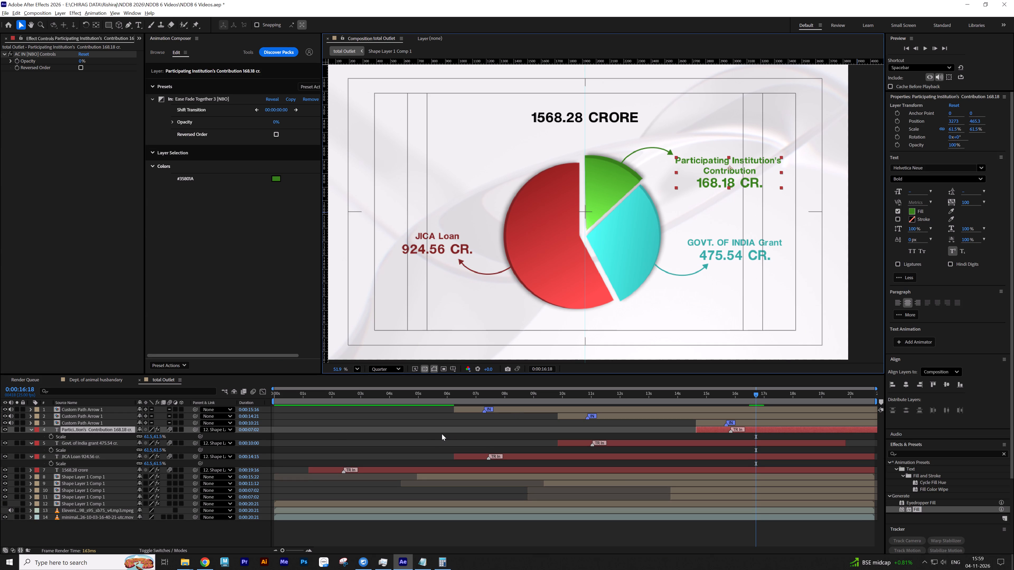
click(430, 438)
Save the project.
key(ctrl+s)
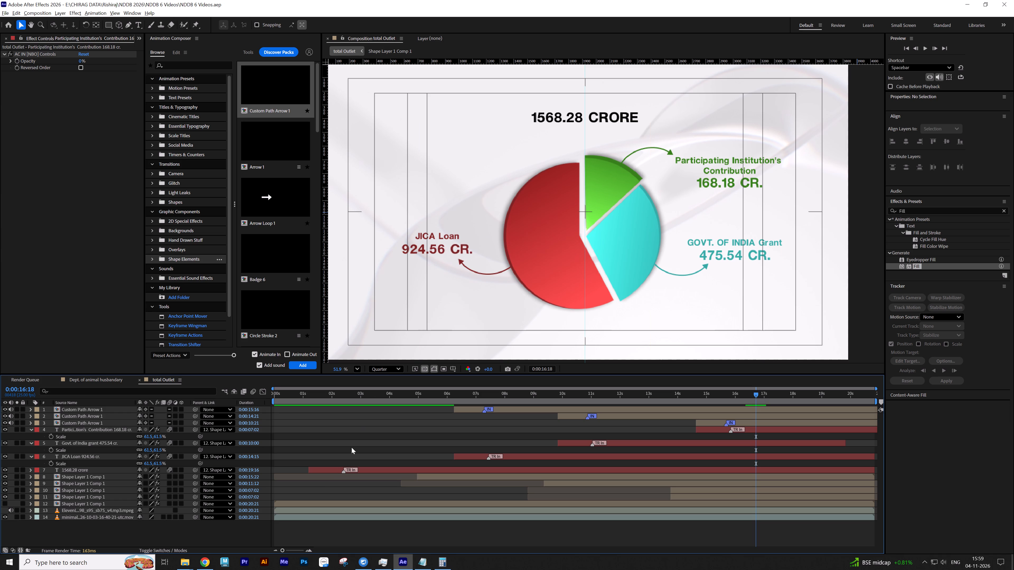
Switch to Google Chrome.
click(208, 559)
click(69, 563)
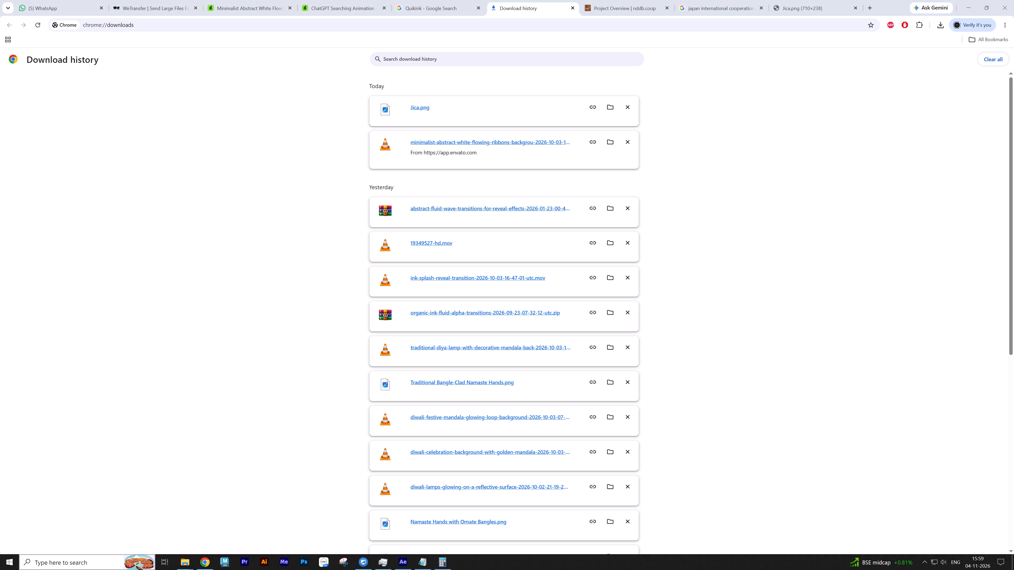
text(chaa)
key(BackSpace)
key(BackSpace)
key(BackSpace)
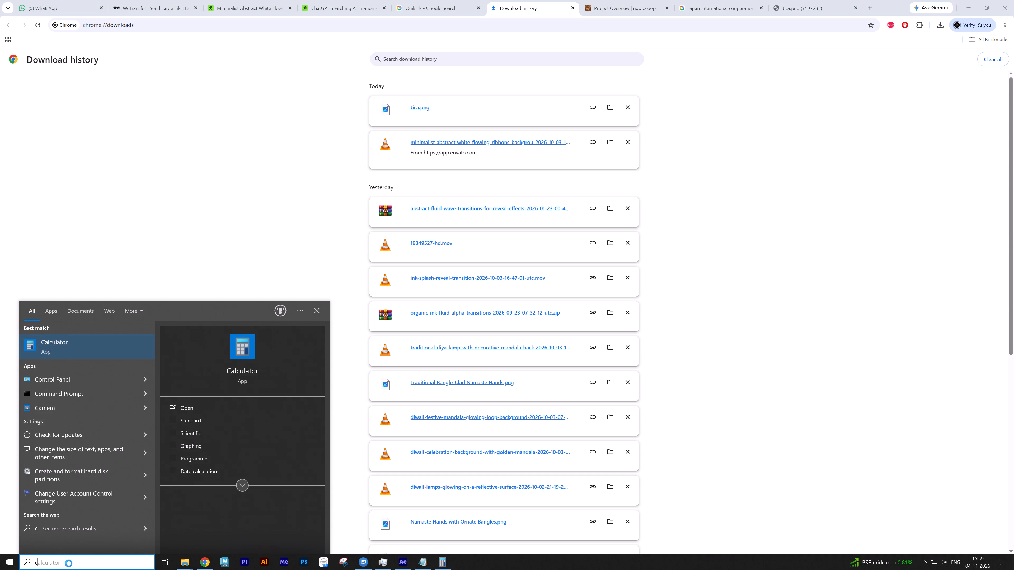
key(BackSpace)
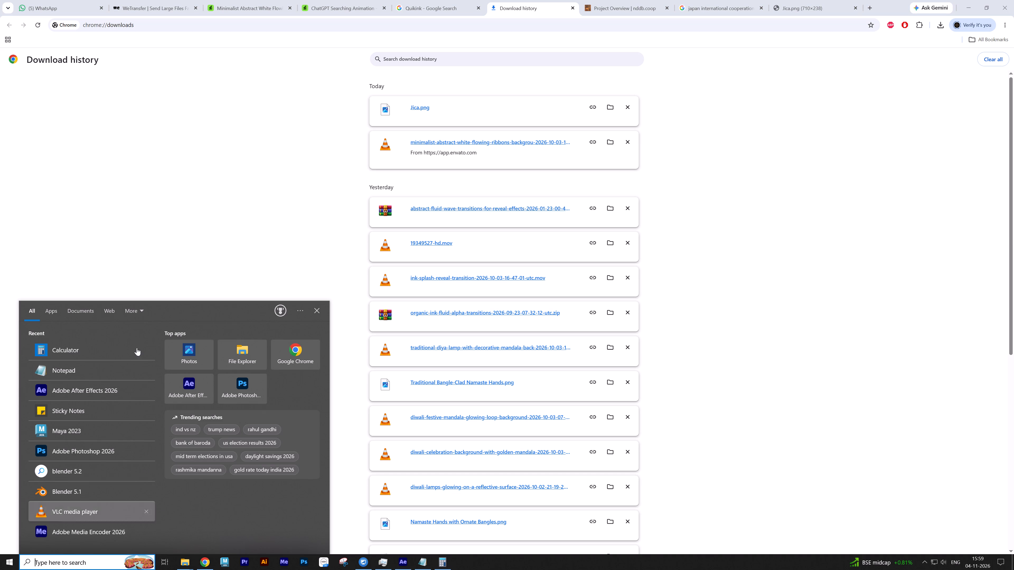
Search Google for "rupees symbol." in a new browser tab and copy the ₹ sign from the results.
click(868, 4)
click(763, 23)
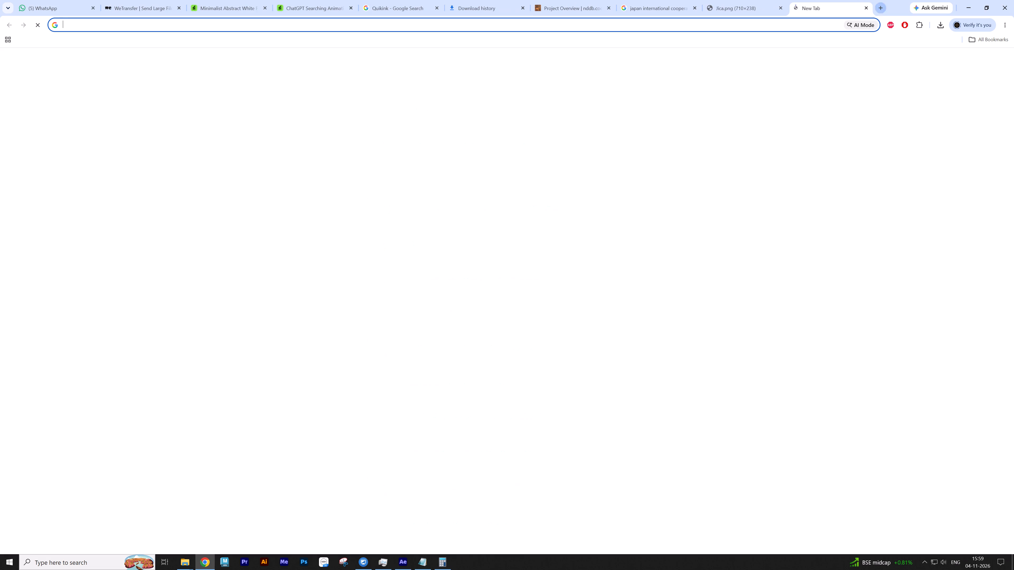
key(shift+r)
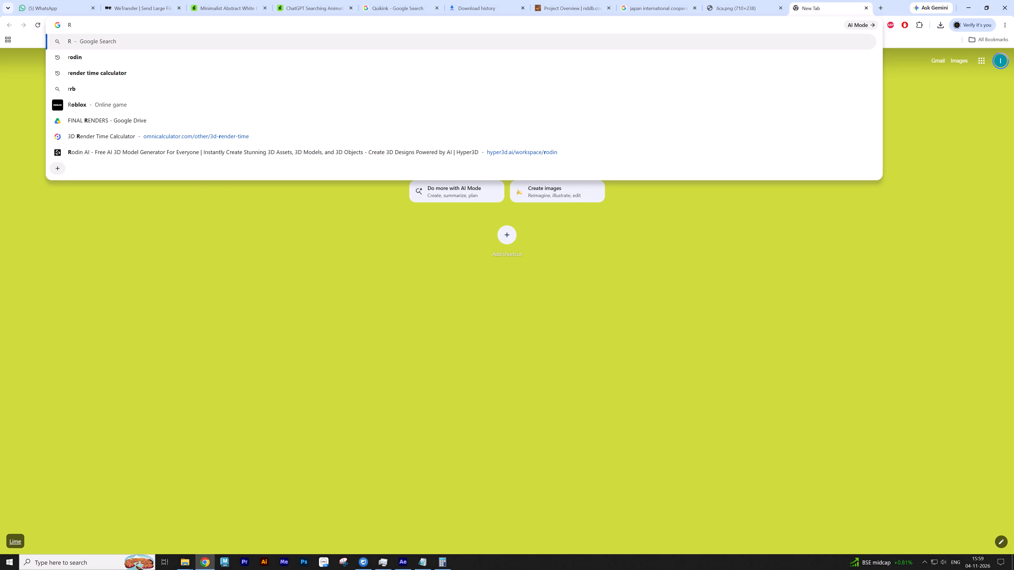
text(upees)
key(space)
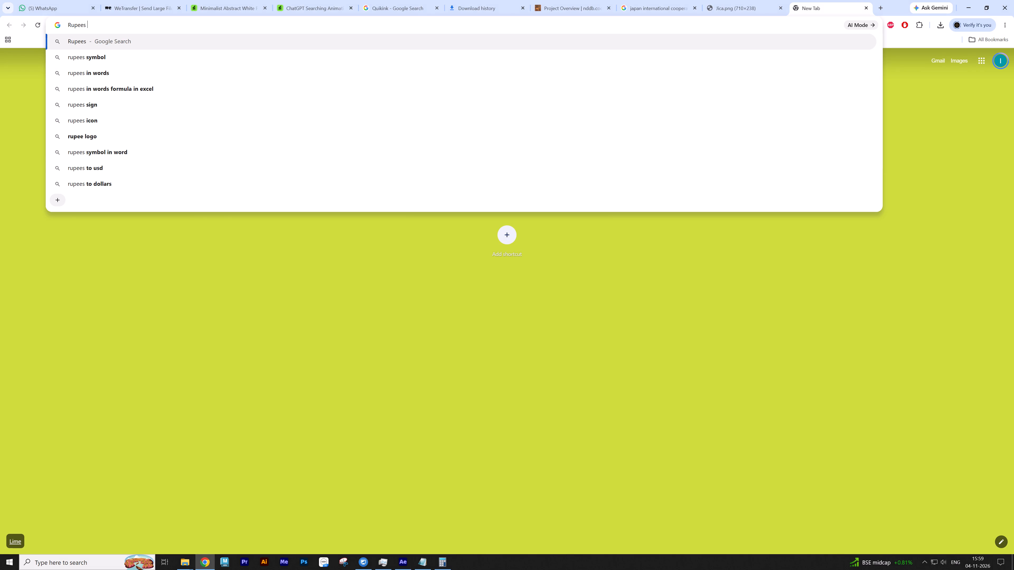
key(Down)
key(period)
key(Return)
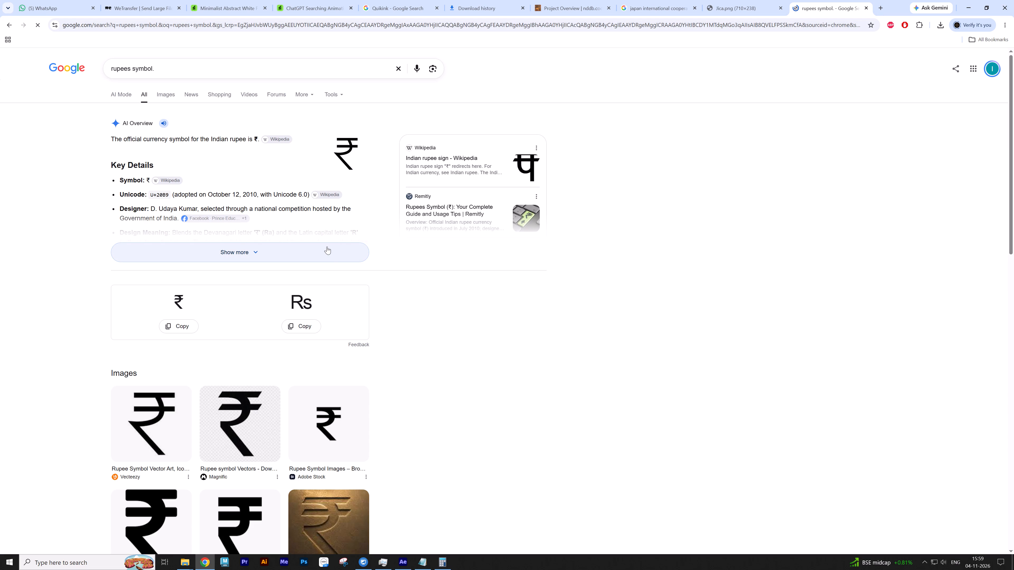
click(179, 324)
Switch back to After Effects and open the red JICA Loan label's text for editing.
key(alt+Tab)
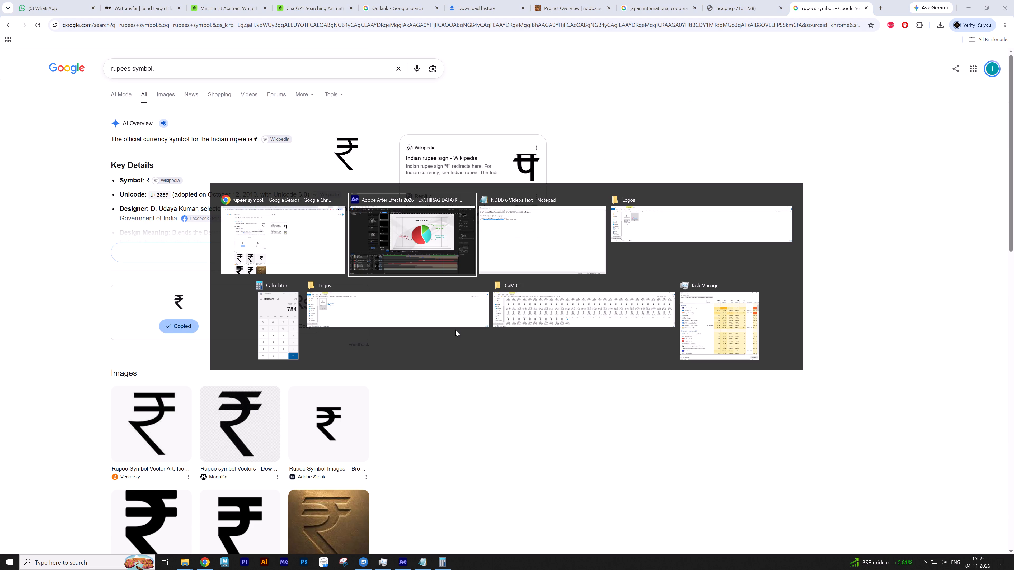
double_click(449, 250)
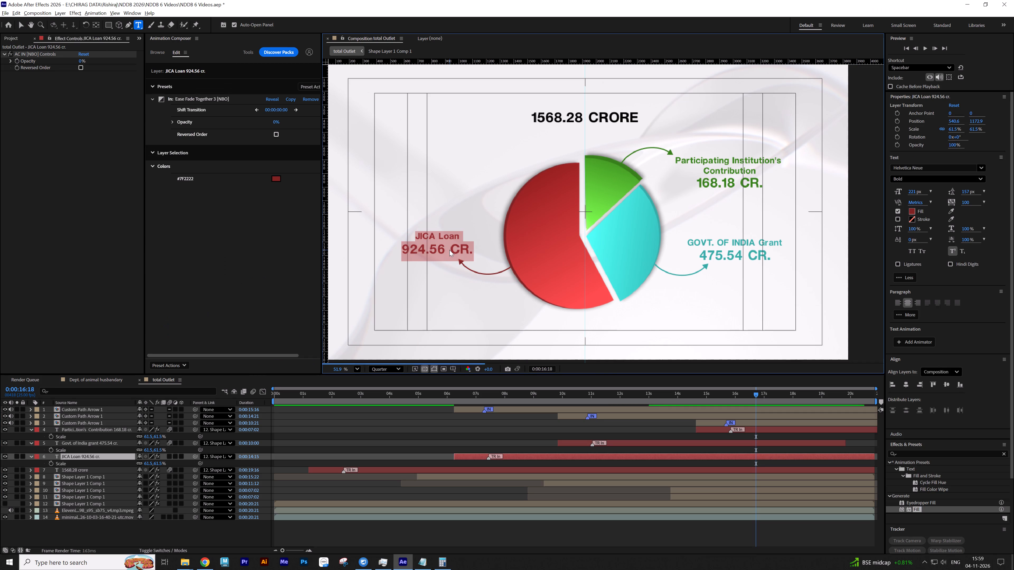
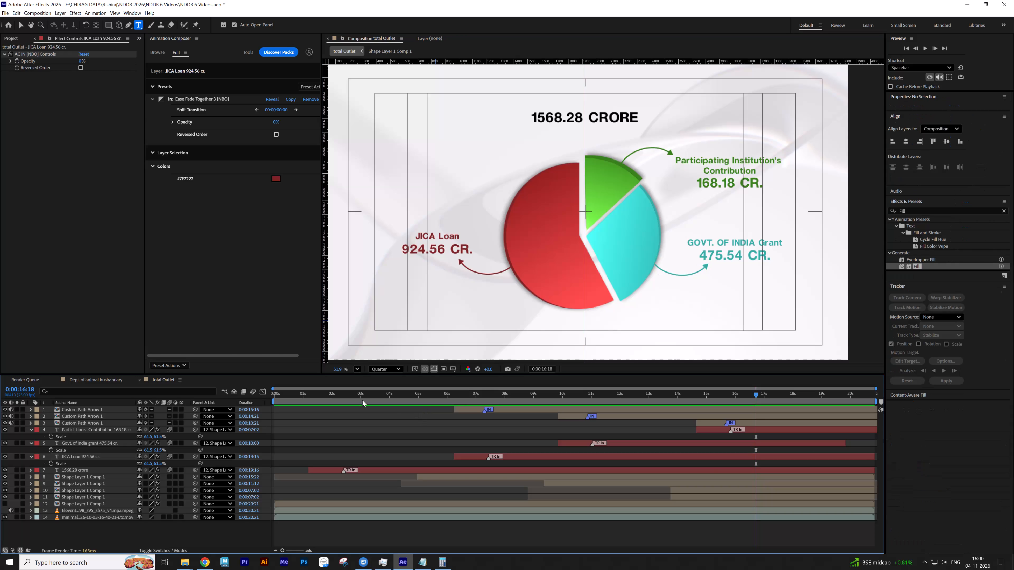
Copy the red JICA Loan slice's Scale and Rotation keyframes and paste them onto the cyan slice layer at its start, 0:00:09:09.
drag(347, 397, 204, 403)
key(space)
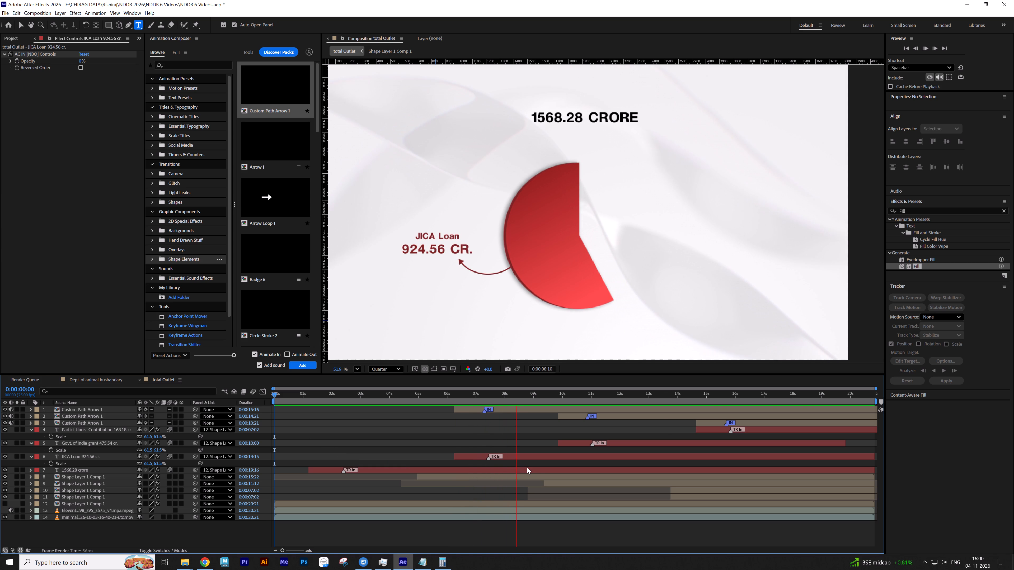
key(space)
click(550, 482)
click(497, 481)
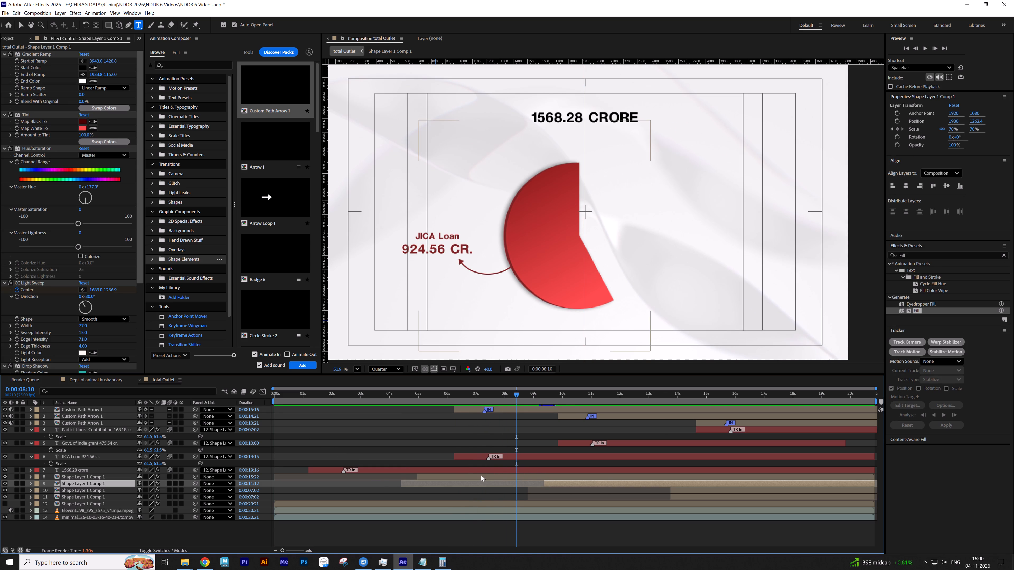
click(481, 475)
key(s)
drag(495, 483, 405, 494)
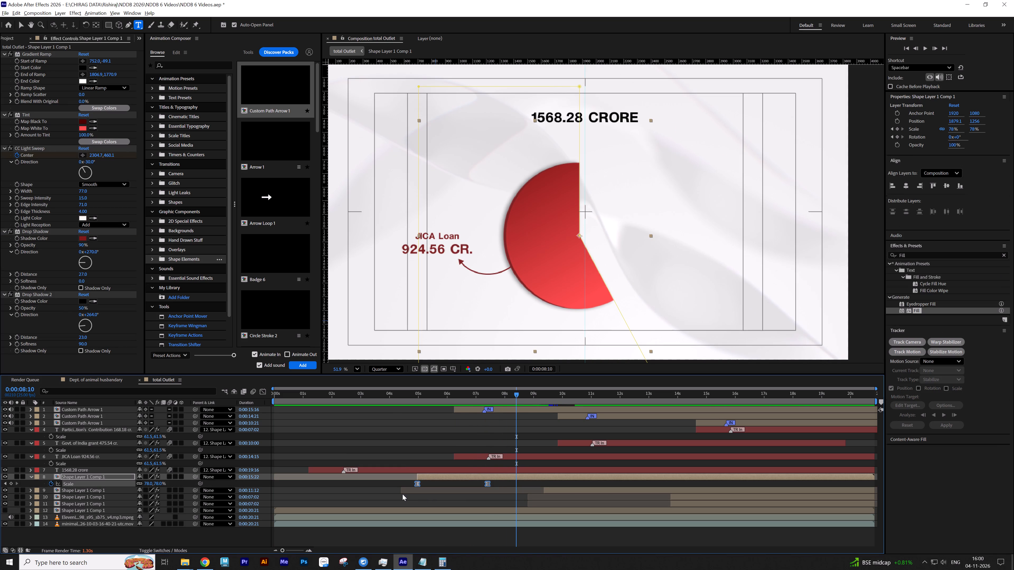
key(u)
drag(497, 496, 409, 509)
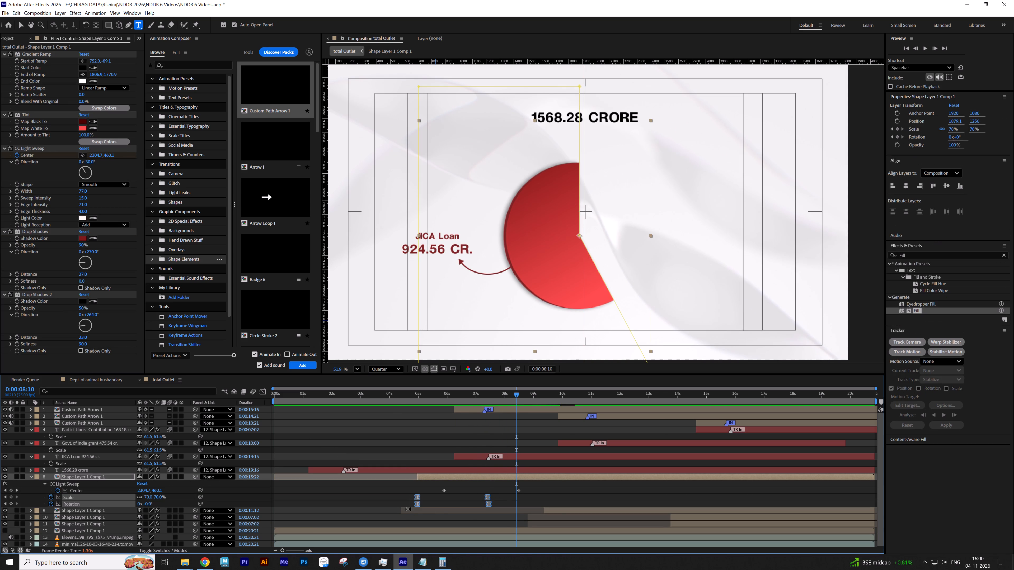
key(ctrl+c)
click(561, 510)
key(u)
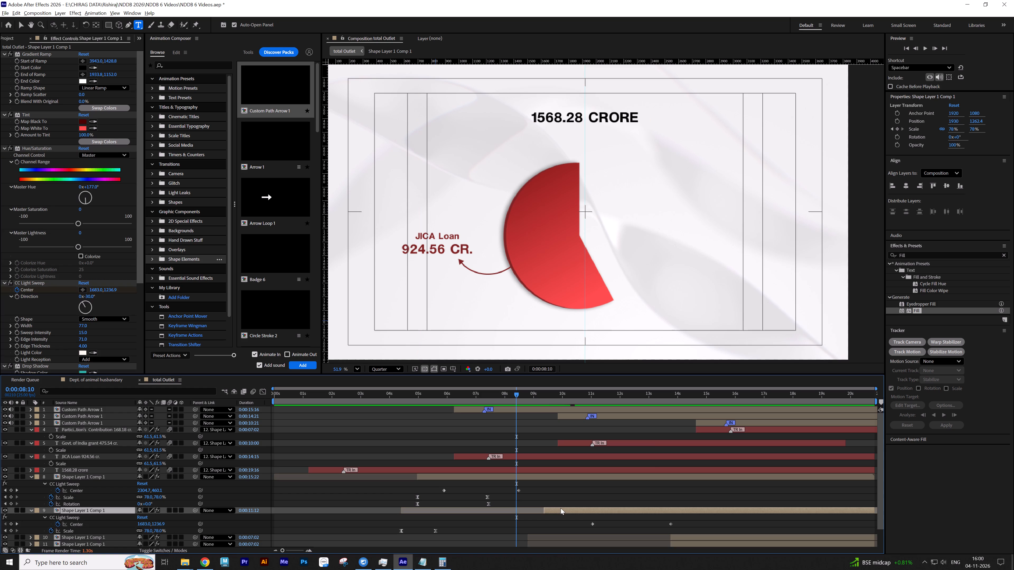
key(i)
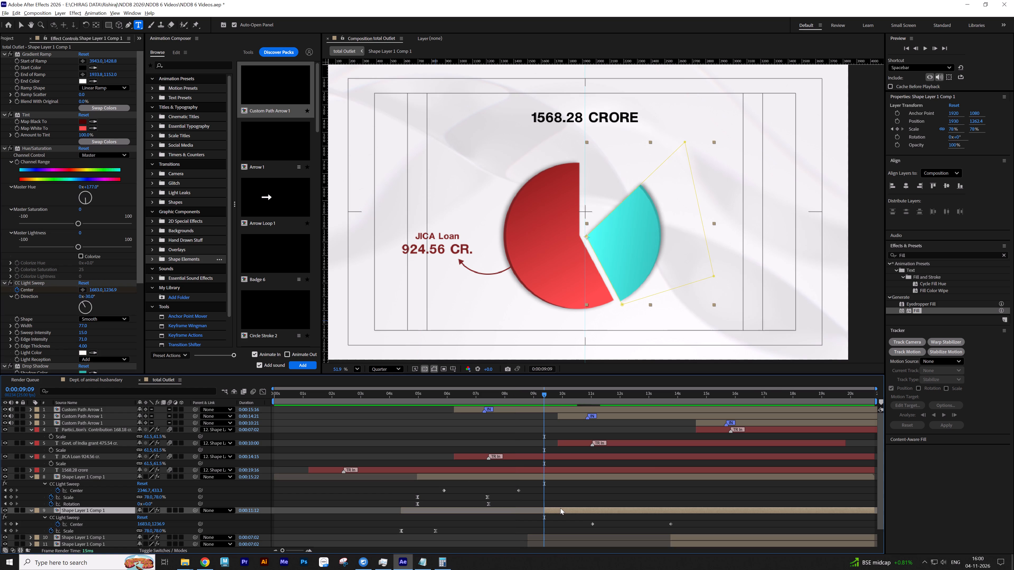
key(ctrl+v)
Reveal the keyframed properties of the two green slice layers, layers 10 and 11.
scroll(691, 534, down, 5)
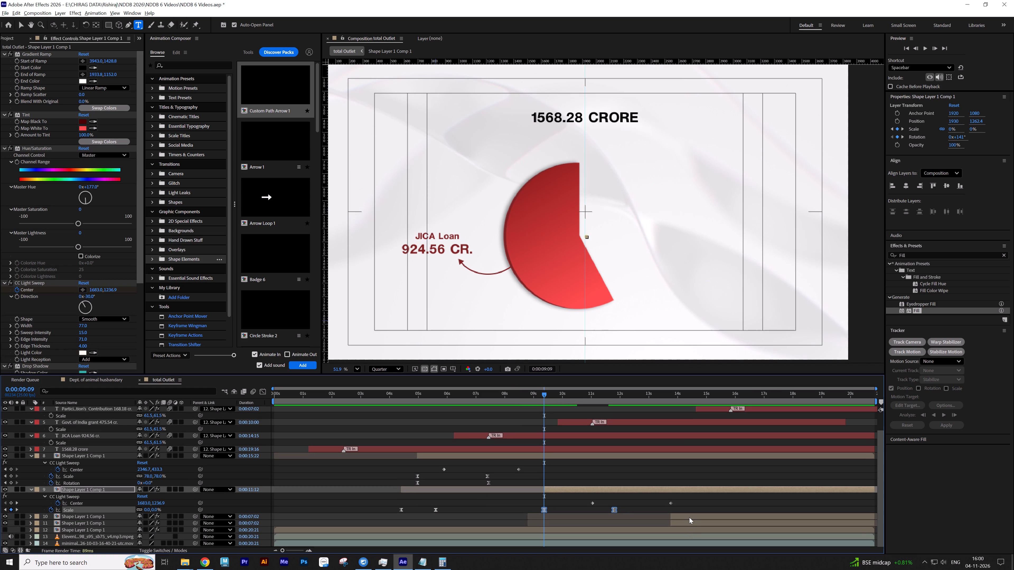
click(688, 517)
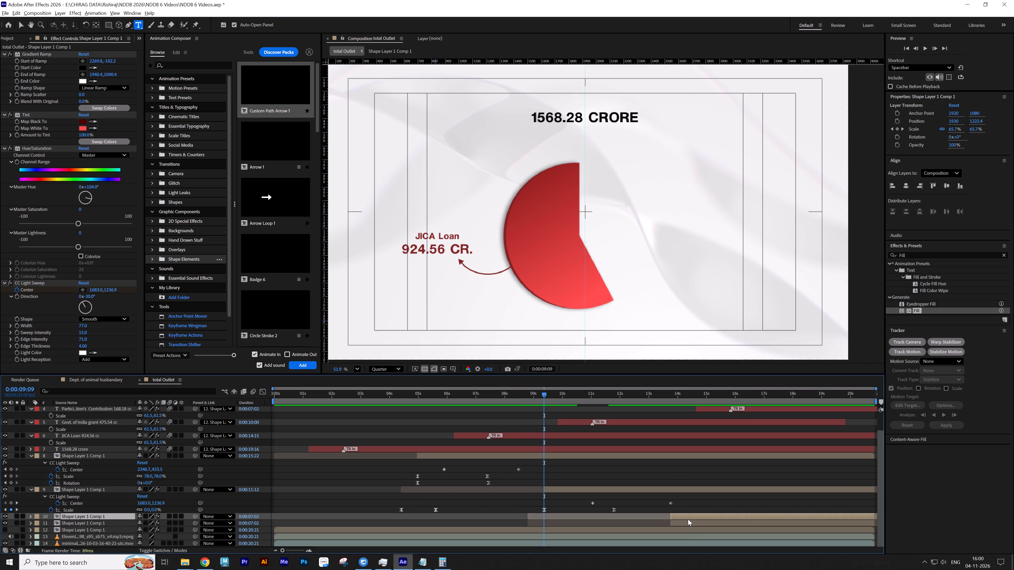
key(u)
scroll(686, 533, down, 3)
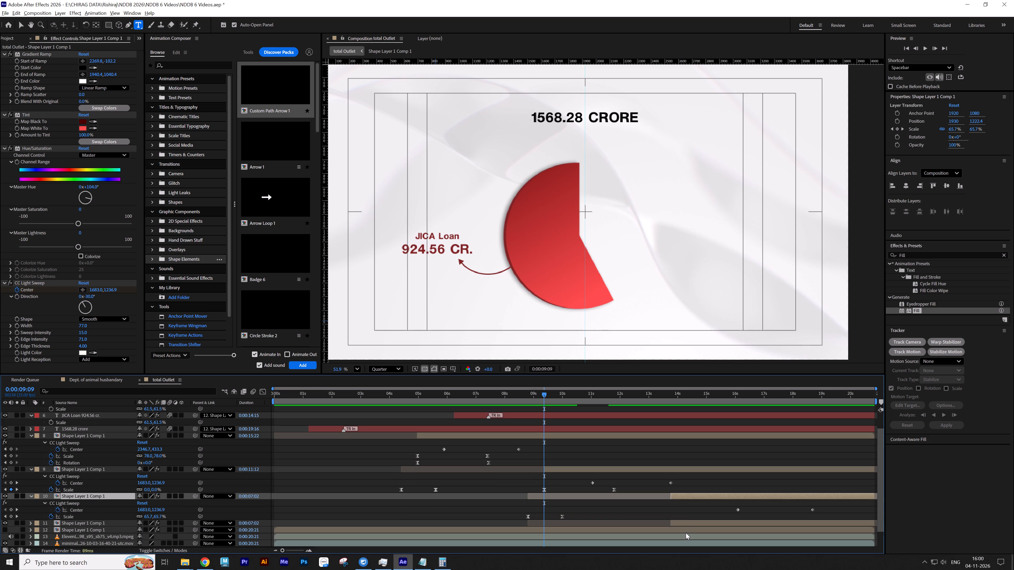
click(687, 526)
click(686, 524)
key(u)
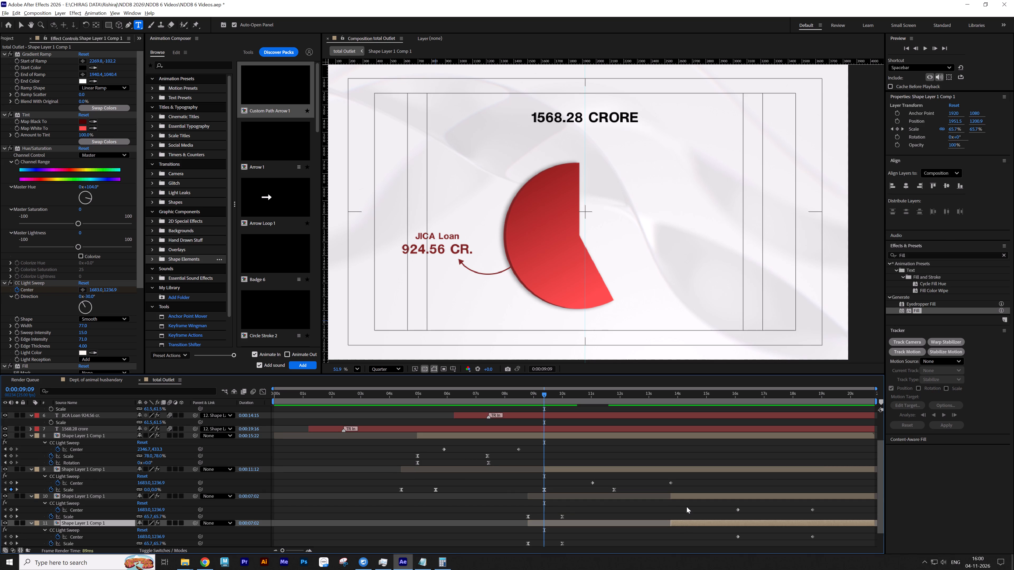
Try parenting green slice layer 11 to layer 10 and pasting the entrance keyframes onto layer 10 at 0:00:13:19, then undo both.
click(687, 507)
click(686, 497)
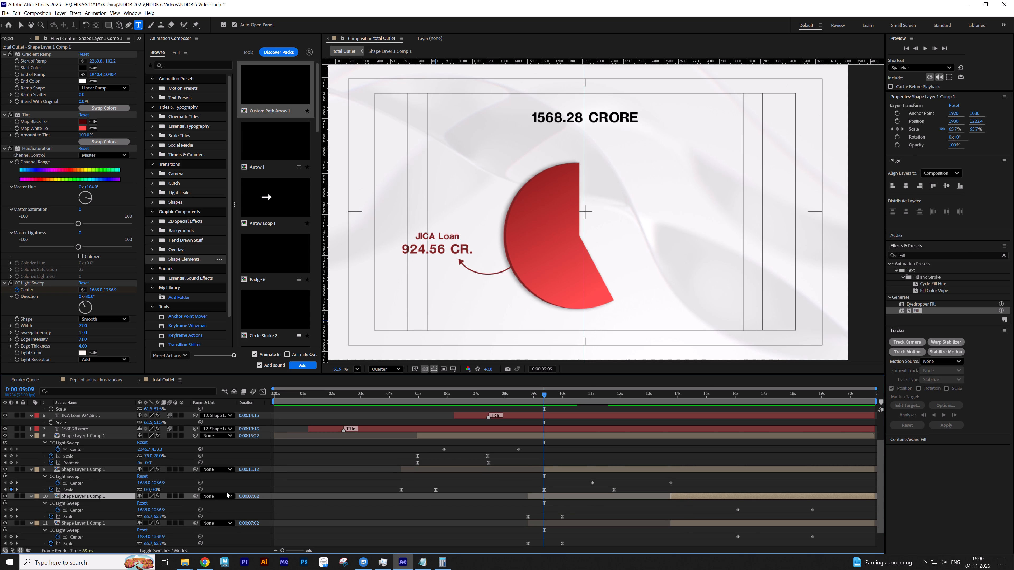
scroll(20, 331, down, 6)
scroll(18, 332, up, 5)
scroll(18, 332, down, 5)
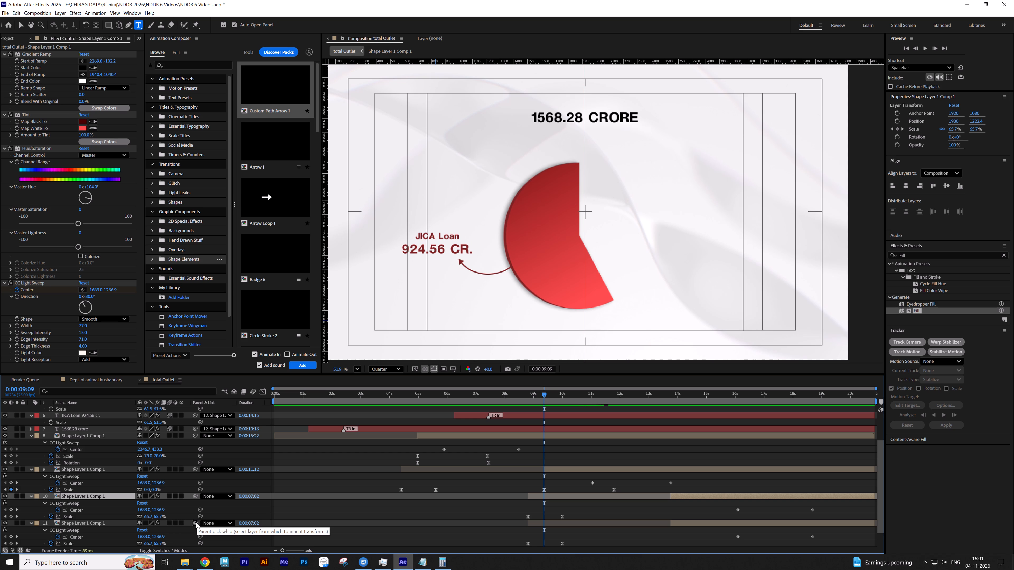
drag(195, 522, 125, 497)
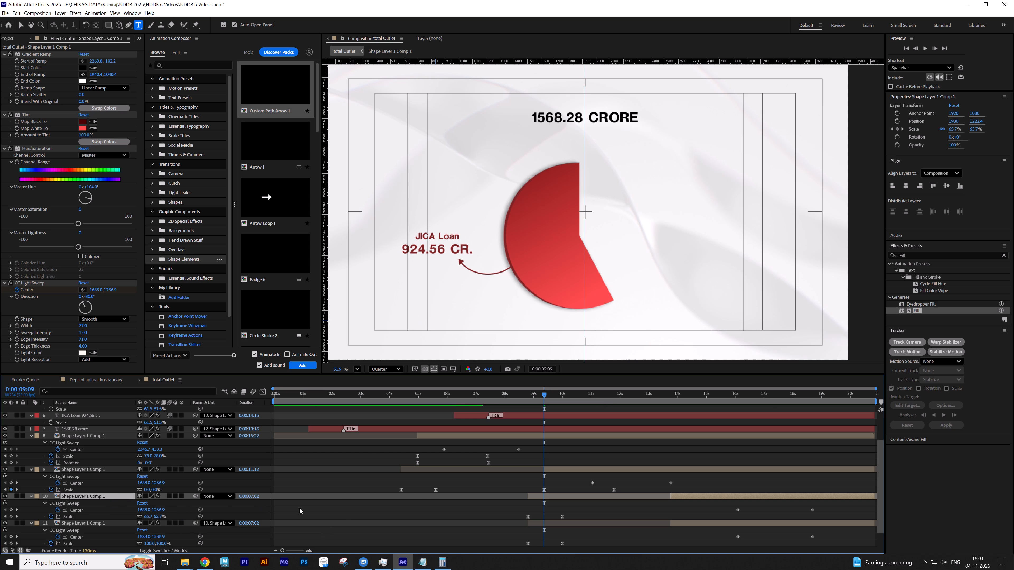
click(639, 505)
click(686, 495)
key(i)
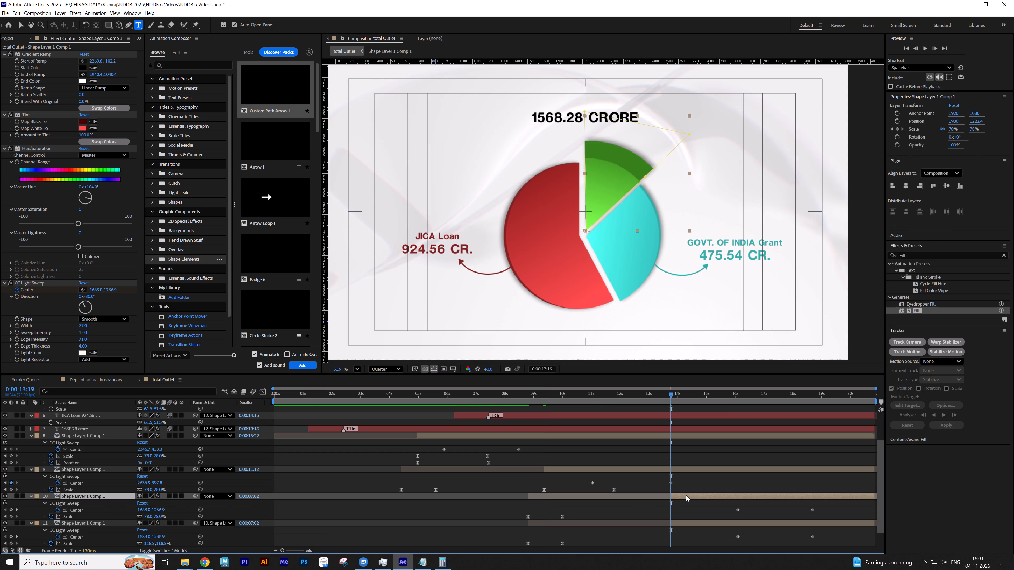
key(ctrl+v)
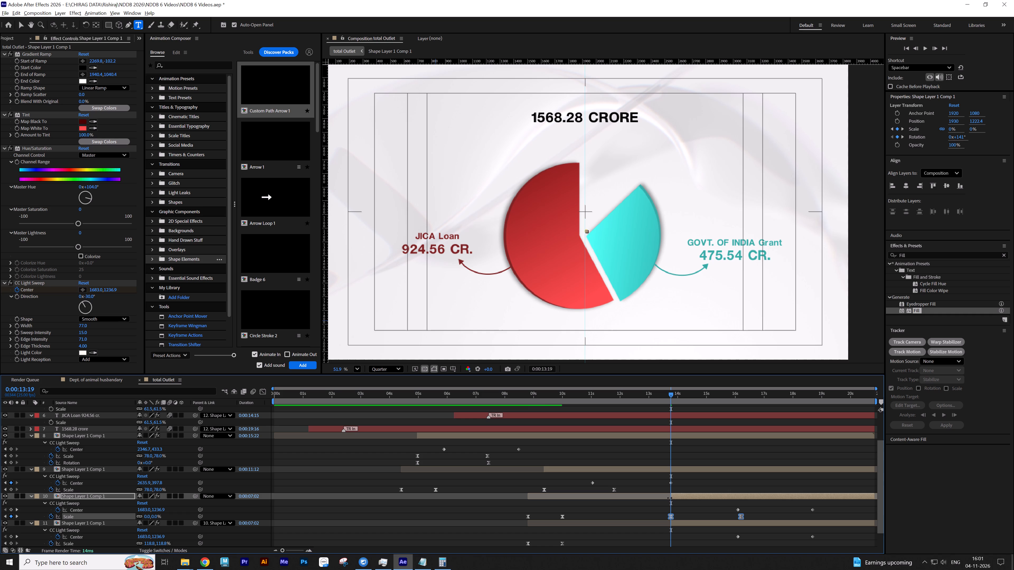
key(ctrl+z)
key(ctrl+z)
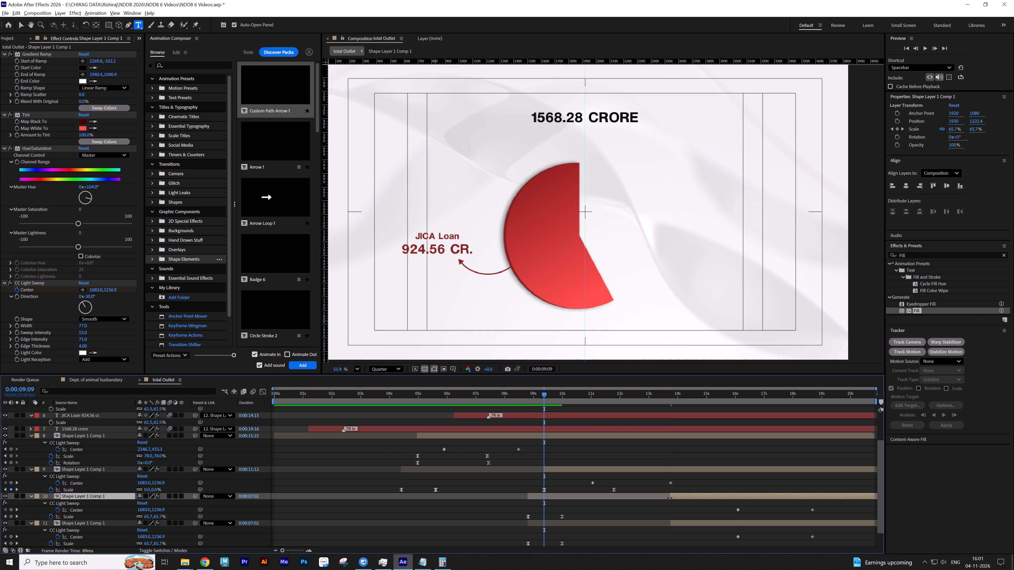
Paste the copied Scale and Rotation keyframes onto both green slice layers at 0:00:13:19.
click(670, 397)
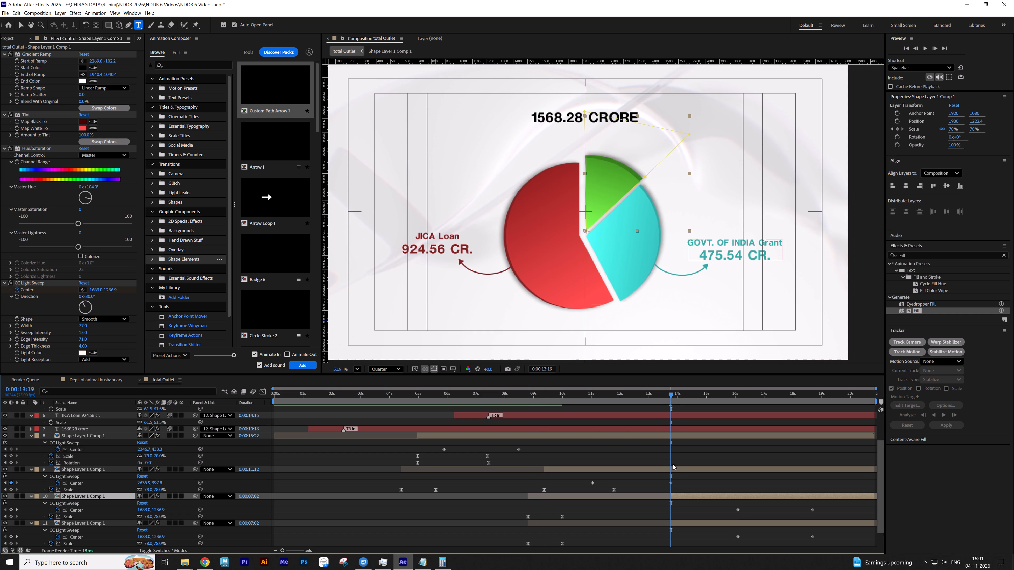
scroll(674, 474, down, 5)
click(677, 474)
key(ctrl+v)
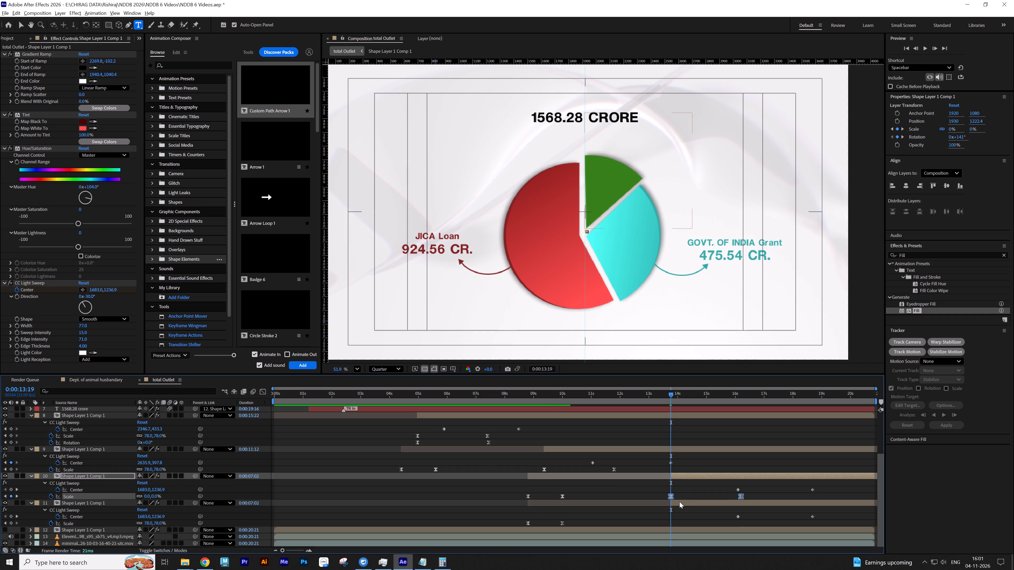
click(679, 502)
key(ctrl+v)
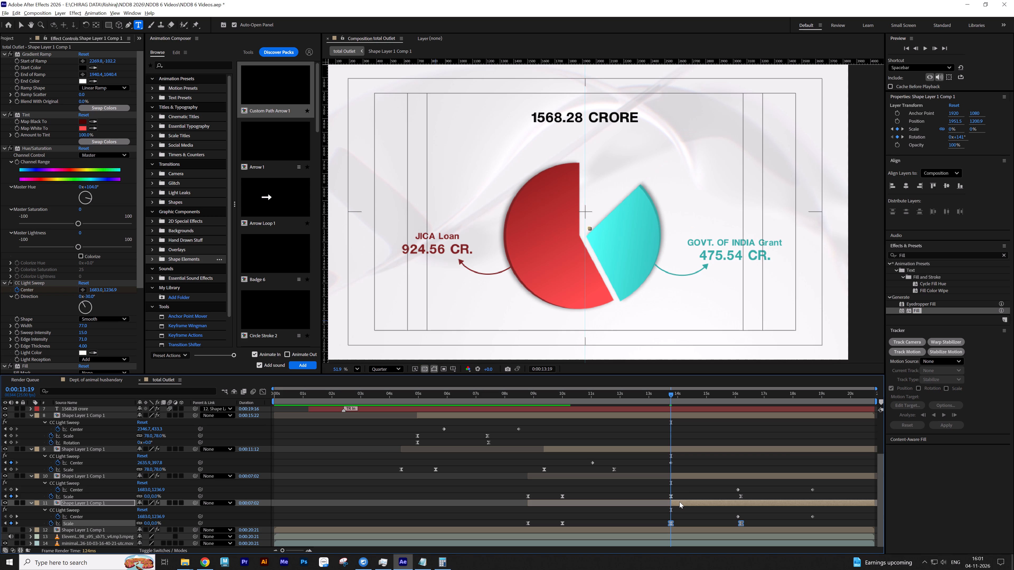
Scrub through the green slice's entrance and back to the start of the composition to review the animation.
click(687, 491)
drag(669, 398, 682, 396)
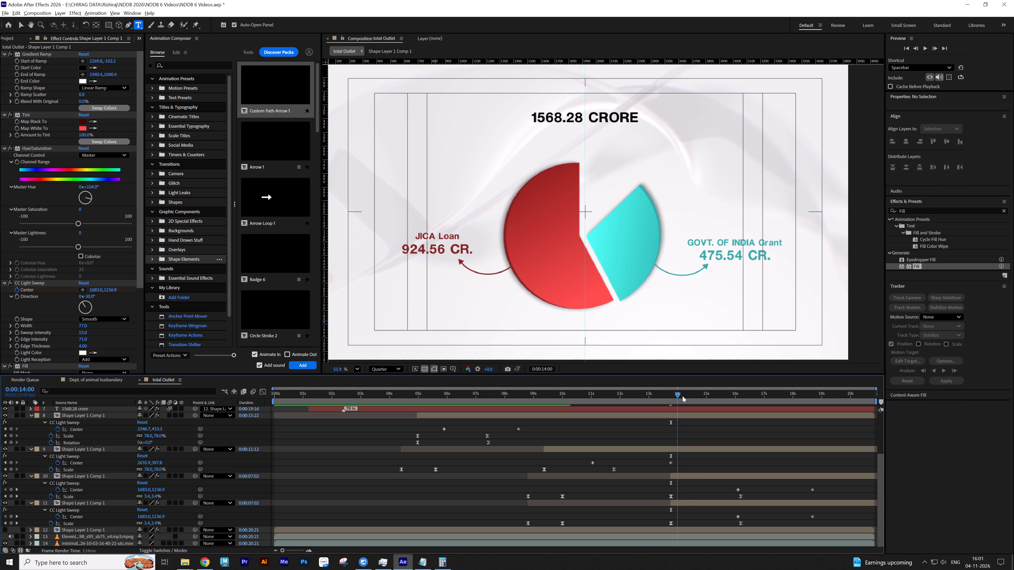
drag(682, 396, 710, 394)
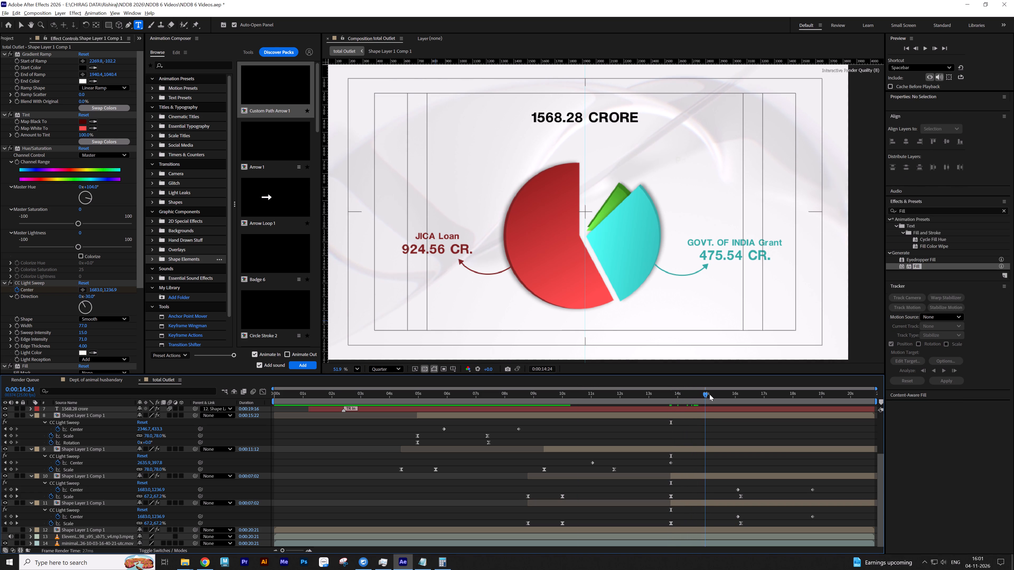
drag(710, 394, 750, 387)
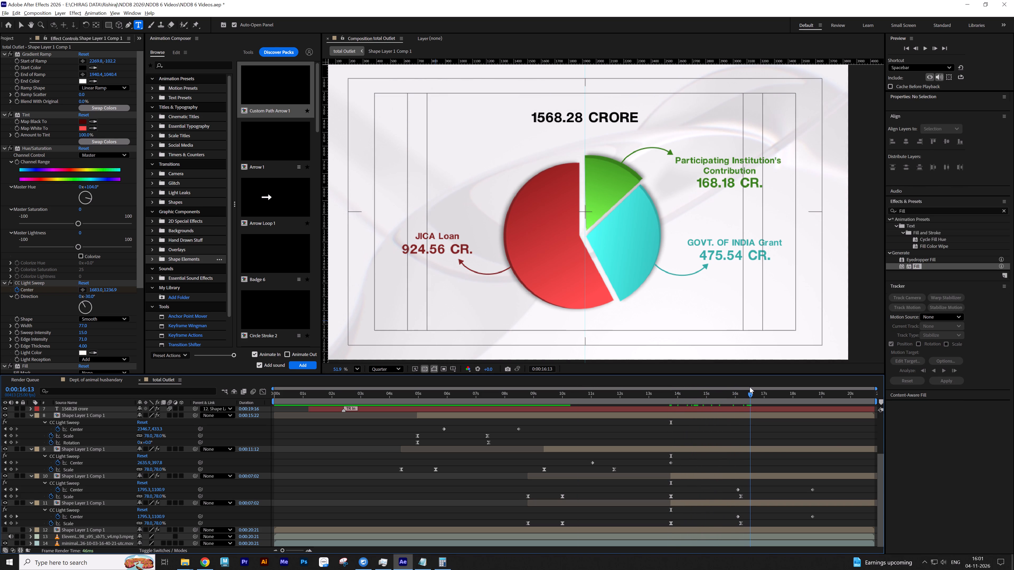
drag(750, 387, 491, 404)
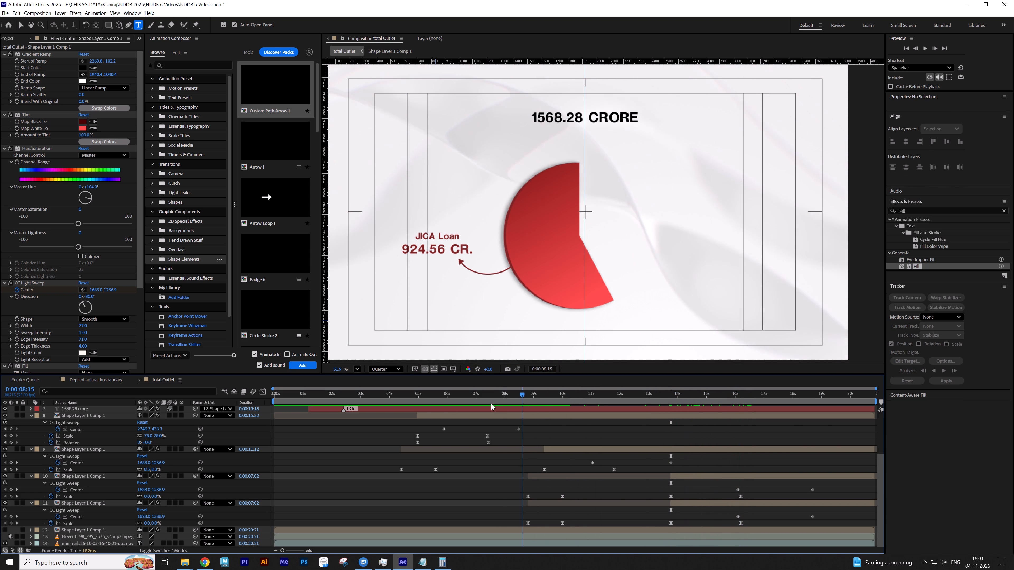
drag(491, 404, 267, 403)
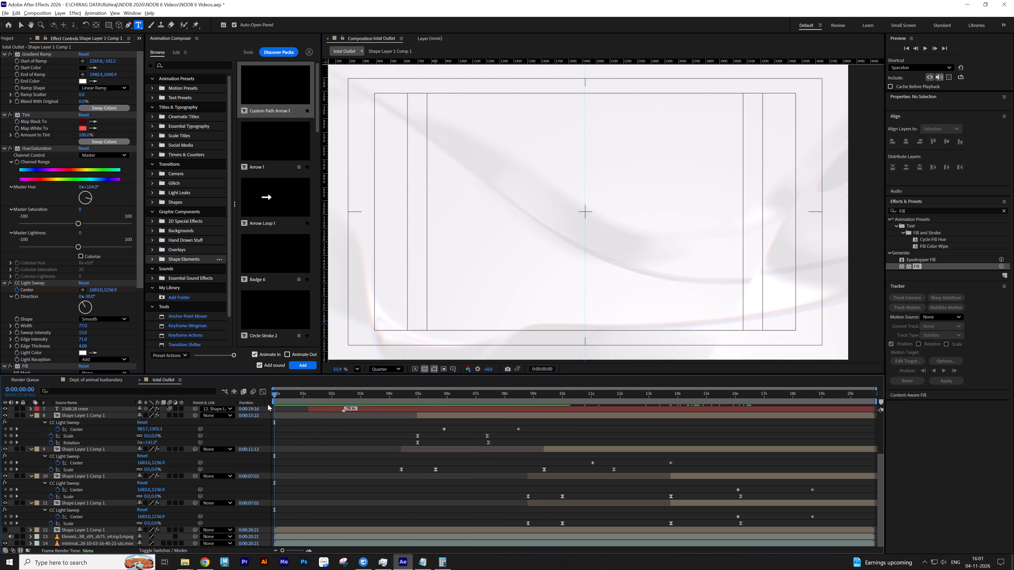
Delete the older, earlier pair of Scale keyframes from both green slice layers and the cyan slice layer, and collapse the layer properties.
click(306, 424)
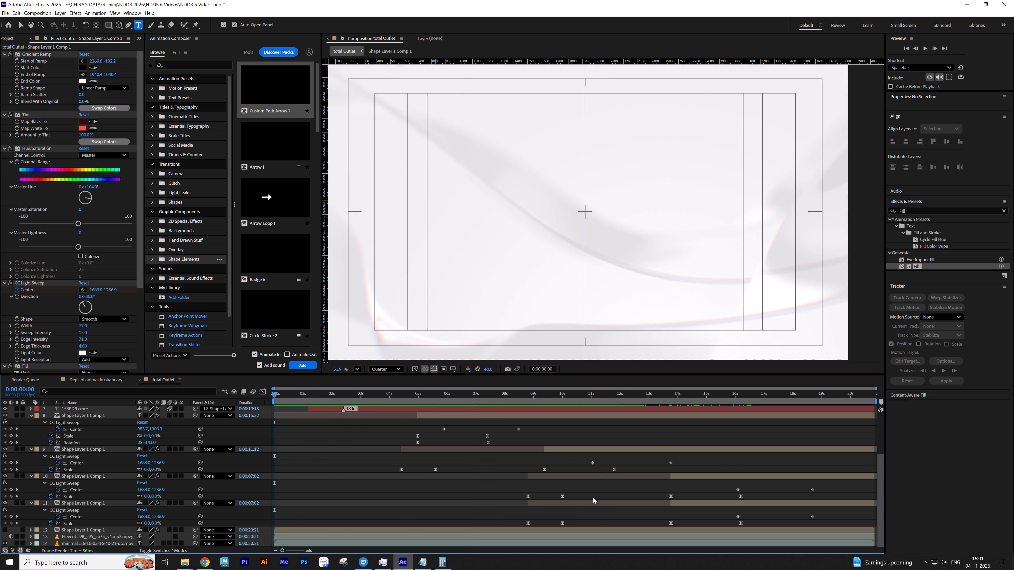
click(584, 496)
drag(586, 493, 533, 523)
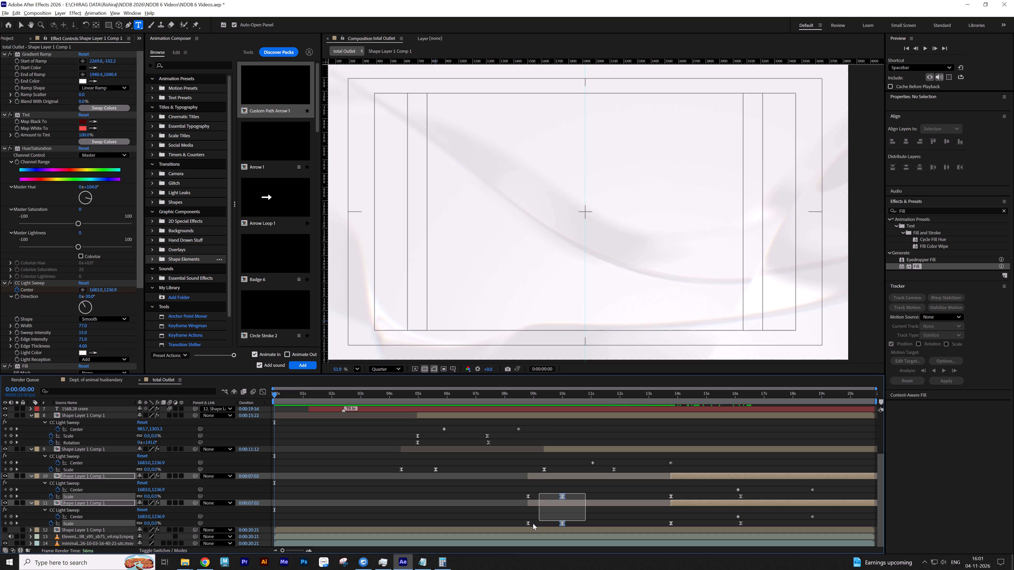
drag(533, 523, 514, 530)
key(Delete)
drag(464, 468, 453, 469)
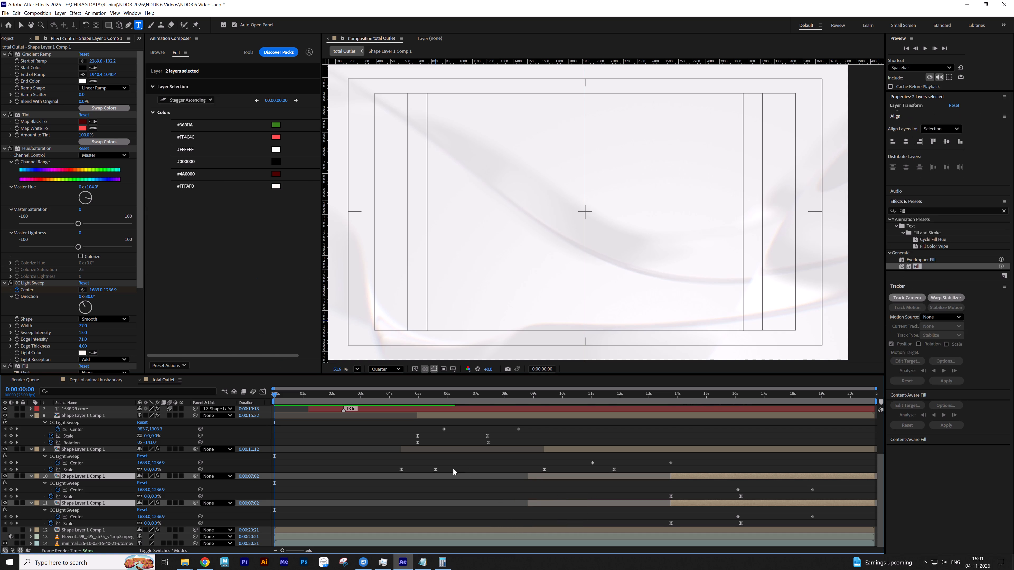
drag(453, 469, 371, 482)
key(Delete)
click(419, 491)
text(ss)
Set the cyan slice layer's first Rotation keyframe at 0:00:09:09 to -141°.
key(space)
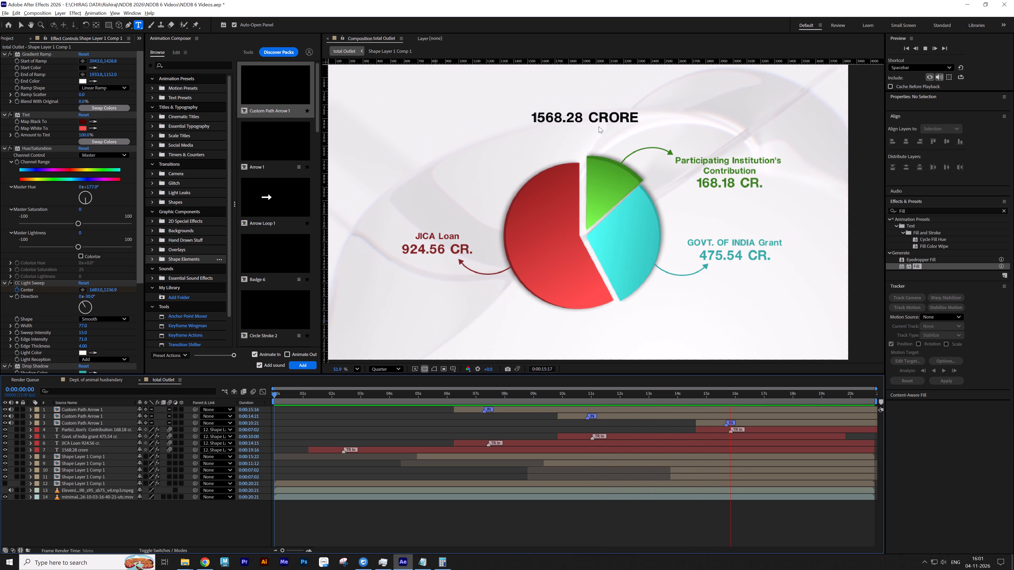
key(space)
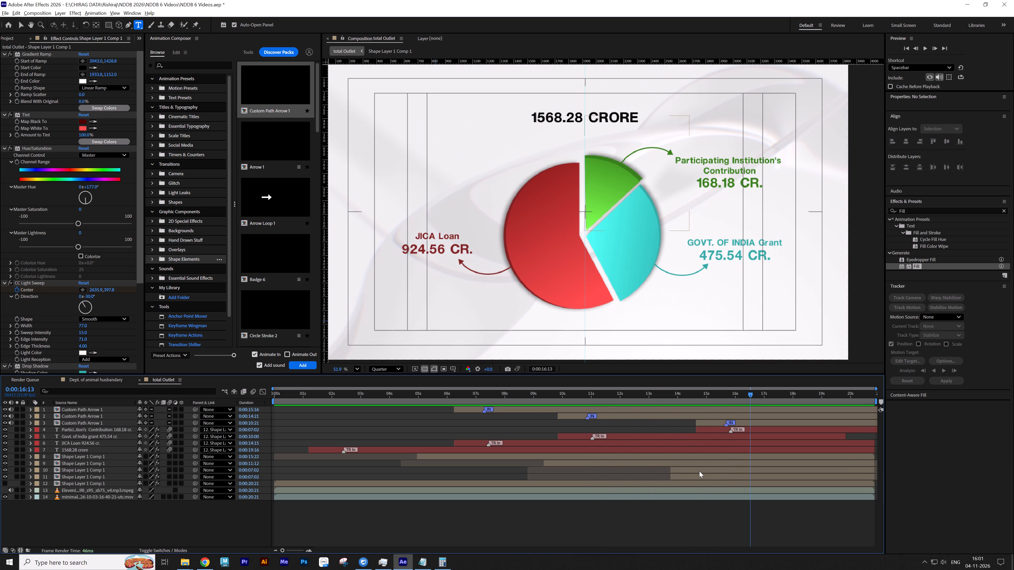
drag(716, 398, 637, 400)
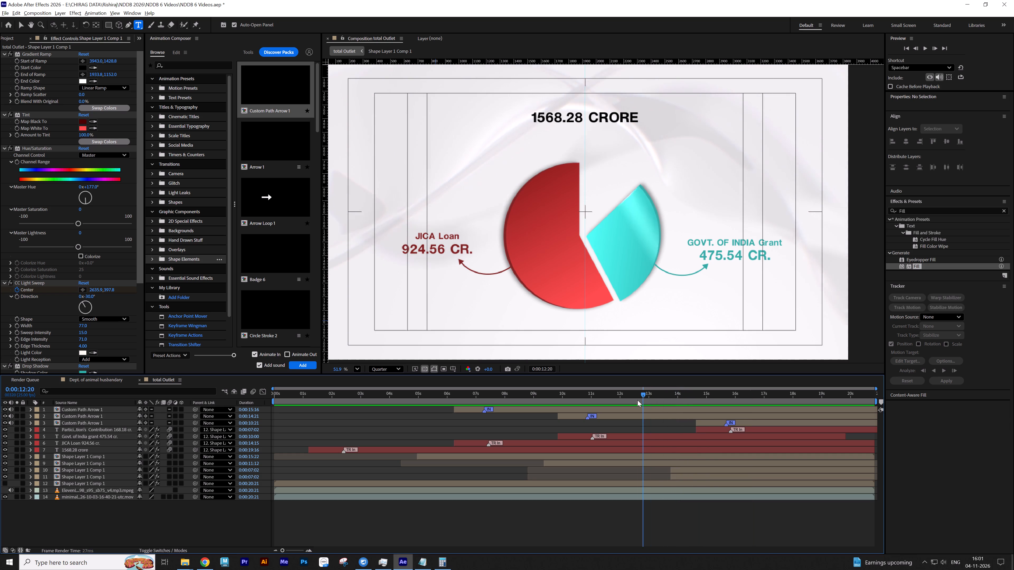
drag(637, 400, 552, 406)
click(564, 462)
key(u)
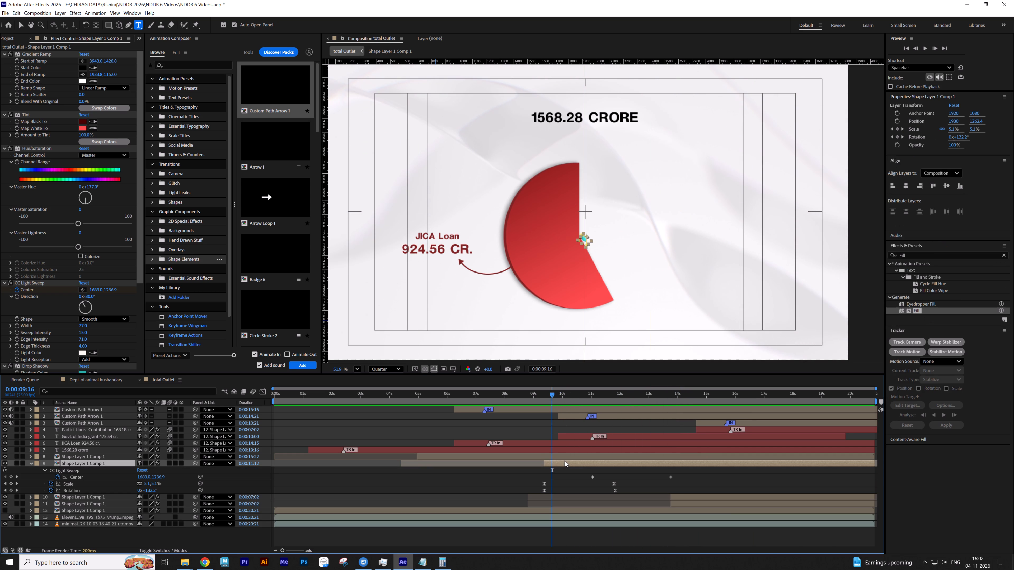
key(j)
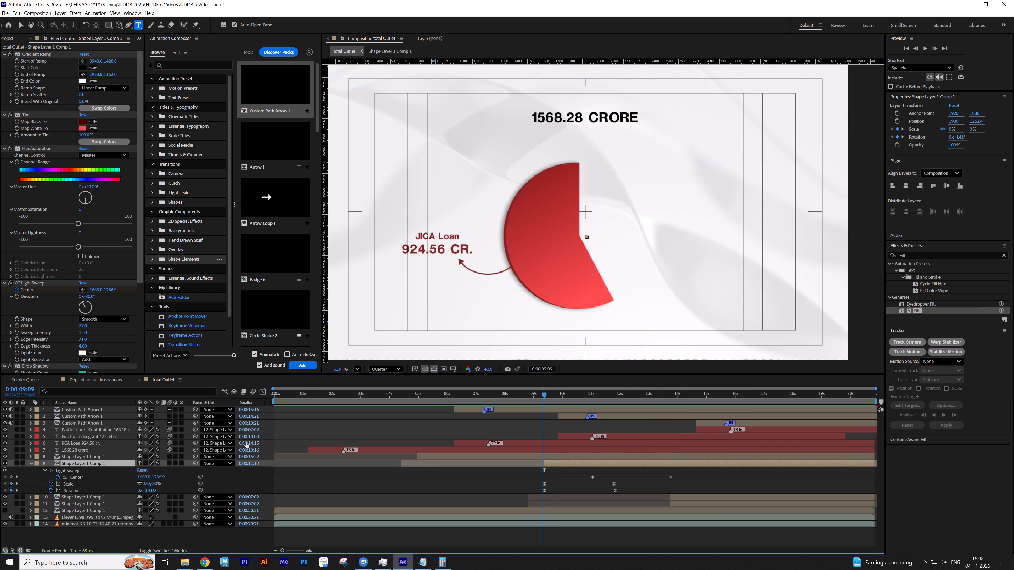
click(148, 492)
text(-141)
key(Return)
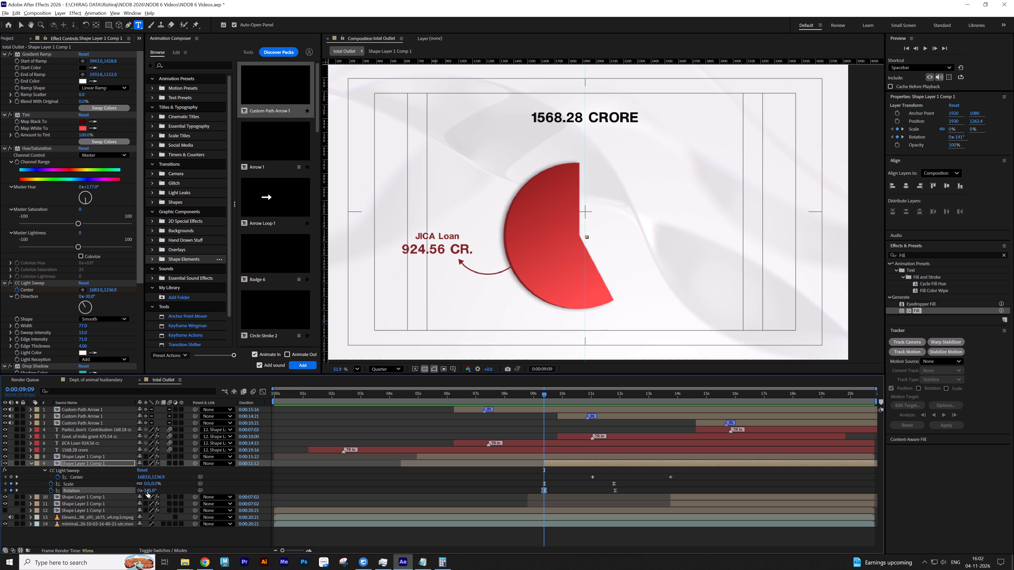
Preview the cyan slice's entrance, and remove the Rotation keyframes from both green slice layers, leaving all layer properties collapsed.
click(503, 490)
key(space)
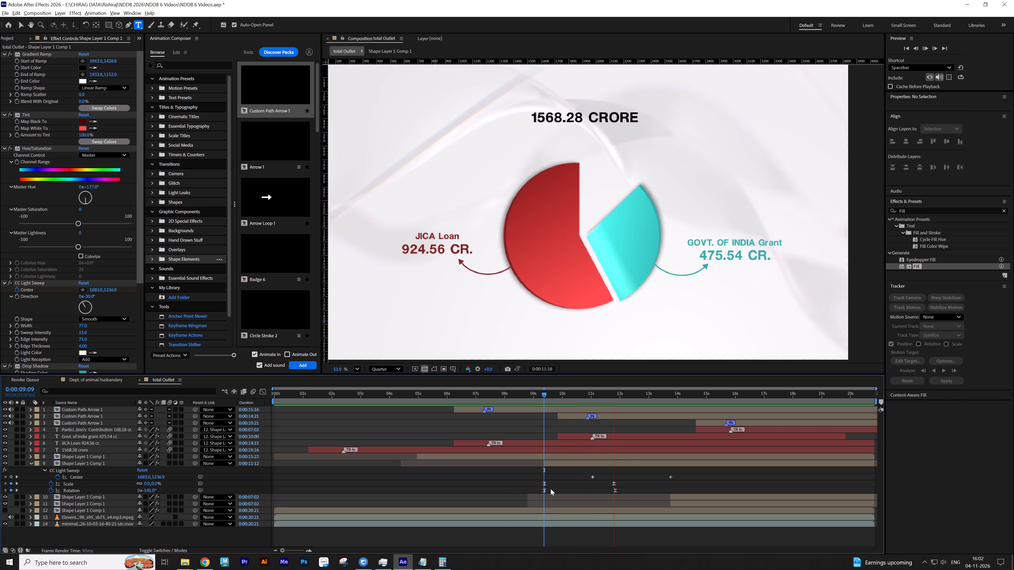
key(space)
key(space)
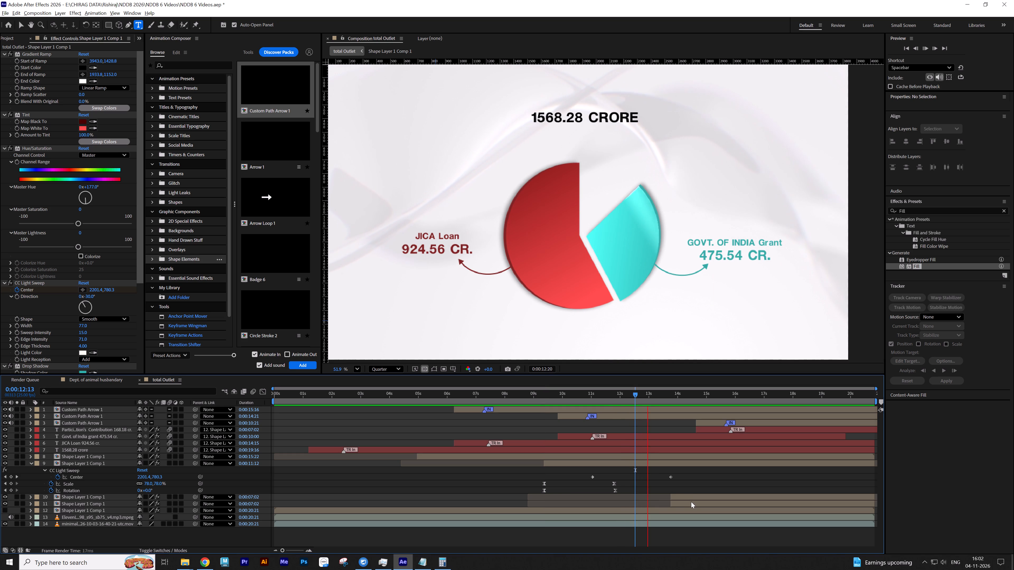
click(691, 502)
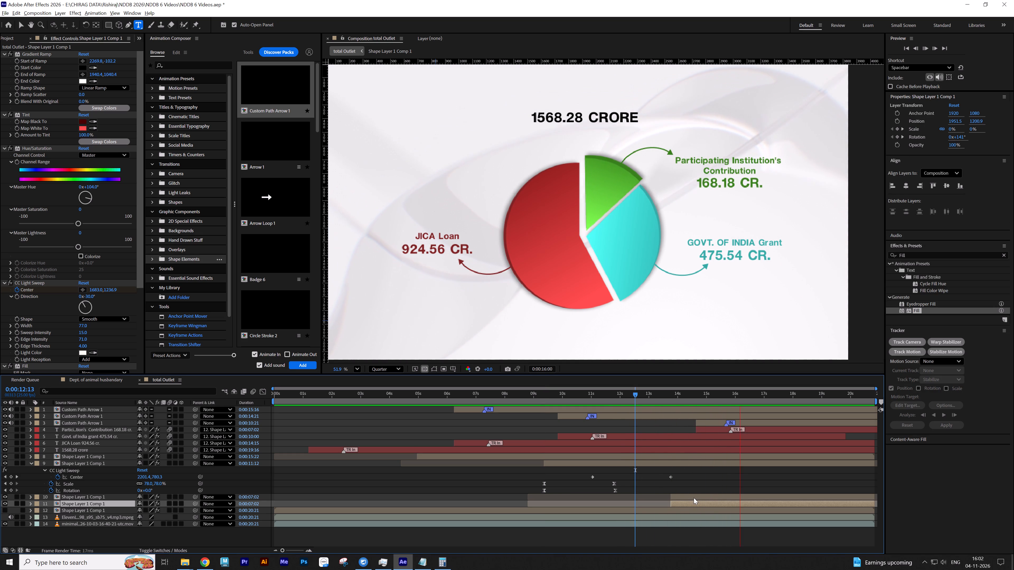
key(space)
ctrl+click(694, 498)
key(s)
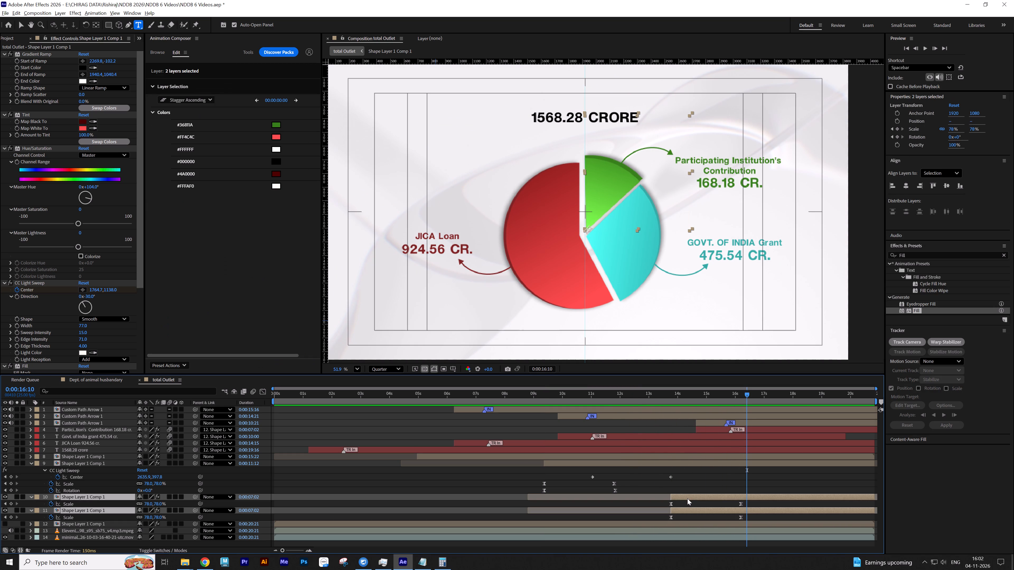
key(r)
drag(49, 504, 54, 522)
click(468, 481)
key(s)
key(s)
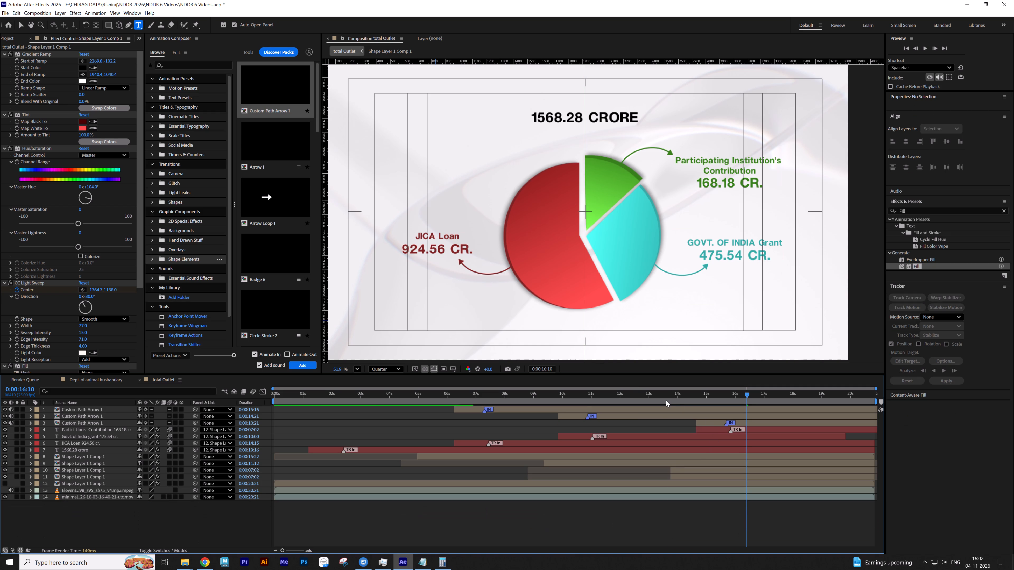
Preview the green slice's entrance from 0:00:13:15 and parent the green slice layer 10 to layer 11.
click(667, 400)
key(space)
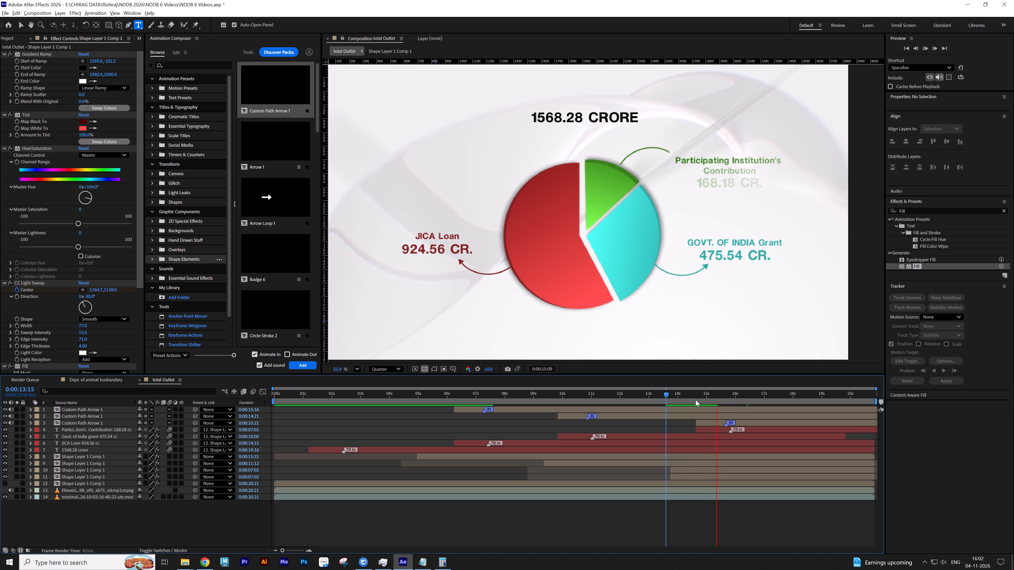
key(space)
click(685, 469)
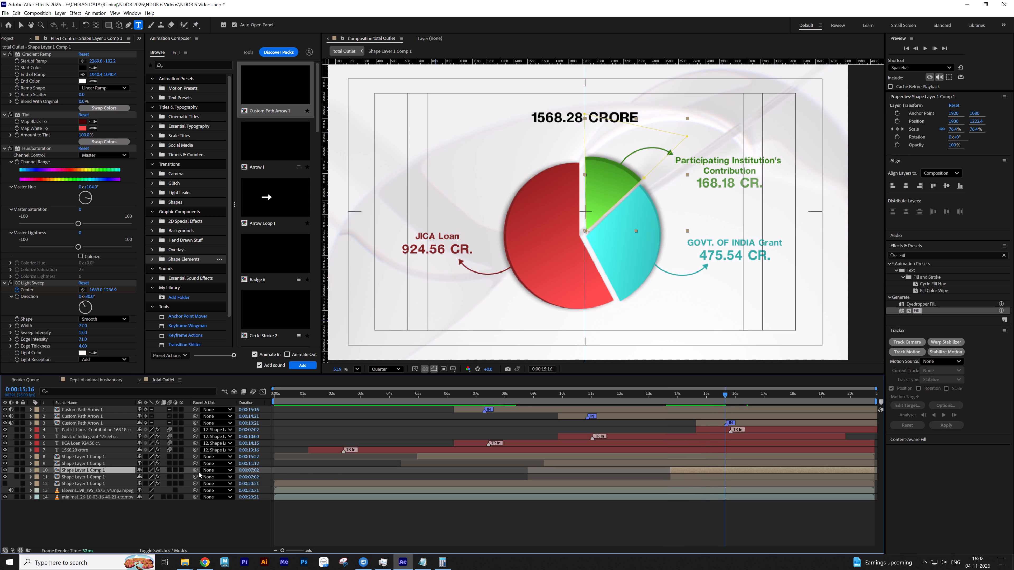
drag(195, 471, 89, 475)
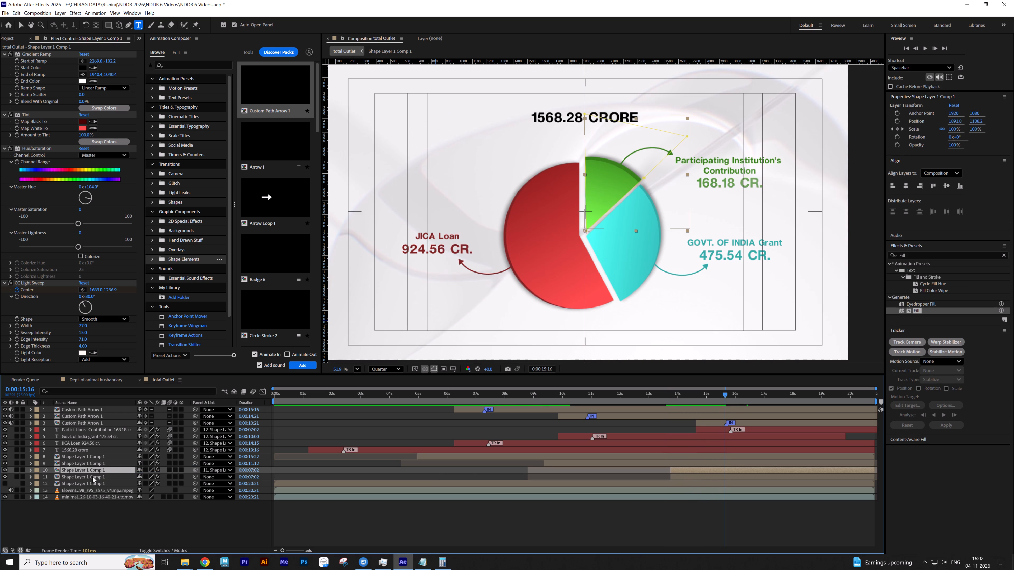
Remove the Scale keyframes from the parented green slice layer 10.
key(u)
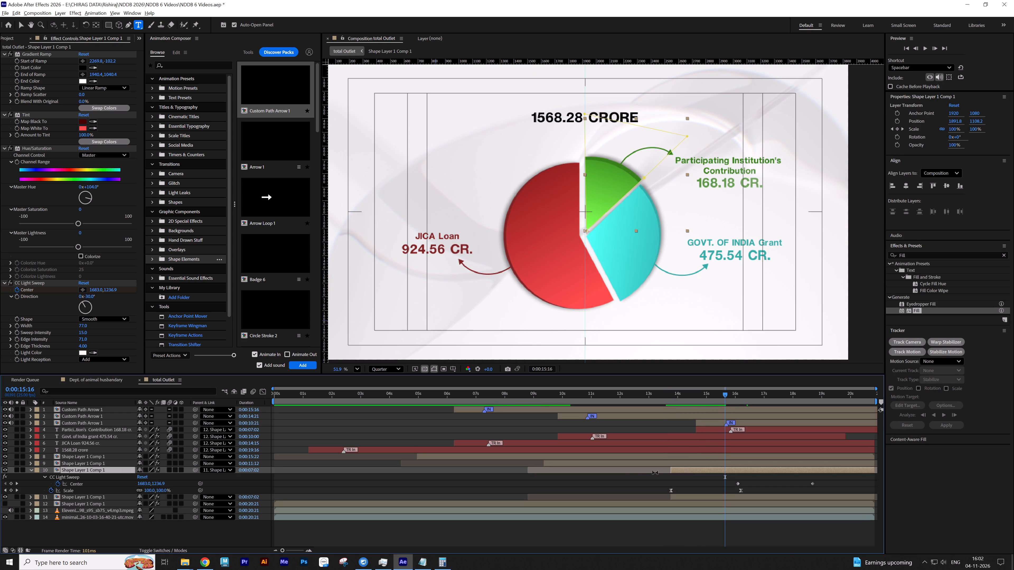
click(50, 489)
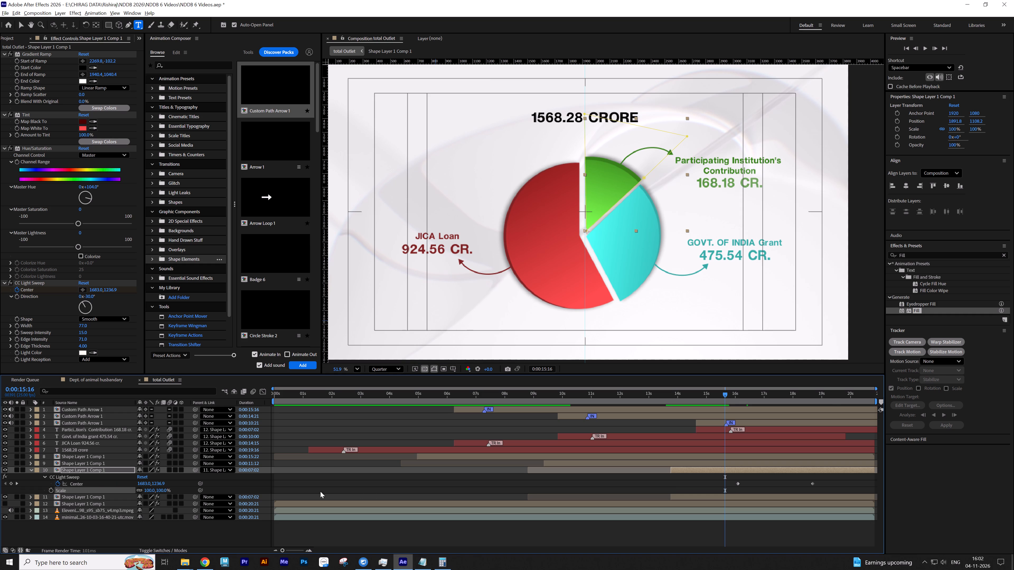
click(379, 491)
Return to the start of the composition, collapse the layer properties and play back the opening.
drag(723, 393, 700, 401)
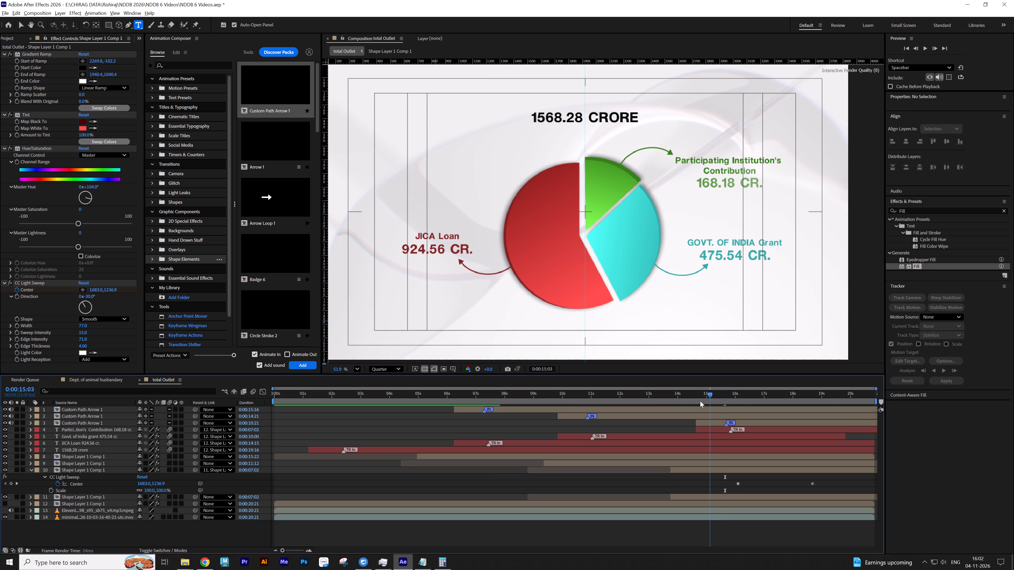
drag(700, 401, 263, 431)
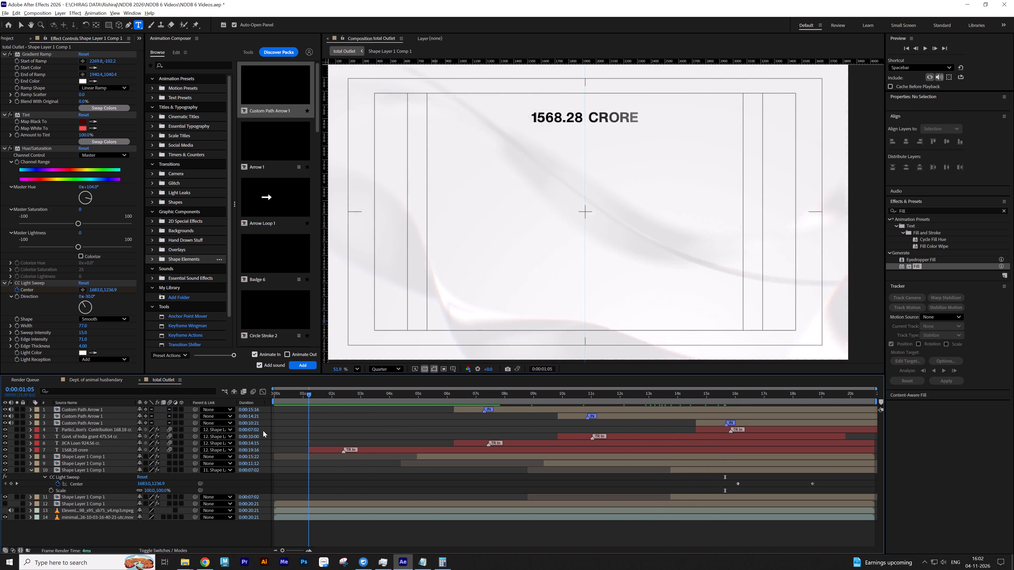
drag(263, 431, 236, 430)
click(402, 430)
text(ss)
key(space)
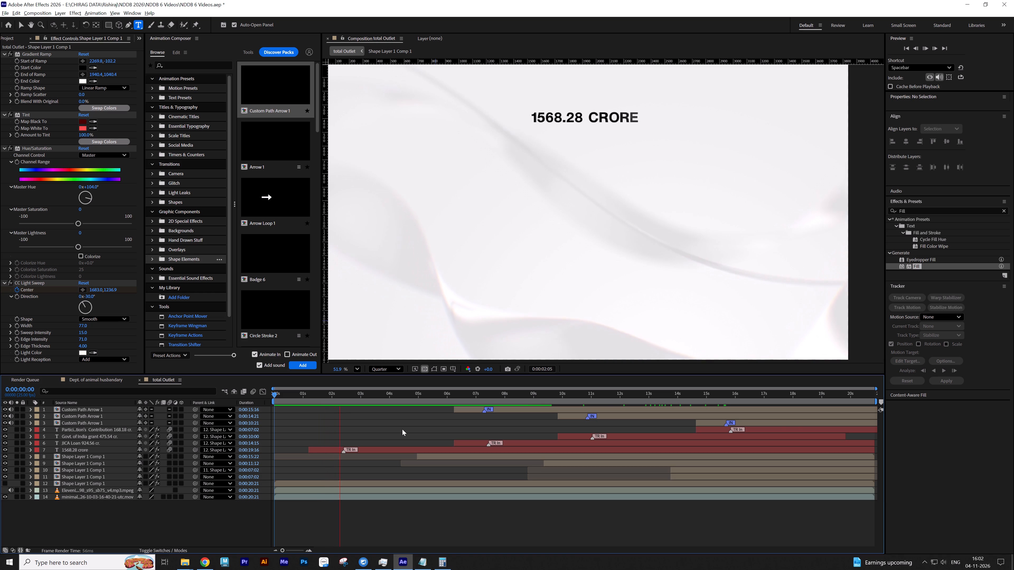
key(space)
Switch to Chrome, copy the ₹ symbol from the rupees symbol results and return to After Effects.
key(alt+Tab)
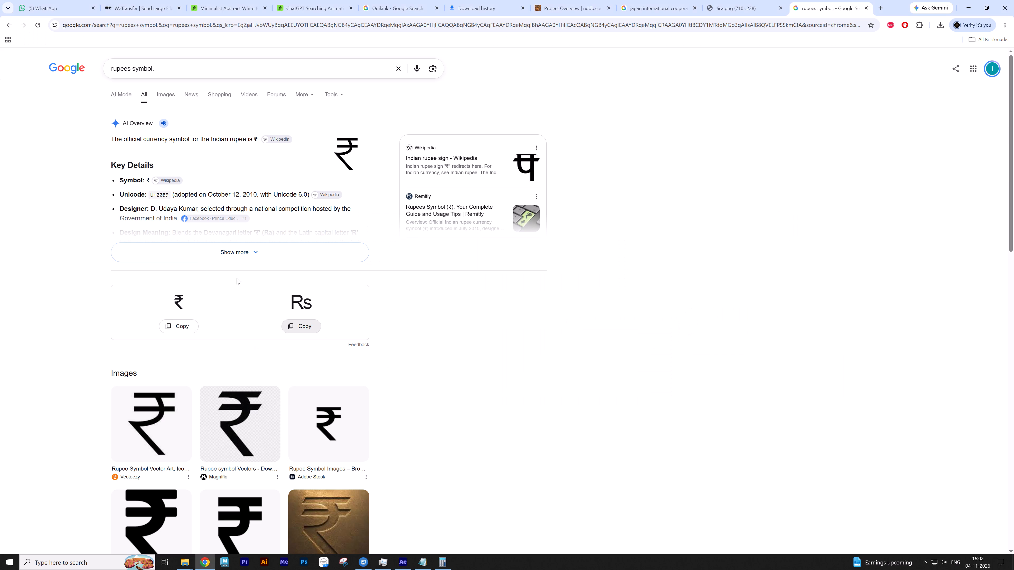
click(184, 322)
click(453, 331)
key(alt+Tab)
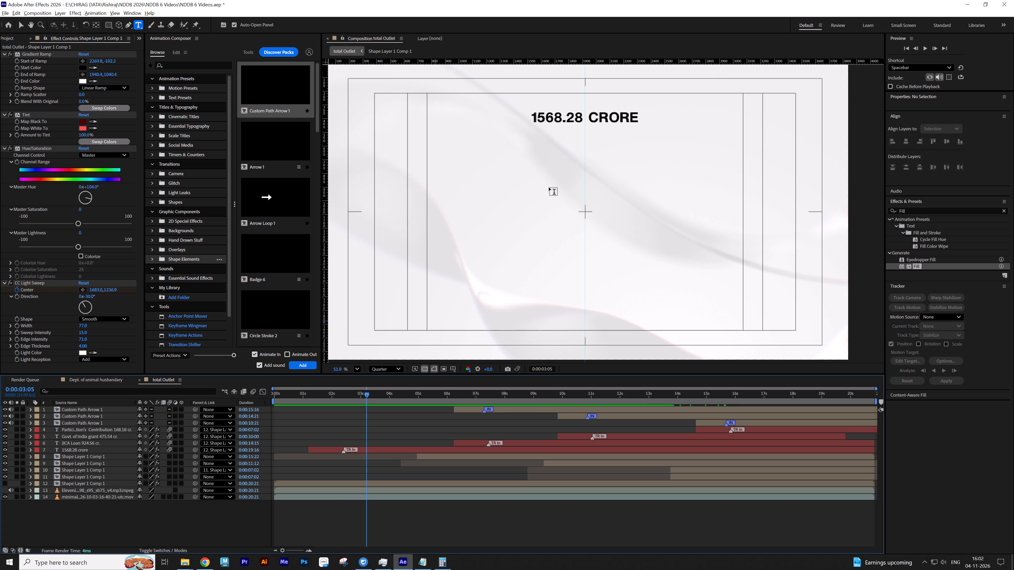
Shorten CRORE in the 1568.28 title to "Cr.", turning off All Caps for the letter r.
click(584, 118)
click(584, 114)
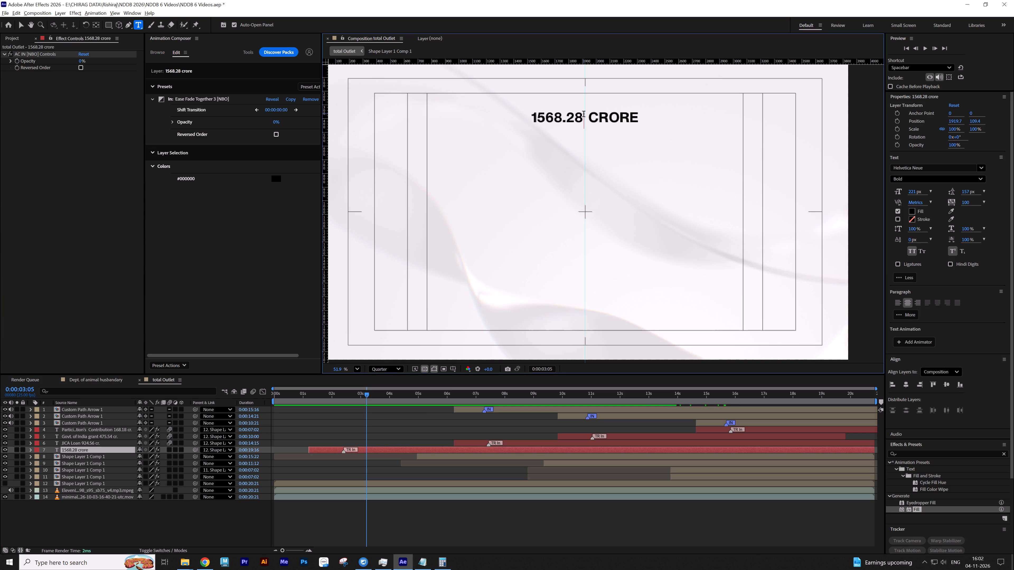
drag(607, 116, 645, 117)
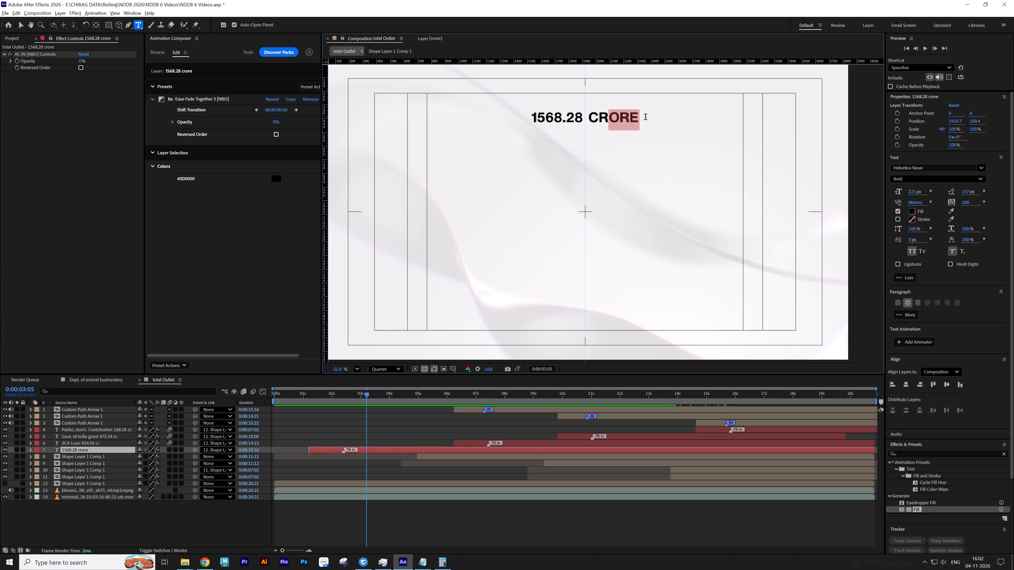
key(period)
drag(619, 118, 613, 119)
click(913, 251)
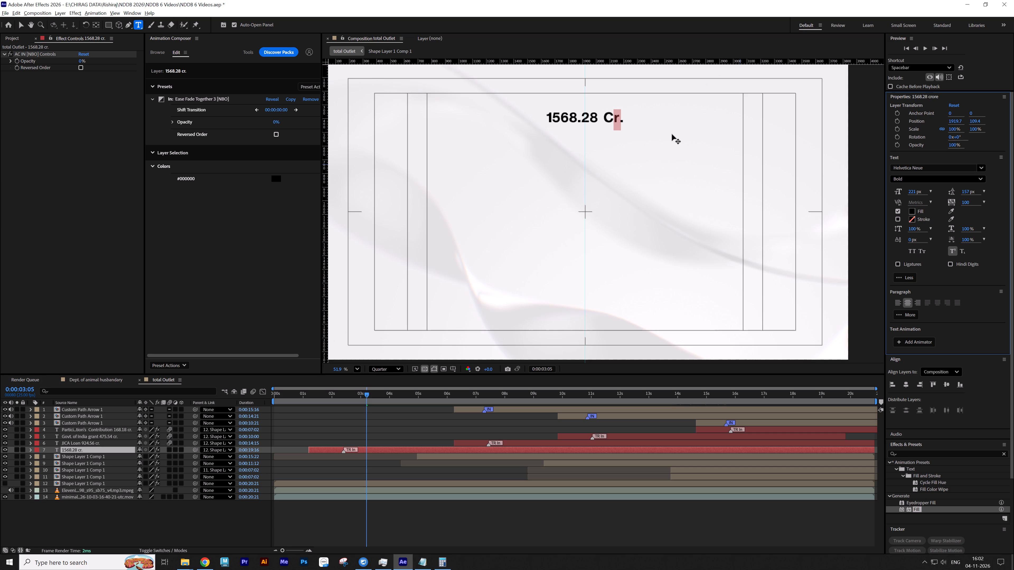
Insert the copied ₹ symbol directly after 1568.28 in the title, so it reads "1568.28₹ Cr.".
click(600, 120)
click(597, 120)
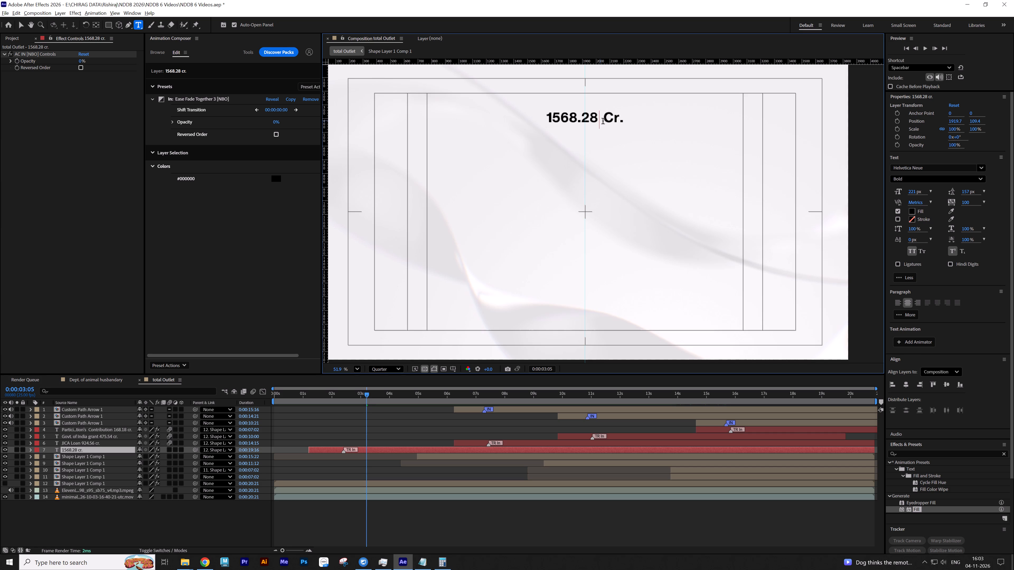
key(space)
key(ctrl+v)
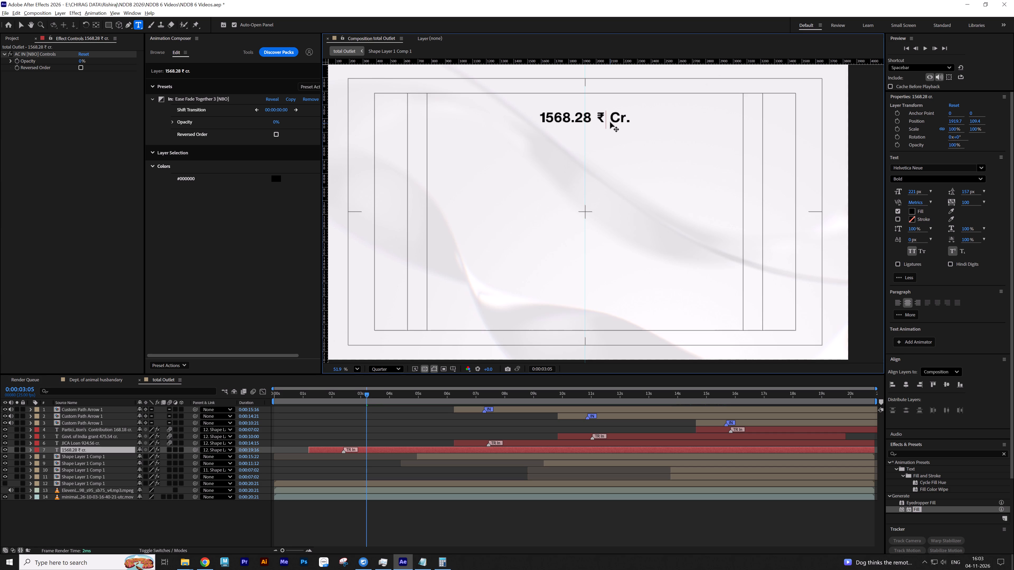
click(597, 121)
key(BackSpace)
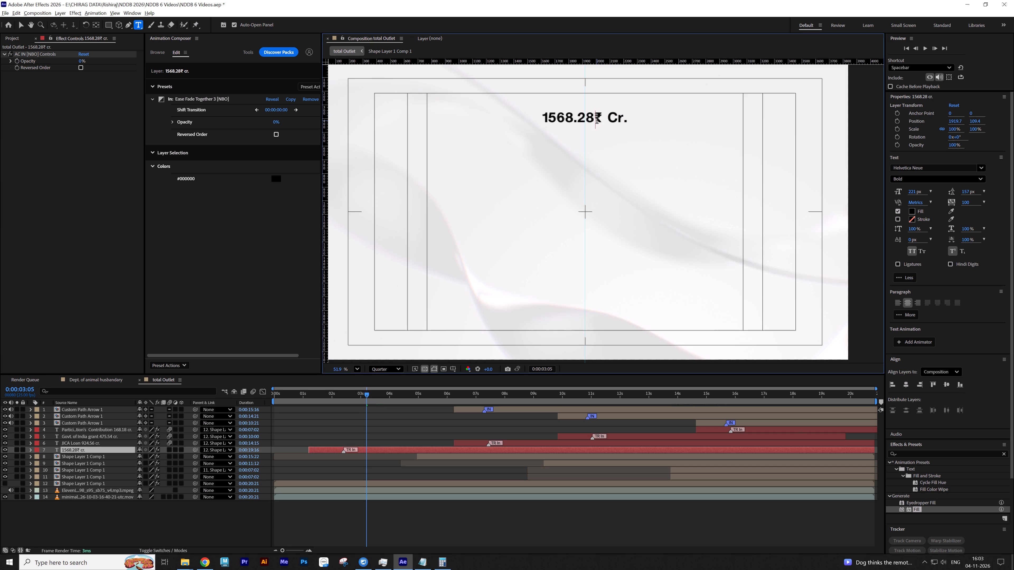
At 0:00:17:18, insert the ₹ symbol directly after 924.56 in the JICA Loan label.
click(785, 397)
click(443, 249)
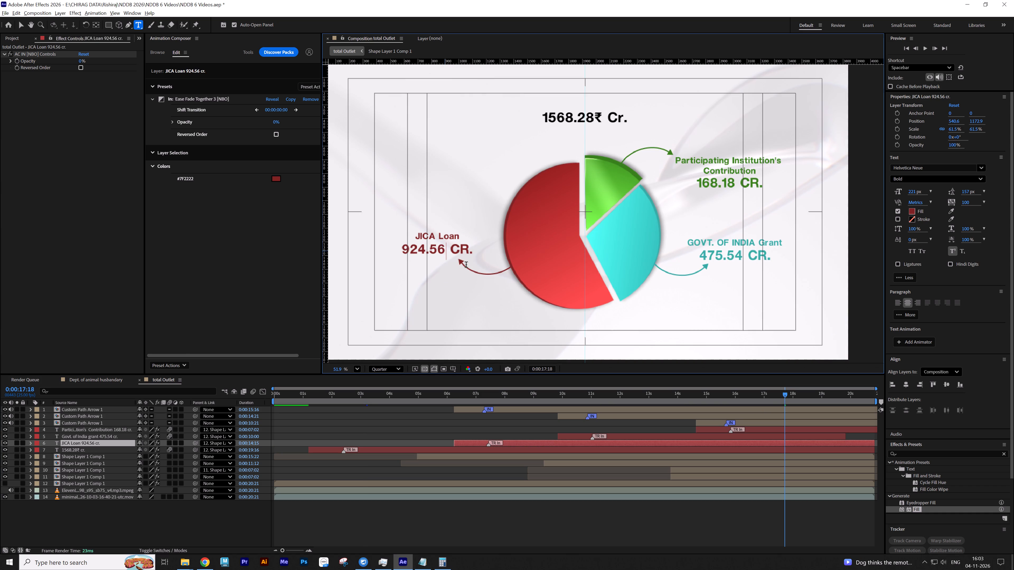
key(ctrl+v)
key(ctrl+z)
click(444, 250)
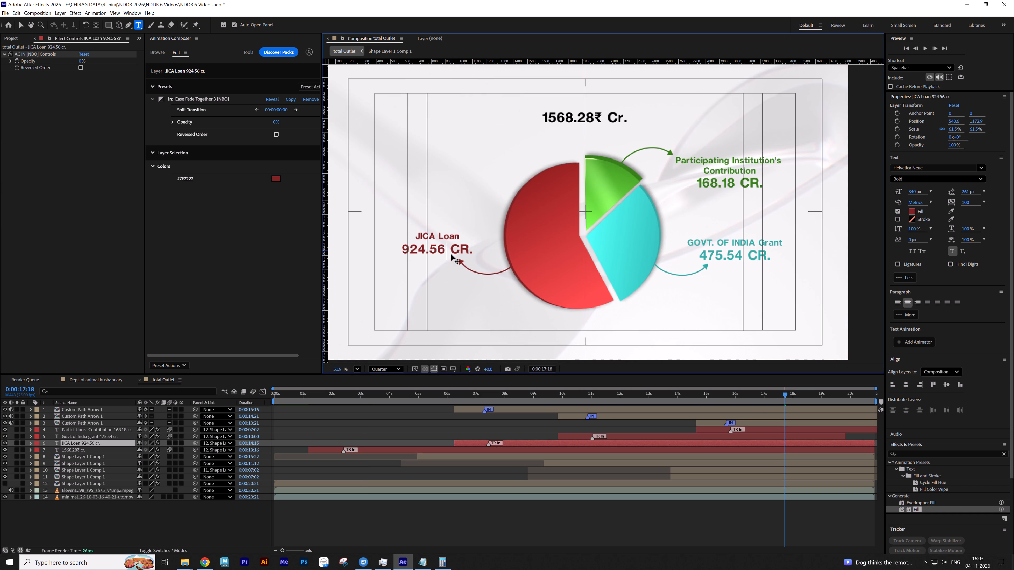
key(ctrl+v)
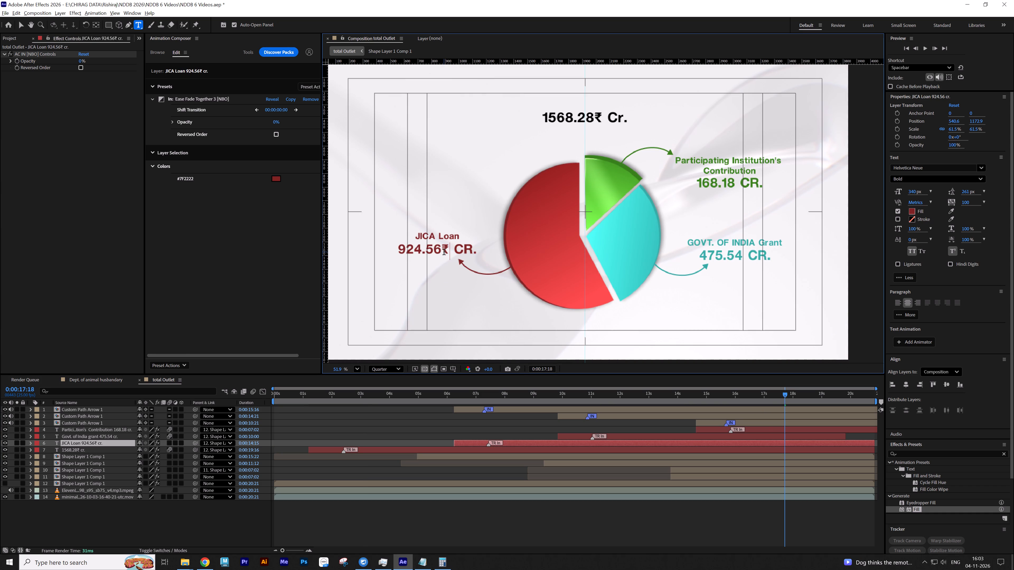
Switch to Chrome and examine the expanded overview, web results and image results for the rupees symbol search.
key(alt+Tab)
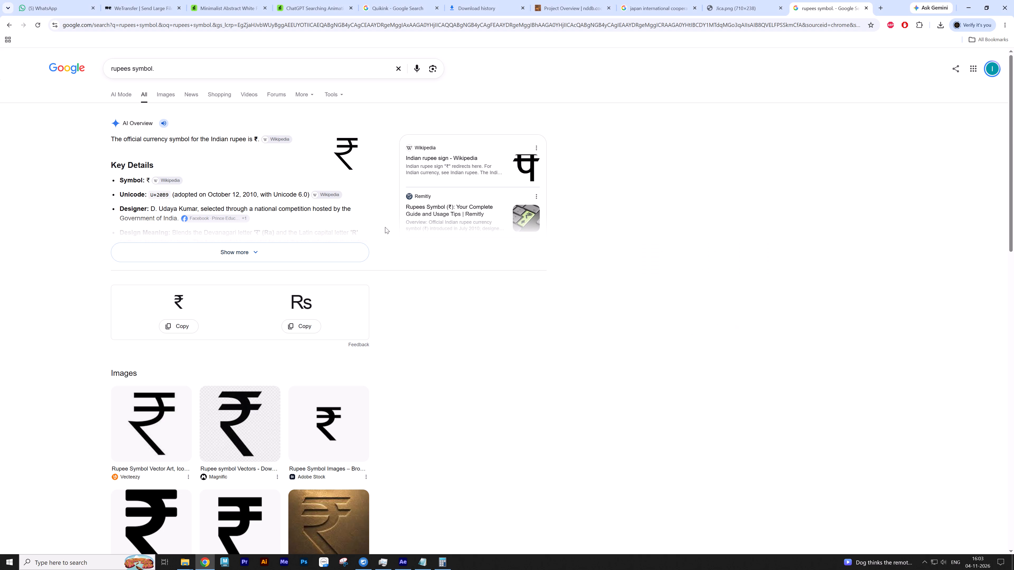
click(290, 255)
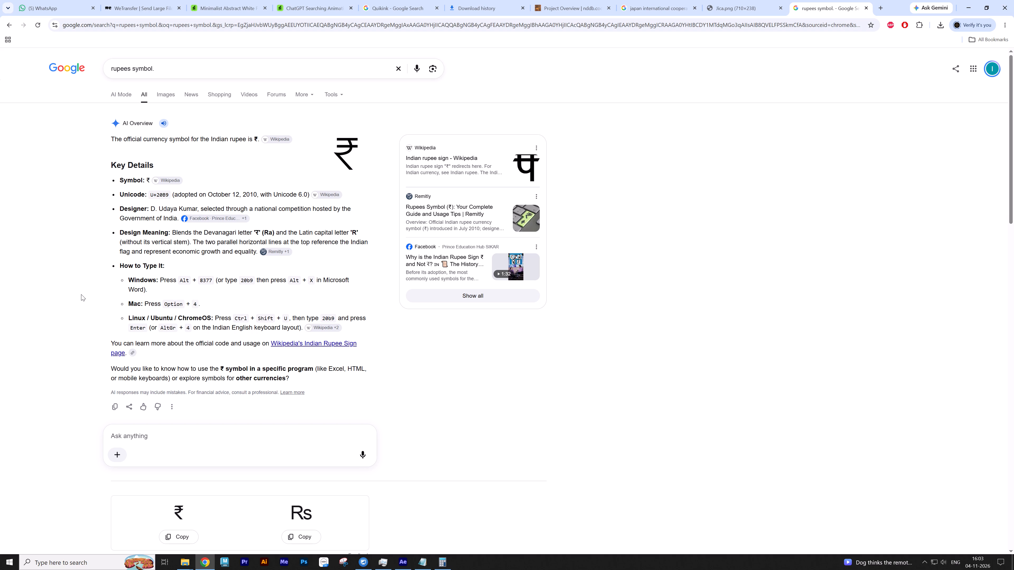
scroll(81, 294, down, 8)
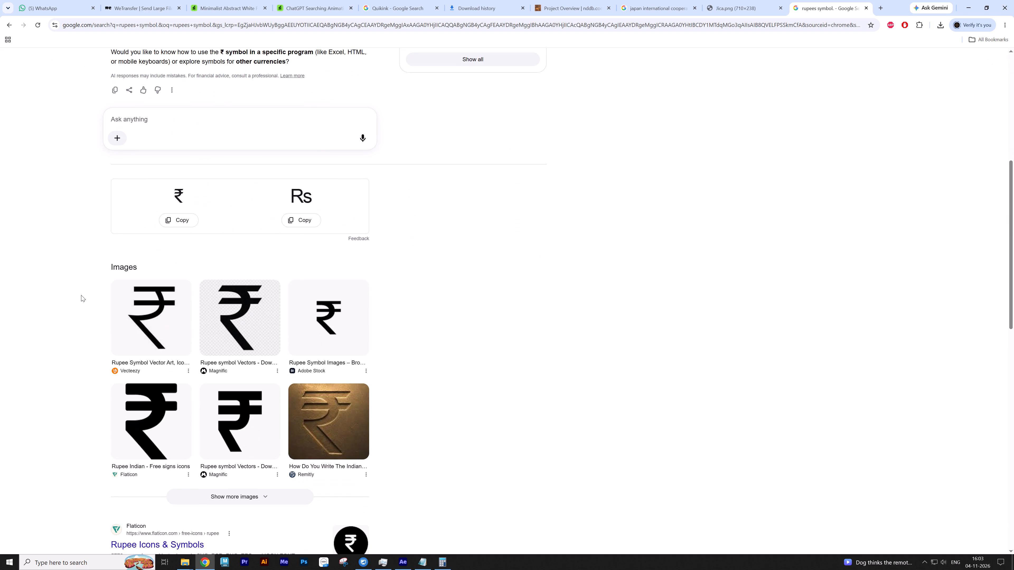
scroll(81, 295, down, 8)
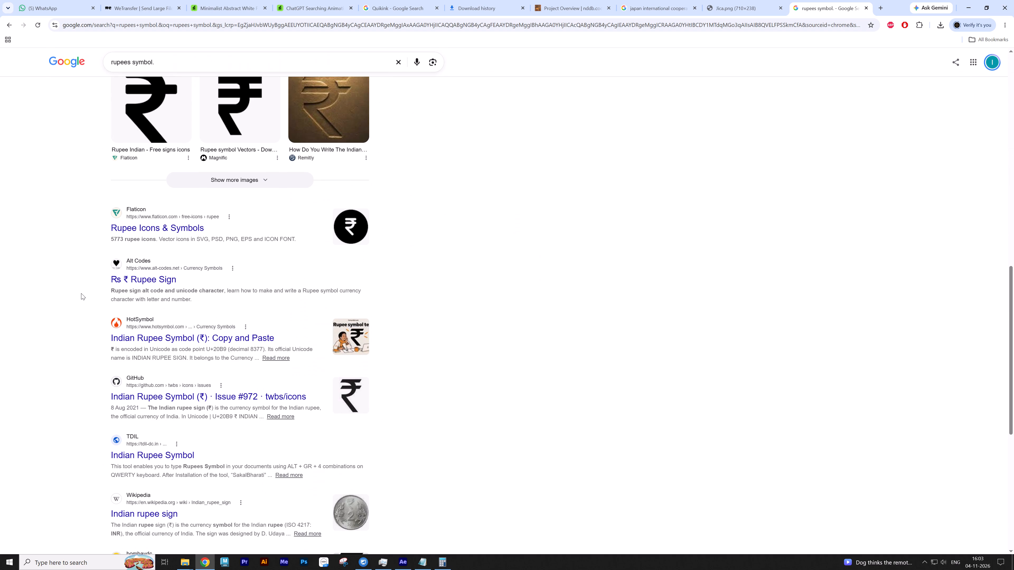
scroll(81, 293, down, 8)
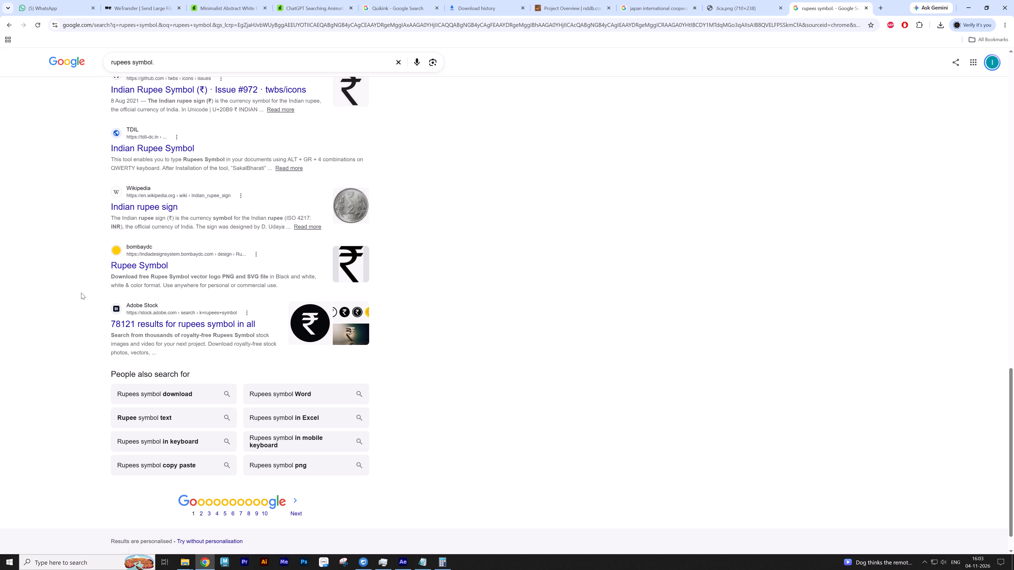
scroll(81, 293, up, 8)
scroll(130, 198, up, 7)
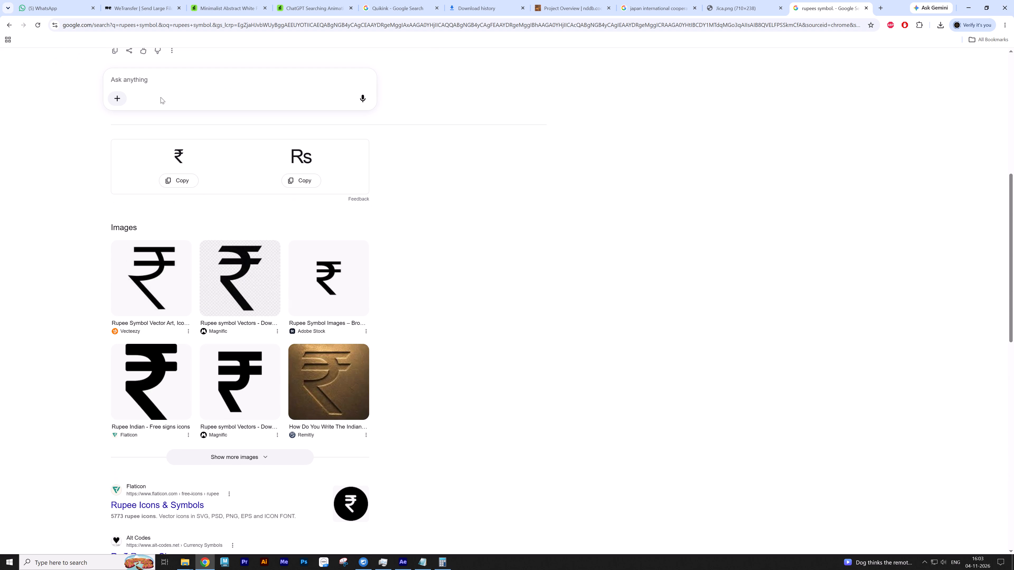
scroll(163, 108, up, 12)
click(168, 96)
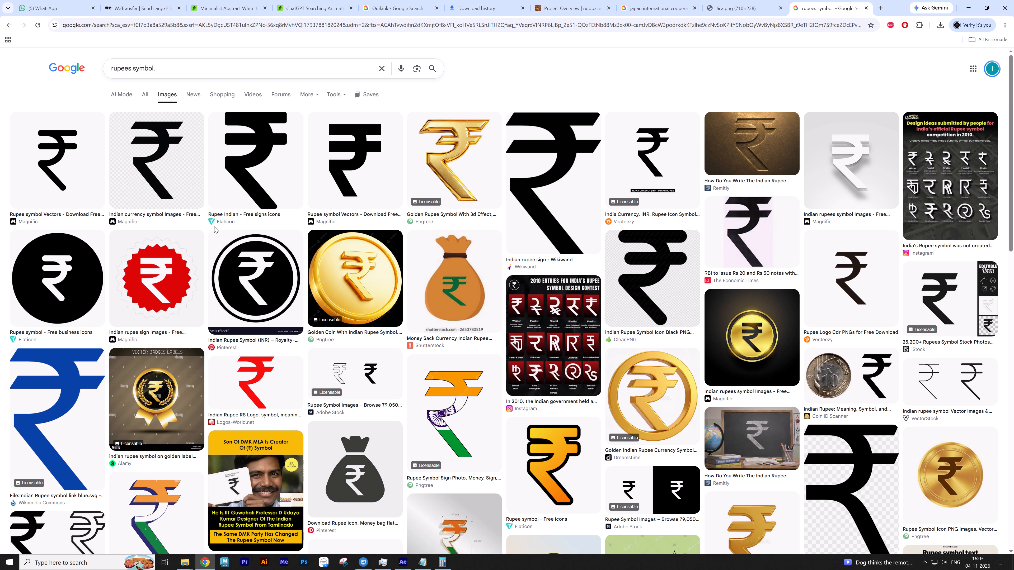
scroll(214, 226, down, 7)
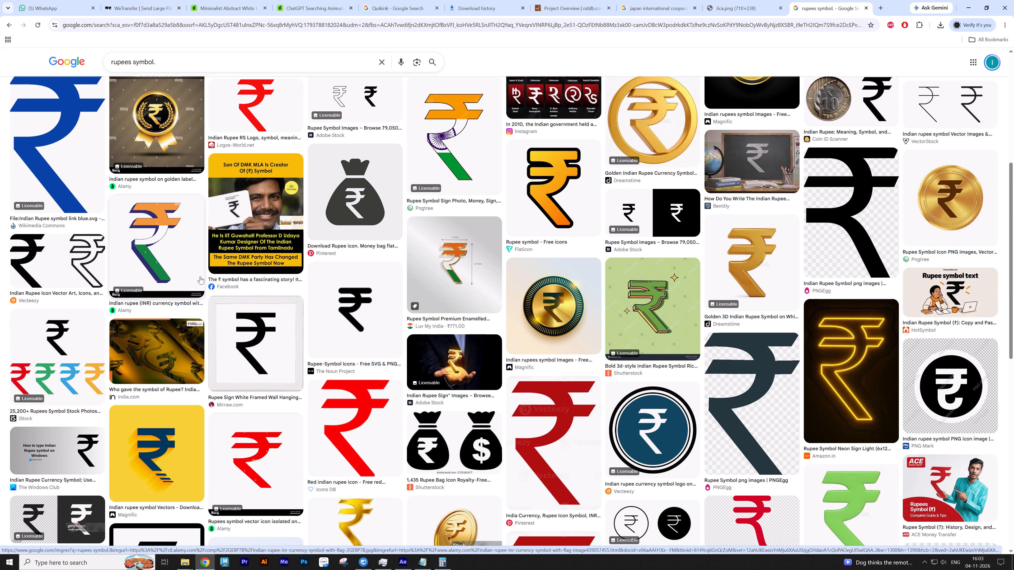
scroll(201, 275, up, 12)
click(148, 97)
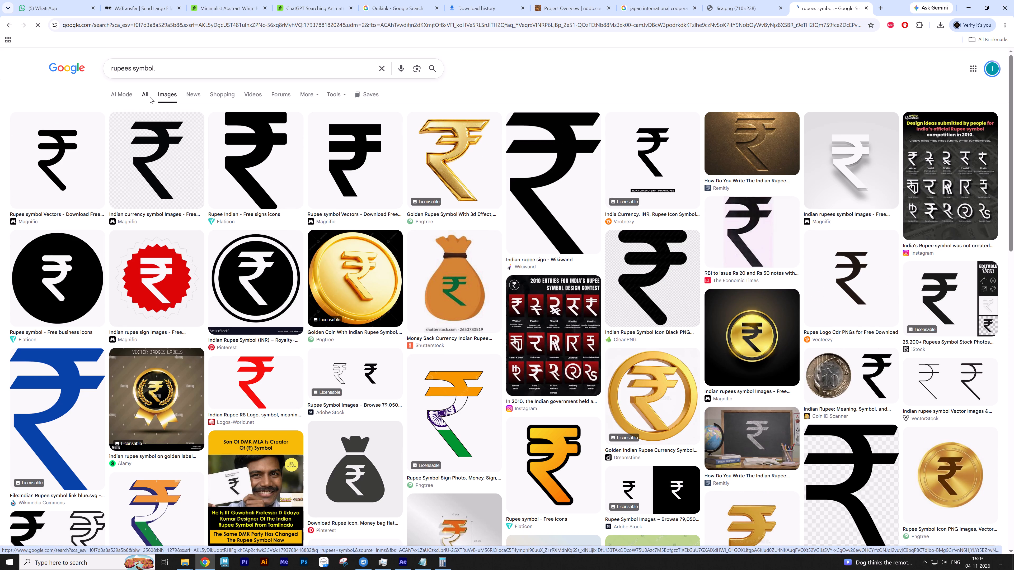
Search Google for "1 thousand cr with rupees symbol" and check in the results how crore amounts are written with ₹.
drag(130, 73, 107, 73)
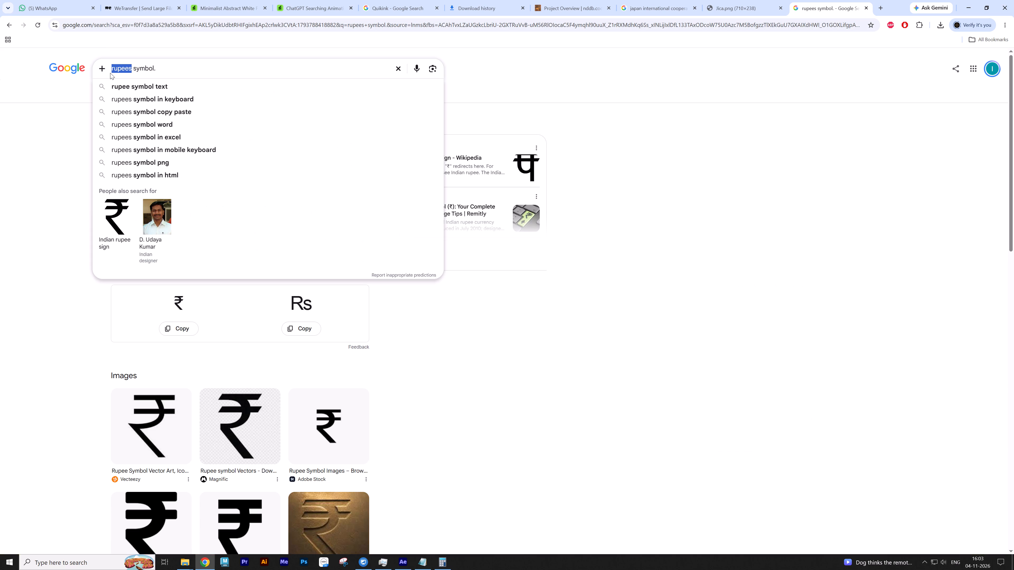
text(1 thouse)
key(BackSpace)
text(anc)
key(space)
key(BackSpace)
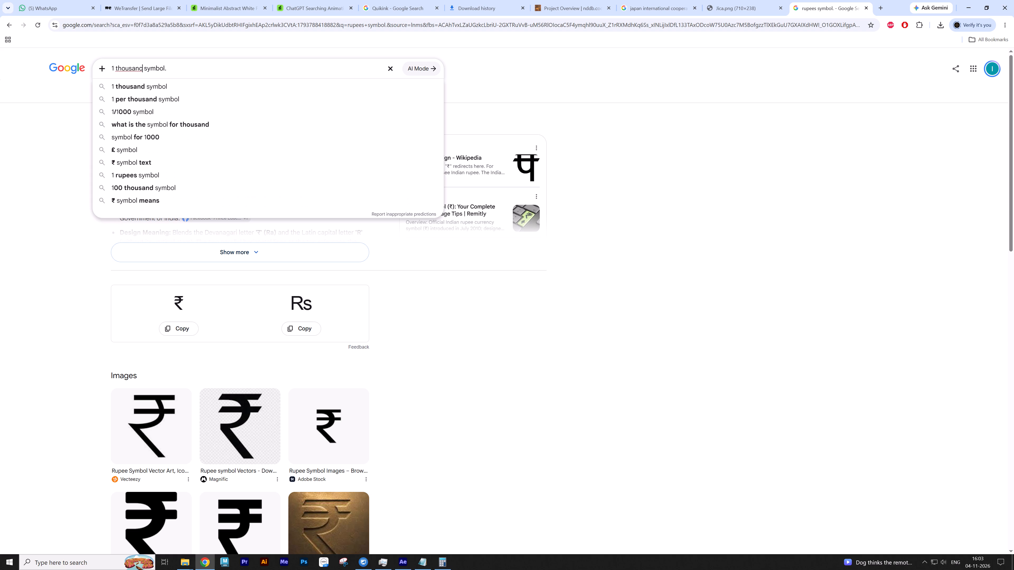
key(BackSpace)
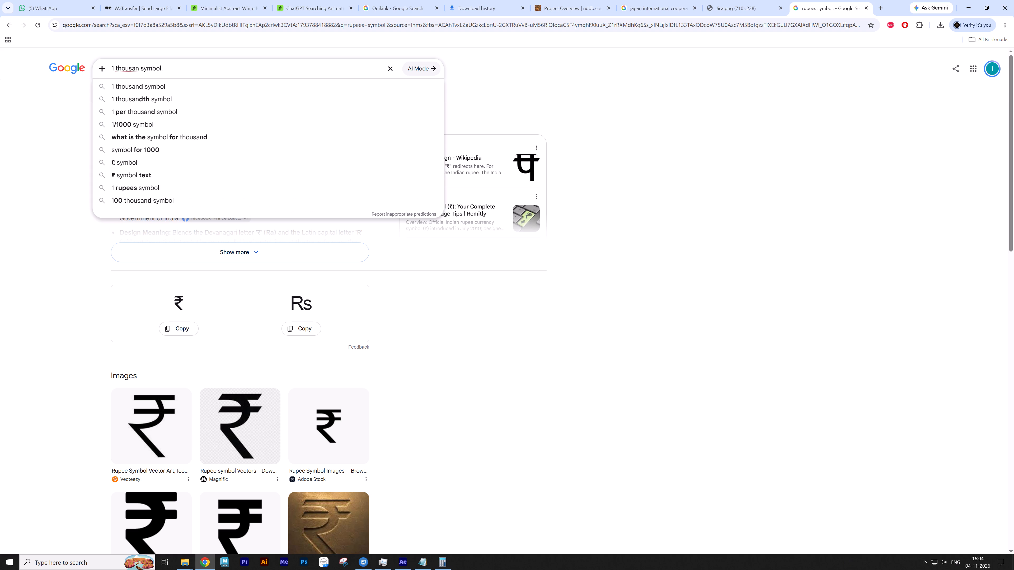
text(nd)
key(space)
text(cr)
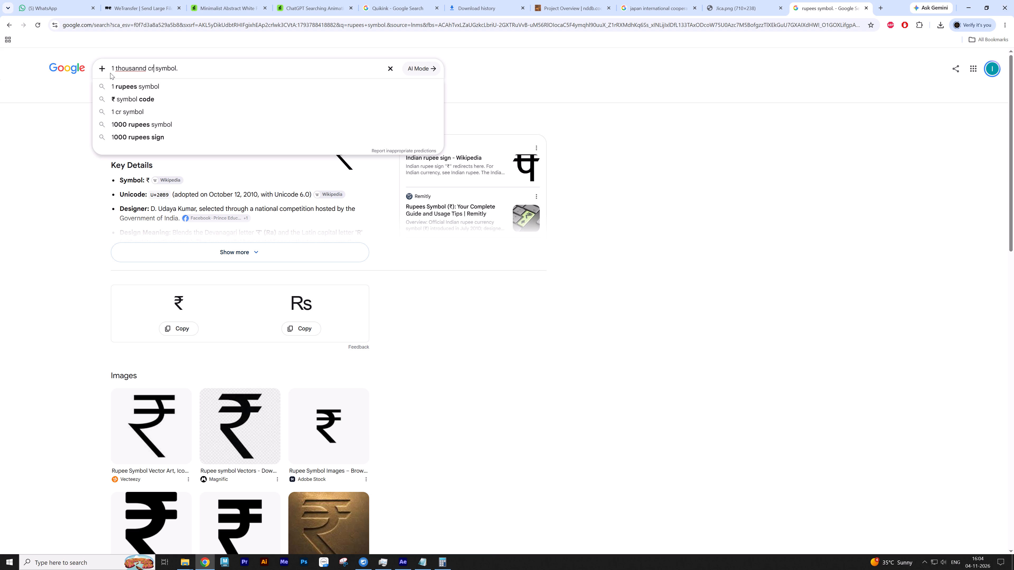
text(wi)
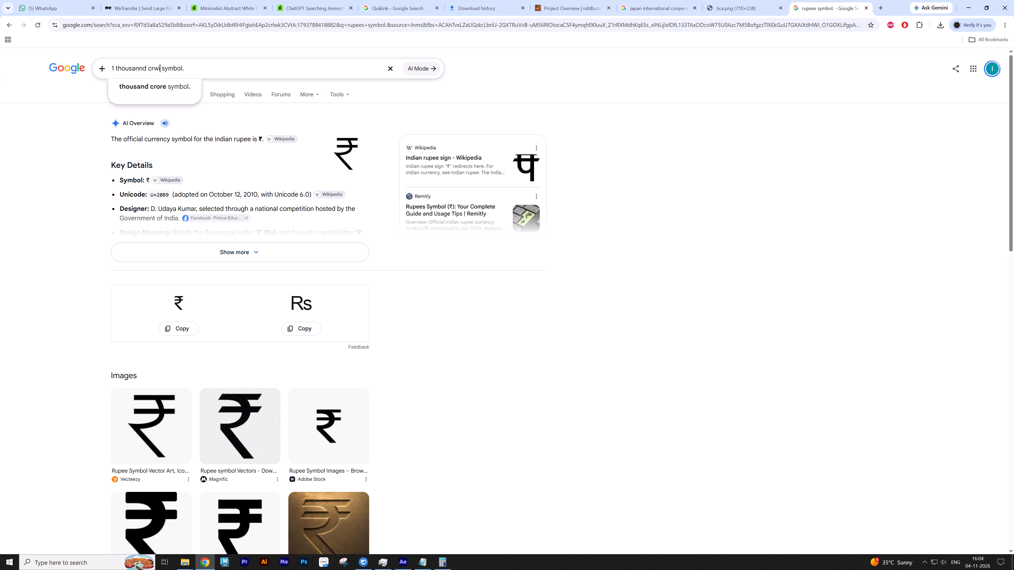
key(BackSpace)
key(BackSpace)
key(space)
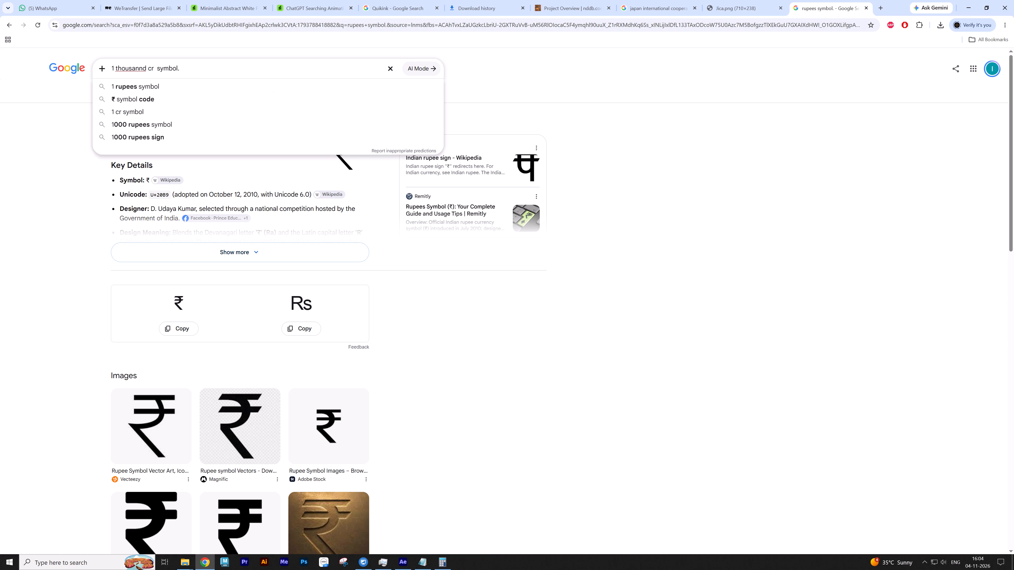
text(with rupees)
key(space)
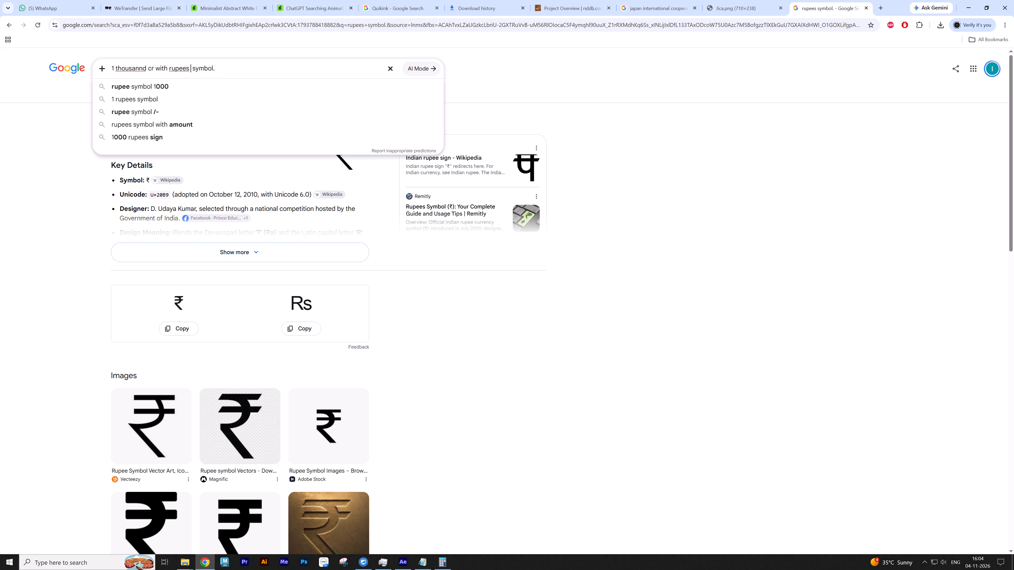
key(BackSpace)
key(Return)
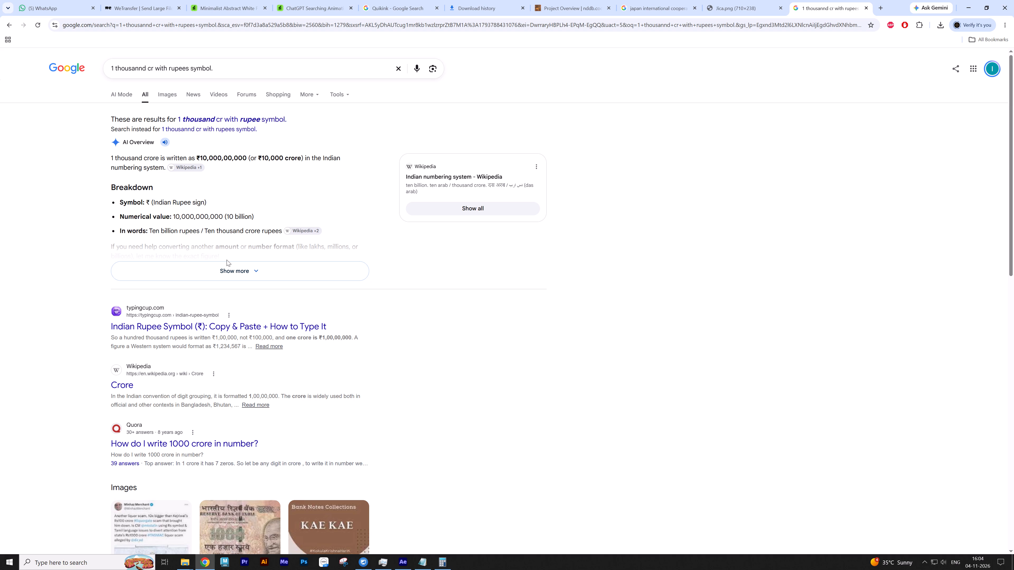
click(234, 266)
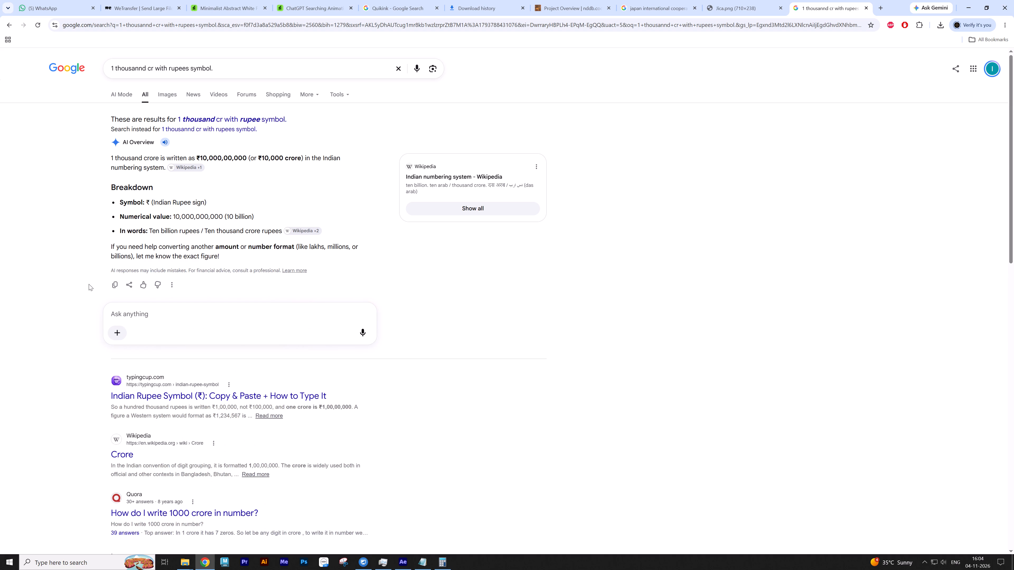
scroll(83, 287, down, 8)
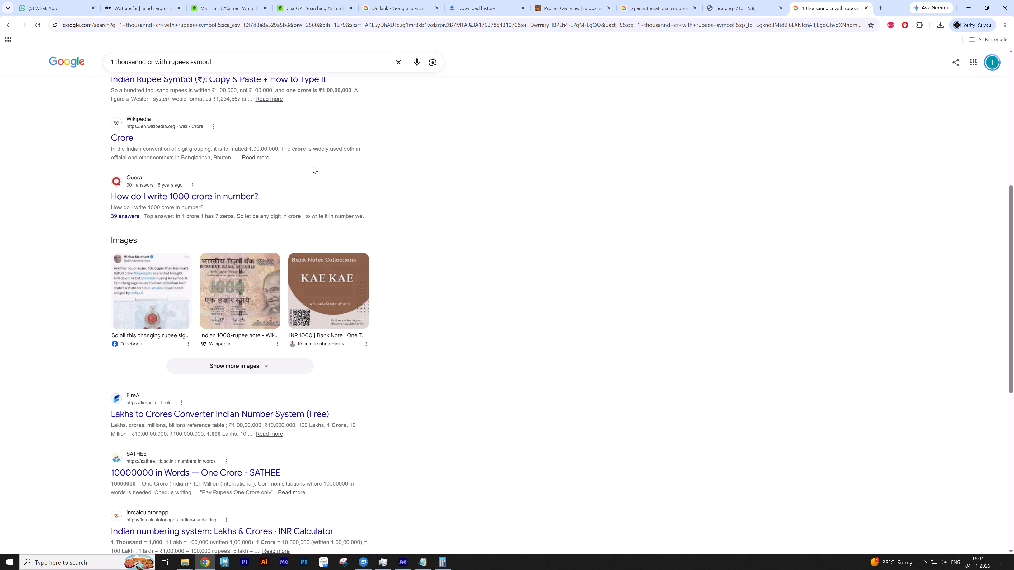
Return to After Effects, undo the ₹ after 924.56 in the JICA Loan label and paste it directly before the number.
click(970, 9)
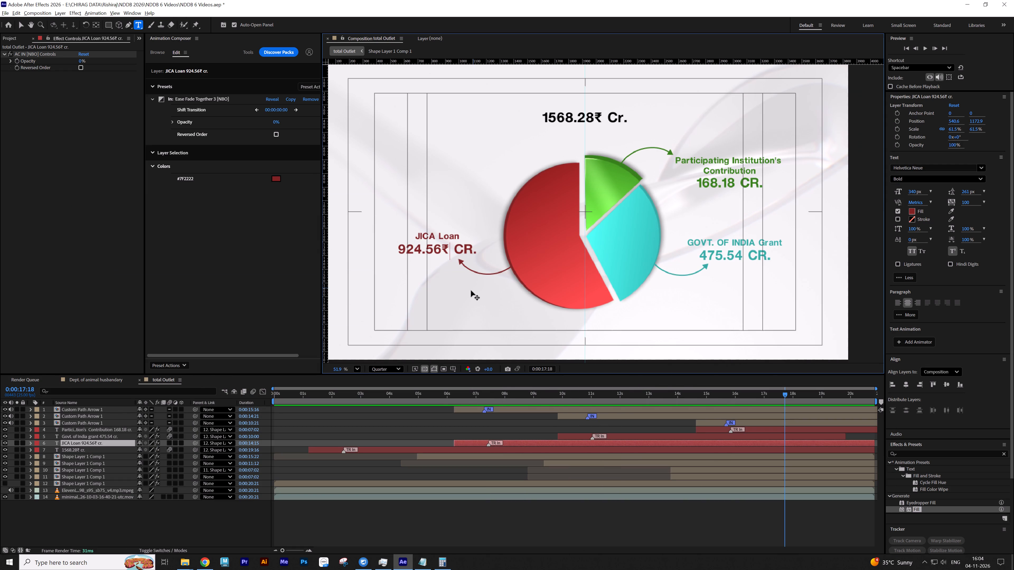
key(ctrl+z)
click(406, 254)
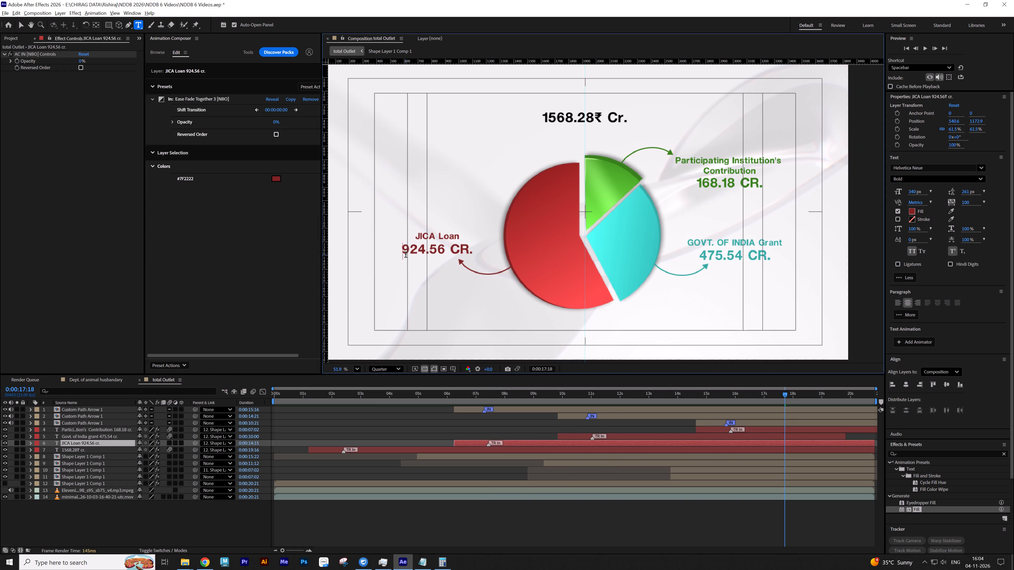
key(ctrl+v)
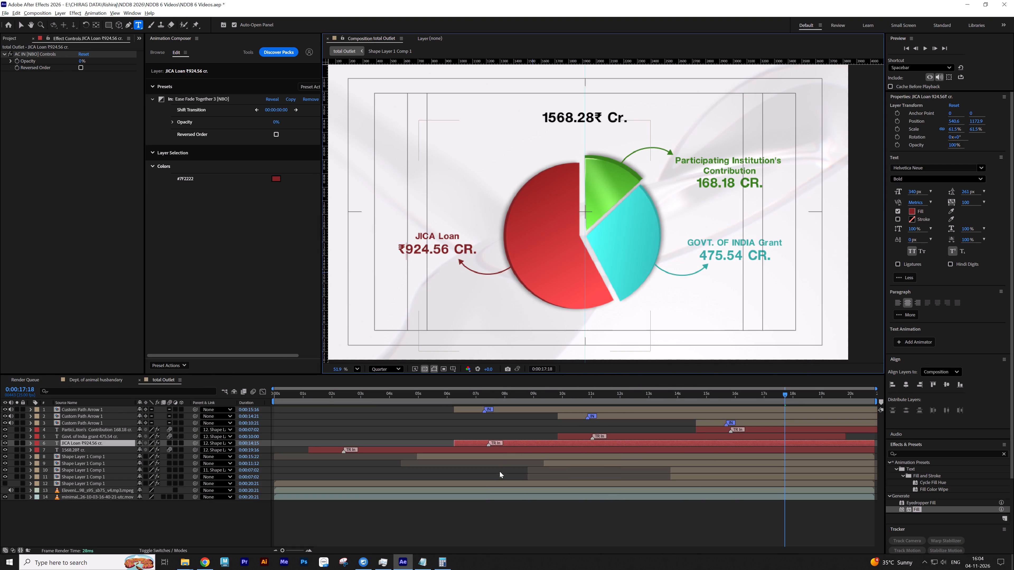
click(499, 473)
Paste ₹ directly before 1568.28 in the title and delete the one after it, so it reads "₹1568.28 Cr.".
click(545, 117)
key(ctrl+v)
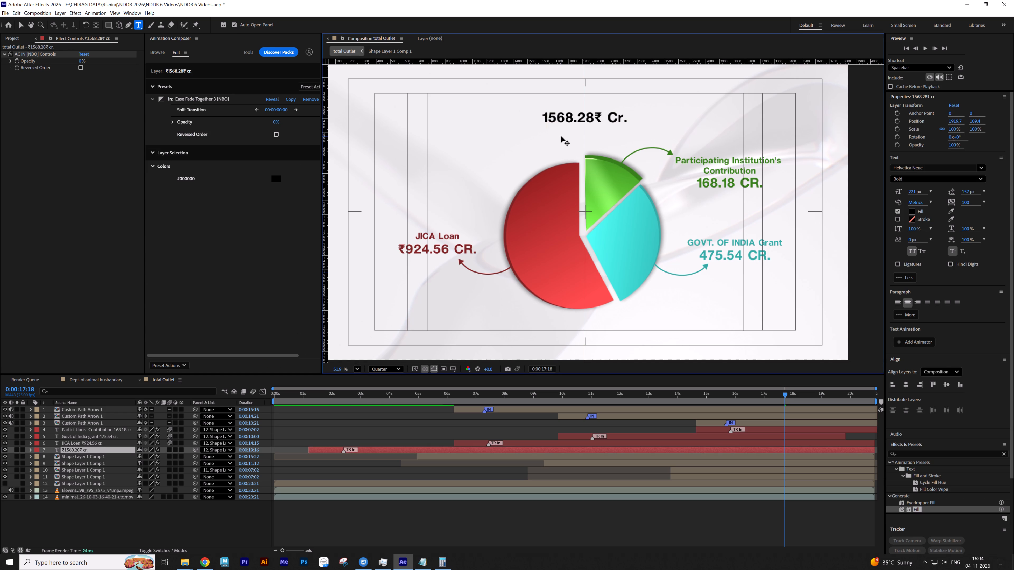
drag(599, 119, 608, 117)
key(BackSpace)
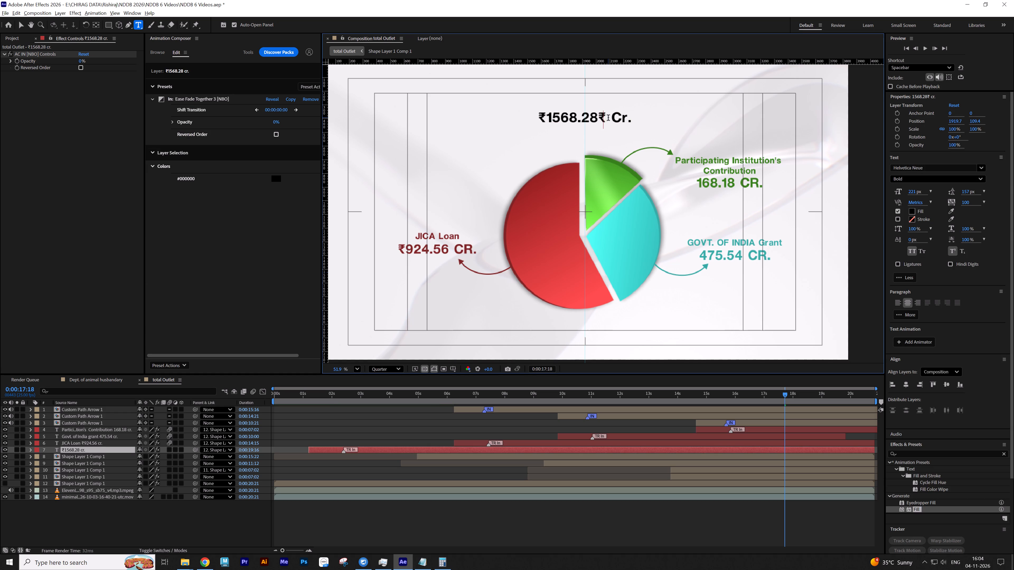
click(533, 421)
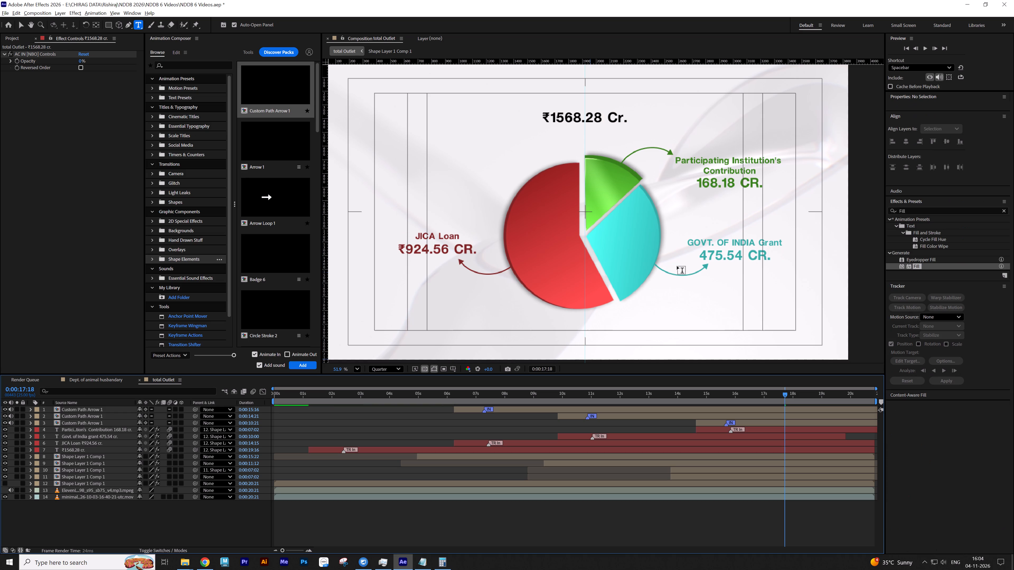
Paste the ₹ symbol directly before 168.18 in the Participating Institution's Contribution label.
click(700, 188)
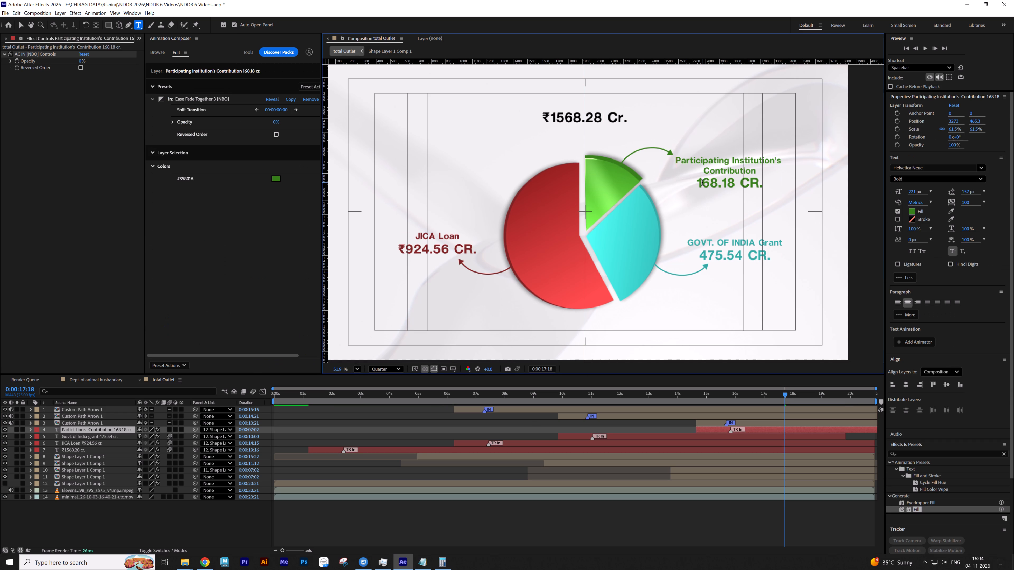
key(Down)
key(Down)
key(ctrl+v)
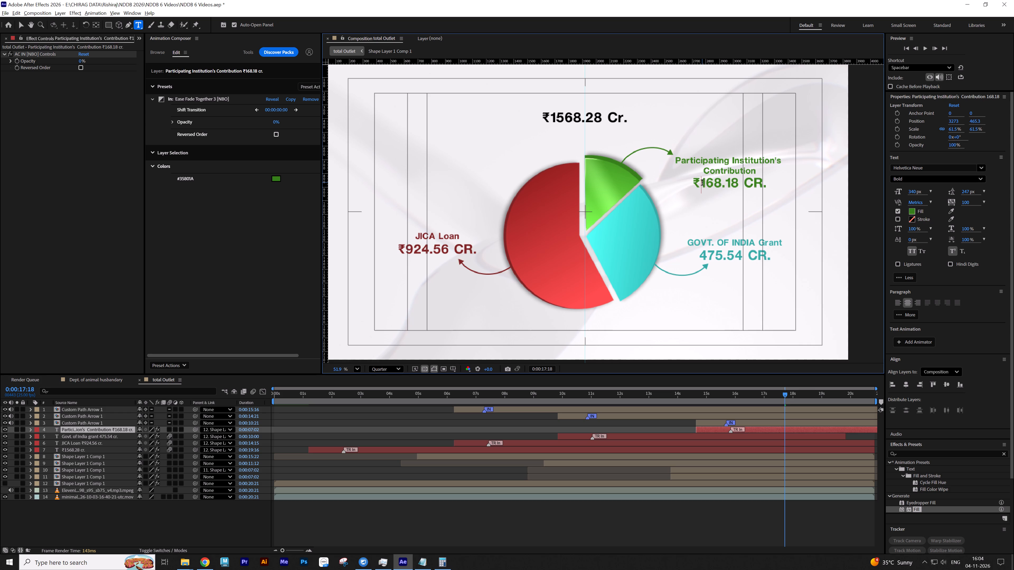
click(643, 427)
Paste the ₹ symbol directly before 475.54 in the Govt. of India Grant label.
click(725, 262)
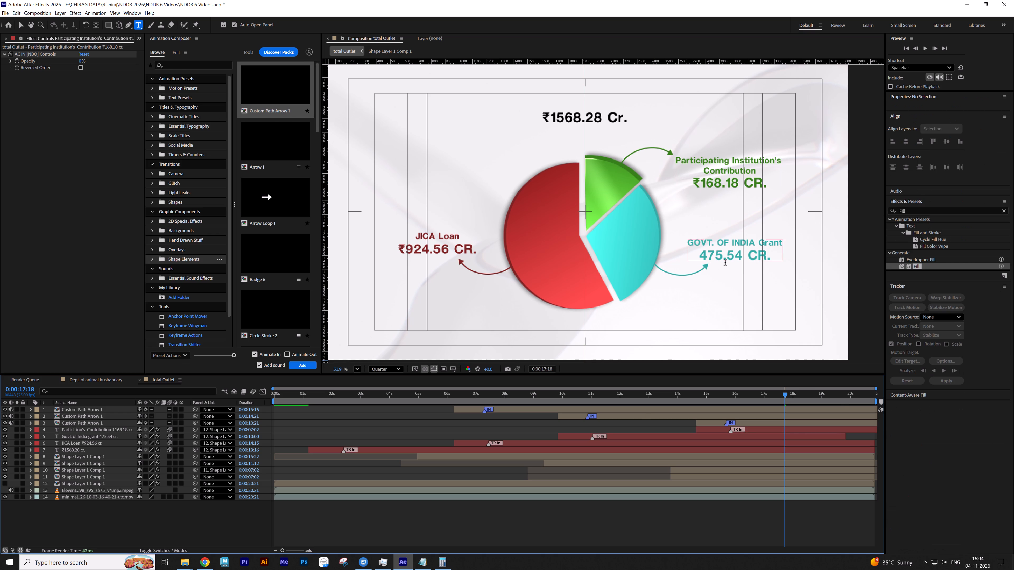
click(701, 256)
key(ctrl+v)
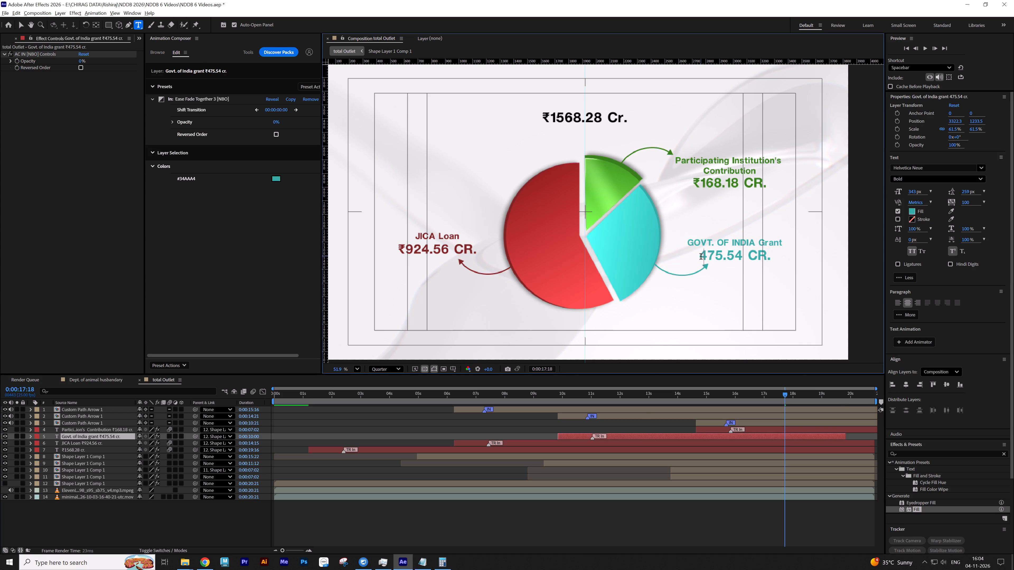
click(564, 427)
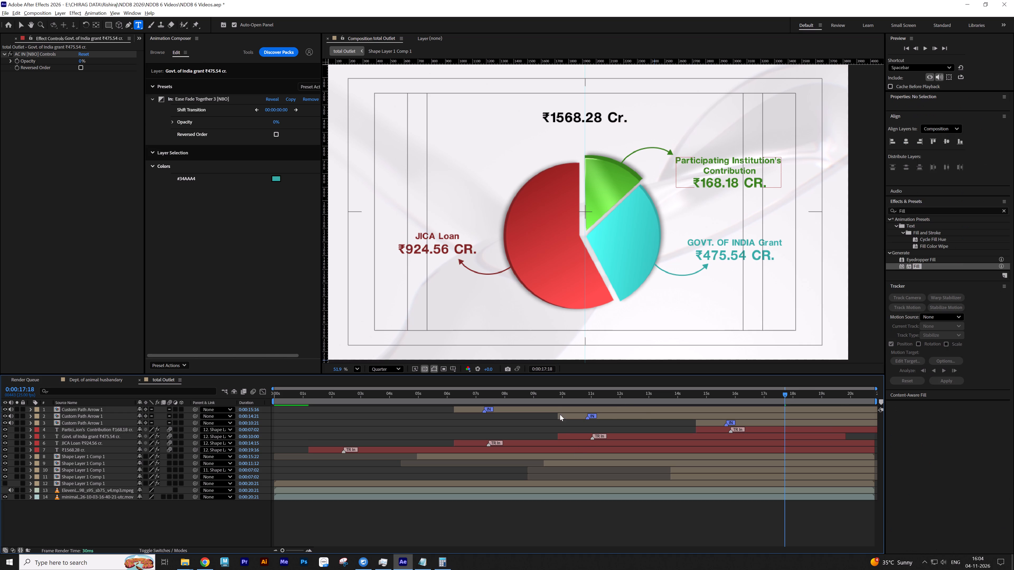
Turn off All Caps for the Participating Institution's Contribution label and capitalise only the C, so its amount reads "₹168.18 Cr.".
key(v)
click(747, 180)
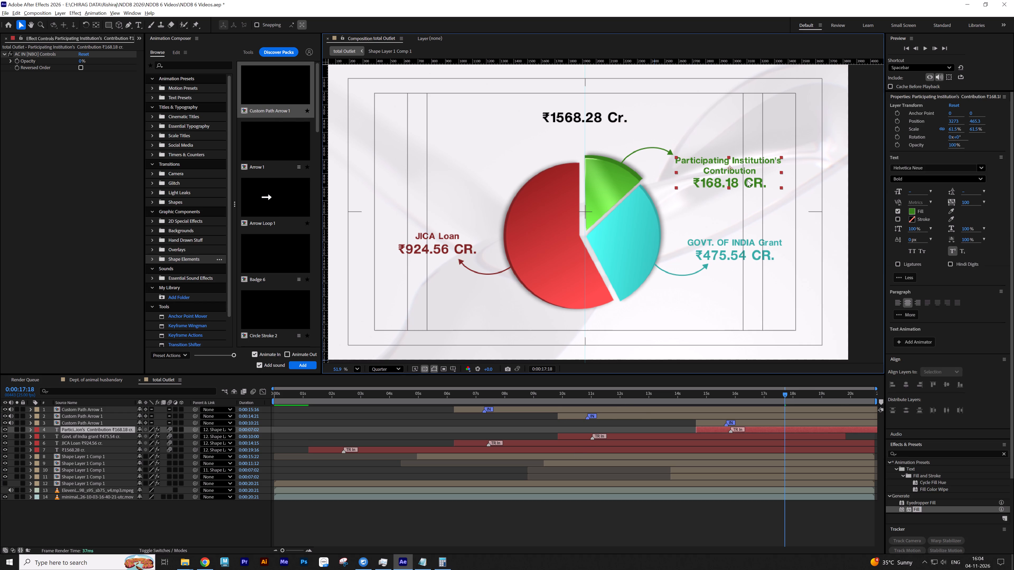
click(911, 250)
click(911, 250)
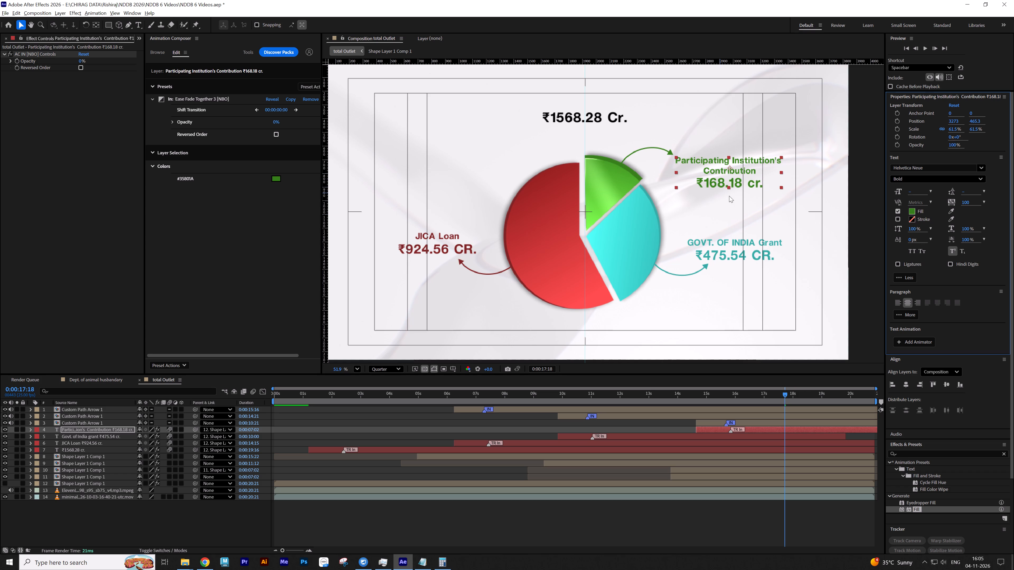
double_click(755, 183)
click(754, 186)
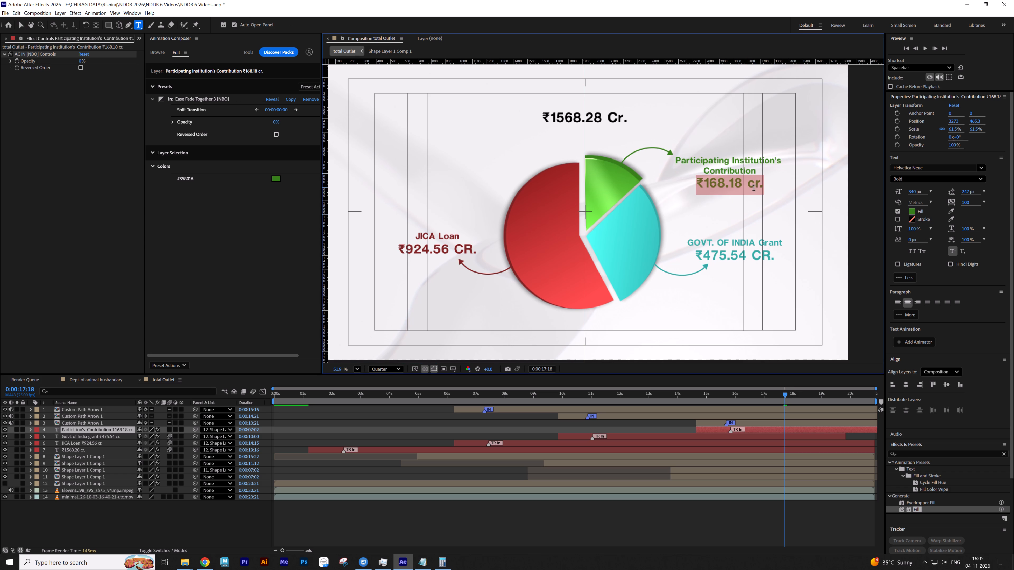
click(753, 184)
drag(754, 186, 749, 187)
key(shift+c)
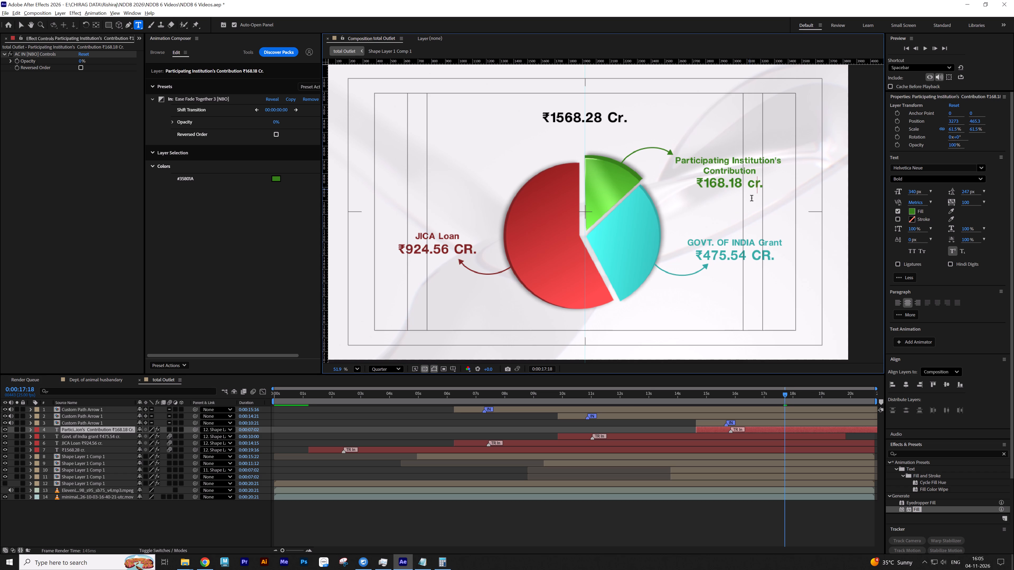
click(538, 425)
key(v)
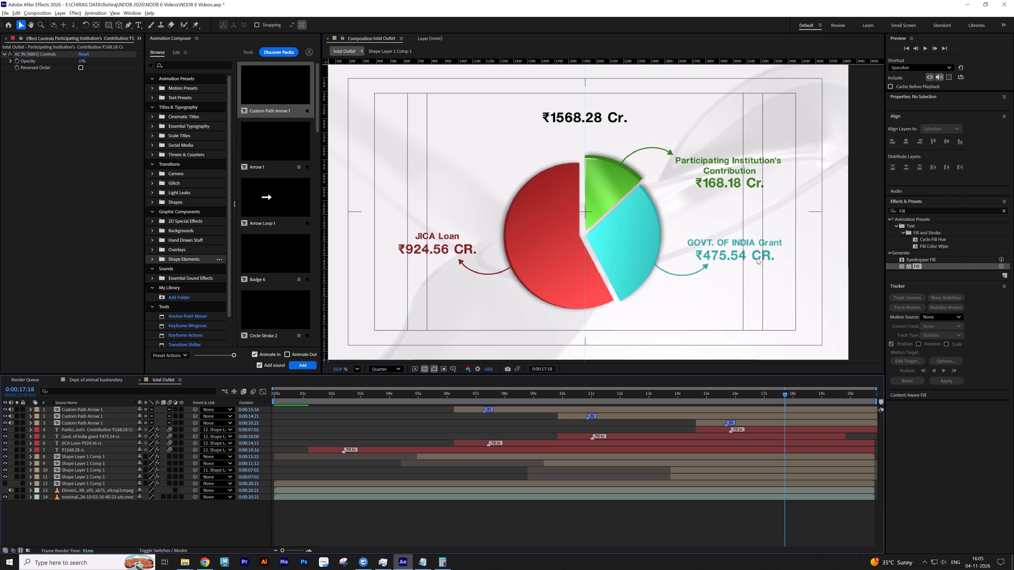
Turn off All Caps for the Govt. of India grant label and capitalise the G and C, so it reads "Govt. of India Grant ₹475.54 Cr.".
click(757, 258)
click(914, 250)
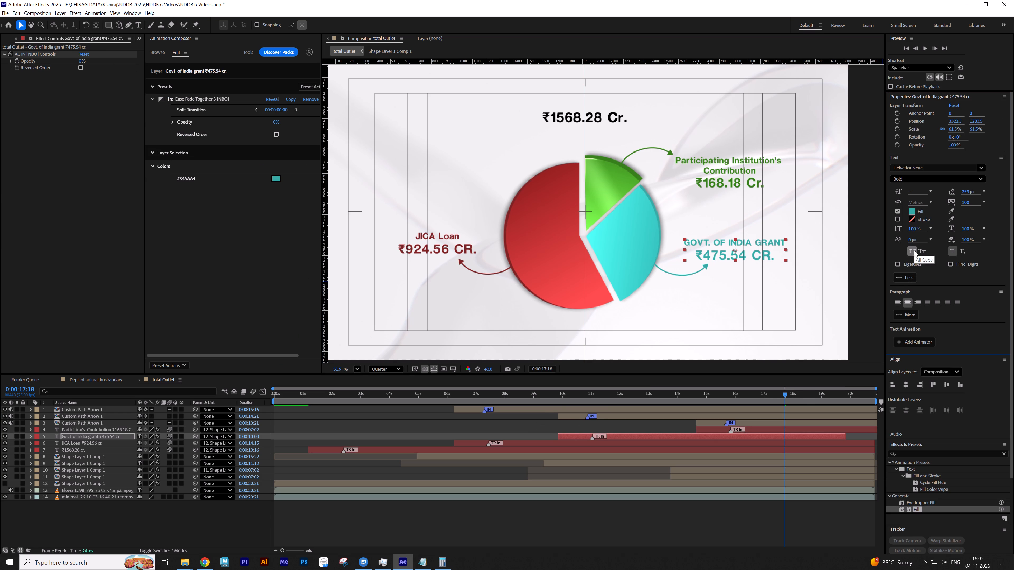
click(914, 250)
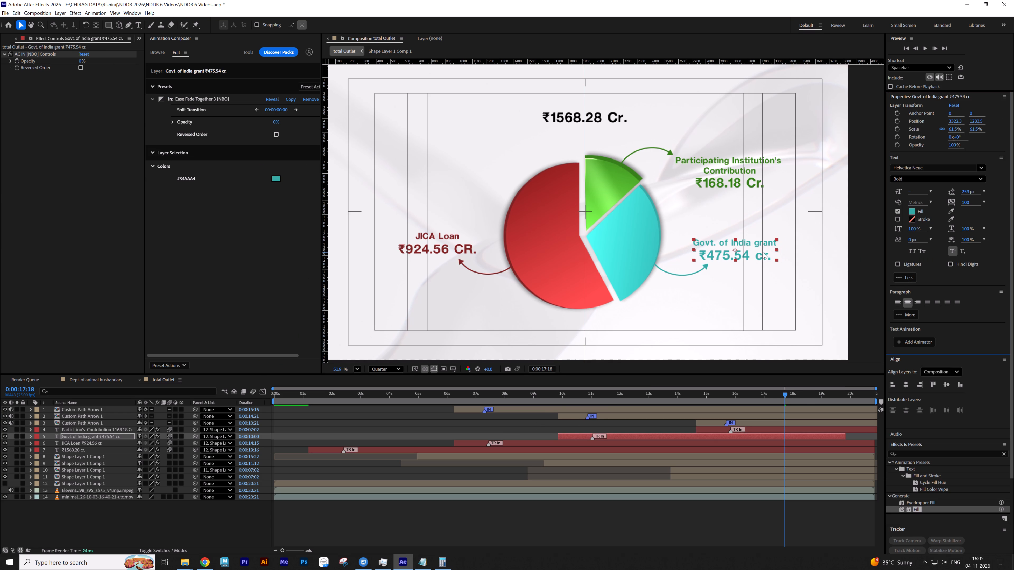
double_click(761, 245)
drag(759, 245, 756, 245)
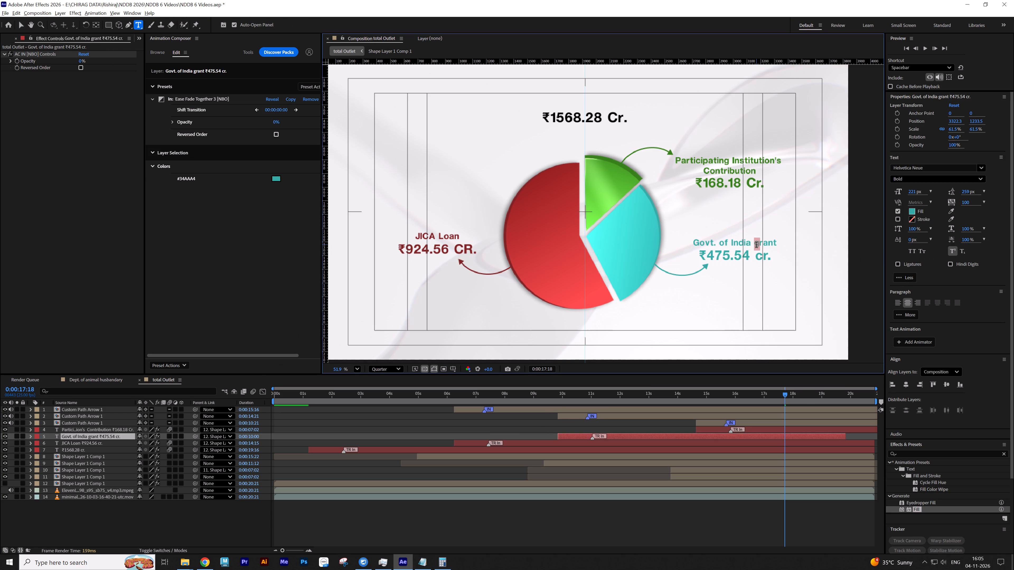
key(shift+g)
drag(762, 257, 759, 258)
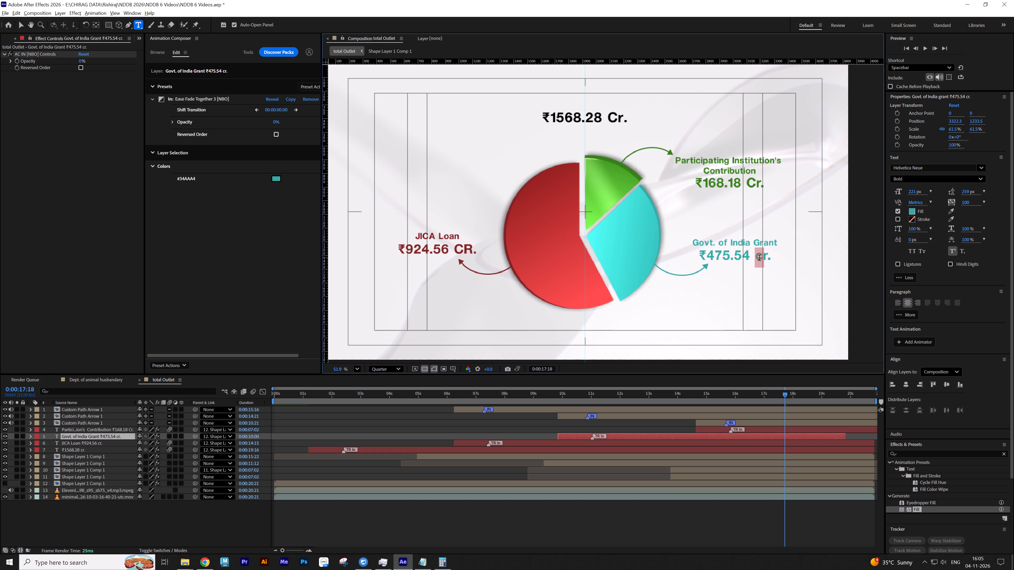
key(shift+c)
click(654, 427)
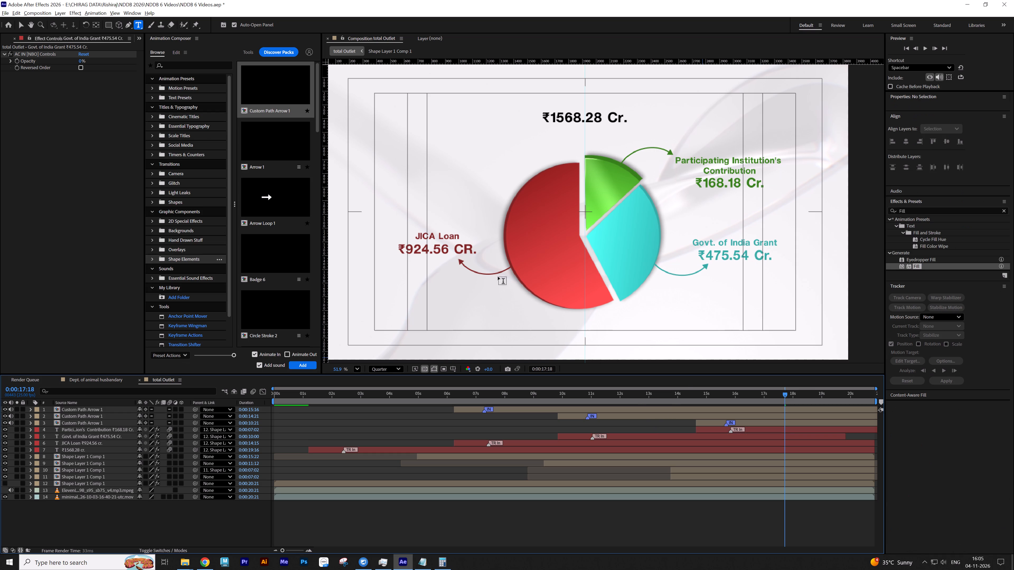
key(v)
Turn off All Caps for the R in the JICA Loan label's amount so it reads "₹924.56 Cr.".
click(442, 247)
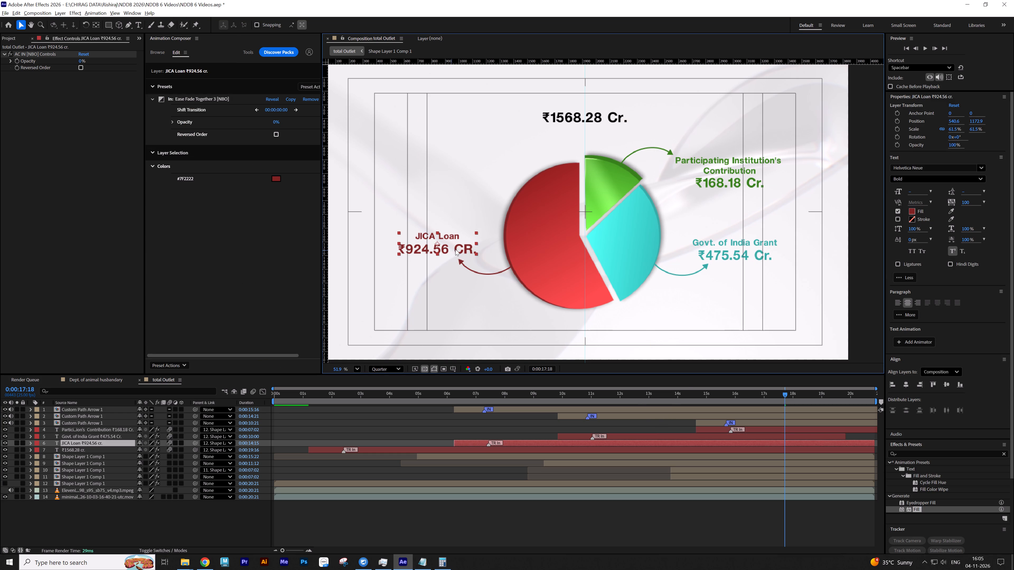
double_click(460, 246)
click(463, 251)
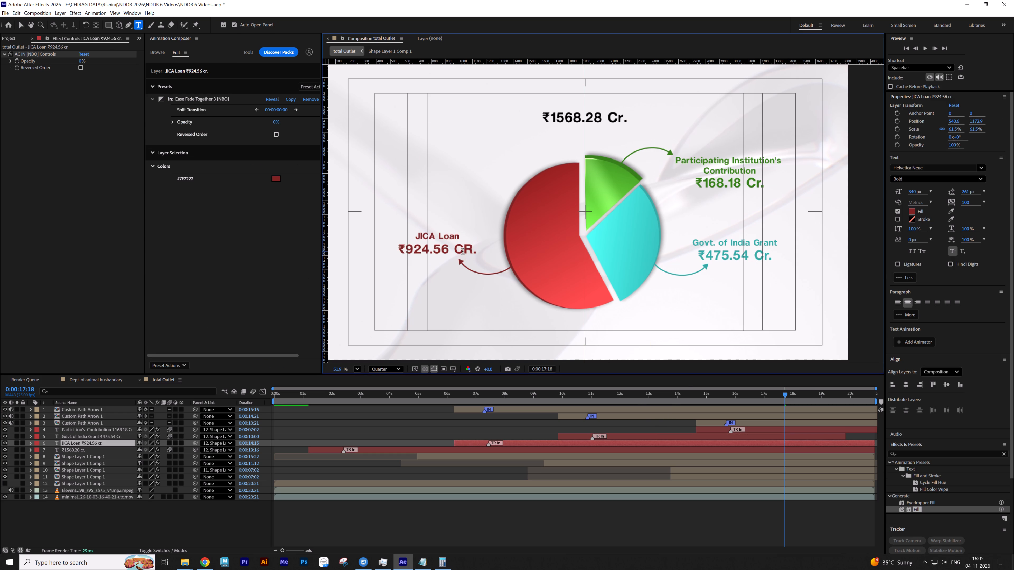
drag(465, 250, 470, 249)
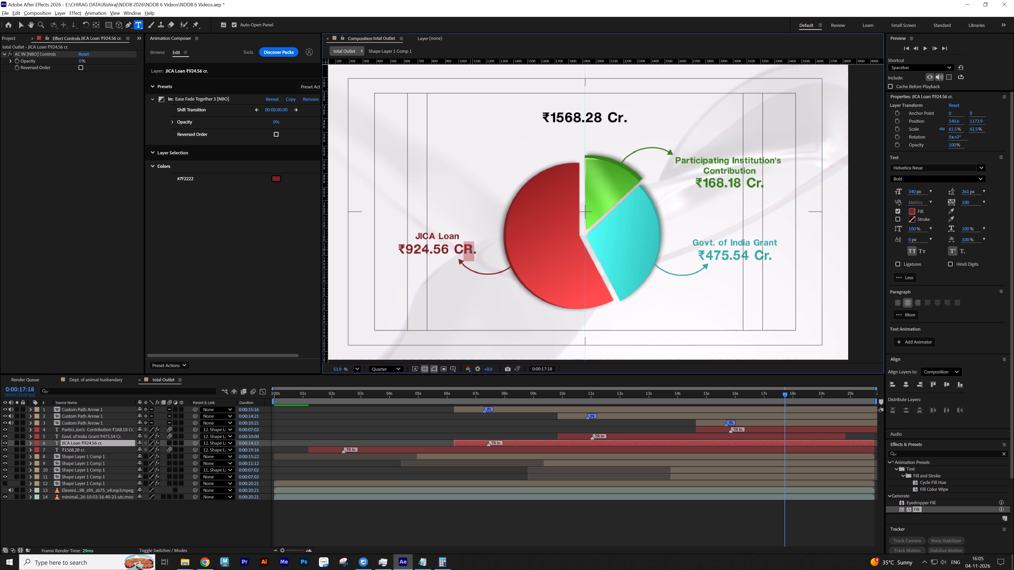
key(r)
drag(471, 248, 466, 249)
click(917, 249)
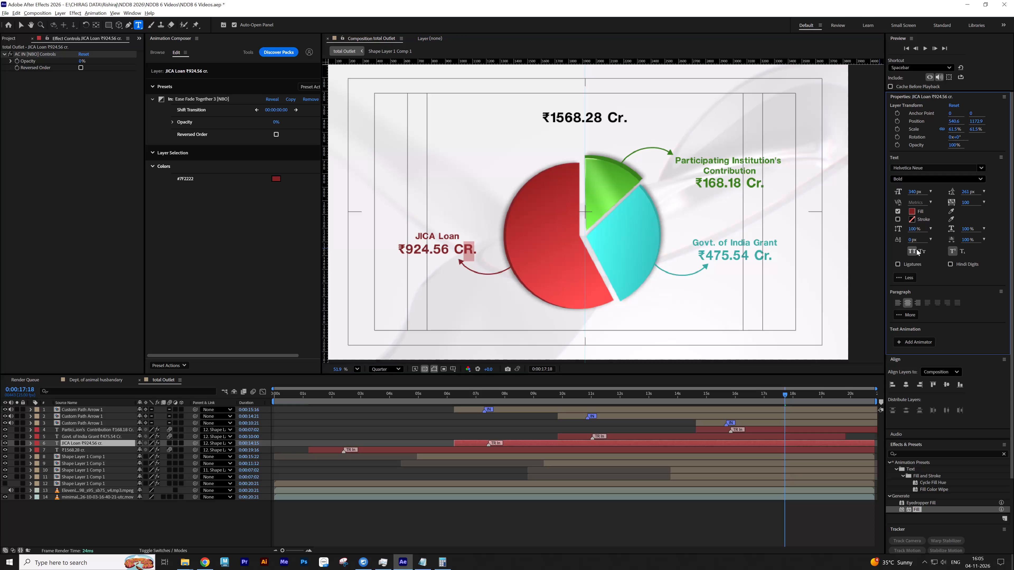
click(438, 425)
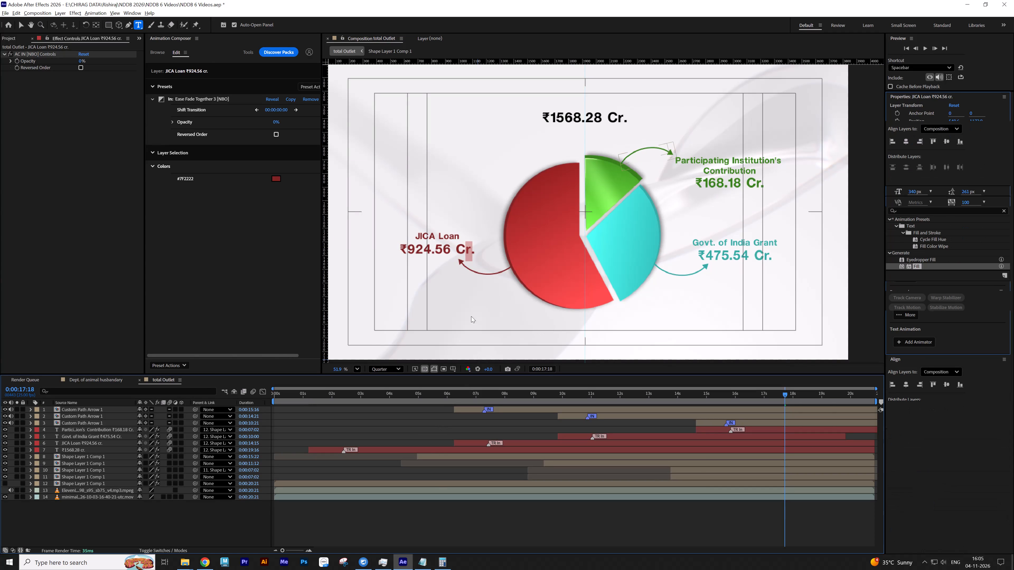
key(v)
Save the project.
key(ctrl+s)
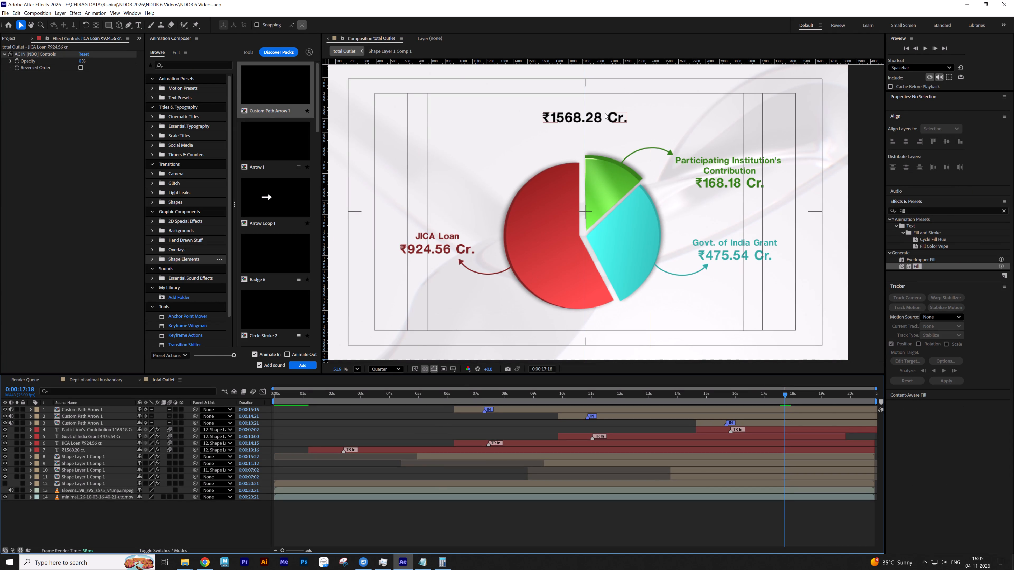
Switch to the NDDB 6 Videos Text file in Notepad, copy the words "total outlay", and return to After Effects.
key(alt+Tab)
key(alt+Tab)
key(alt+Tab)
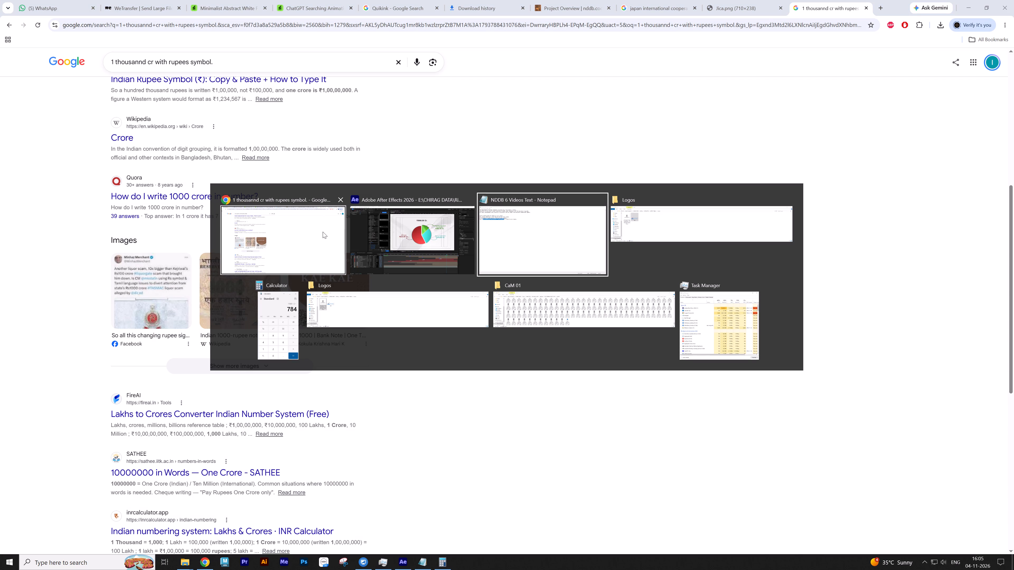
key(alt+shift+Tab)
key(alt+Tab)
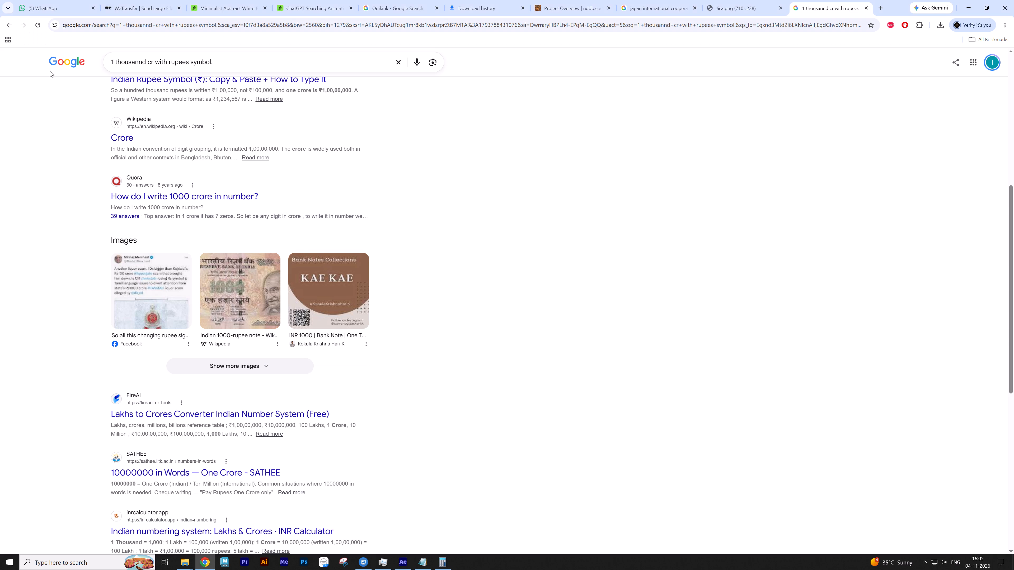
click(58, 60)
key(alt+Tab)
key(alt+Tab)
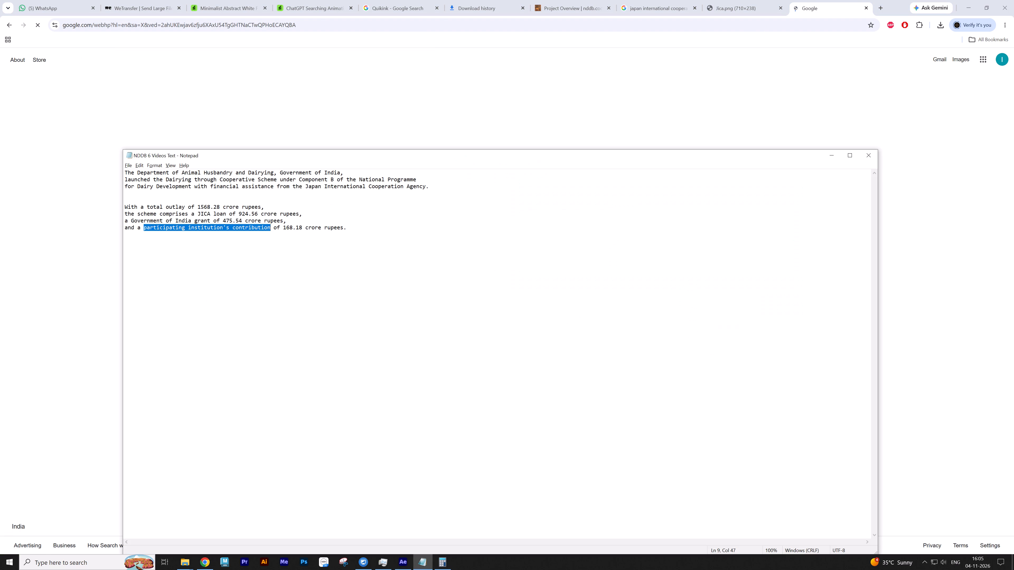
drag(148, 208, 181, 208)
click(148, 207)
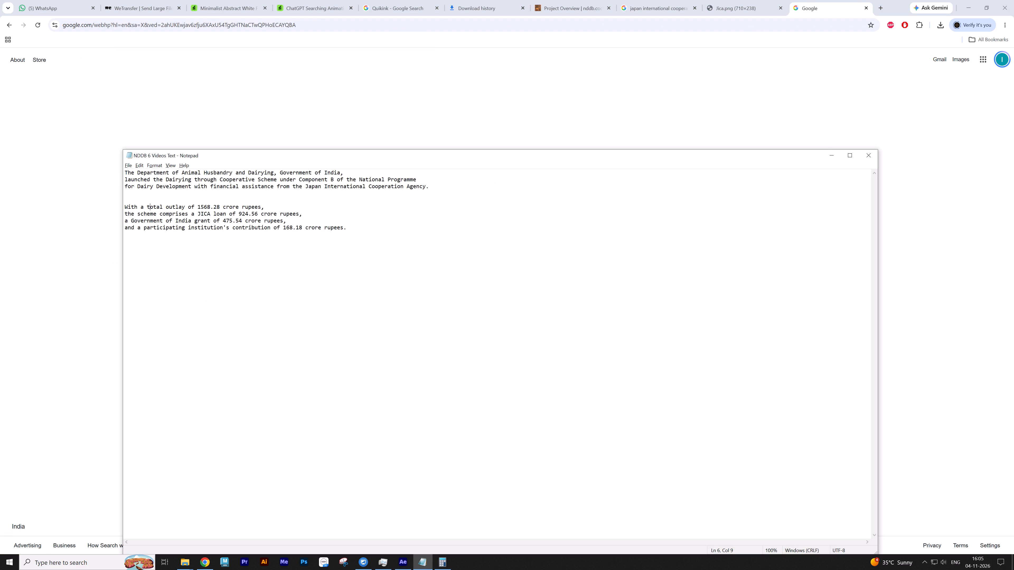
drag(147, 207, 184, 207)
key(ctrl+c)
key(alt+Tab)
key(alt+Tab)
key(alt+Tab)
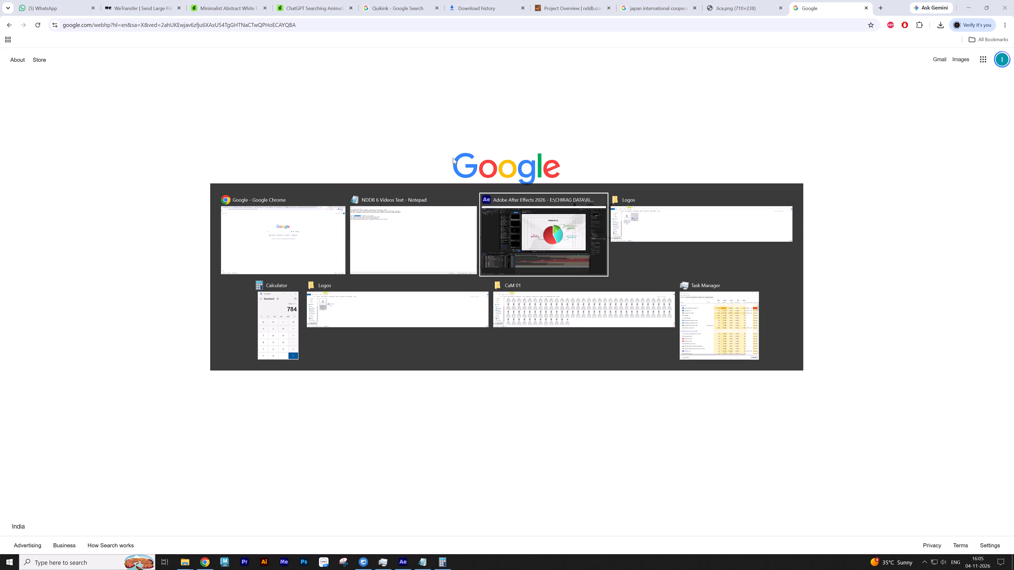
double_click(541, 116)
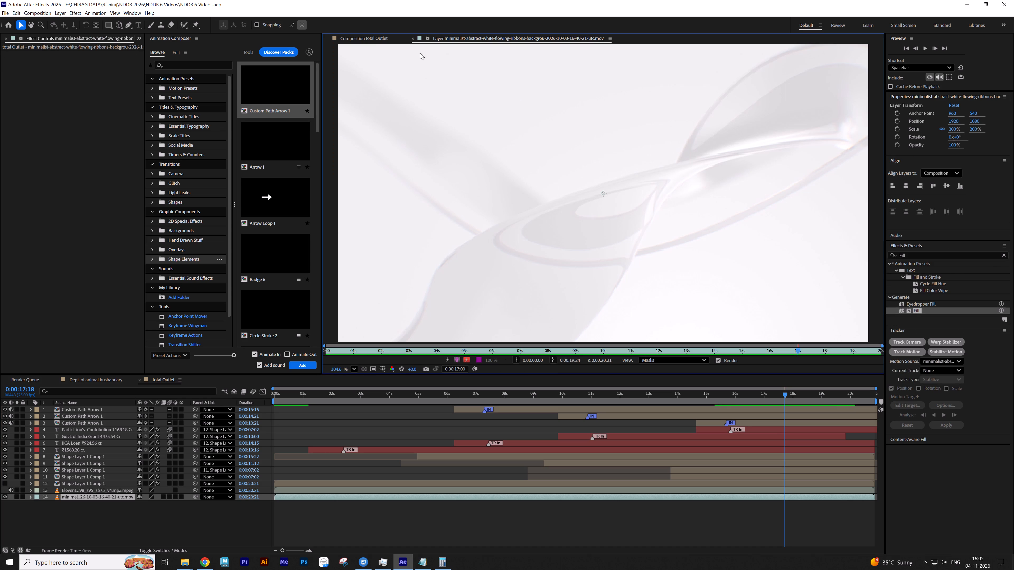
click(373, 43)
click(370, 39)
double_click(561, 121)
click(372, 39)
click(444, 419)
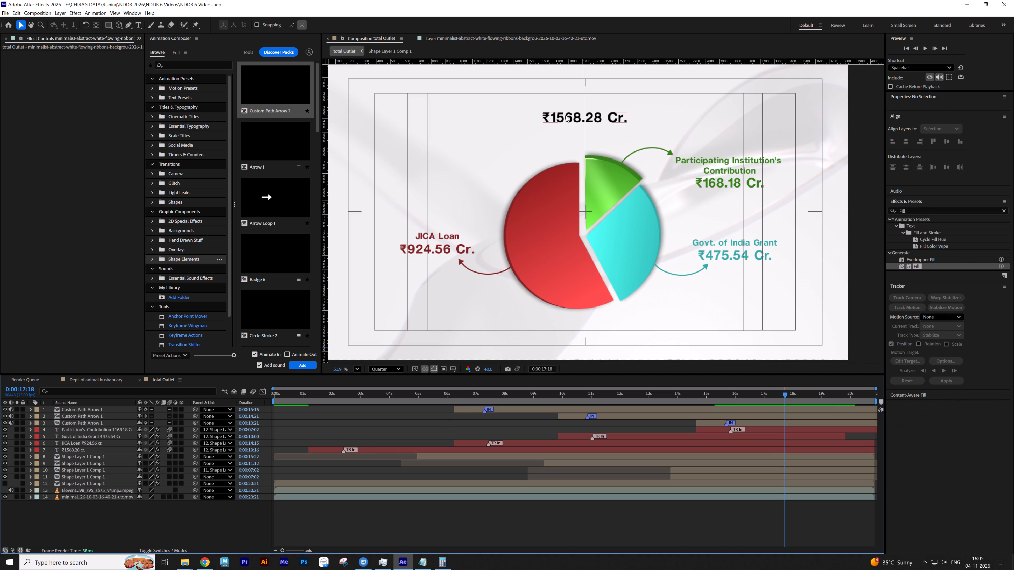
Paste "total outlay" directly before ₹1568.28 Cr. in the title above the pie chart.
double_click(566, 115)
click(545, 120)
key(ctrl+v)
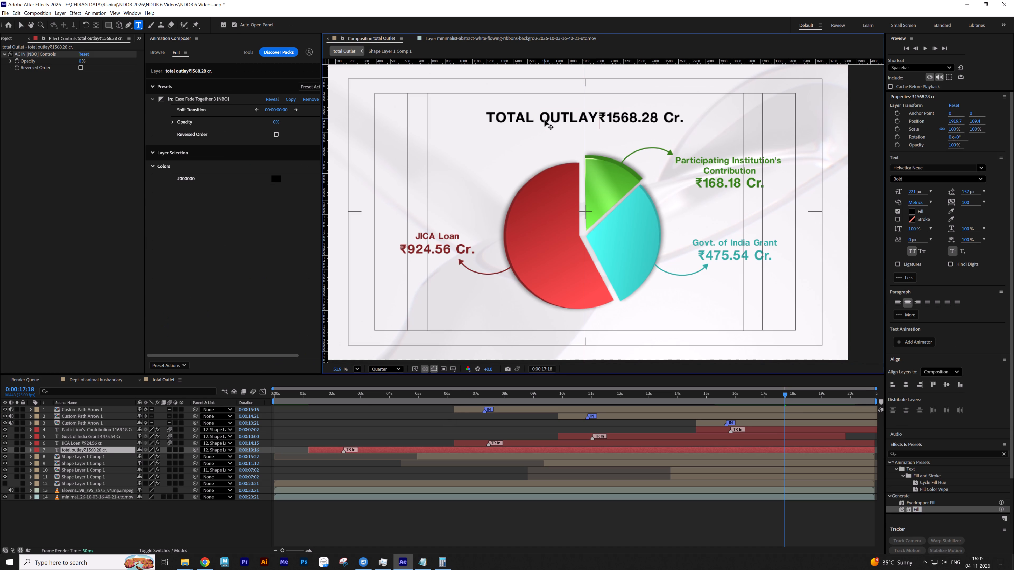
Turn off All Caps for the pasted title words, add a space and capitalise both initials, so it reads "Total Outlay ₹1568.28 Cr.".
drag(600, 118, 470, 118)
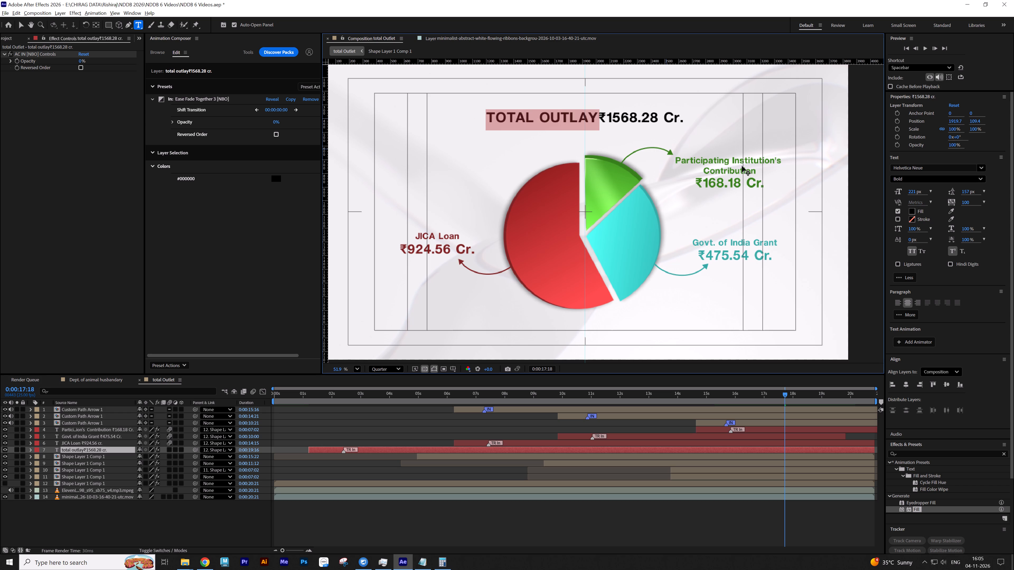
click(903, 252)
click(909, 252)
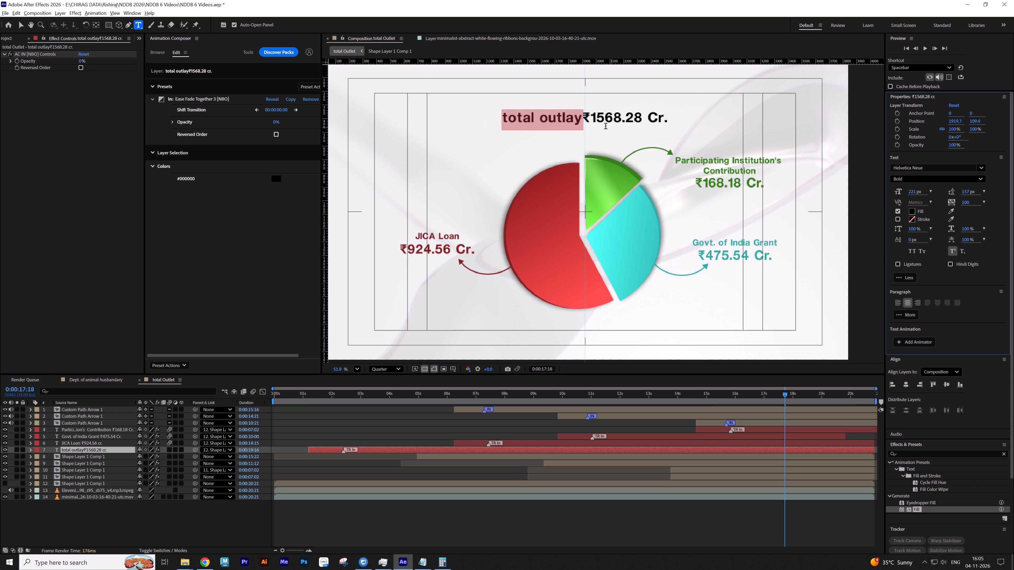
click(583, 119)
key(space)
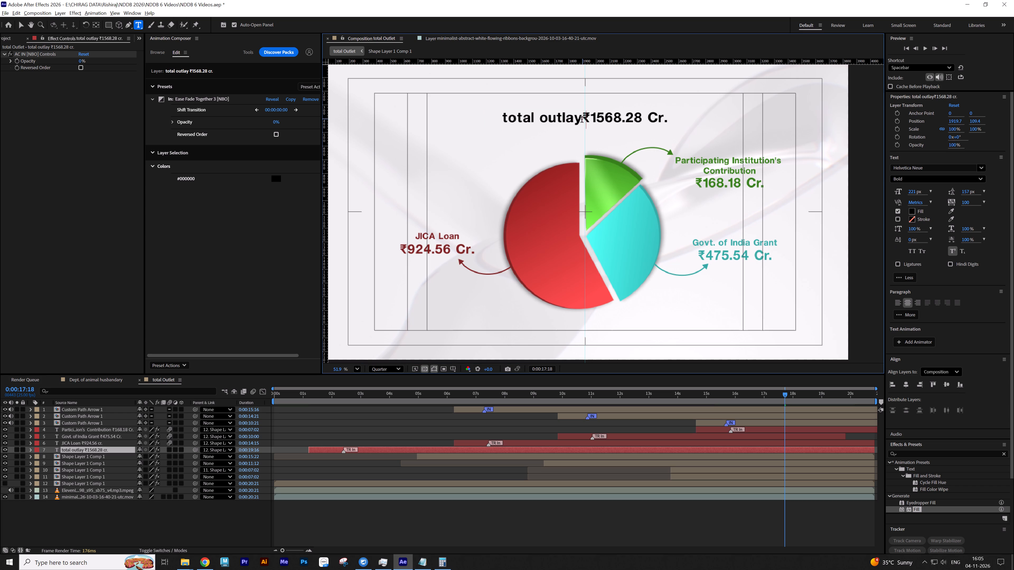
drag(544, 121, 538, 123)
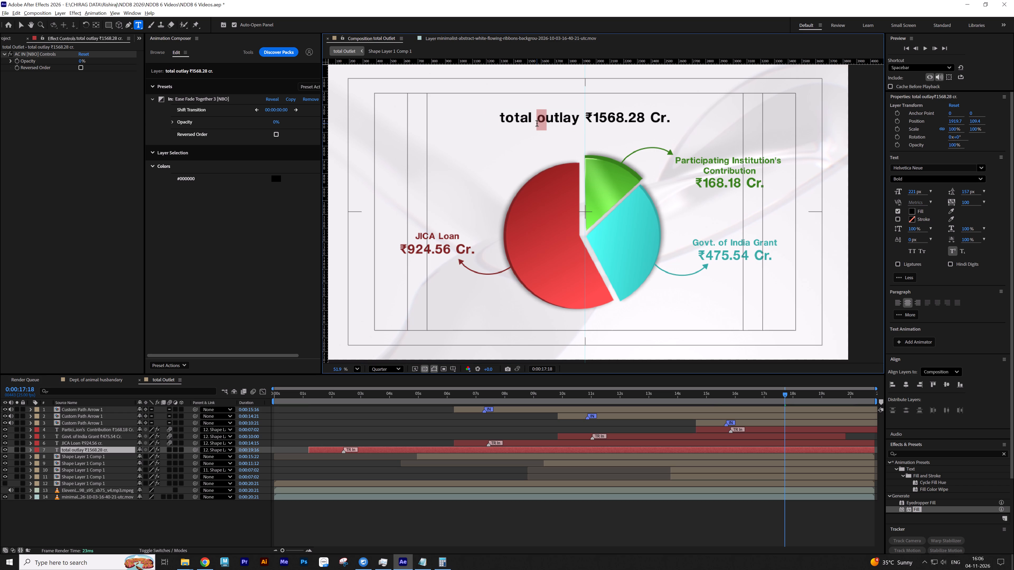
key(shift+o)
drag(504, 120, 497, 121)
key(shift+t)
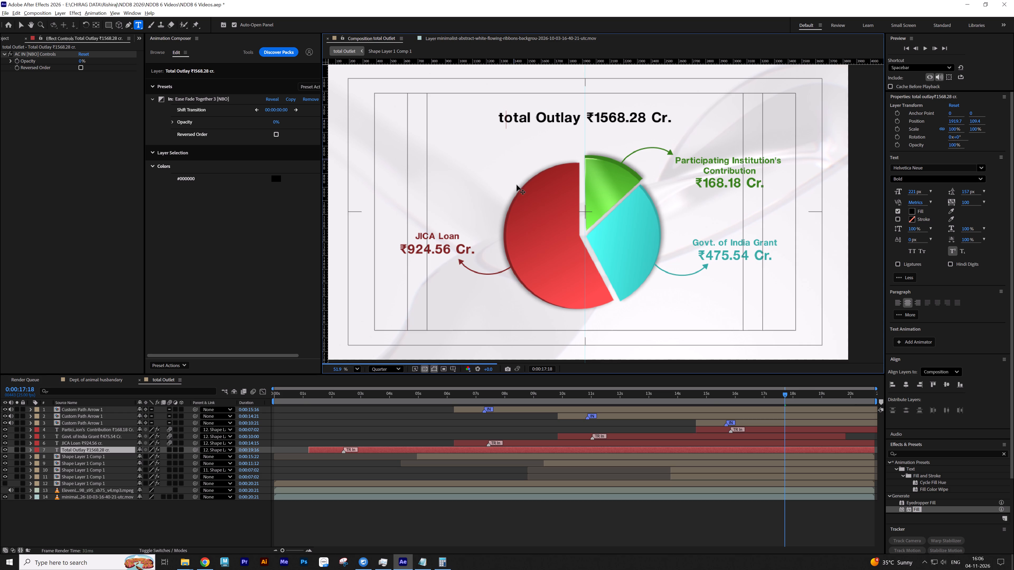
click(456, 424)
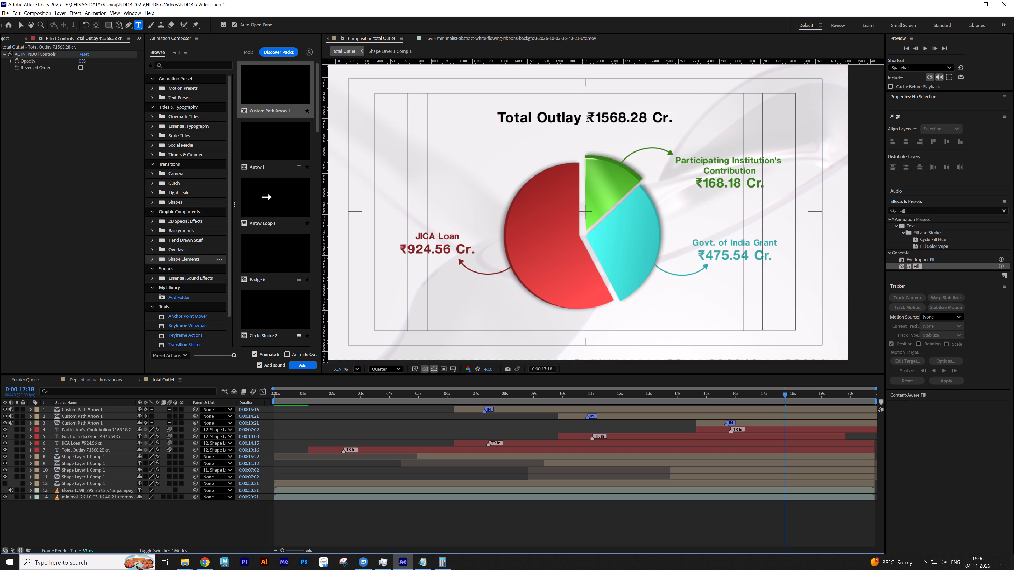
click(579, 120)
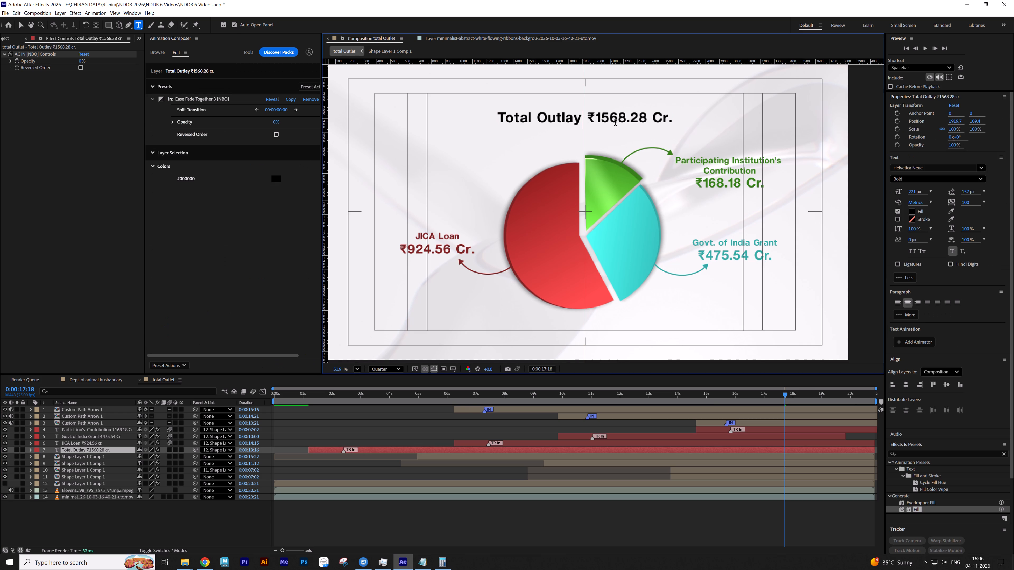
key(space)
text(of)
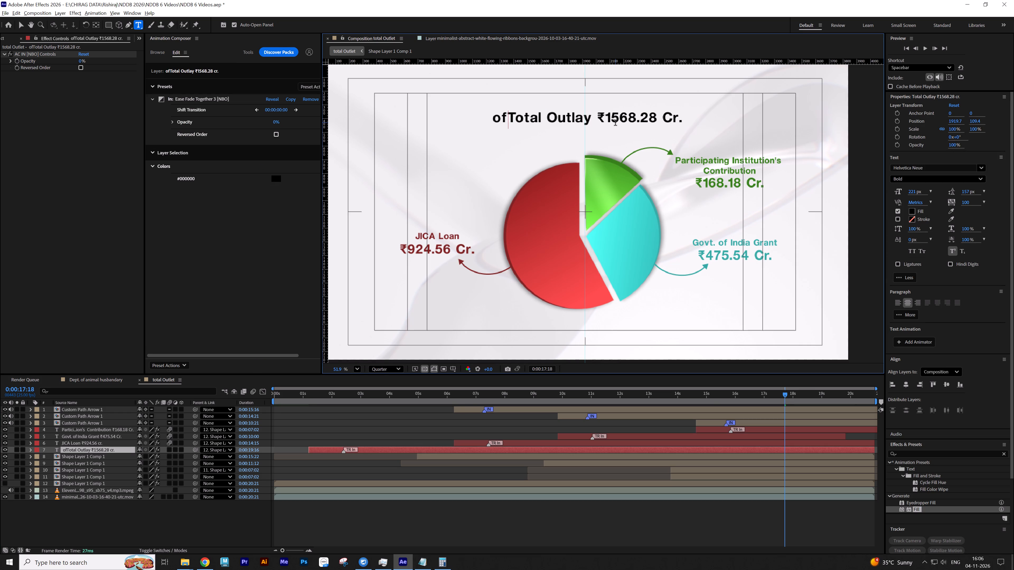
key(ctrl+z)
Insert "of" after "Total Outlay" so the title reads "Total Outlay of ₹1568.28 Cr.".
click(581, 119)
key(space)
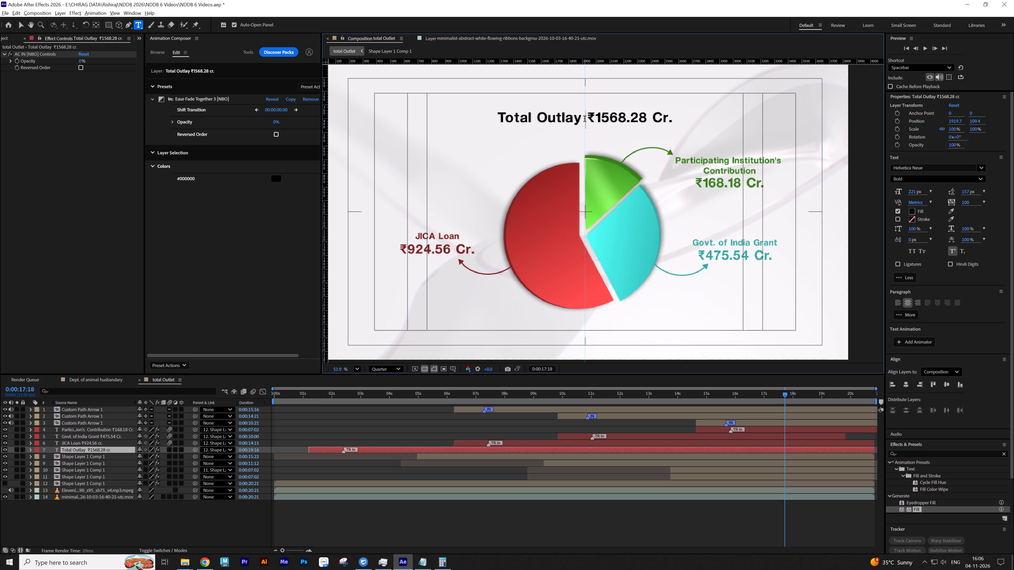
text(of)
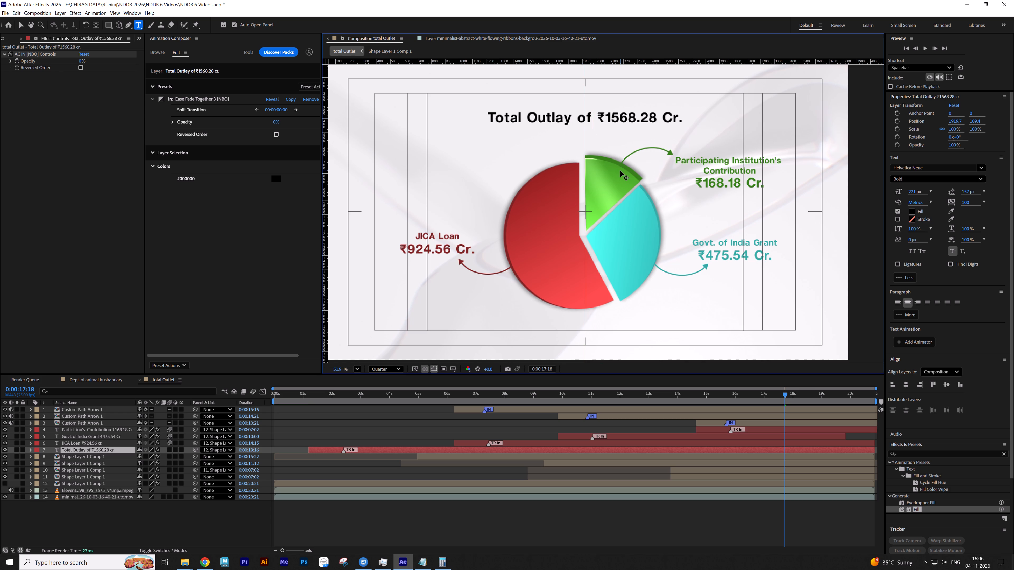
click(519, 428)
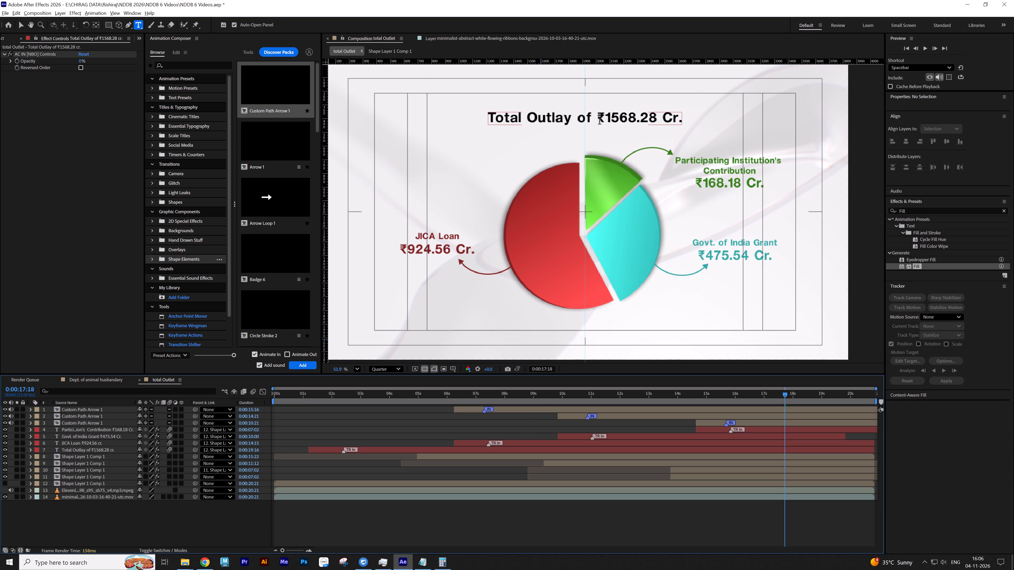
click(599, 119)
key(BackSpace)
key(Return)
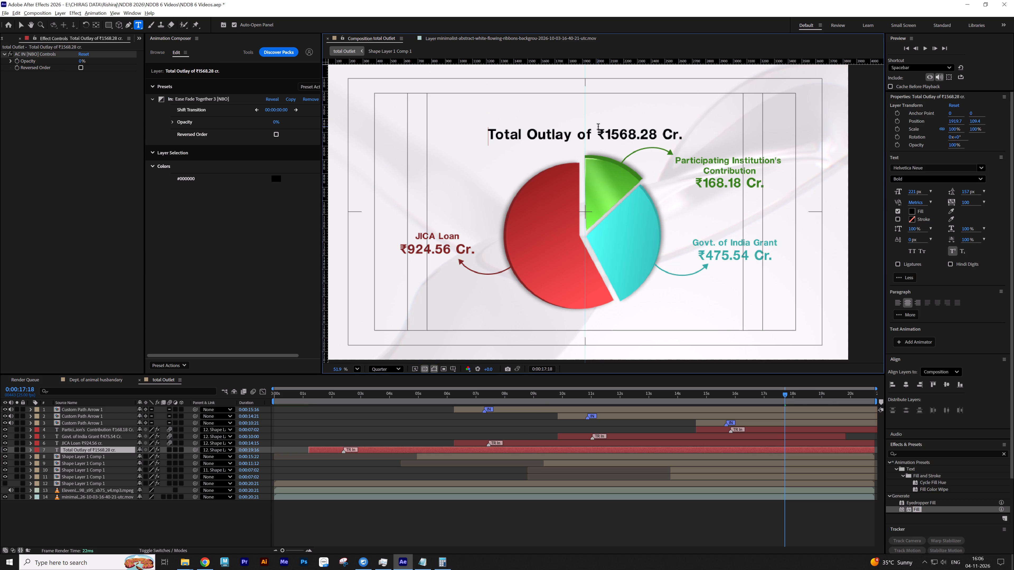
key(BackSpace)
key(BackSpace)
Replace the space before ₹1568.28 Cr. in the title with a line break, placing the amount below "Total Outlay of".
click(598, 117)
key(BackSpace)
key(Return)
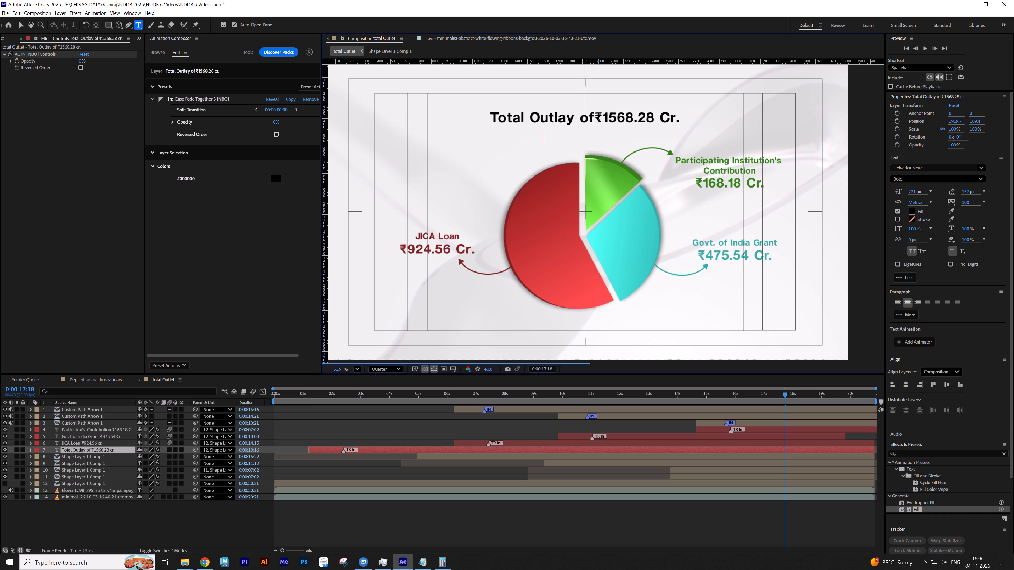
click(486, 475)
key(v)
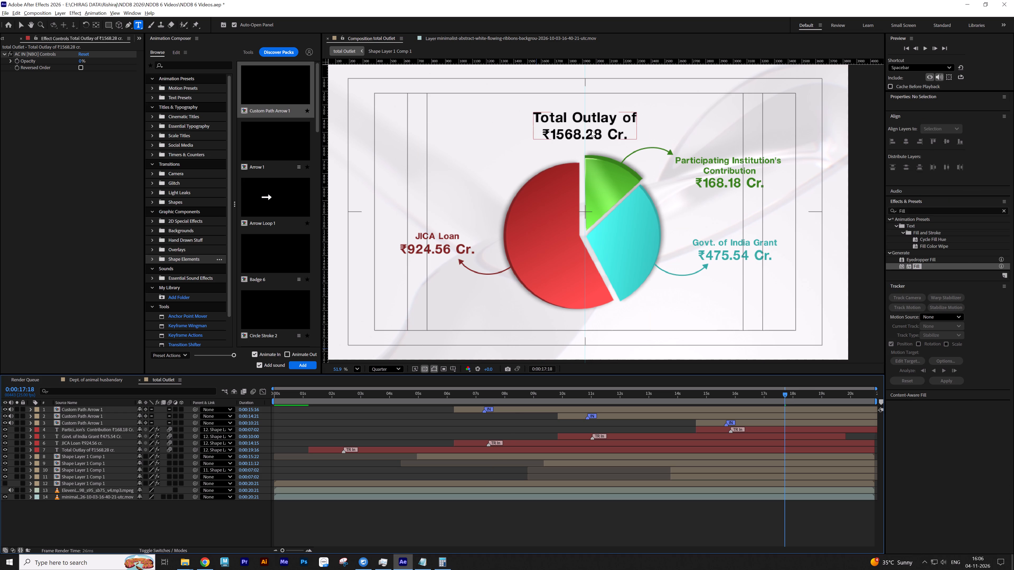
Move the two-line total outlay title slightly higher, leaving more space above the pie chart.
drag(597, 125, 596, 118)
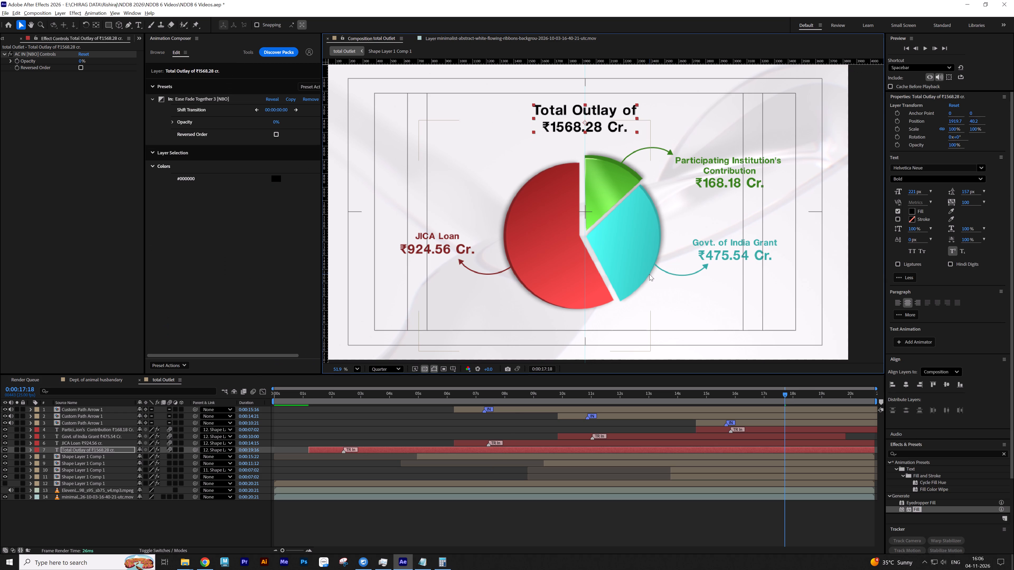
click(518, 419)
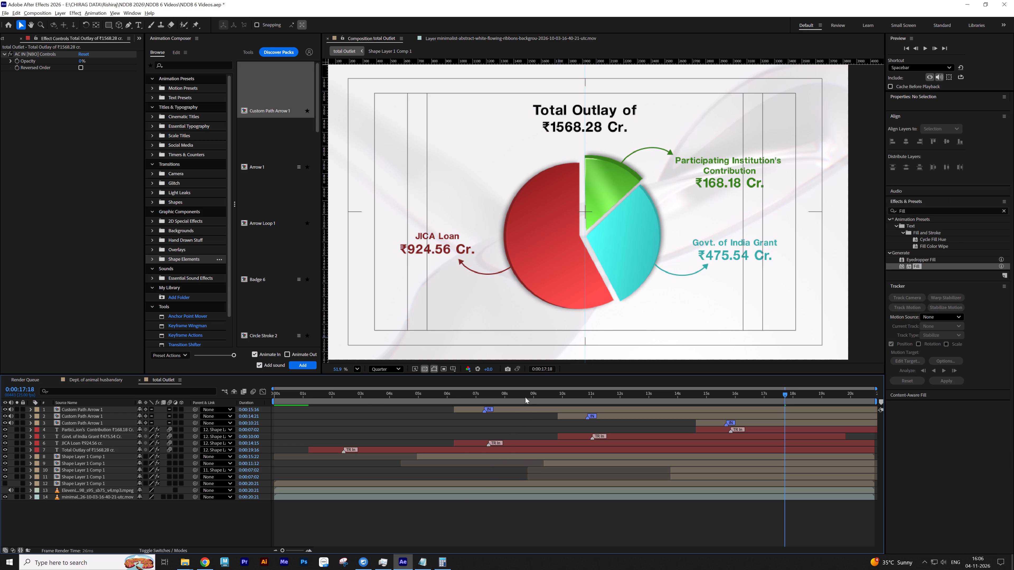
Shift the title's In animation marker later, and move the whole title layer so it starts earlier, at about 0.6 seconds.
drag(510, 394, 317, 429)
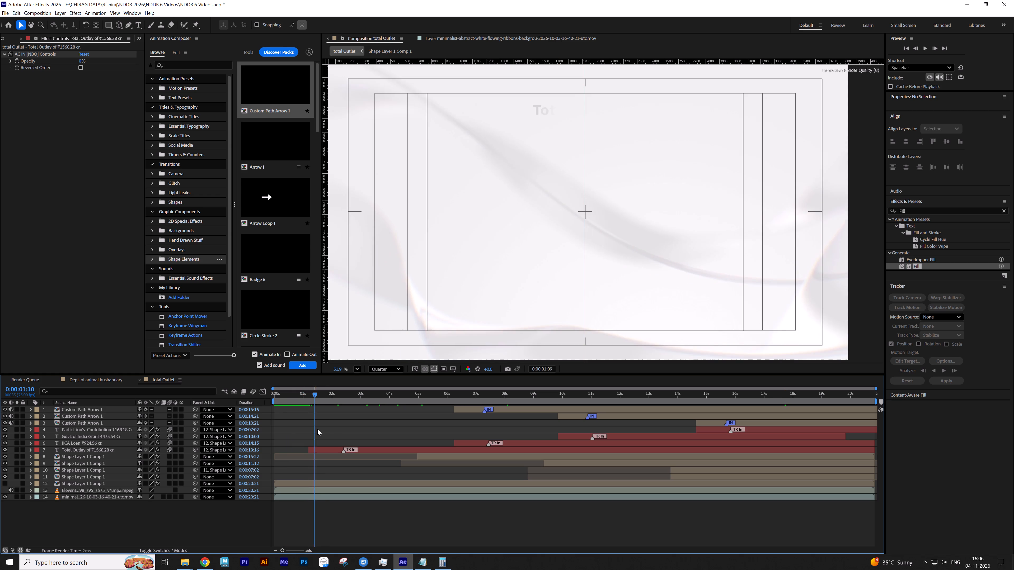
drag(317, 429, 347, 429)
drag(346, 453, 372, 452)
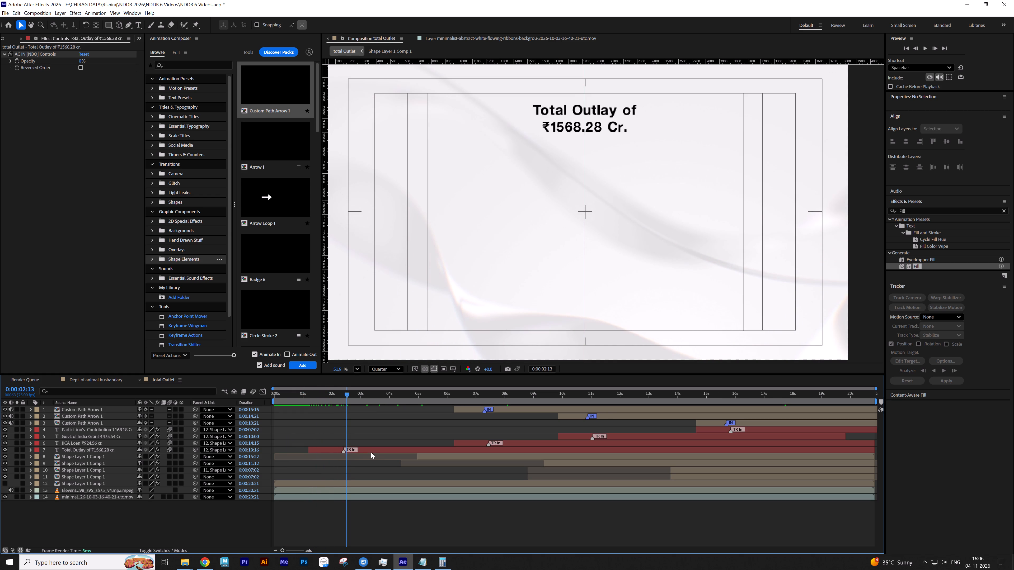
drag(342, 452, 370, 452)
drag(346, 448, 328, 448)
Play the composition from the beginning to check the animation timing of the title and pie slices.
drag(291, 399, 266, 396)
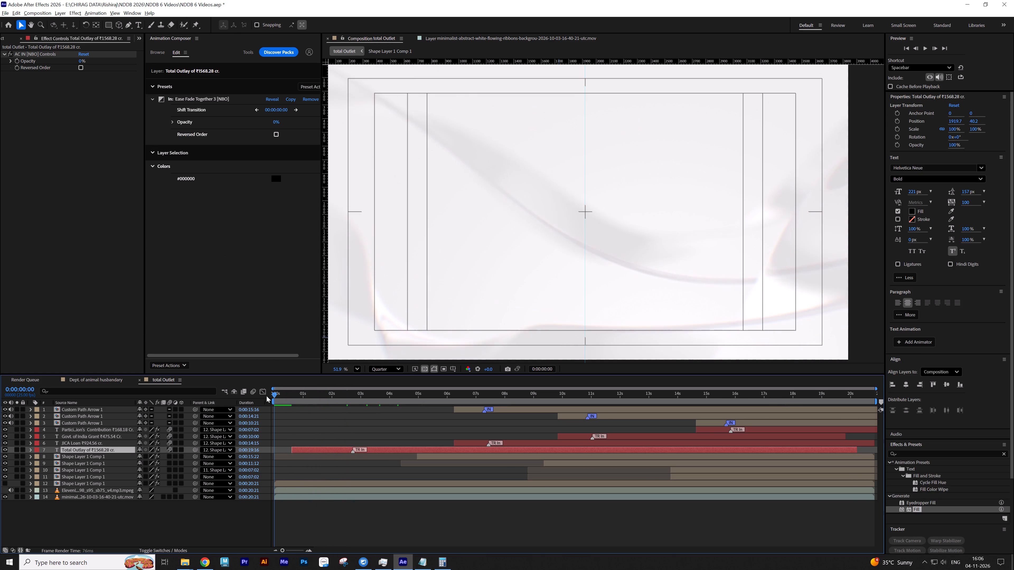
drag(266, 396, 264, 396)
key(space)
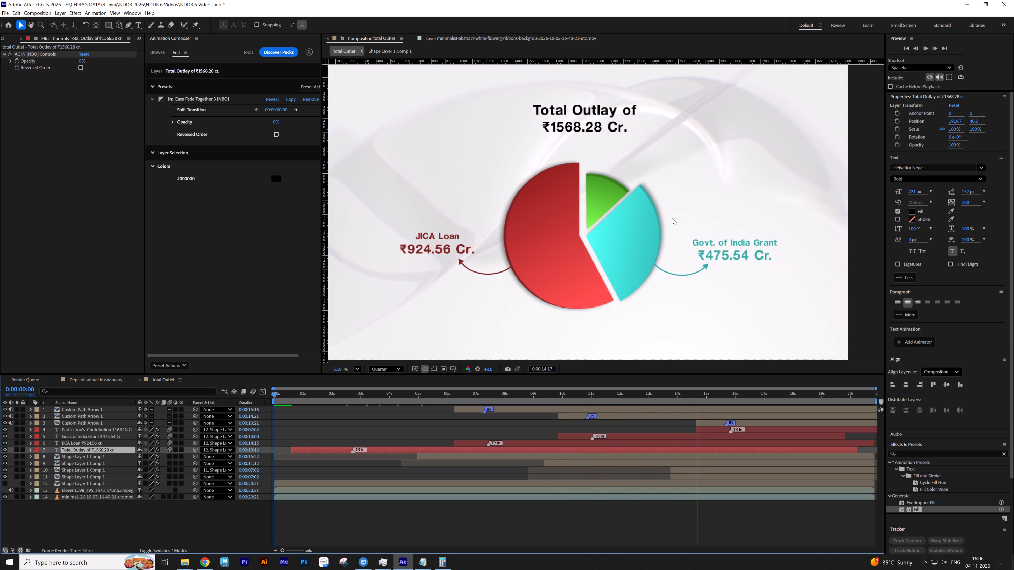
key(space)
Recolour the turquoise Govt. of India Grant slice blue by setting its Hue/Saturation Master Hue to 209°.
click(639, 243)
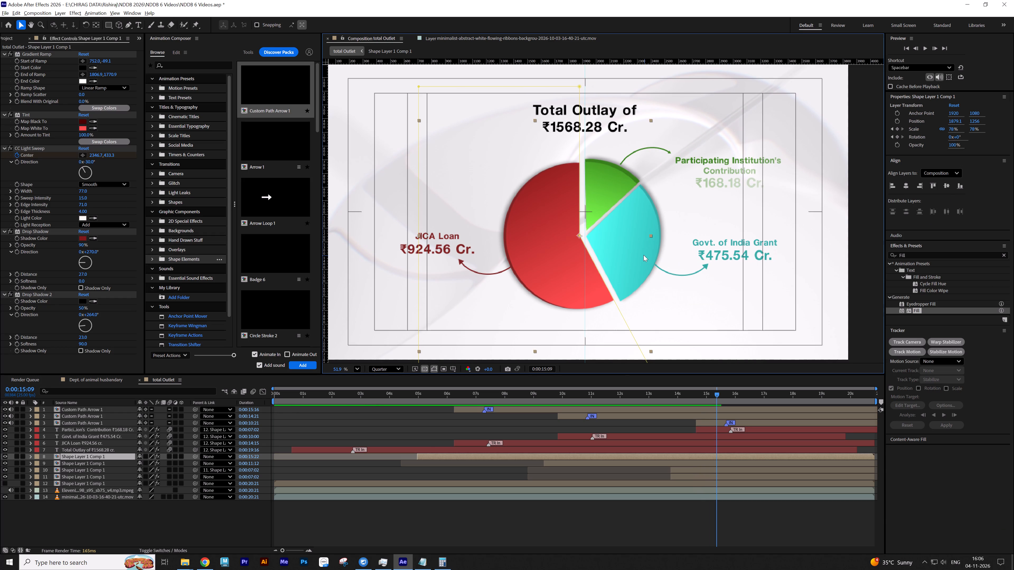
click(709, 467)
click(707, 463)
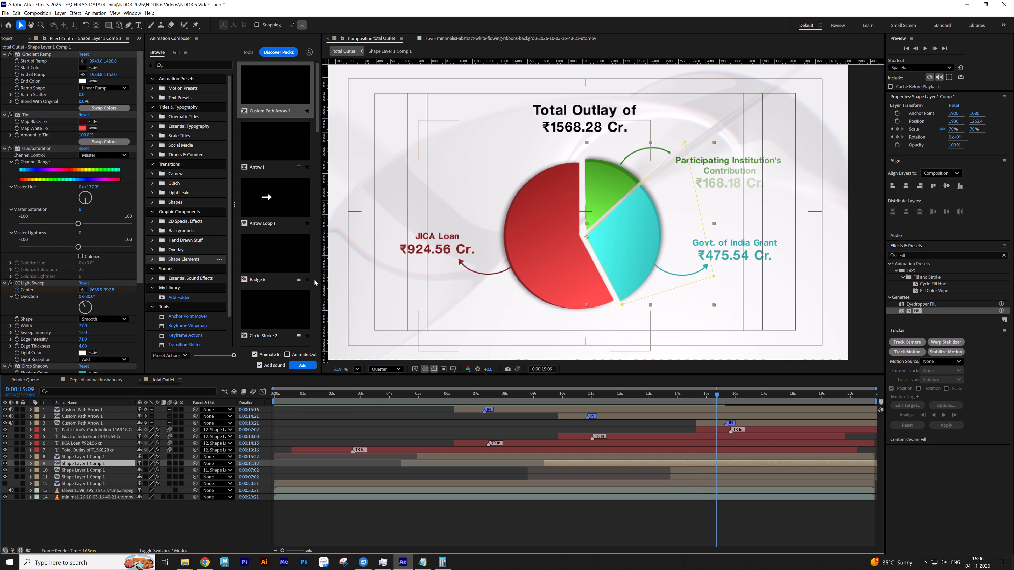
scroll(61, 267, down, 7)
scroll(79, 186, up, 4)
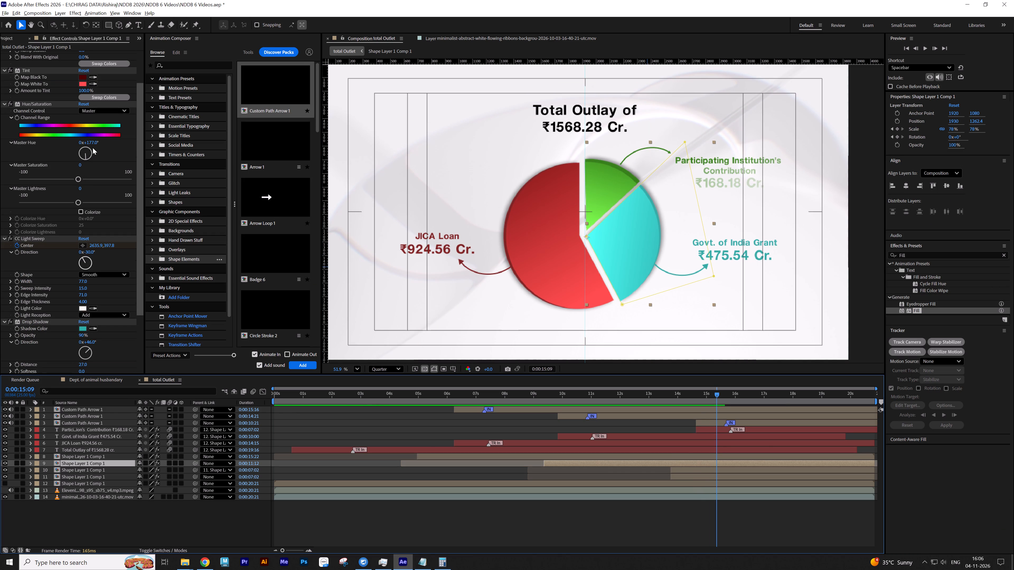
drag(93, 144, 105, 143)
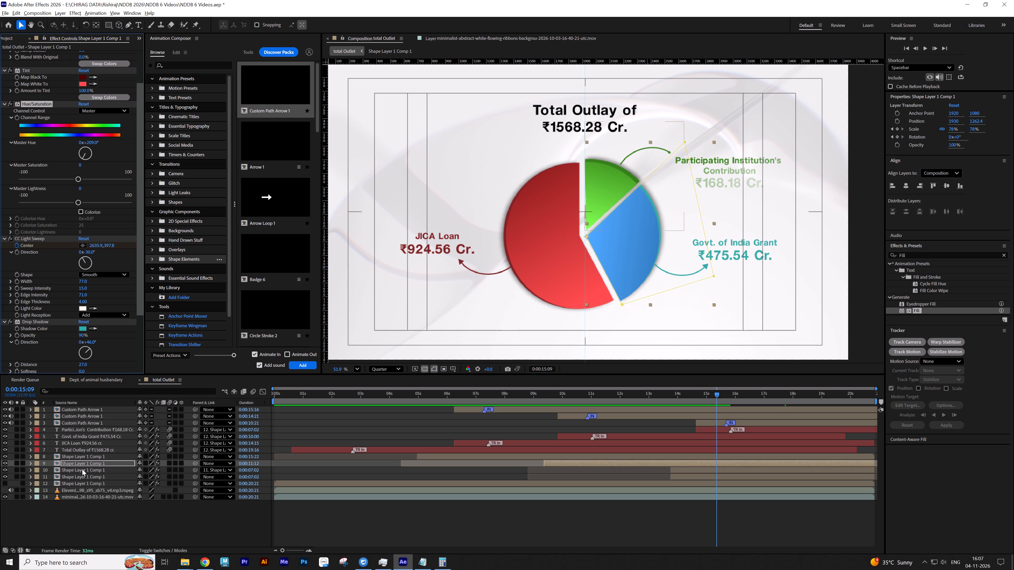
Set the blue slice's first Drop Shadow colour to a darker blue, 225D94, based on the slice's own colour.
scroll(44, 284, down, 7)
click(95, 257)
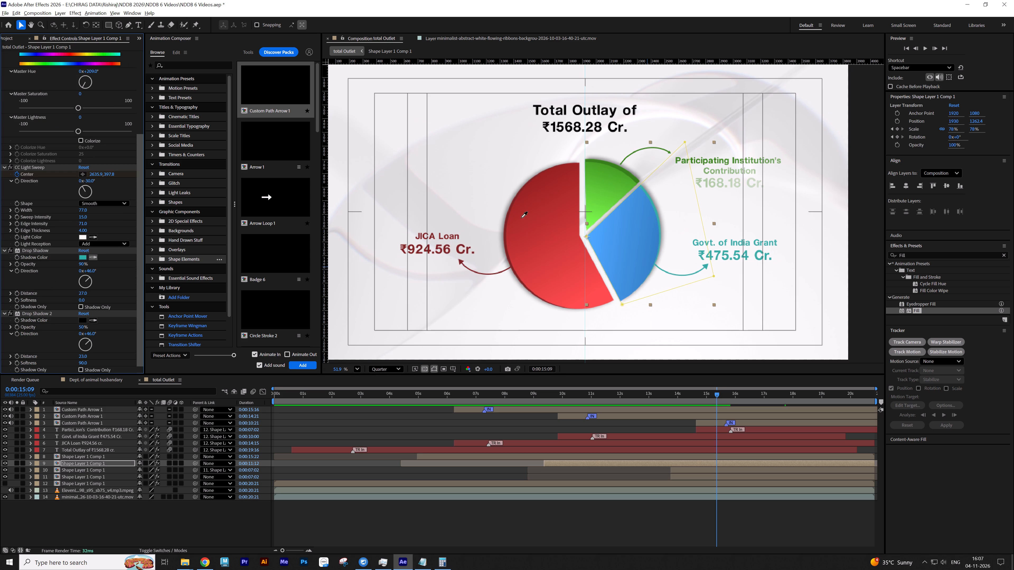
click(645, 196)
click(81, 254)
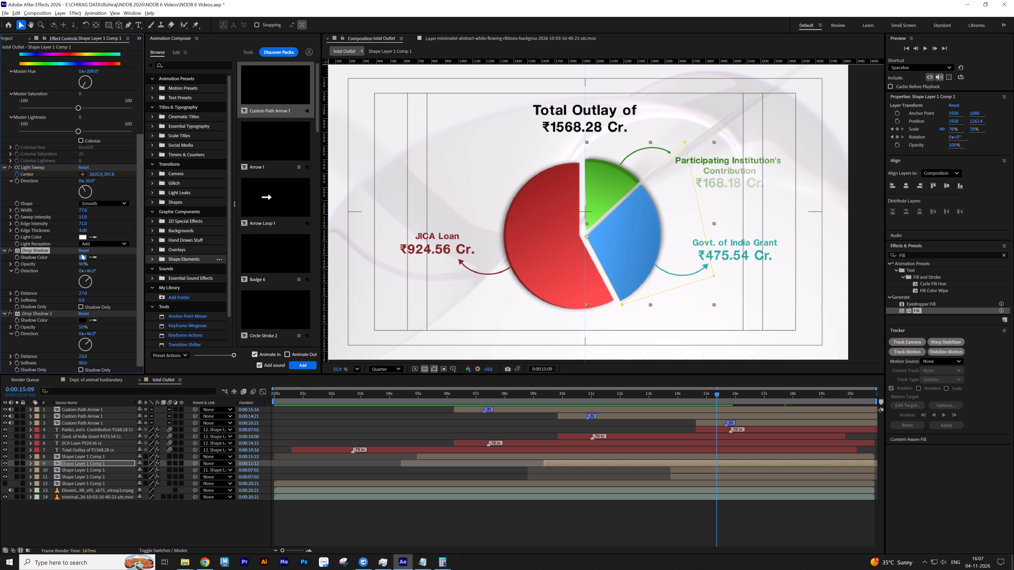
click(81, 256)
click(436, 314)
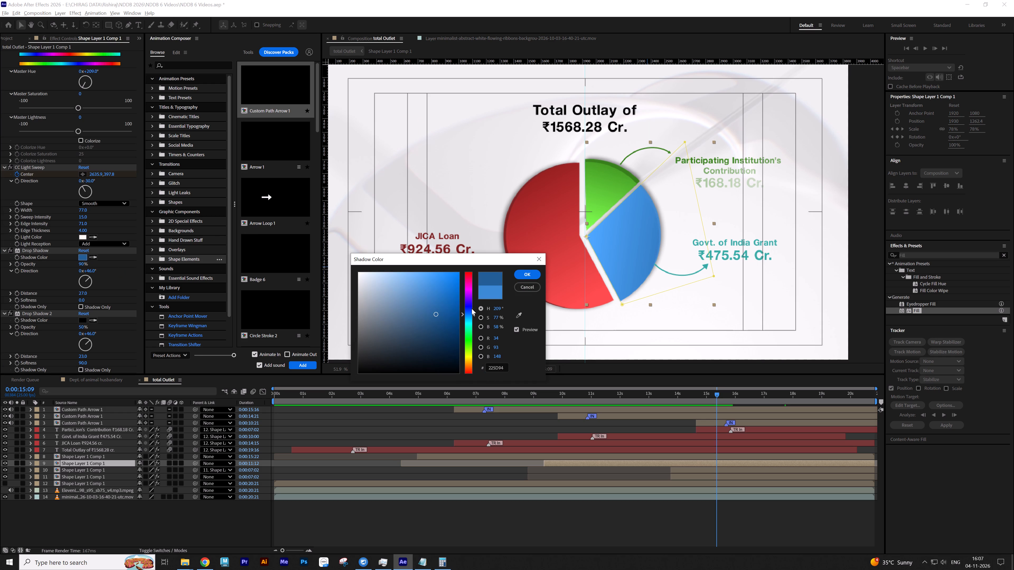
click(525, 276)
Recolour the Govt. of India Grant ₹475.54 Cr. label to dark blue 2C6293, sampled from the blue slice's shaded edge.
click(746, 249)
scroll(732, 259, up, 2)
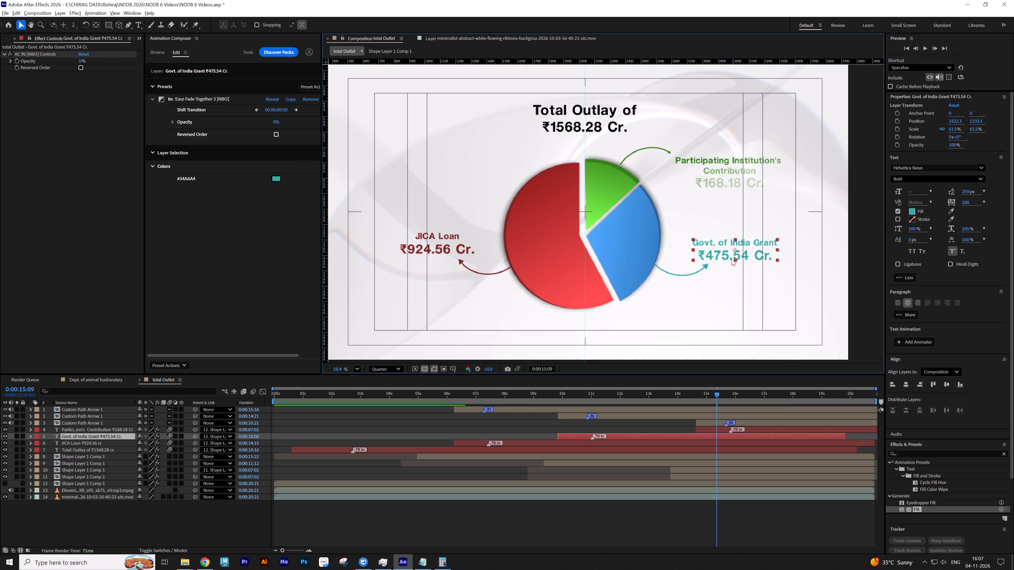
scroll(731, 259, up, 4)
middle_drag(564, 136, 566, 212)
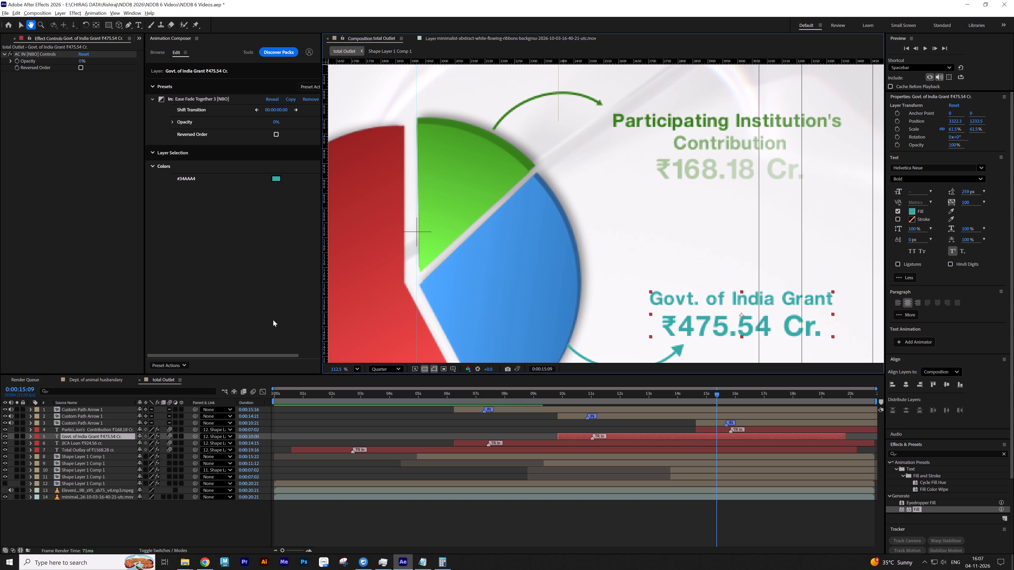
click(274, 179)
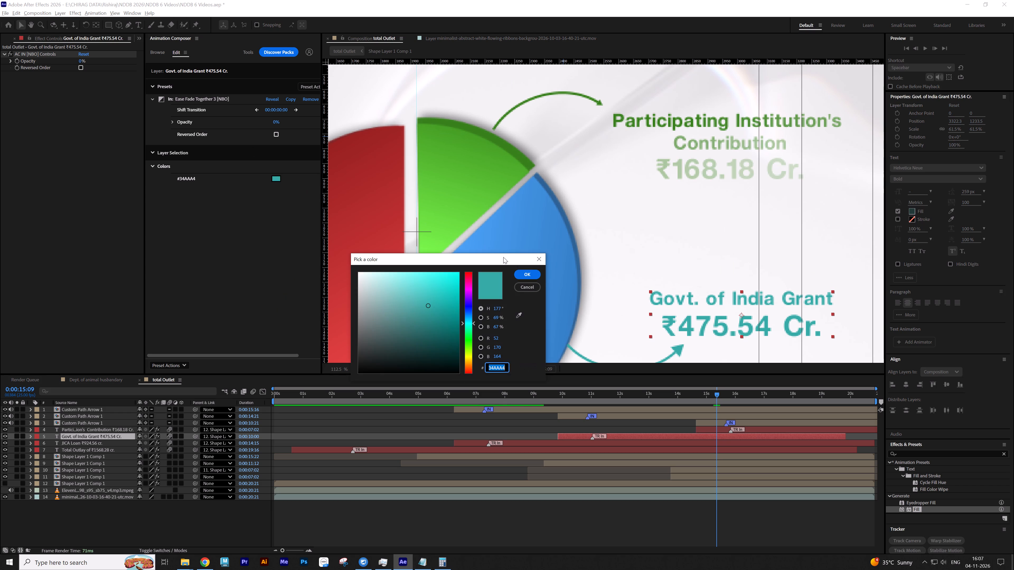
click(518, 313)
click(544, 183)
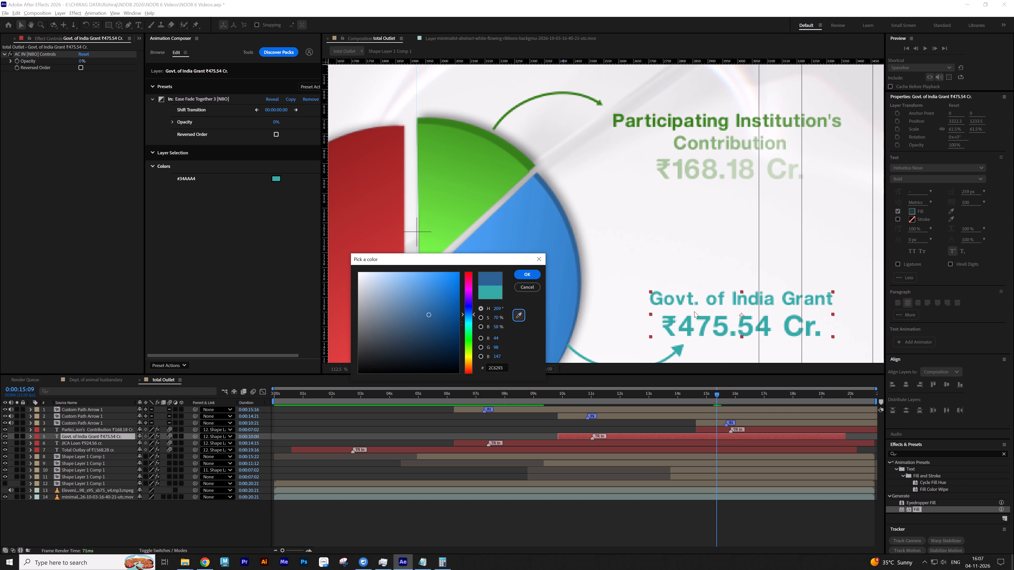
click(667, 359)
click(530, 275)
Recolour the arrow pointing to the Govt. of India Grant label to dark blue 2C6193, sampled from the slice's edge.
middle_drag(684, 282, 700, 214)
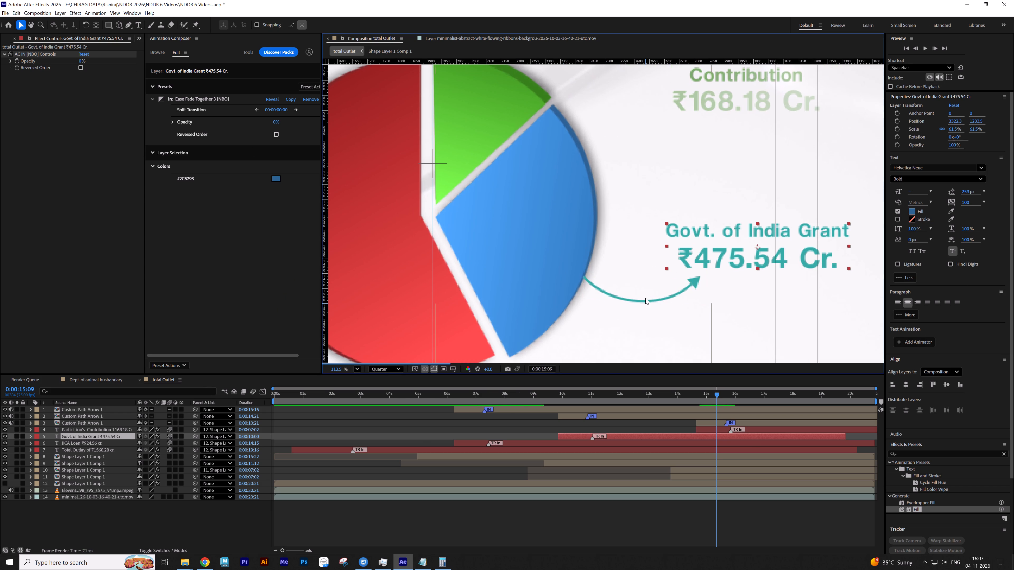
click(645, 298)
click(279, 176)
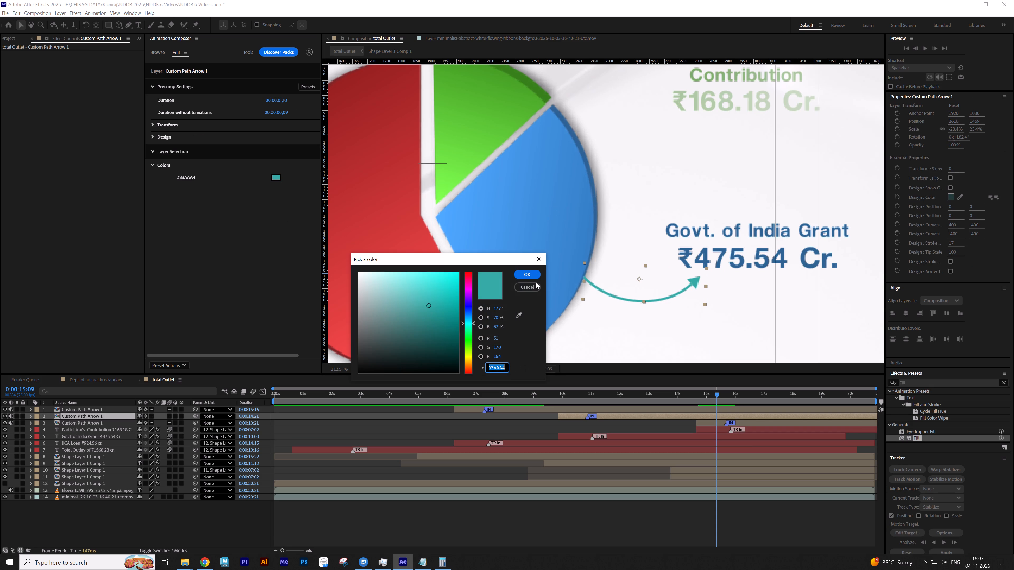
click(519, 314)
click(570, 131)
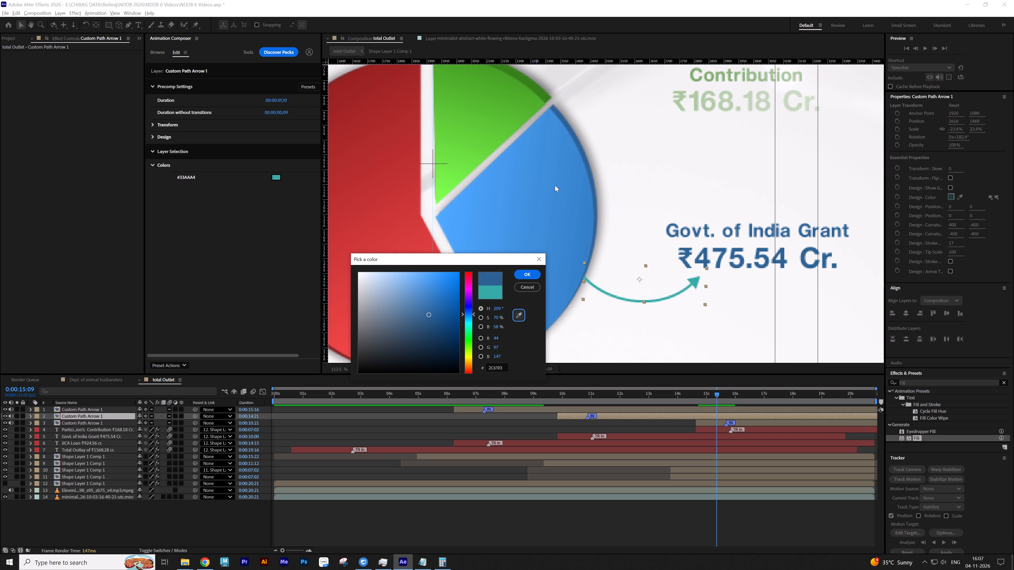
click(520, 274)
Increase the blue slice's first Drop Shadow distance to 39.
scroll(522, 254, down, 4)
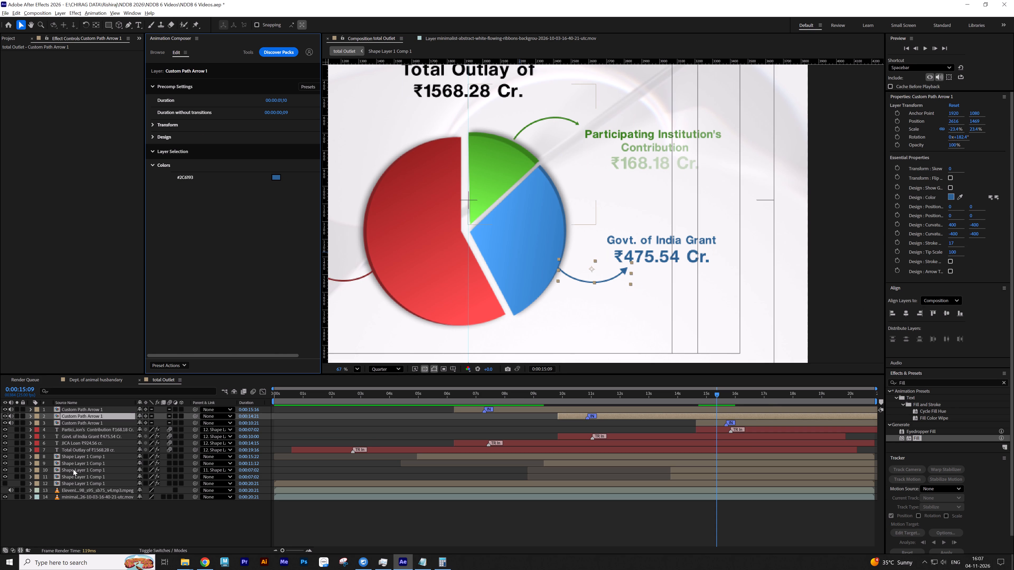
click(73, 469)
click(75, 464)
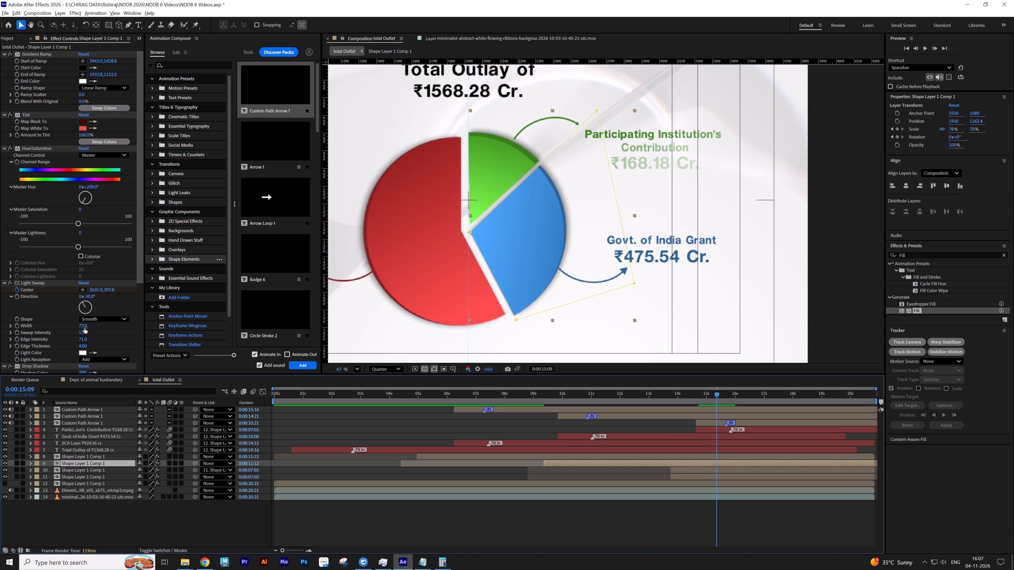
scroll(62, 331, down, 11)
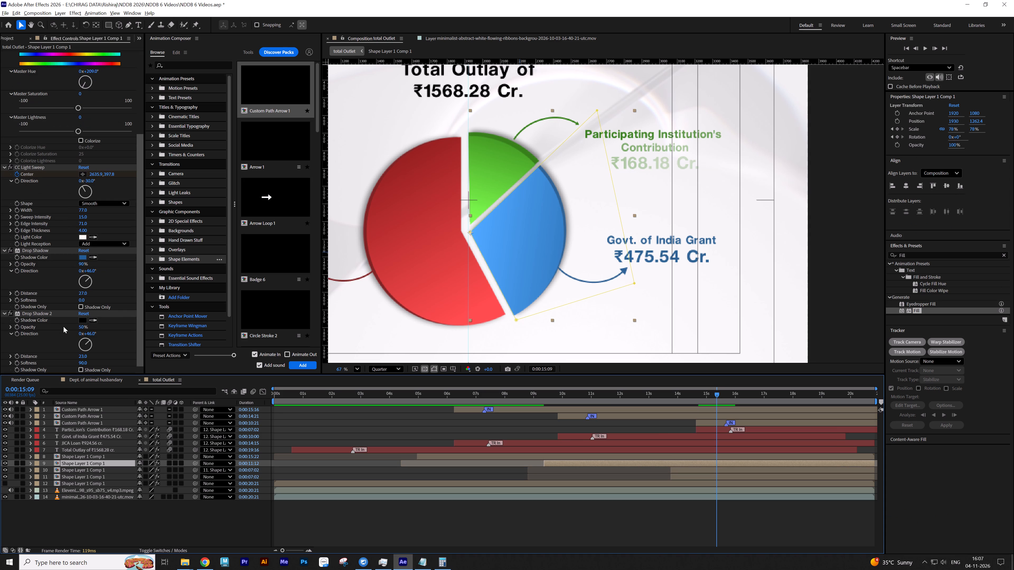
drag(83, 292, 86, 291)
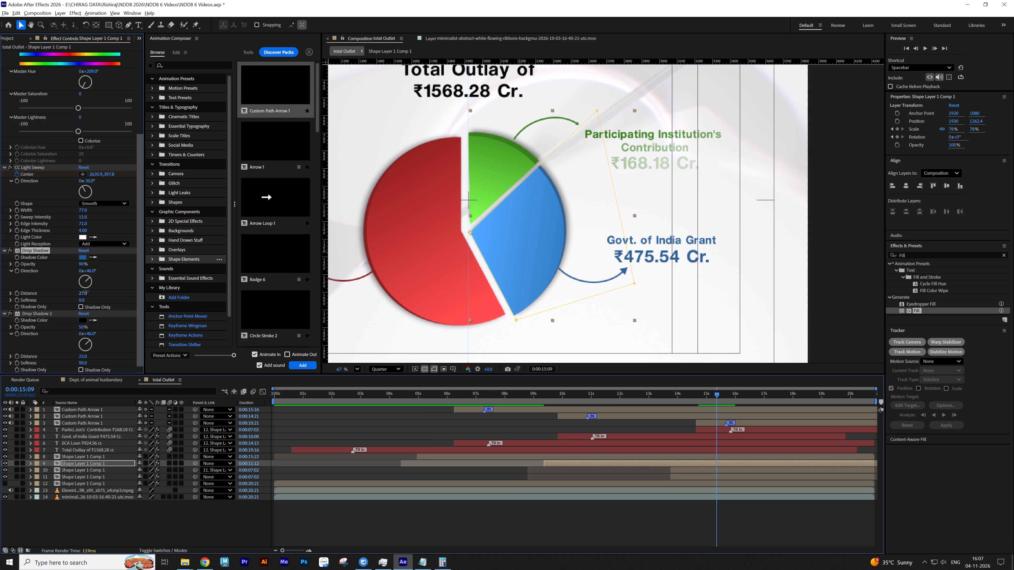
drag(86, 291, 87, 291)
Return the playhead to the start of the timeline, deselect everything and save the project.
click(320, 390)
drag(289, 392, 259, 395)
click(330, 440)
key(s)
key(s)
Show the whole finished chart at 0:00:19:00, set the preview resolution to Full and save the project.
click(356, 369)
click(359, 381)
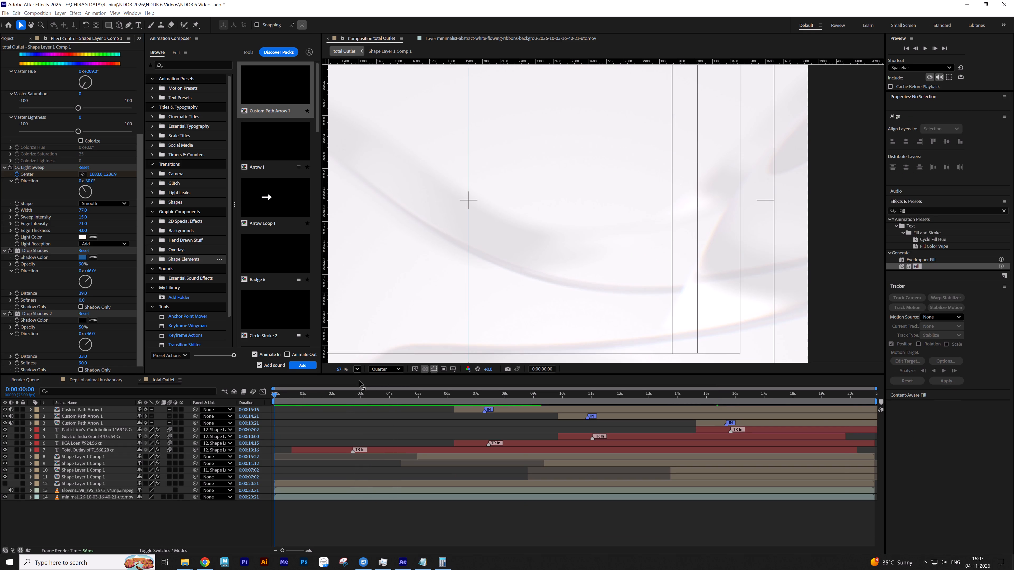
click(845, 400)
click(822, 395)
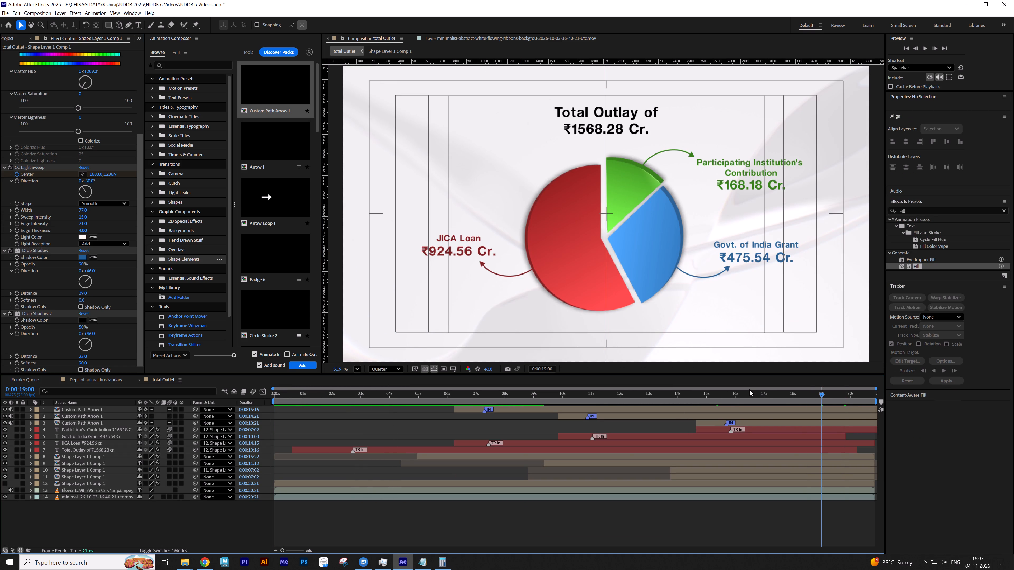
click(394, 370)
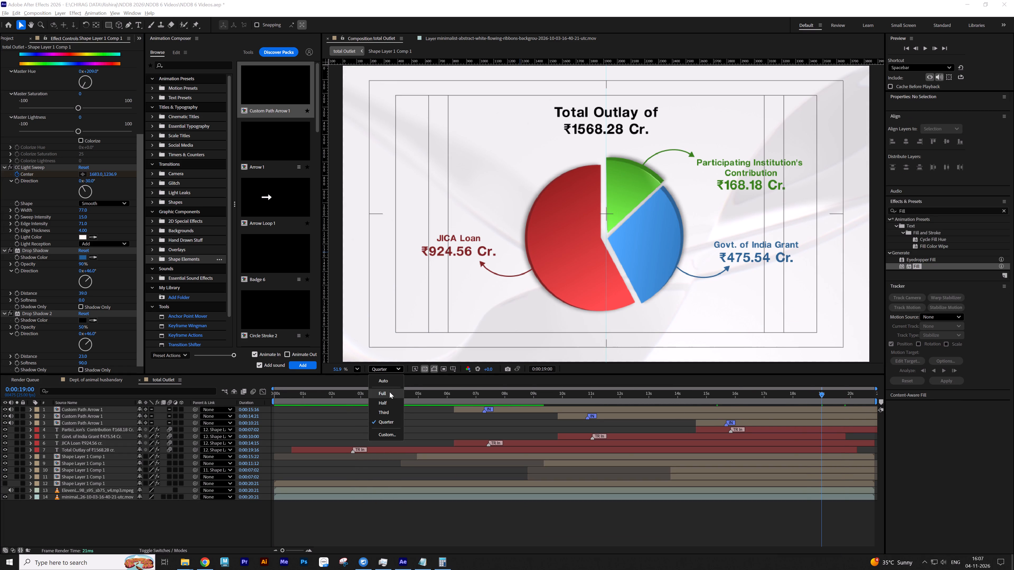
click(389, 392)
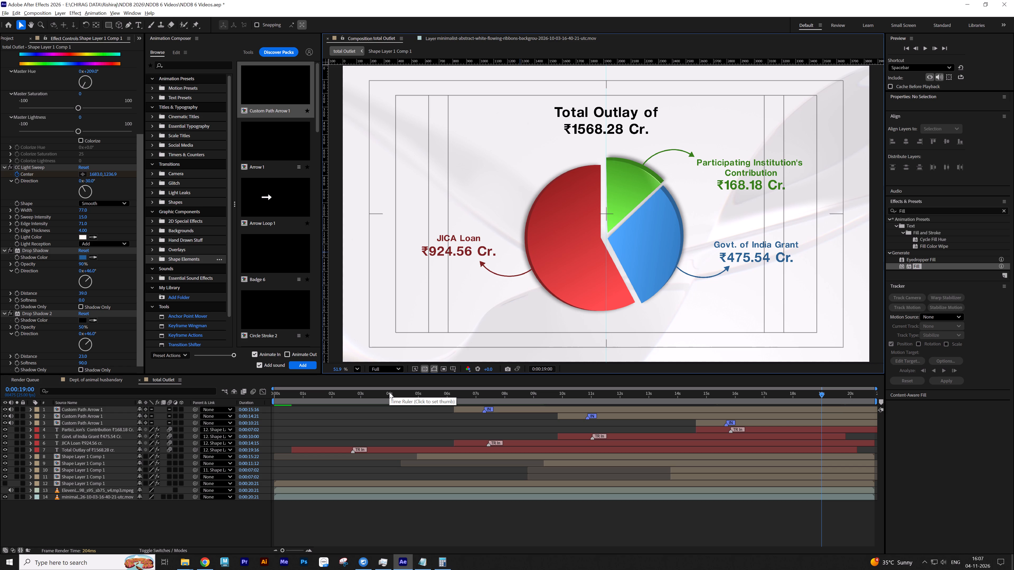
key(ctrl+s)
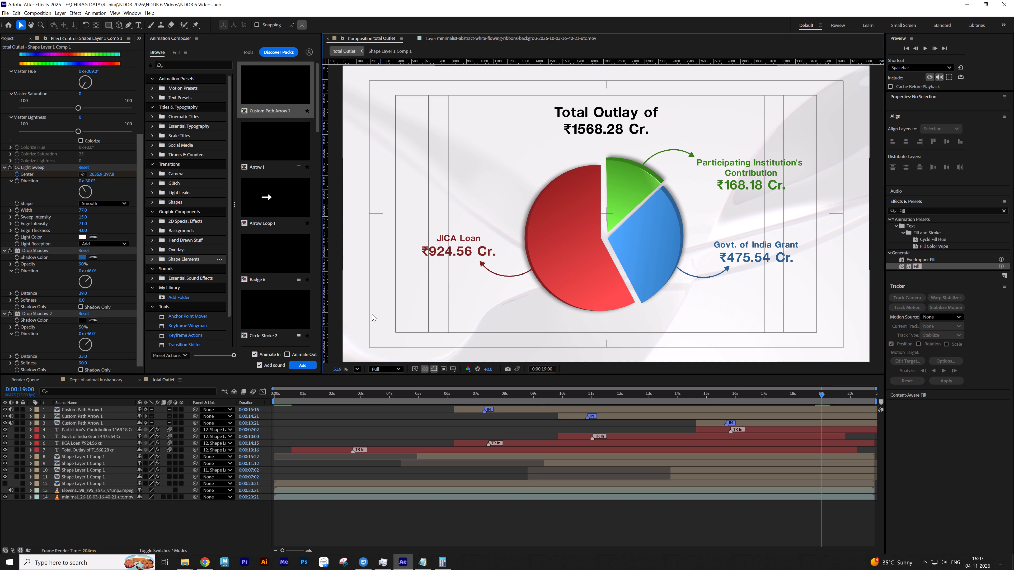
Return the playhead to the start, switch to Chrome and examine more Envato stock videos by the white flowing ribbons background's author.
drag(275, 394, 272, 395)
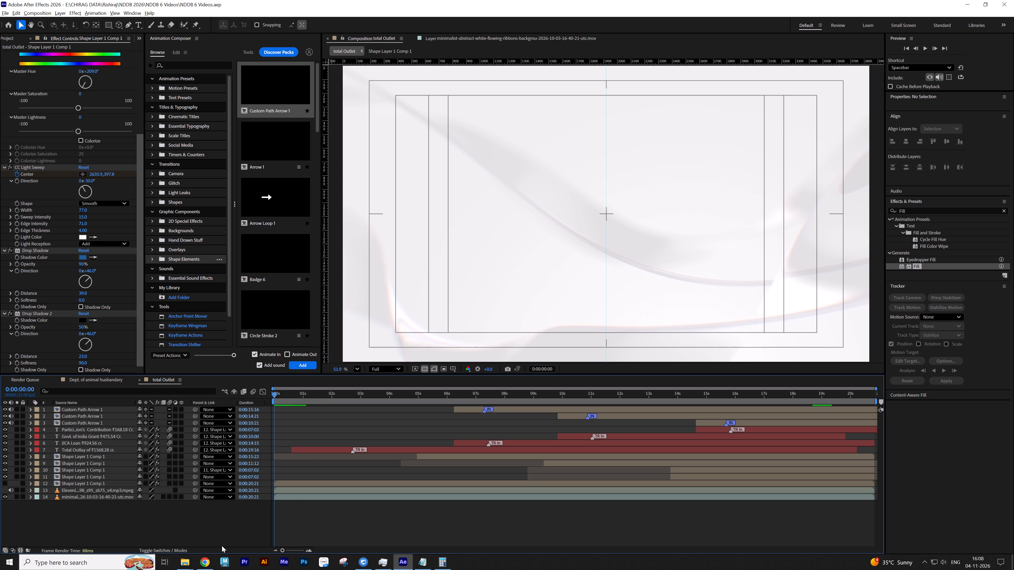
click(208, 560)
click(332, 0)
click(260, 0)
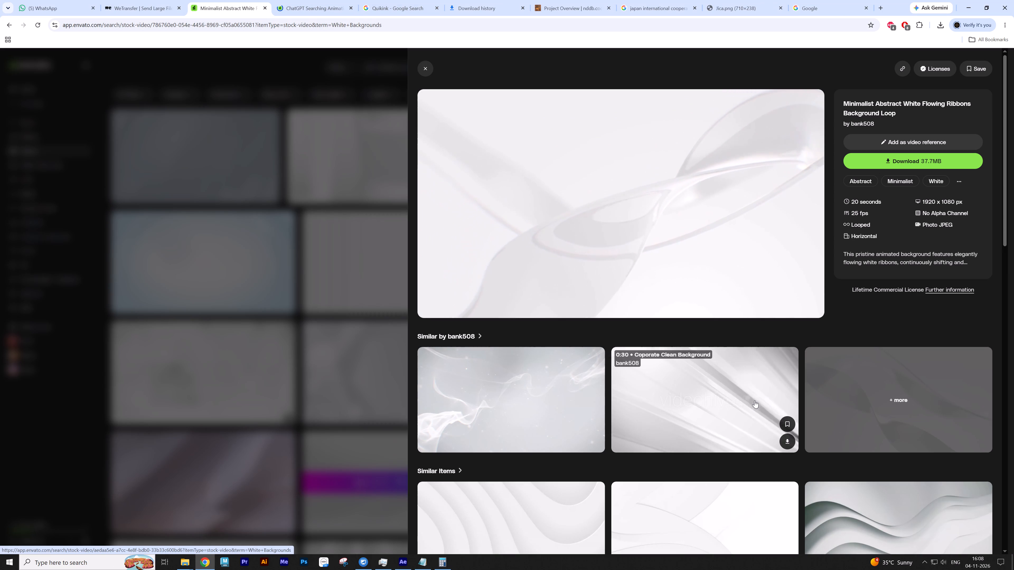
click(925, 412)
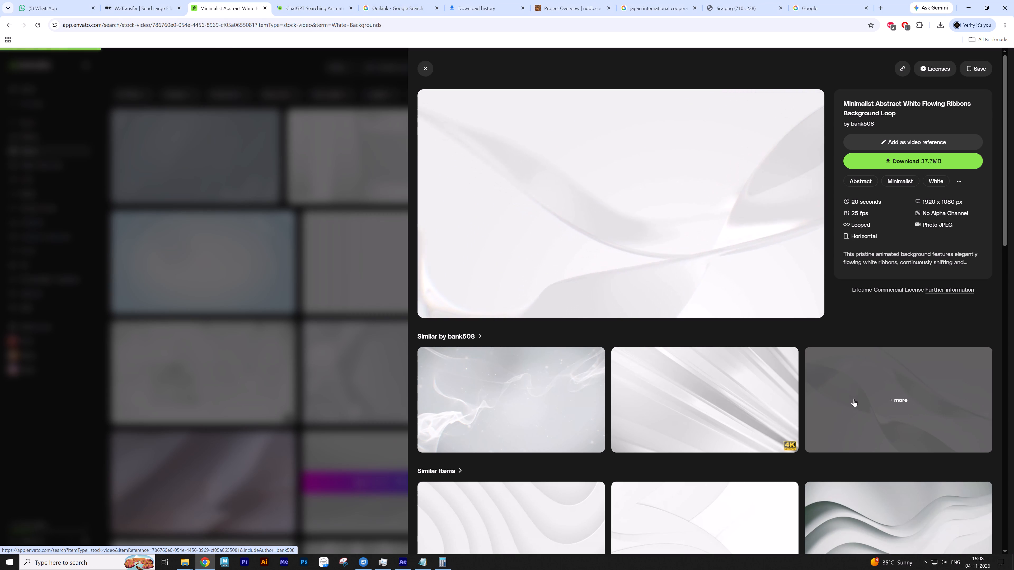
scroll(709, 397, down, 1)
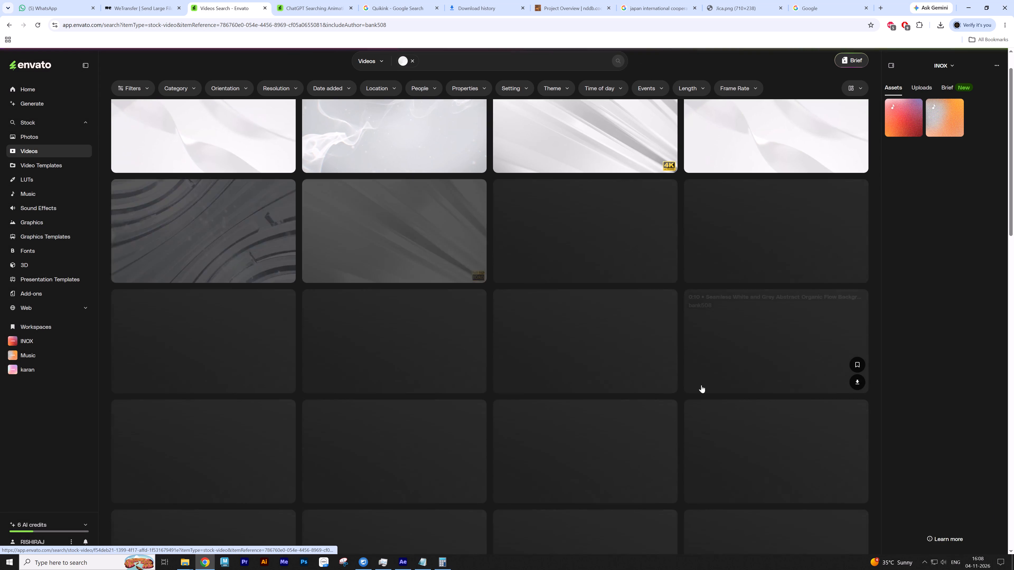
scroll(503, 266, up, 2)
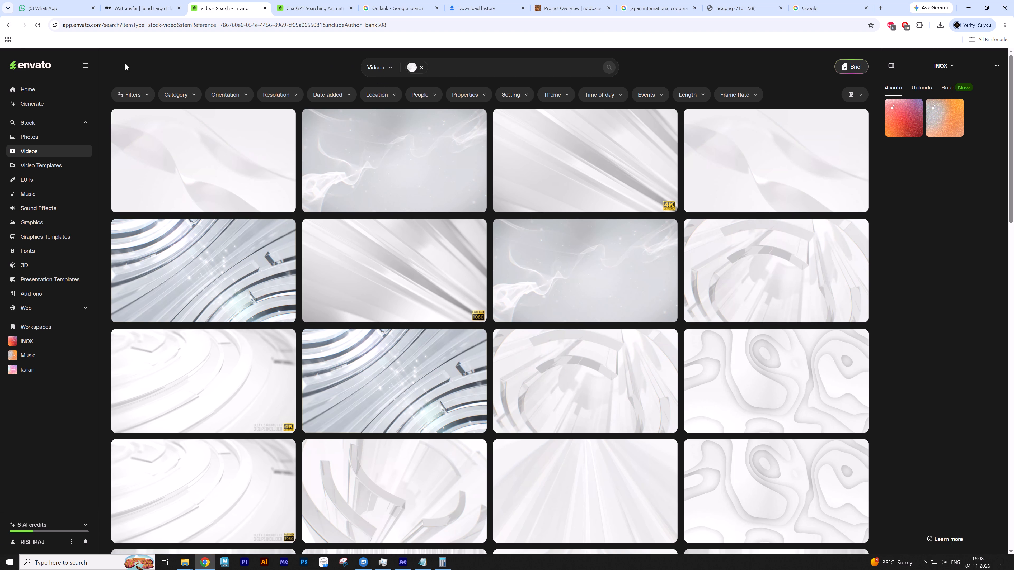
click(13, 24)
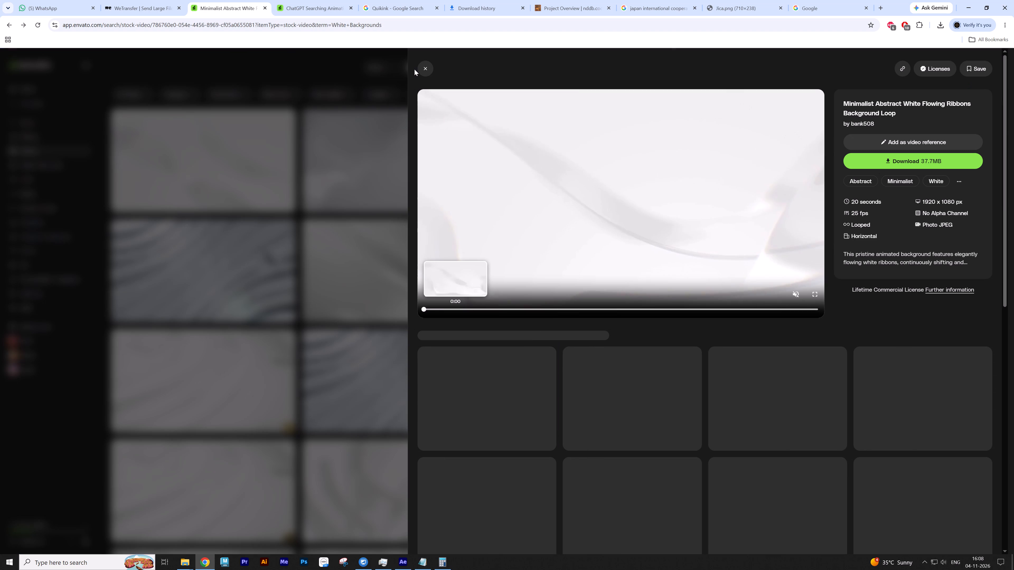
click(422, 66)
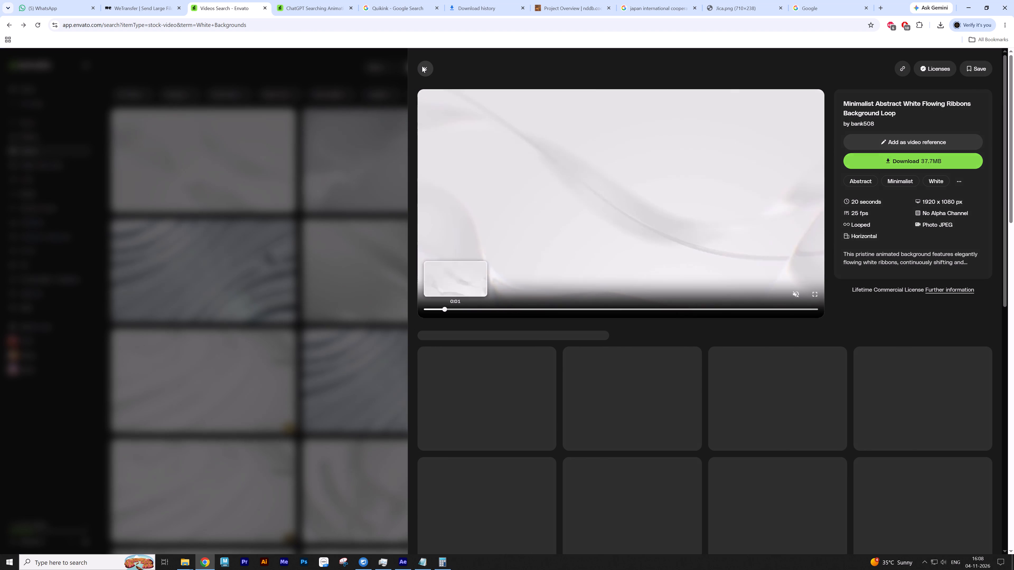
click(423, 67)
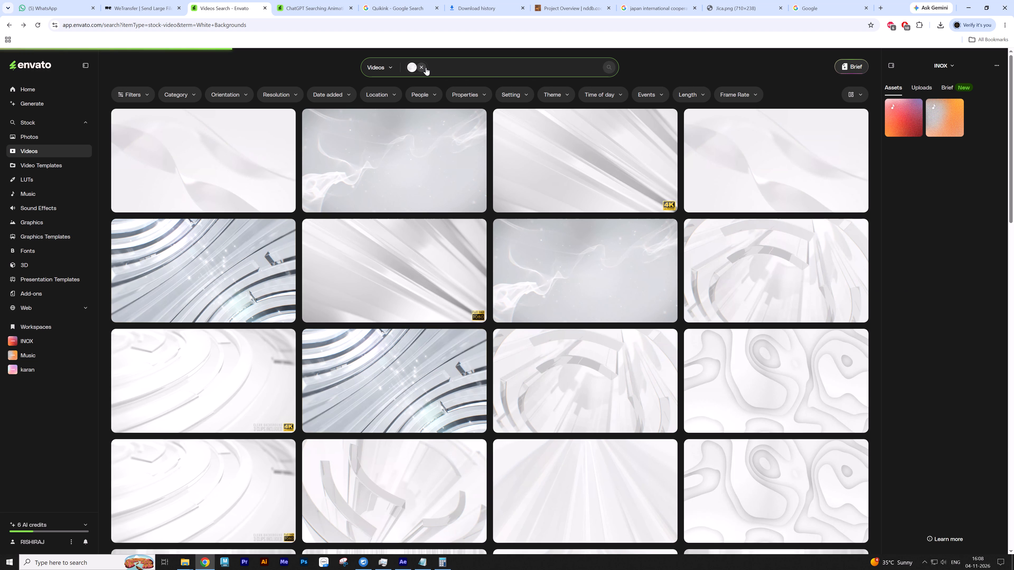
Search Envato videos for "White Background Slow motion".
click(426, 68)
text(White Background Slow motion)
key(Return)
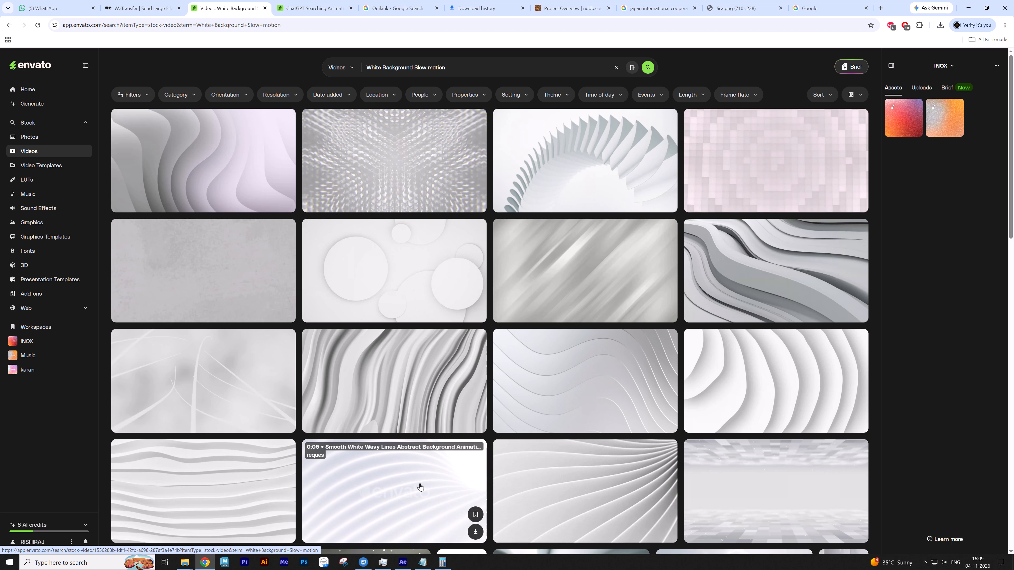
Download the 20-second Modern White Abstract Geometric Background Animation as an MP4 into the project's Videos folder.
scroll(199, 487, down, 7)
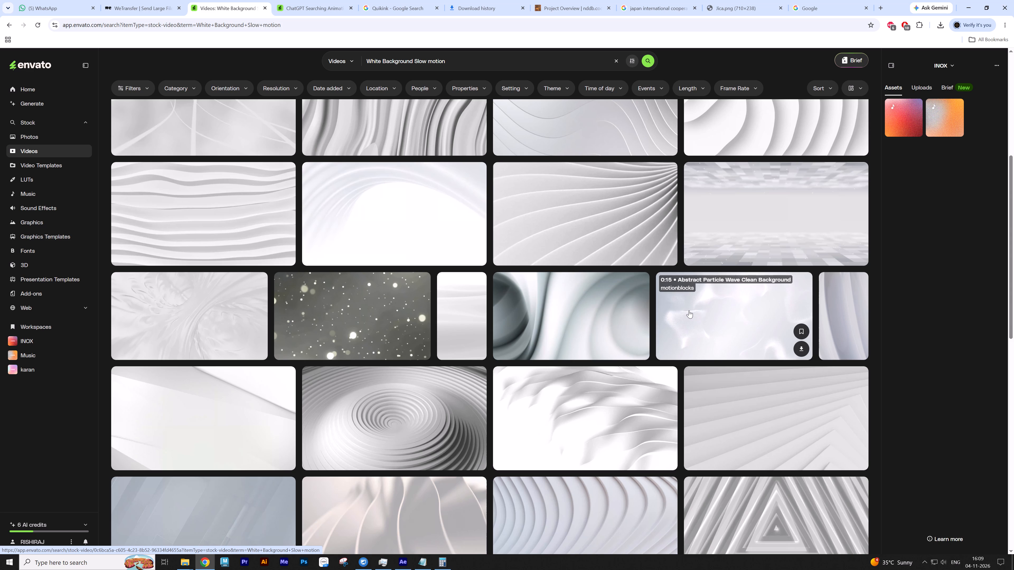
scroll(688, 316, up, 5)
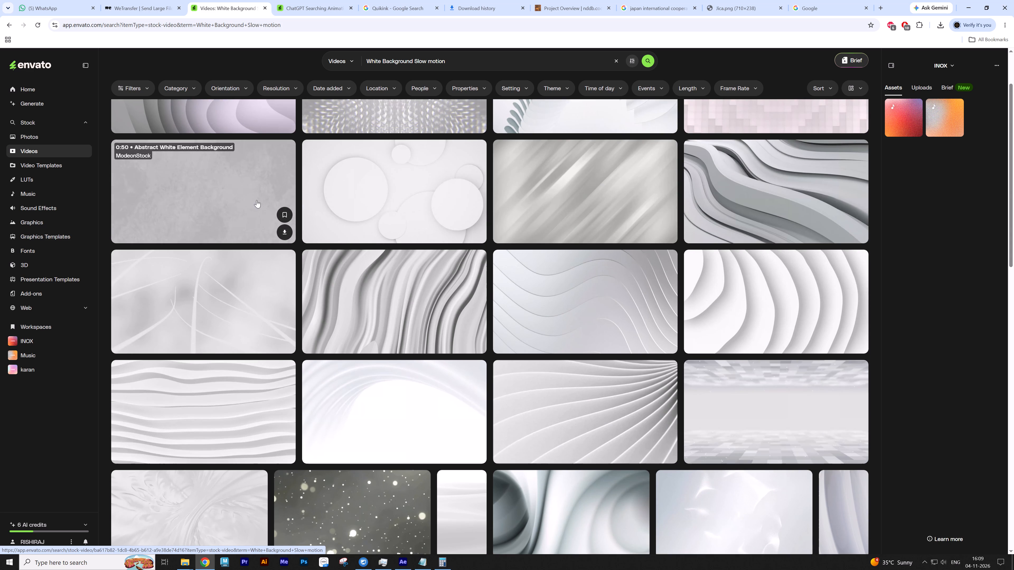
scroll(254, 214, up, 5)
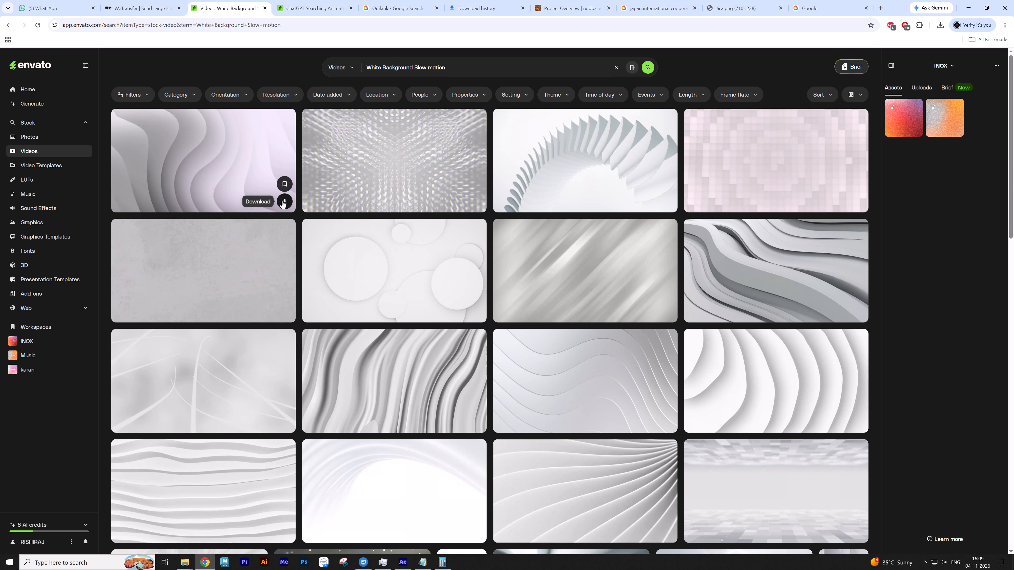
scroll(282, 201, down, 11)
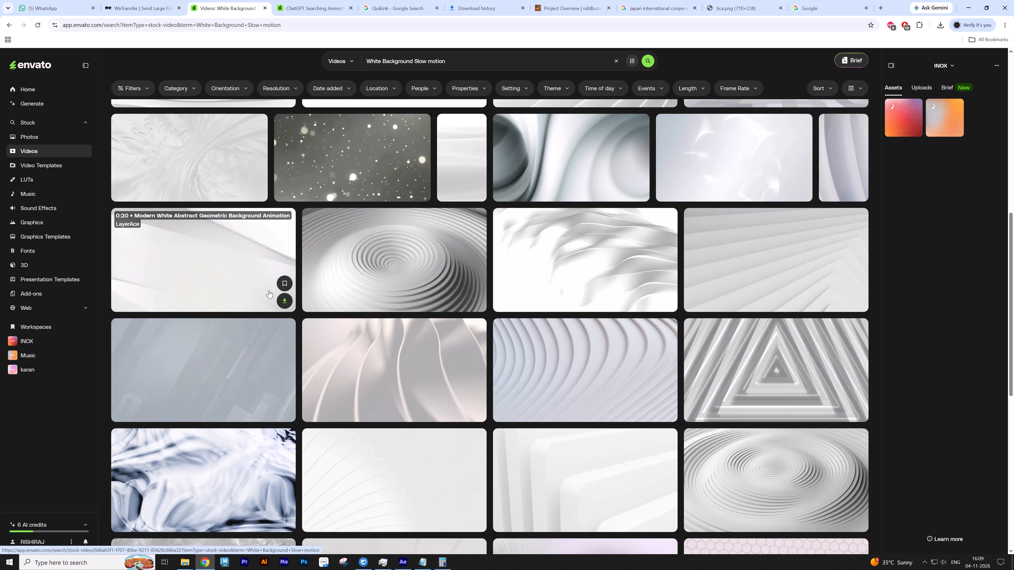
click(282, 300)
click(252, 303)
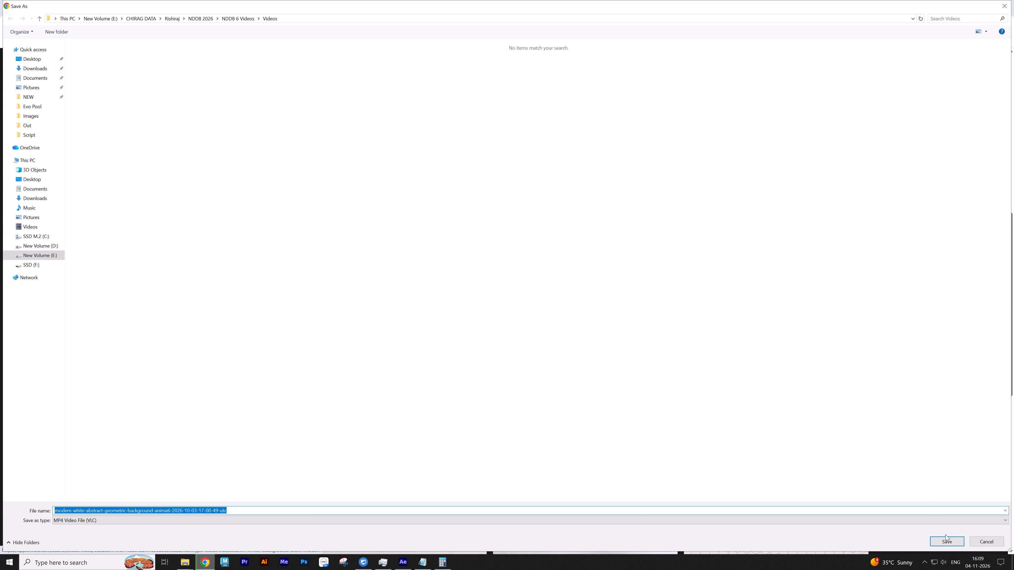
click(946, 538)
Remove the deleted Jica.png entry from the browser's download history.
key(ctrl+j)
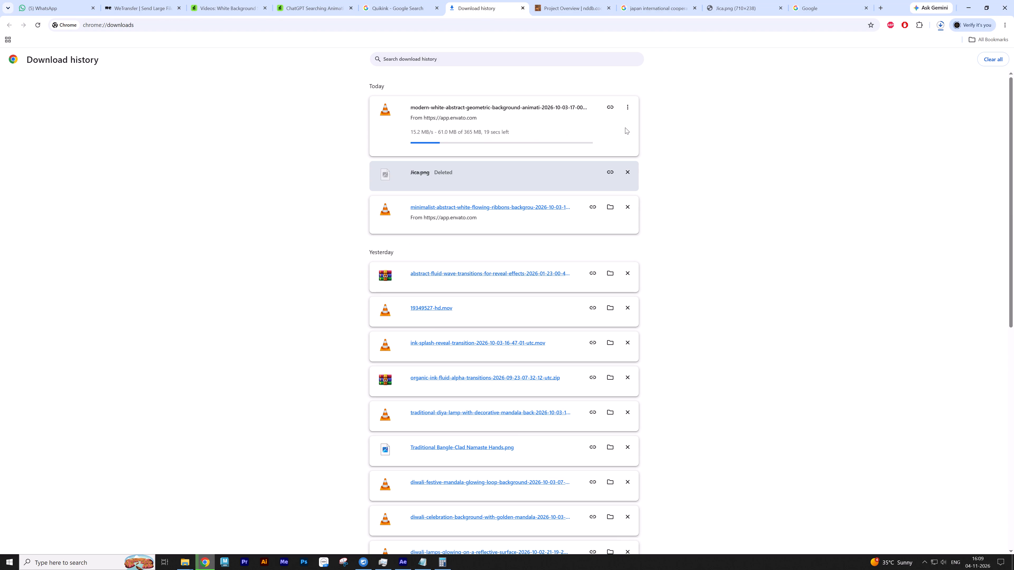
click(630, 175)
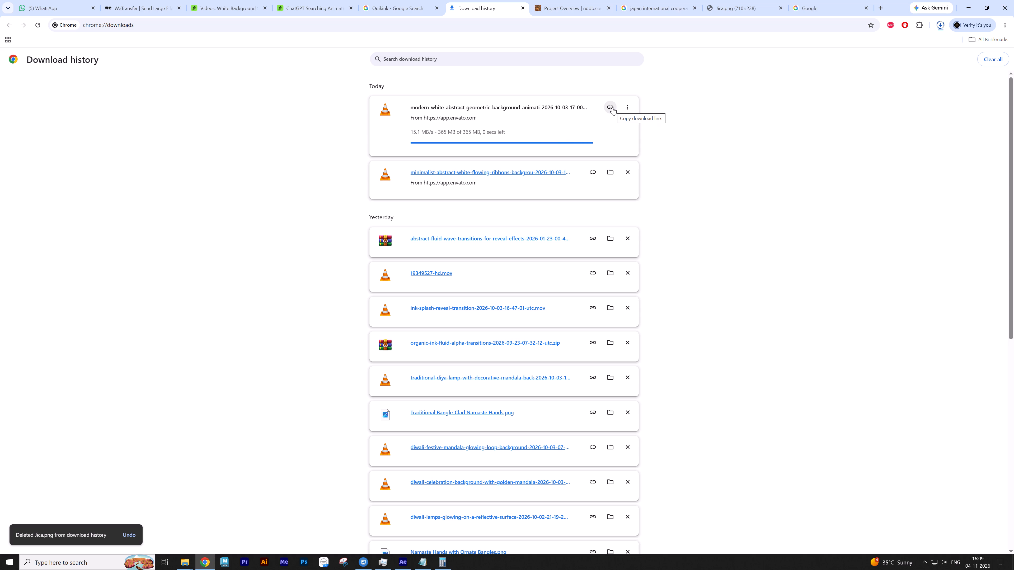
Bring the downloaded geometric background into After Effects' Total Outlet composition directly above the voice-over layer, and fit it to the frame.
click(613, 107)
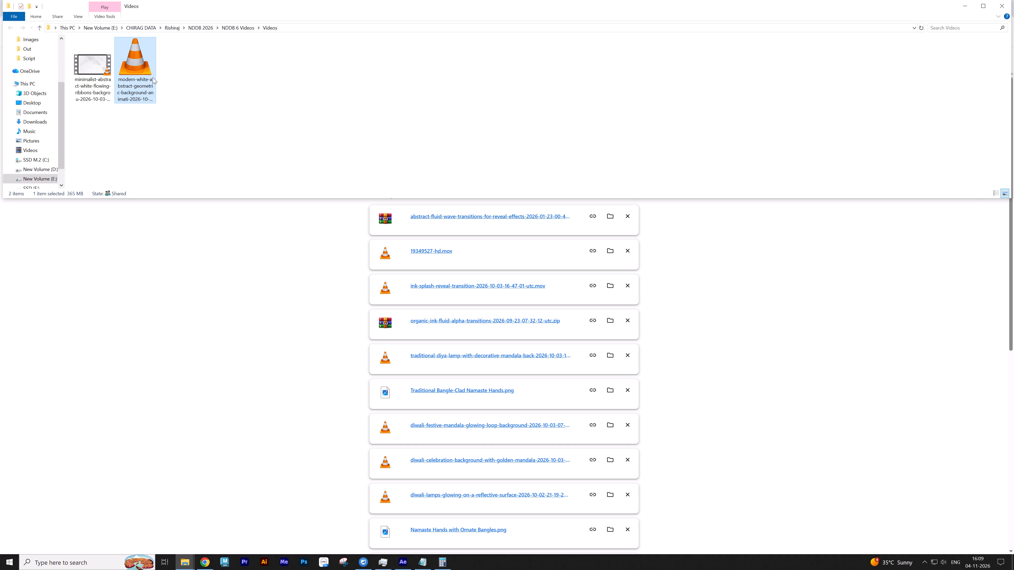
drag(141, 67, 198, 526)
key(alt+Tab)
key(alt+Tab)
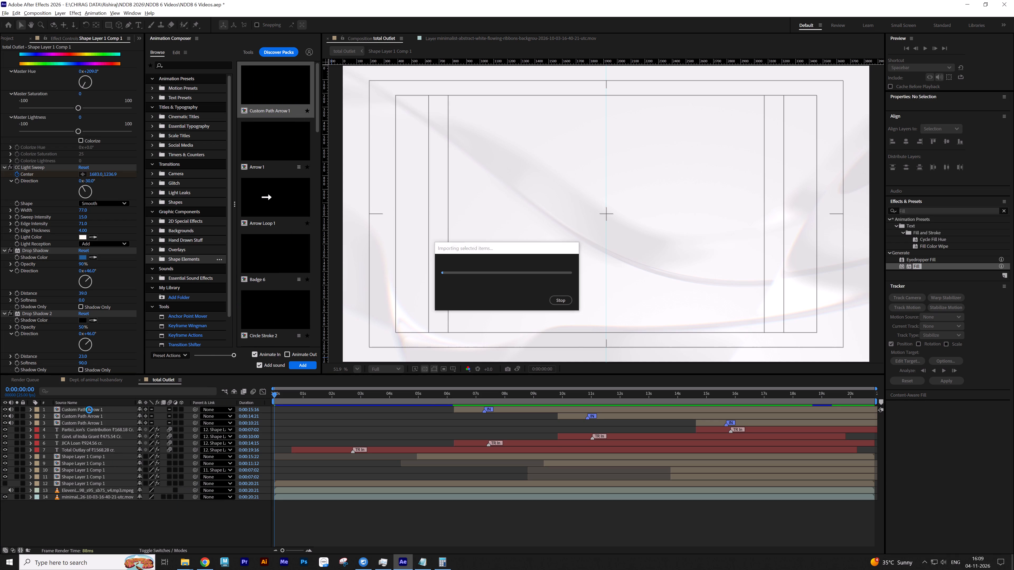
drag(89, 410, 93, 493)
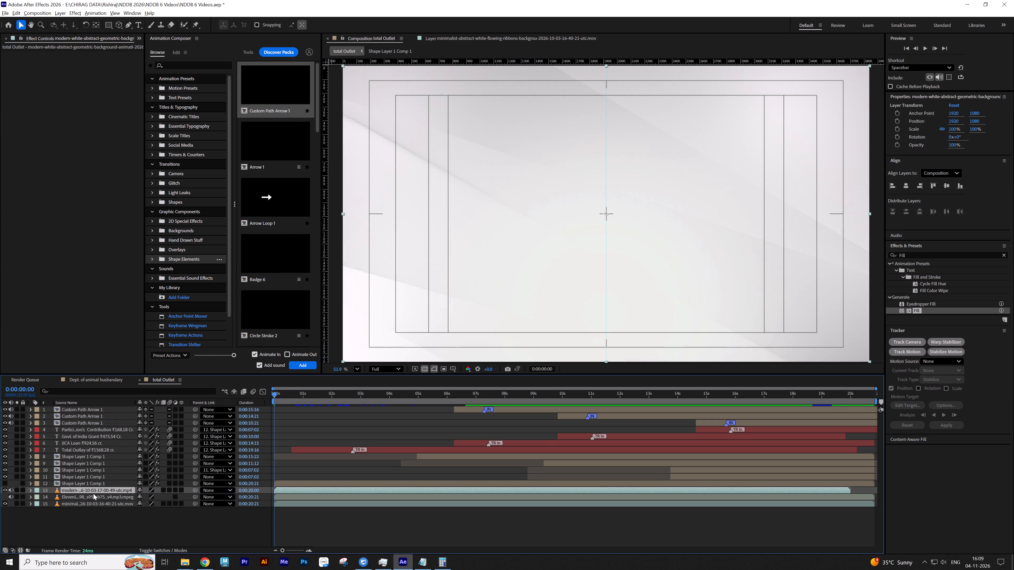
key(ctrl+alt+f)
click(81, 522)
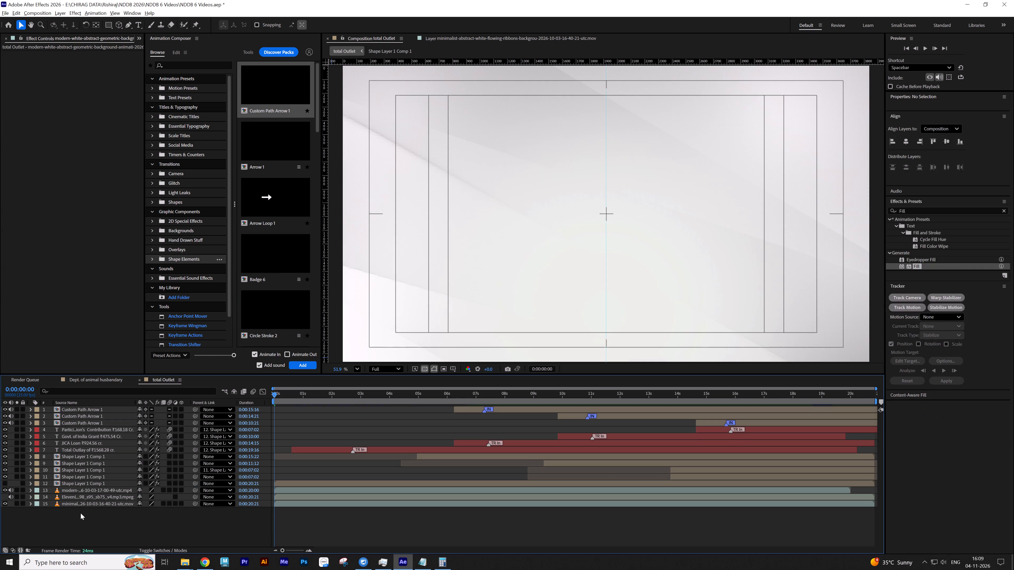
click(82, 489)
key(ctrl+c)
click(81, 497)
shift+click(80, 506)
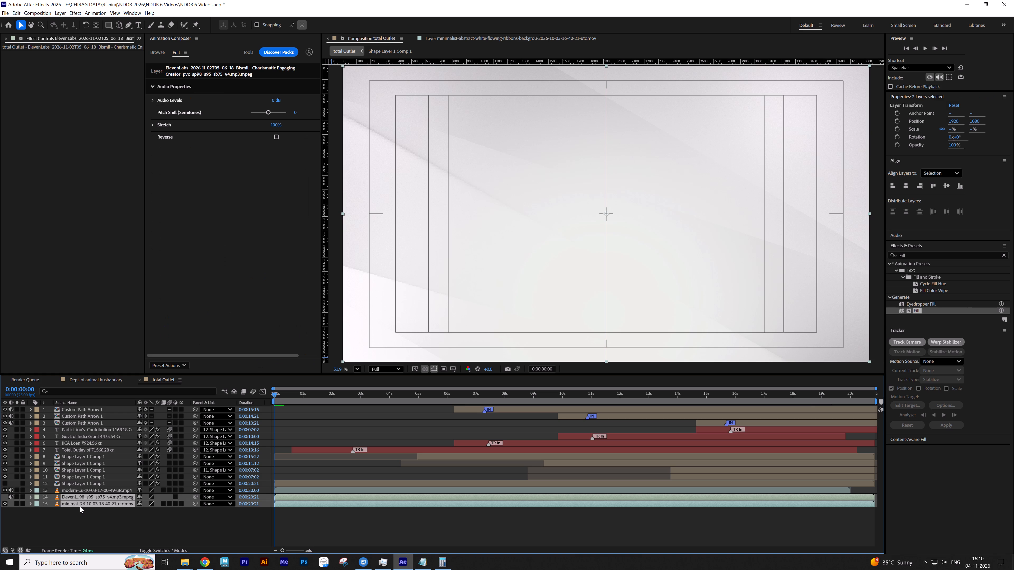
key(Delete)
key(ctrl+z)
Delete the old white flowing ribbons background layer from the Total Outlet composition.
click(80, 506)
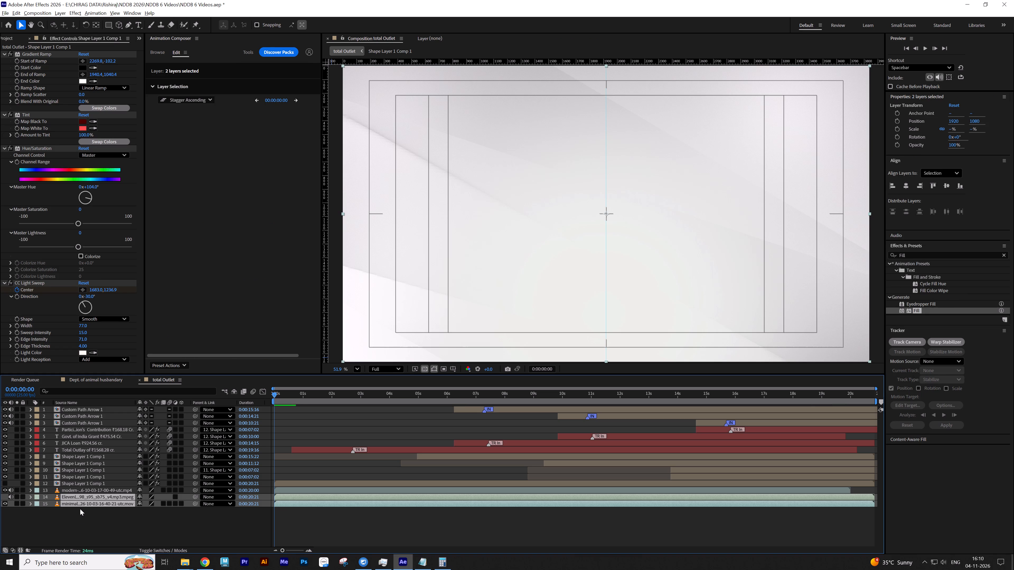
click(80, 516)
click(81, 503)
key(Delete)
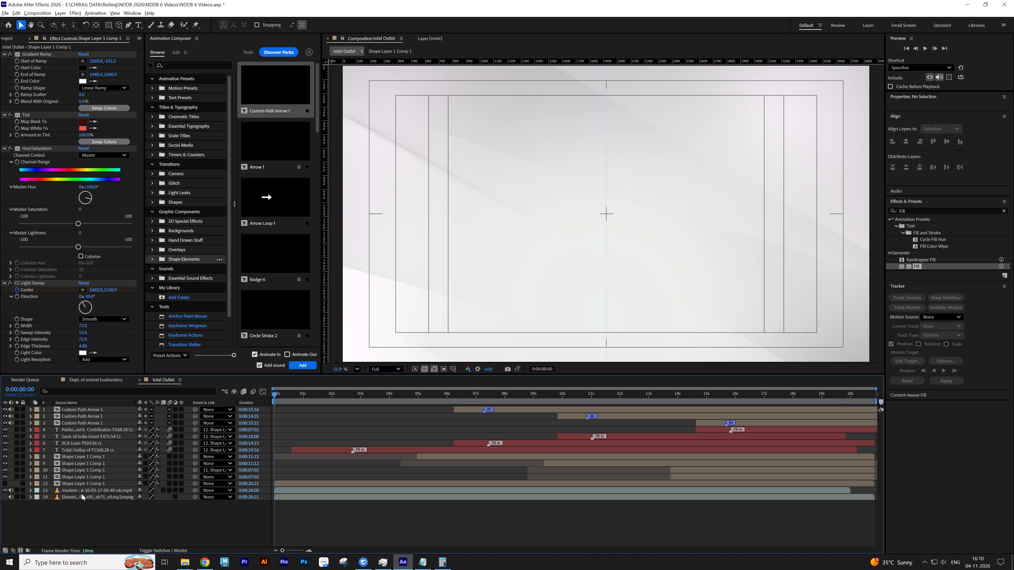
Copy the geometric background layer into the Dept. of animal husbandary composition, directly above White Solid 1.
click(82, 491)
key(ctrl+c)
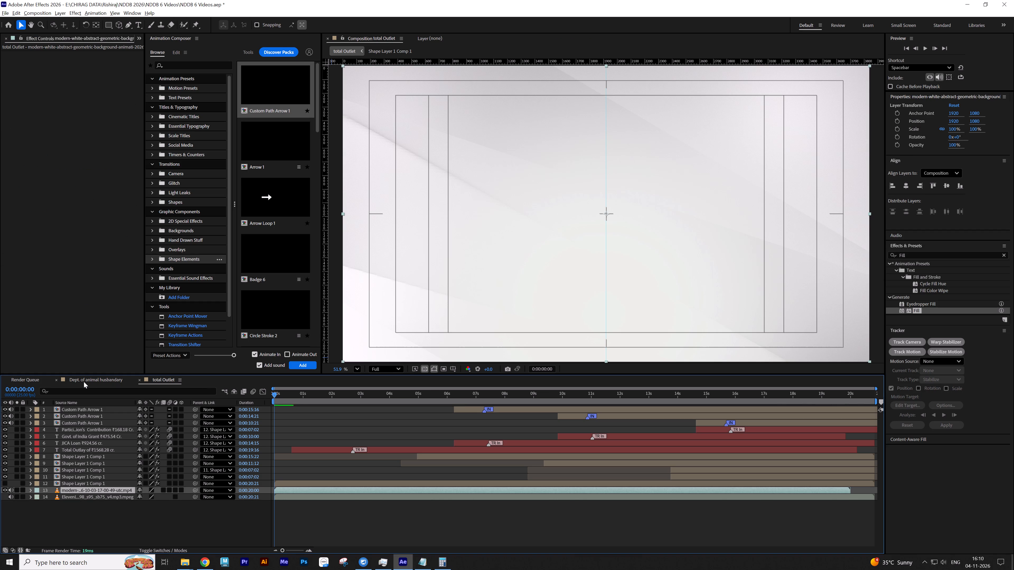
click(84, 381)
click(76, 474)
click(81, 462)
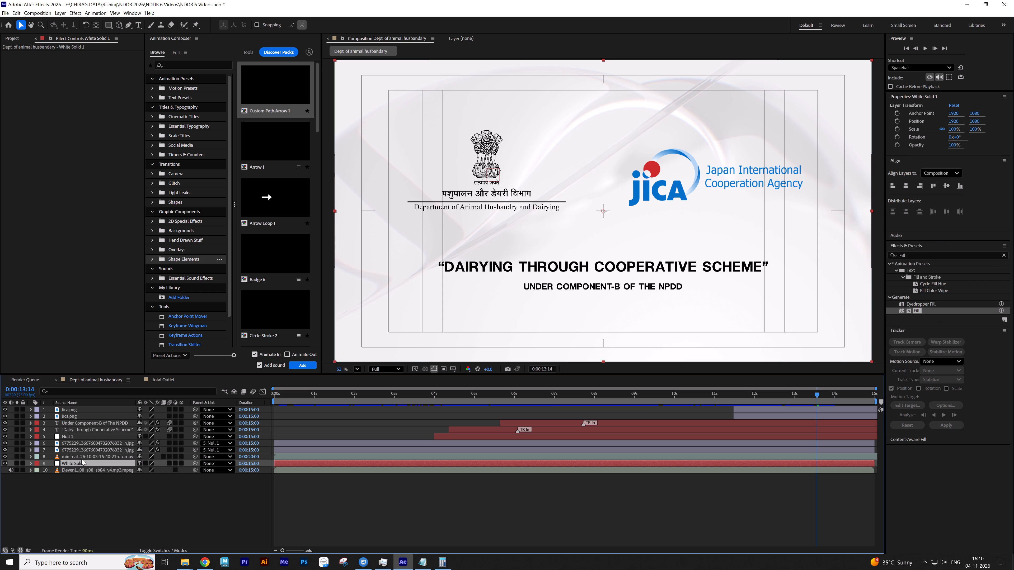
key(ctrl+v)
Delete White Solid 1 and the flowing ribbons background layer from the Dept. of animal husbandary composition.
click(82, 470)
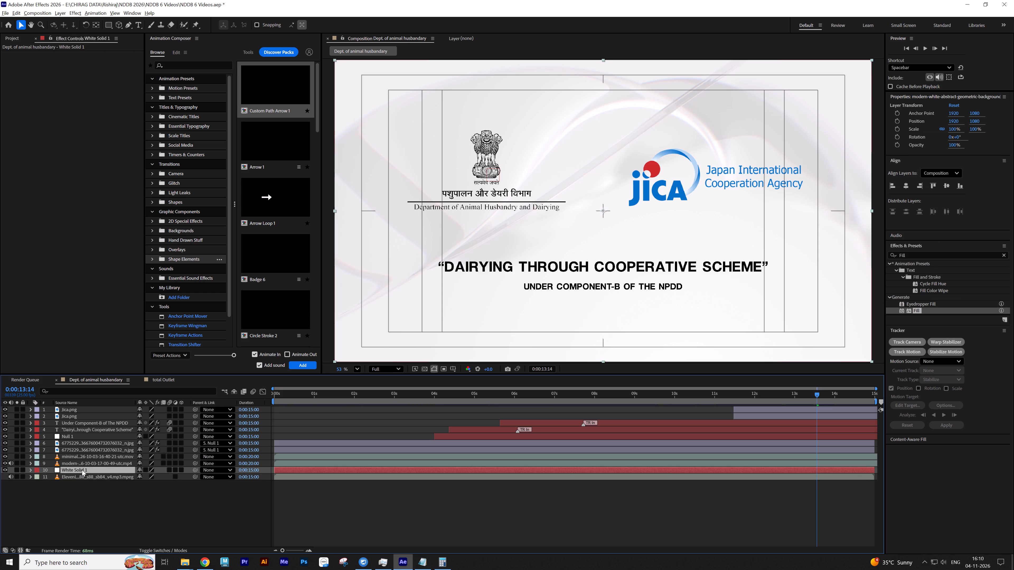
ctrl+click(83, 458)
key(Delete)
click(81, 499)
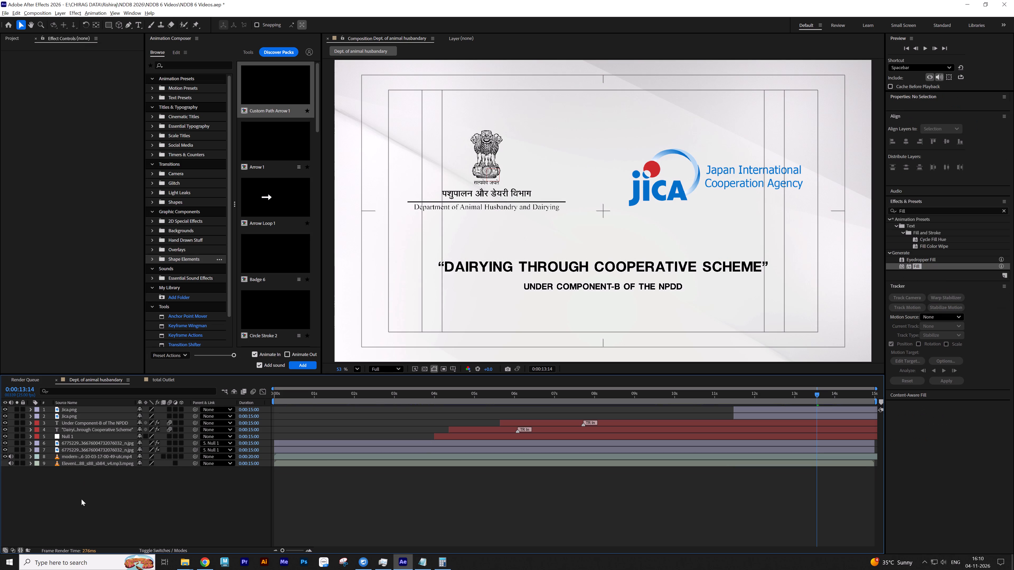
Return the Dept. of animal husbandary playhead to the start and save the project.
drag(284, 398, 248, 397)
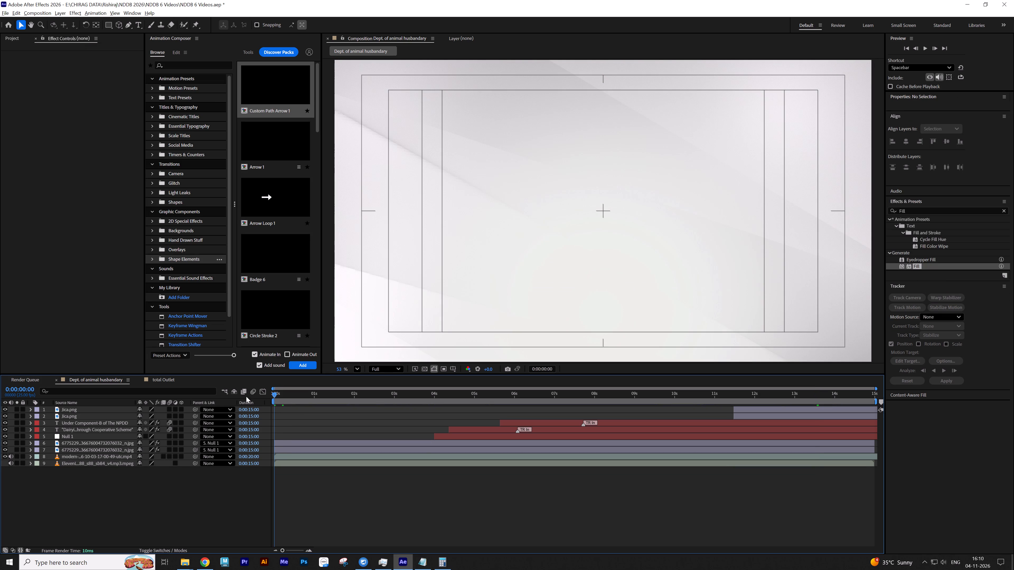
key(ctrl+s)
Preview the Total Outlet composition from the start with the new background, and return the playhead to 0:00:00:00.
click(167, 382)
key(space)
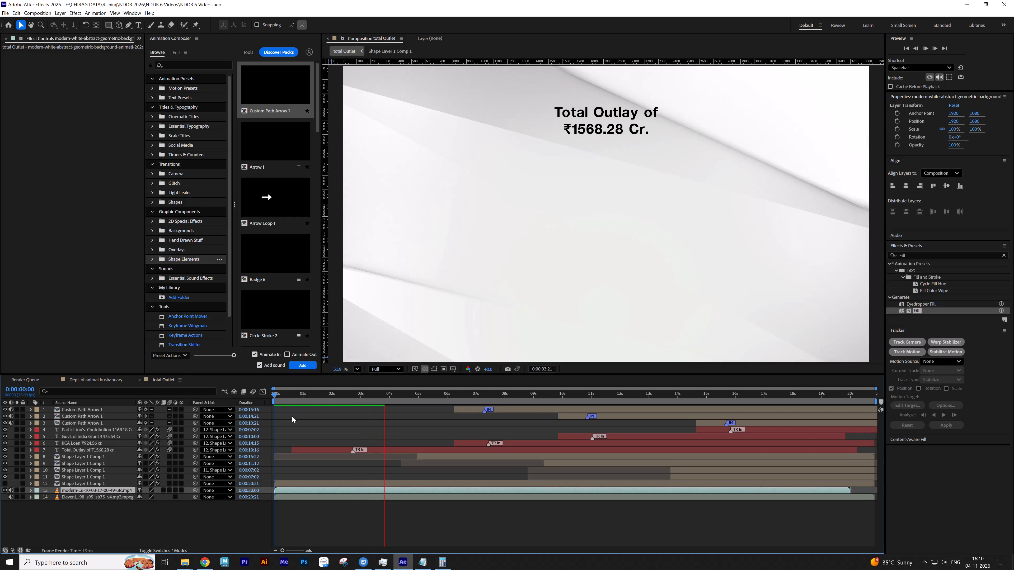
drag(277, 395, 272, 396)
key(space)
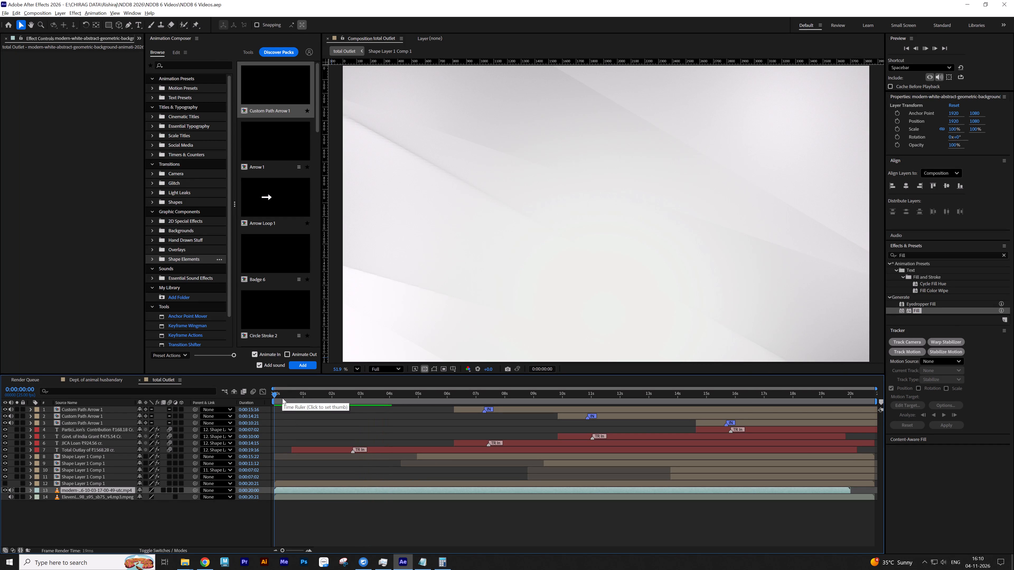
drag(282, 398, 270, 398)
Set the Total Outlet preview resolution to Quarter and deselect all layers.
click(374, 370)
click(371, 419)
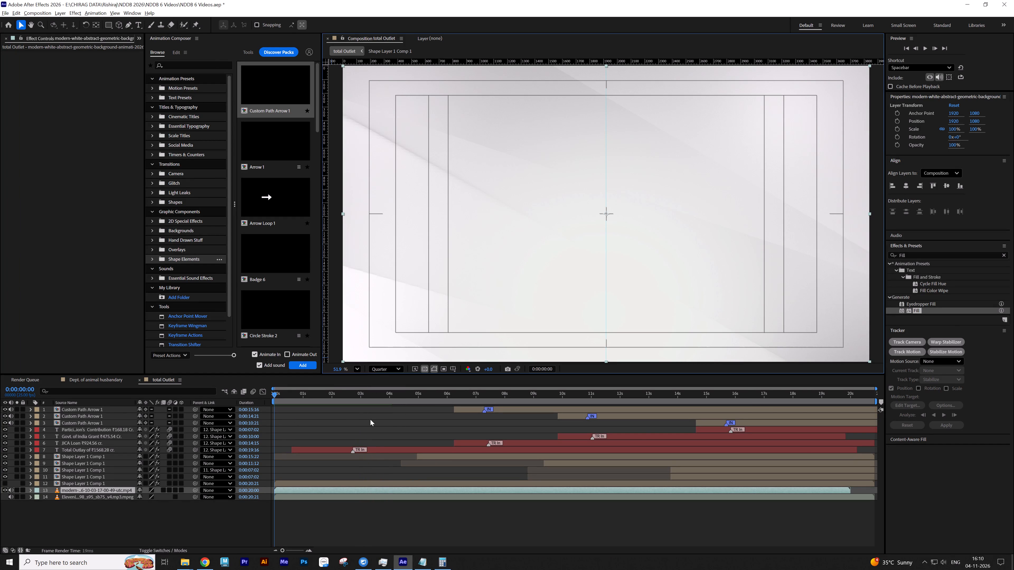
click(345, 415)
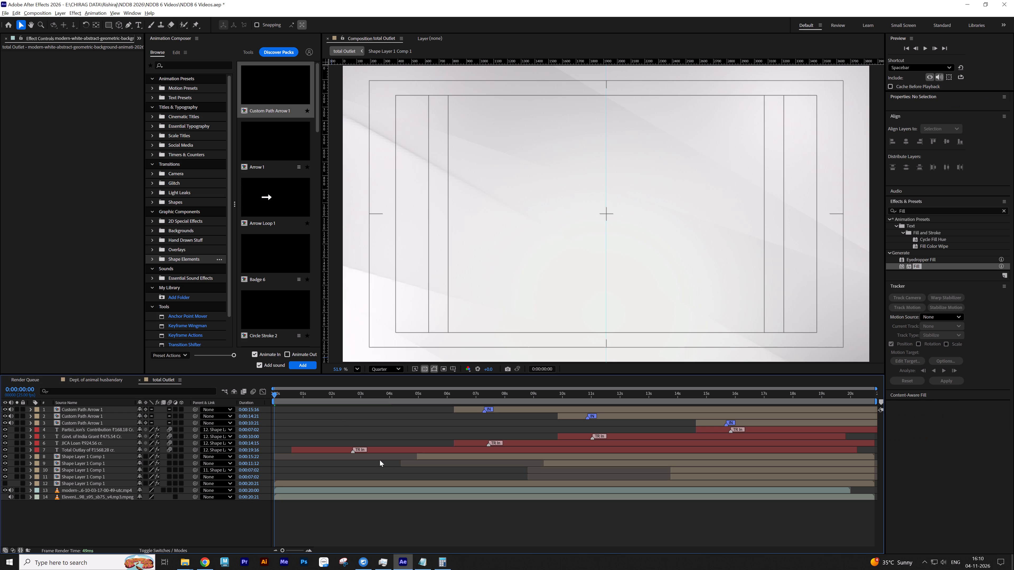
Move the ending Scale and Rotation keyframes of the red, blue and green pie slice layers about 1.3 seconds earlier.
click(426, 454)
ctrl+click(553, 465)
ctrl+click(692, 468)
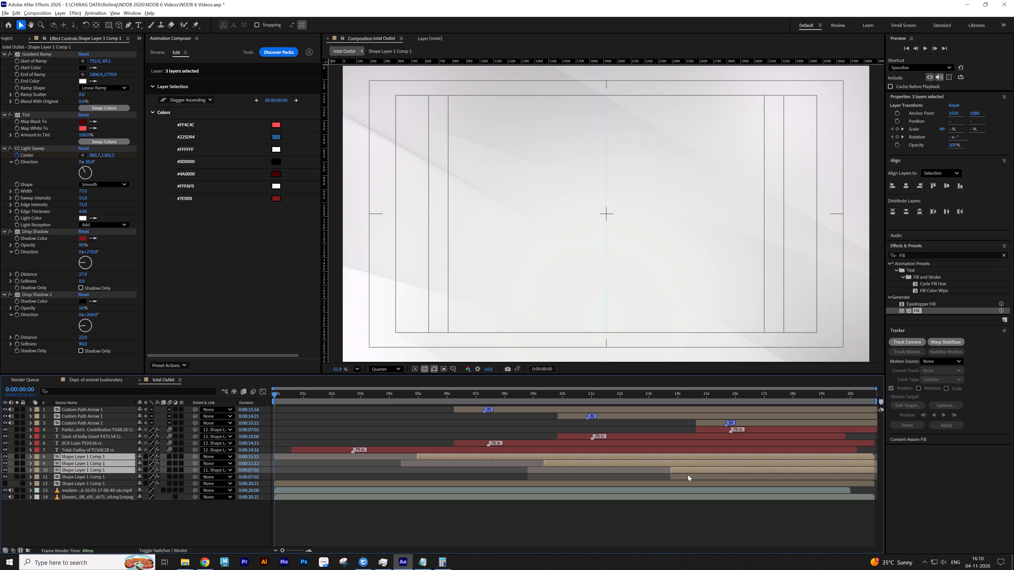
ctrl+click(688, 475)
key(u)
scroll(666, 479, down, 2)
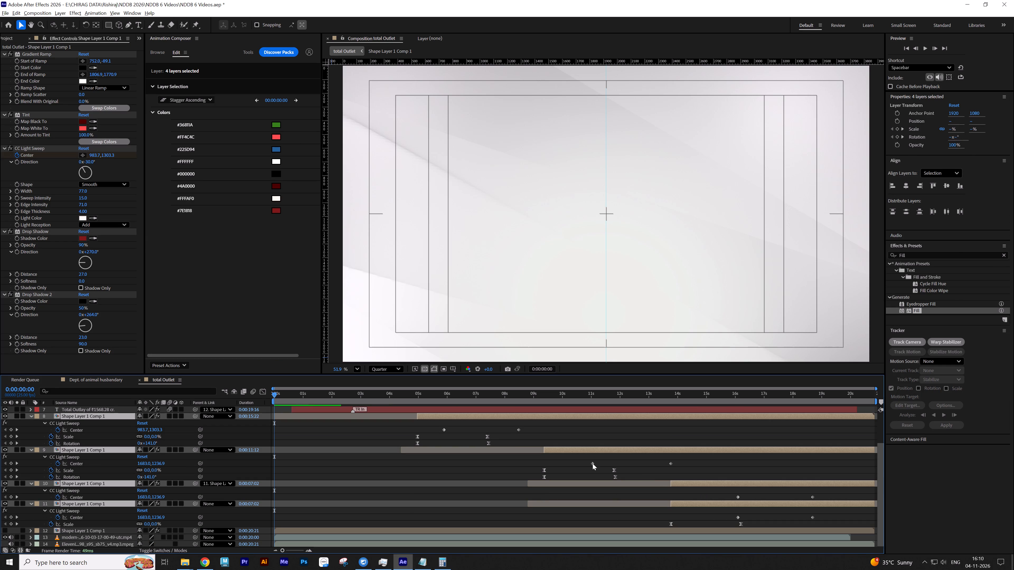
drag(497, 431, 475, 447)
shift+drag(625, 470, 602, 483)
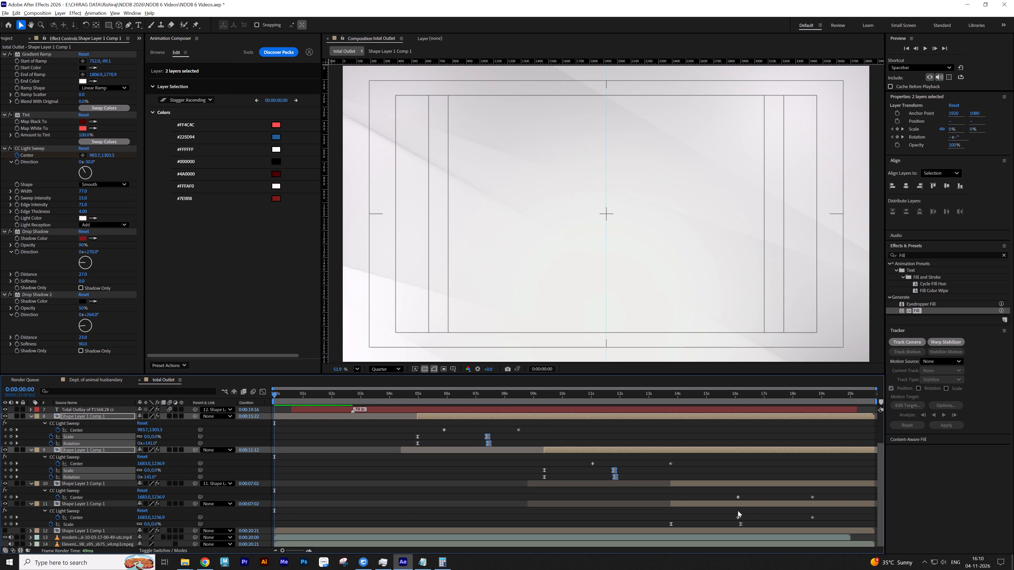
shift+drag(755, 522, 727, 528)
drag(740, 524, 720, 527)
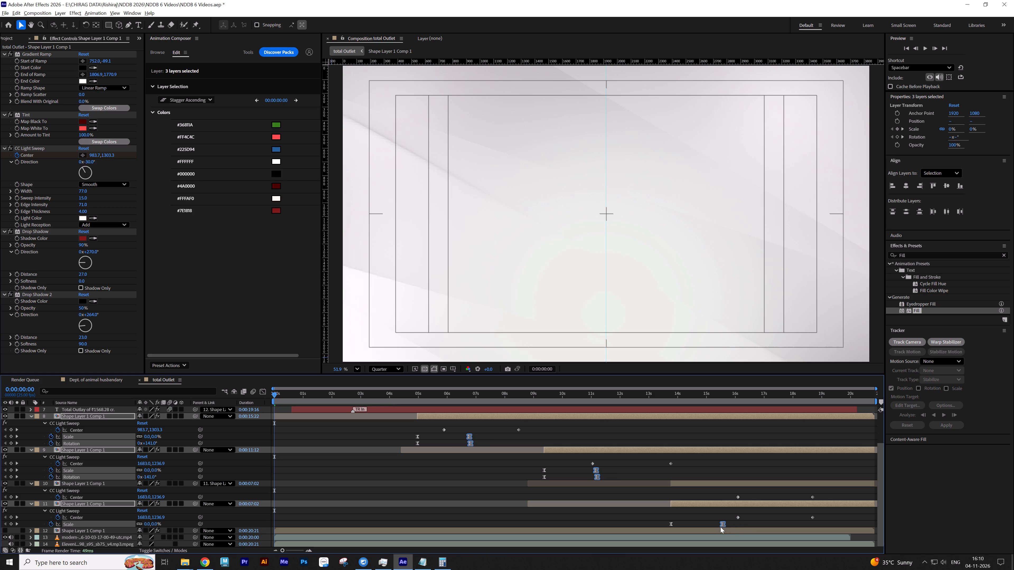
drag(720, 527, 704, 530)
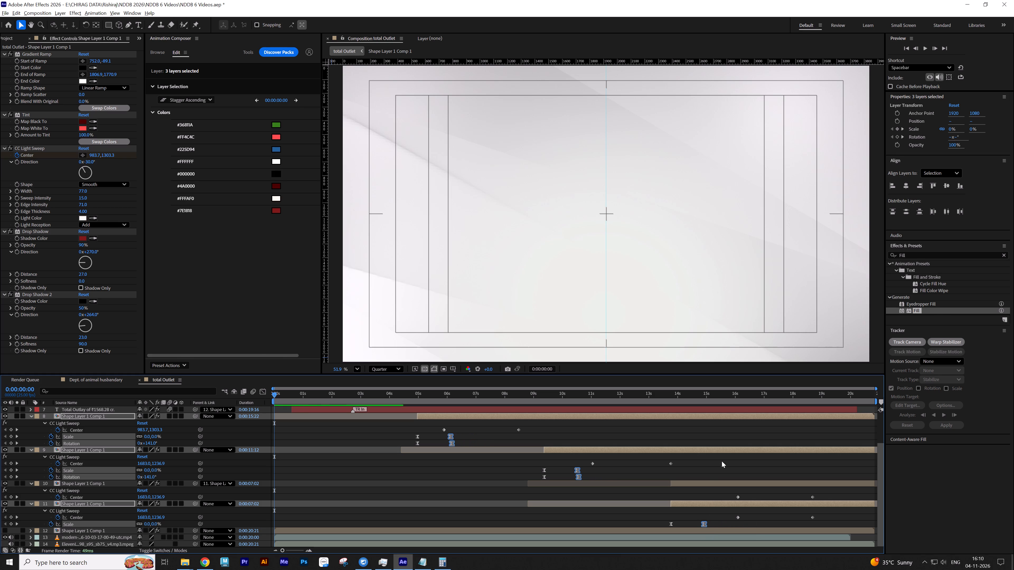
click(722, 460)
key(s)
key(s)
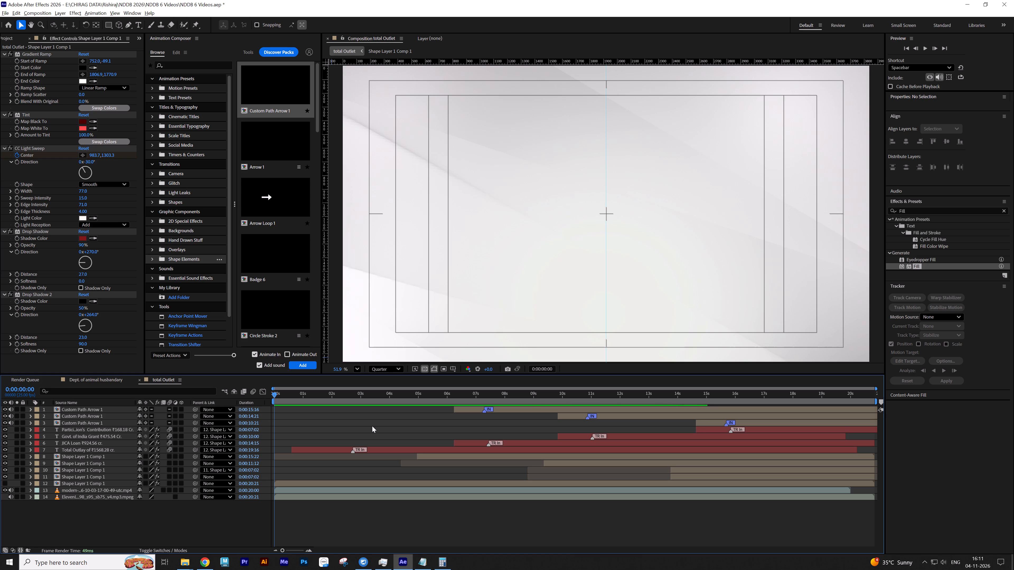
Preview the Total Outlet composition with the retimed slice animation and save the project.
key(space)
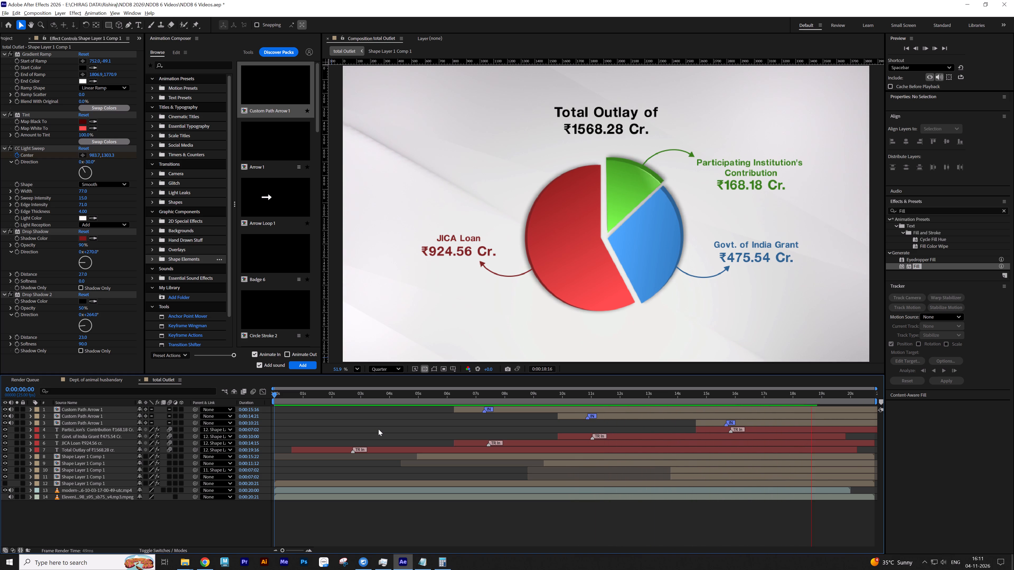
key(space)
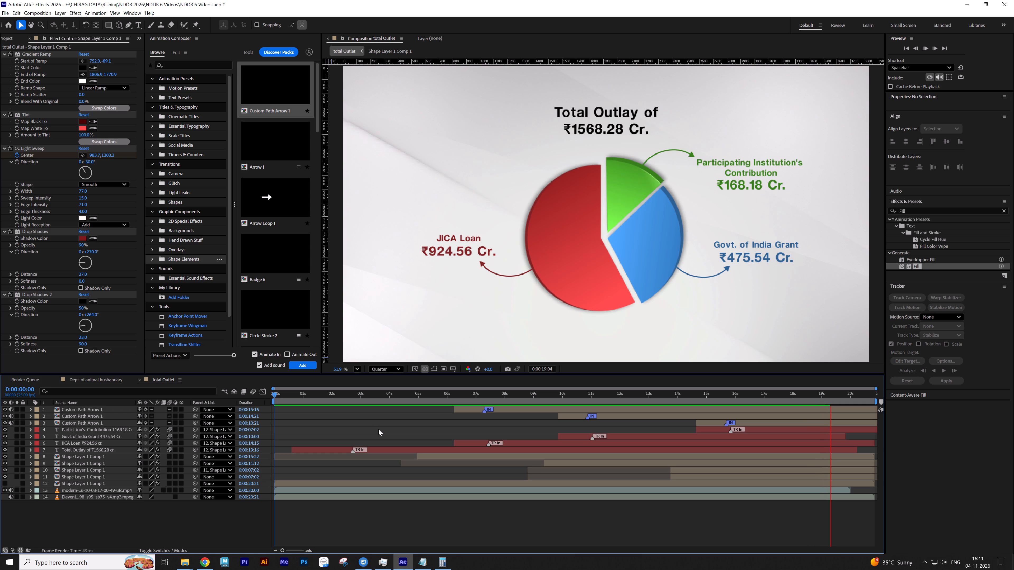
key(ctrl+s)
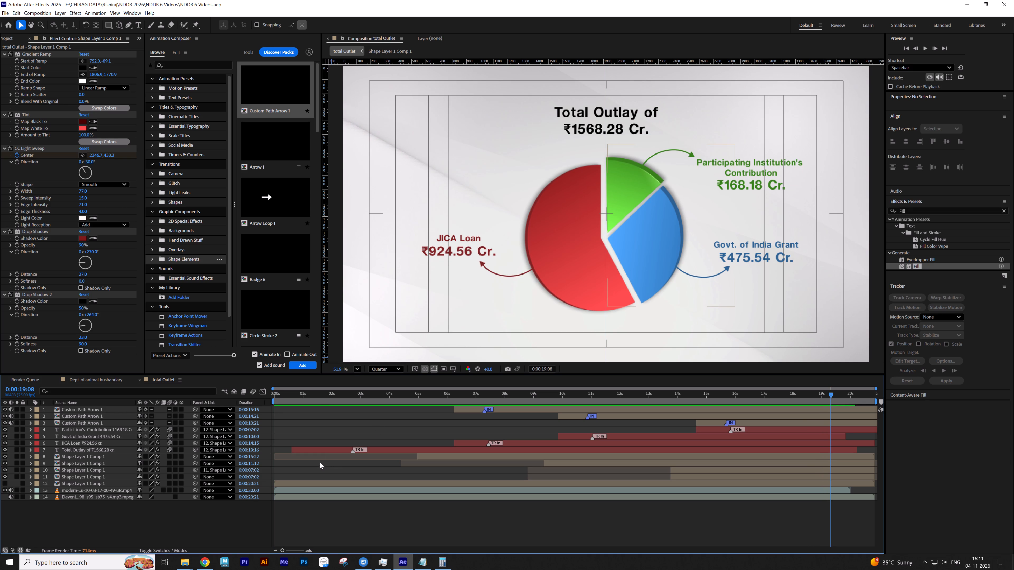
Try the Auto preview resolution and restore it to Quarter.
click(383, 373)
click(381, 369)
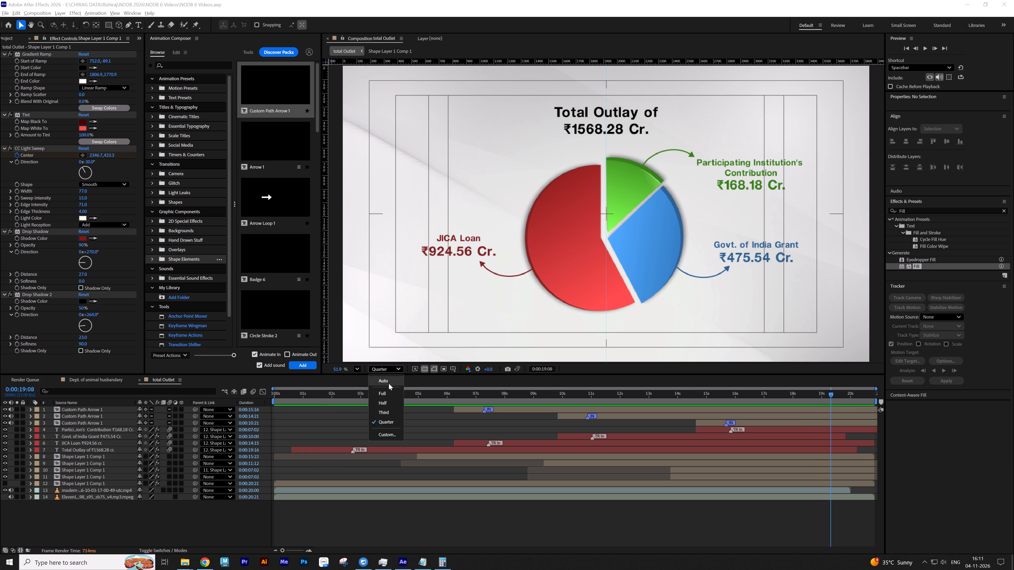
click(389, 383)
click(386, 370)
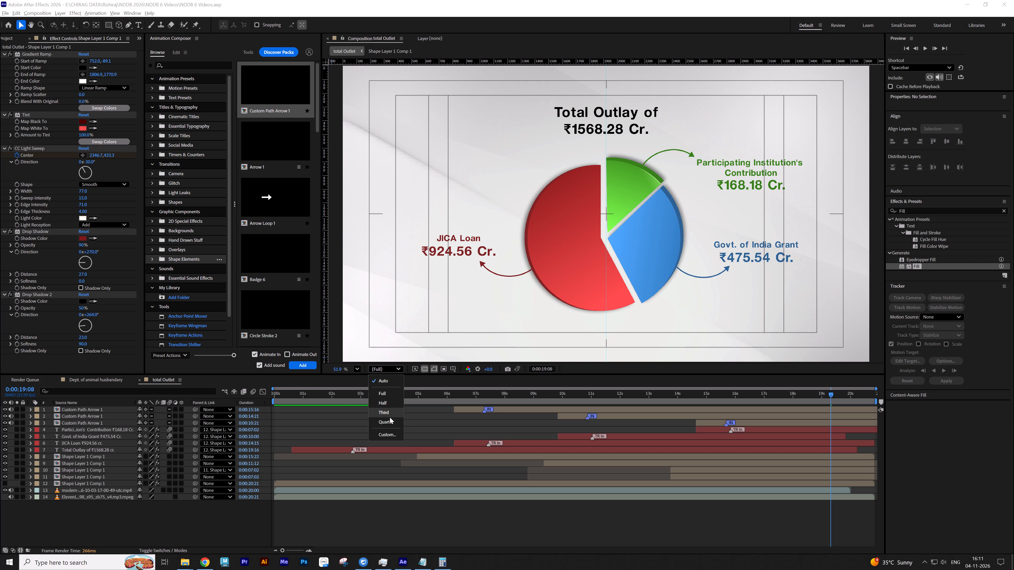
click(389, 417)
Return the playhead to 0:00:00:00, raise the system volume and preview the Total Outlet composition.
drag(321, 392, 229, 392)
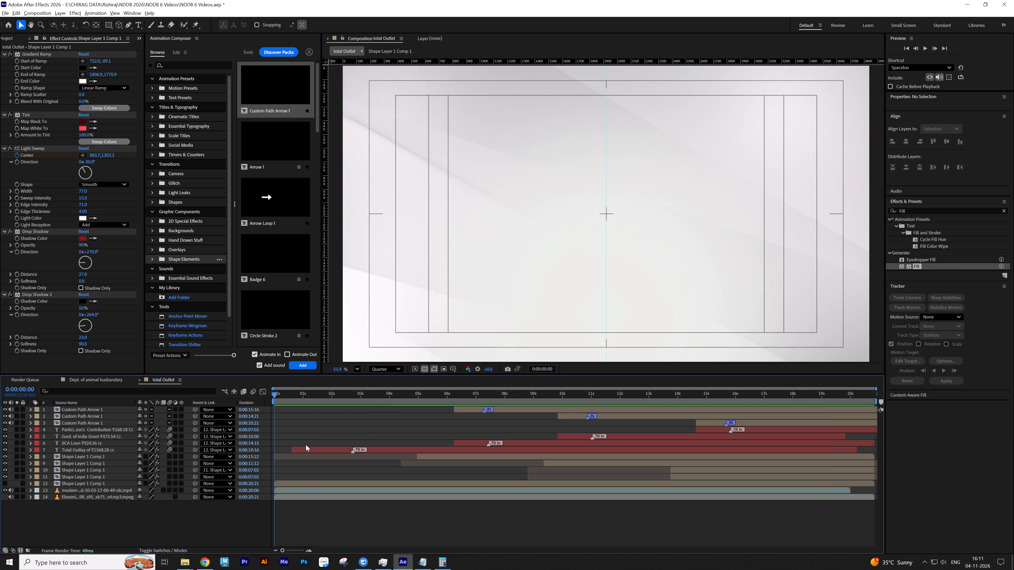
click(945, 563)
scroll(943, 557, up, 18)
click(610, 508)
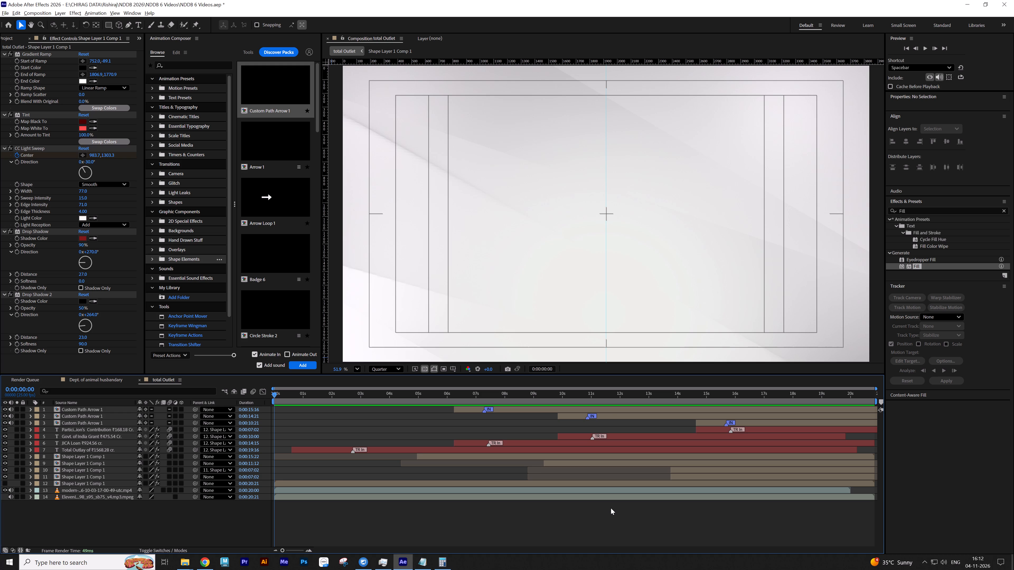
key(0)
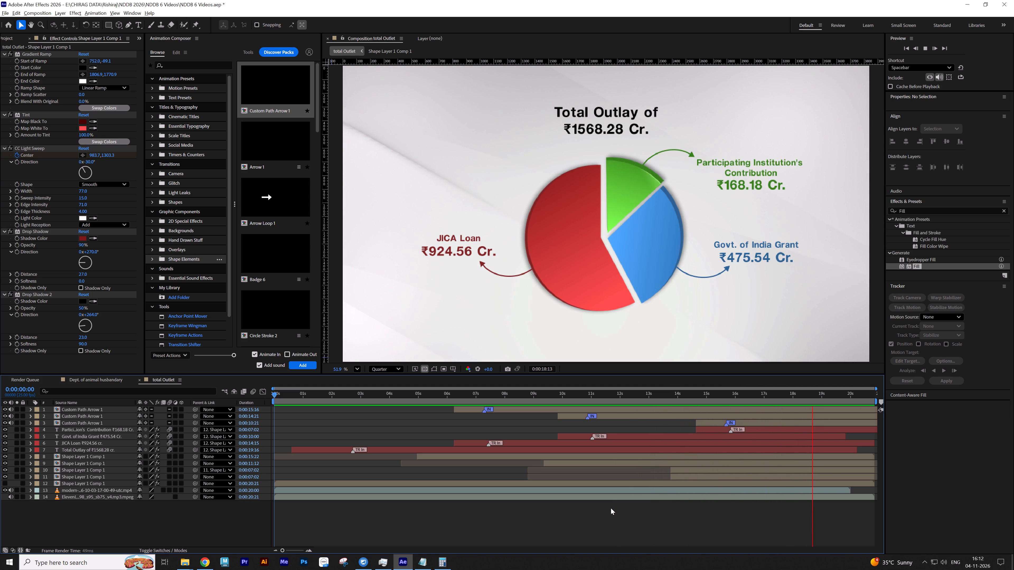
key(space)
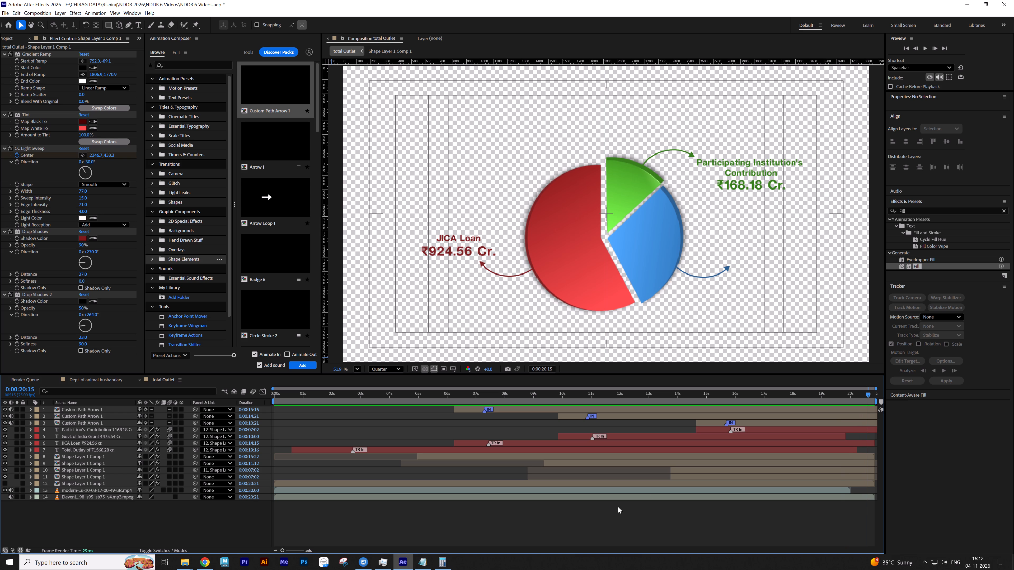
Extend the Govt. of India Grant and Total Outlay text layers to the end of the composition.
drag(845, 434, 938, 444)
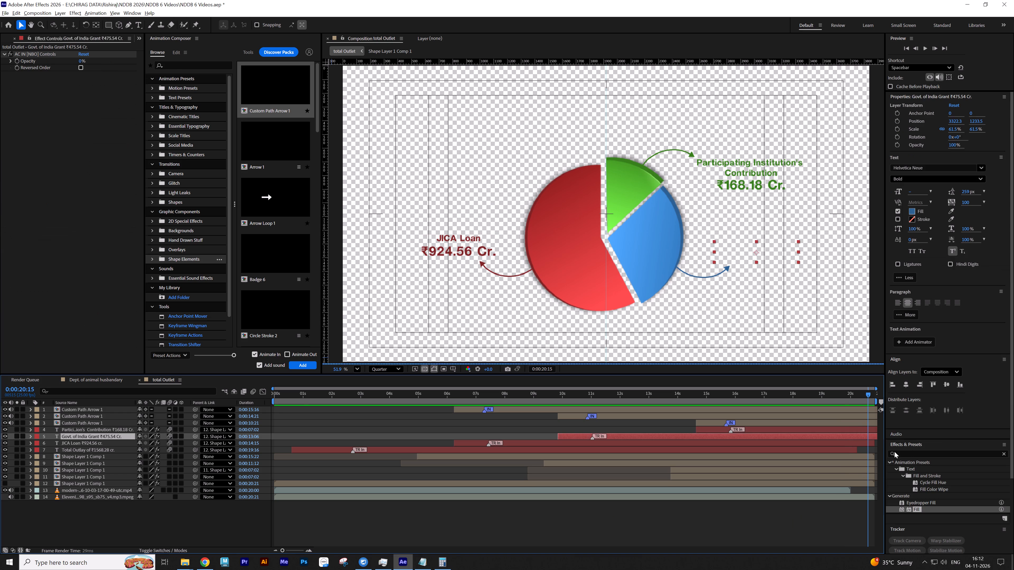
drag(860, 450, 890, 450)
Preview the slice animation from 0:00:04:16, and replay the composition from 0:00:01:07 through to the final pie chart.
drag(858, 395, 787, 403)
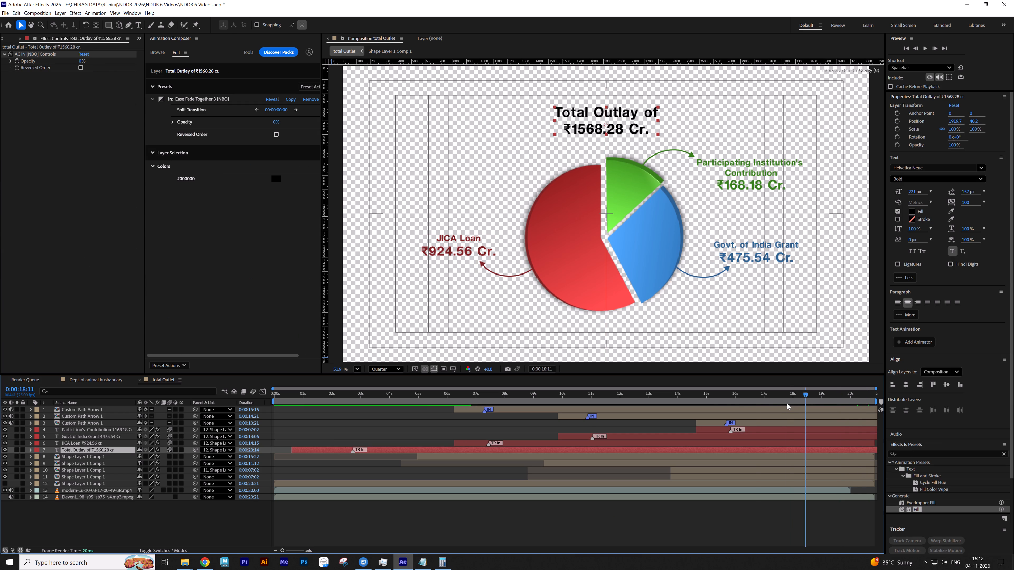
drag(787, 403, 408, 424)
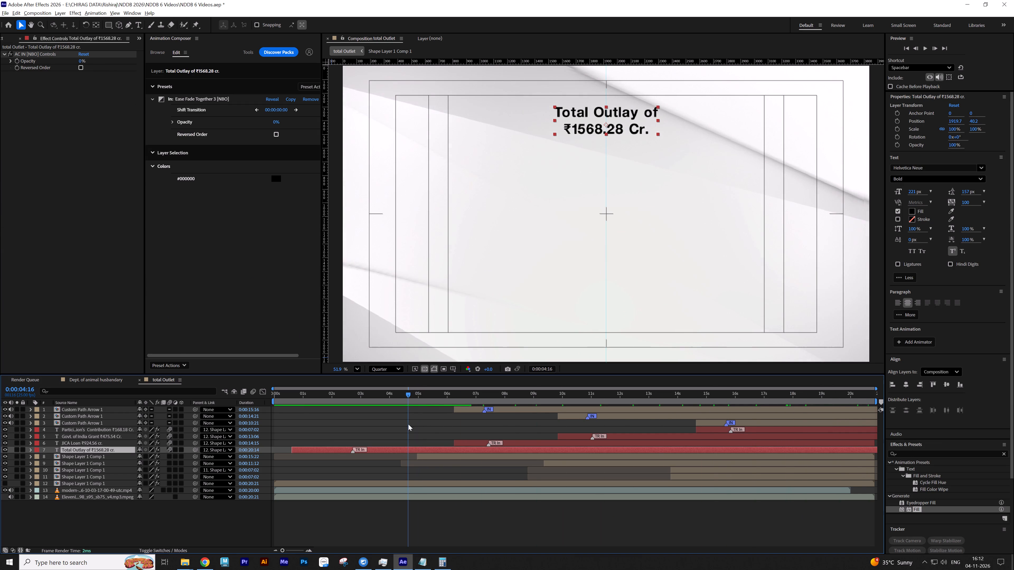
key(space)
key(space)
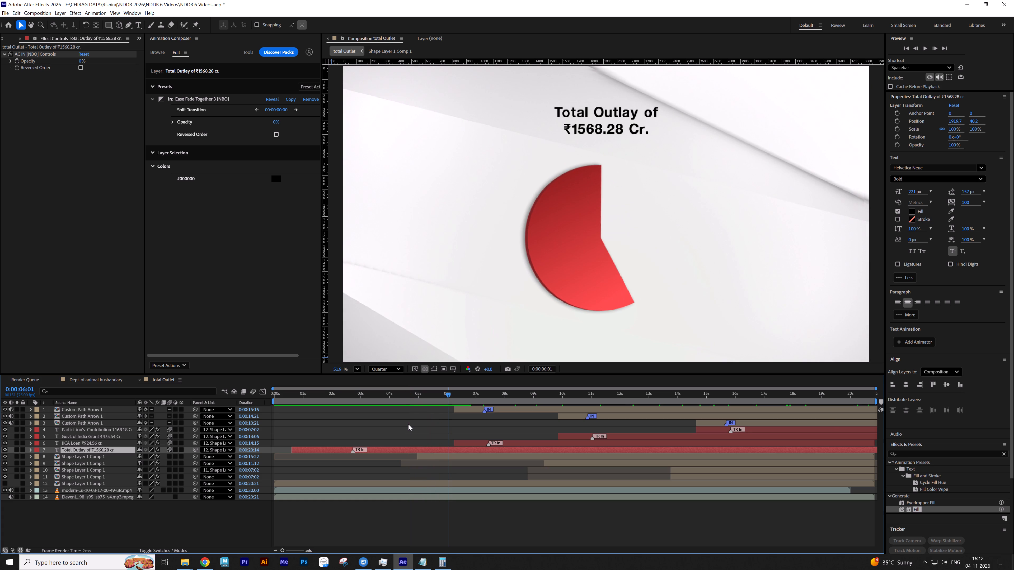
key(space)
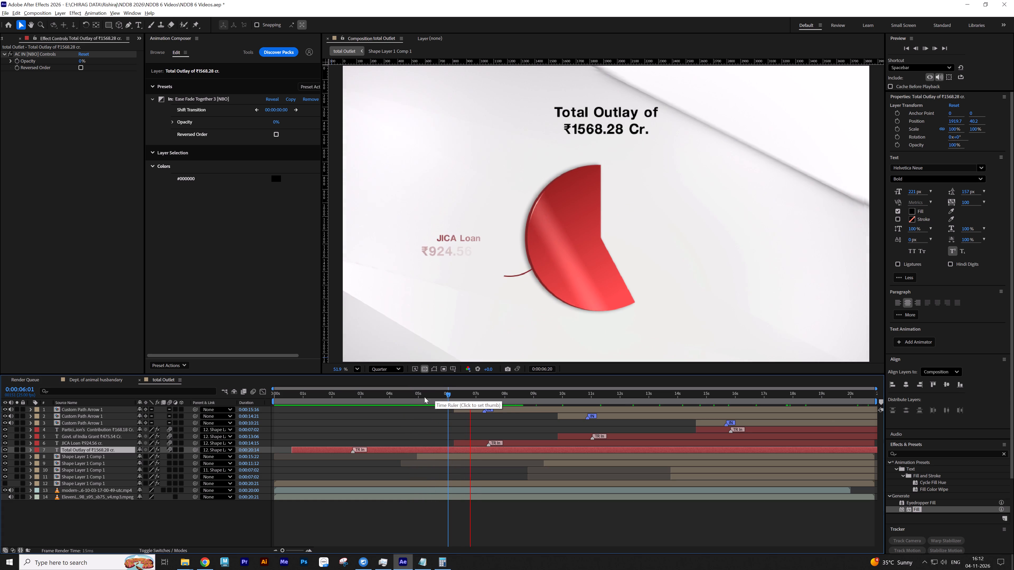
key(space)
drag(363, 397, 311, 404)
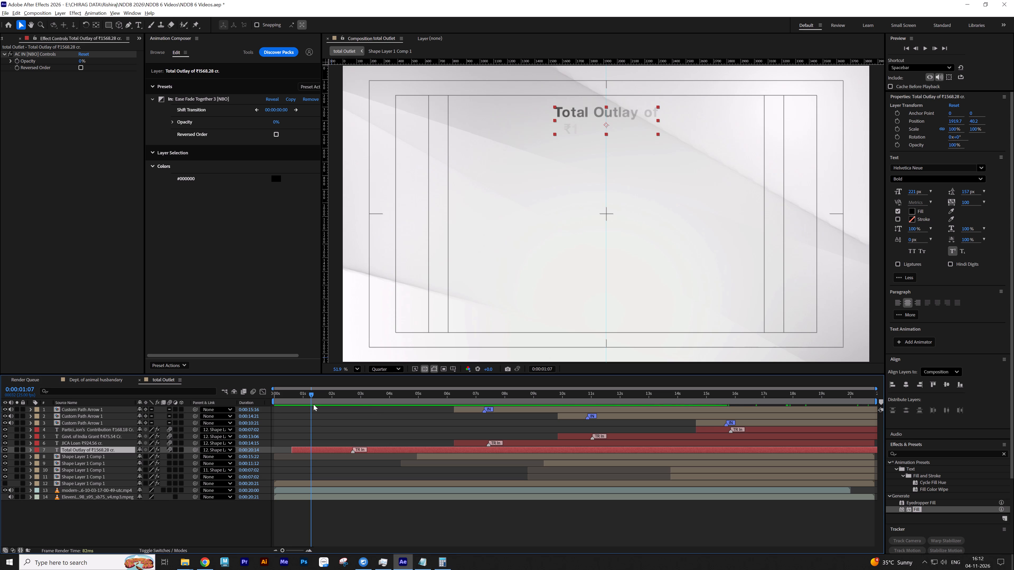
key(space)
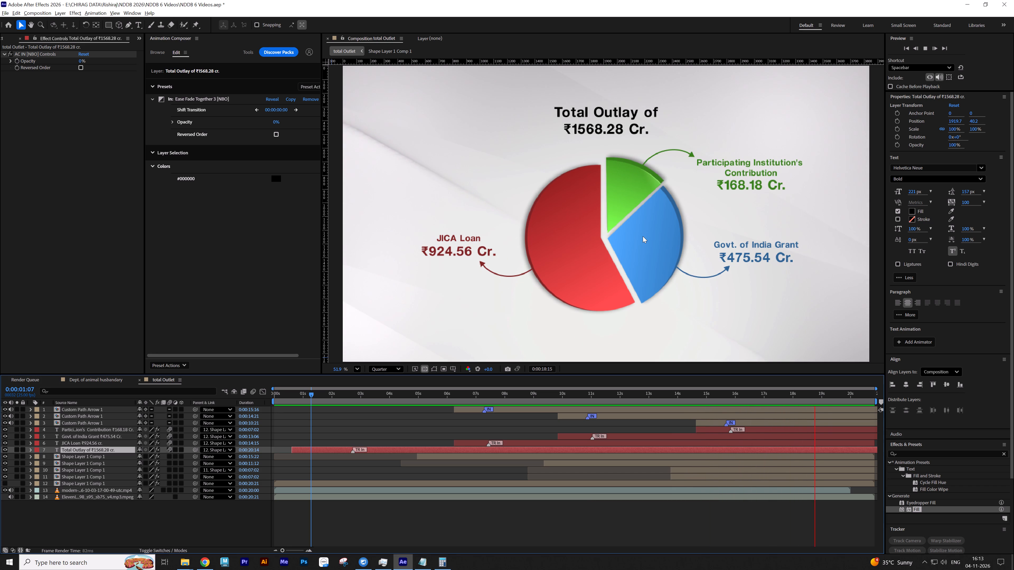
key(space)
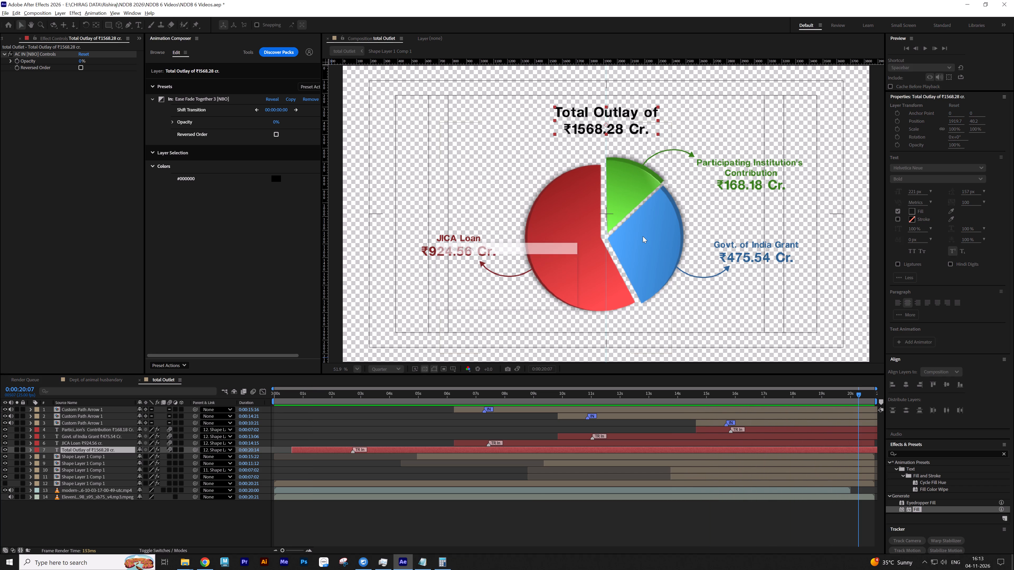
Stretch the white geometric background layer's duration to 0:00:20:22 so it covers the whole composition.
click(598, 489)
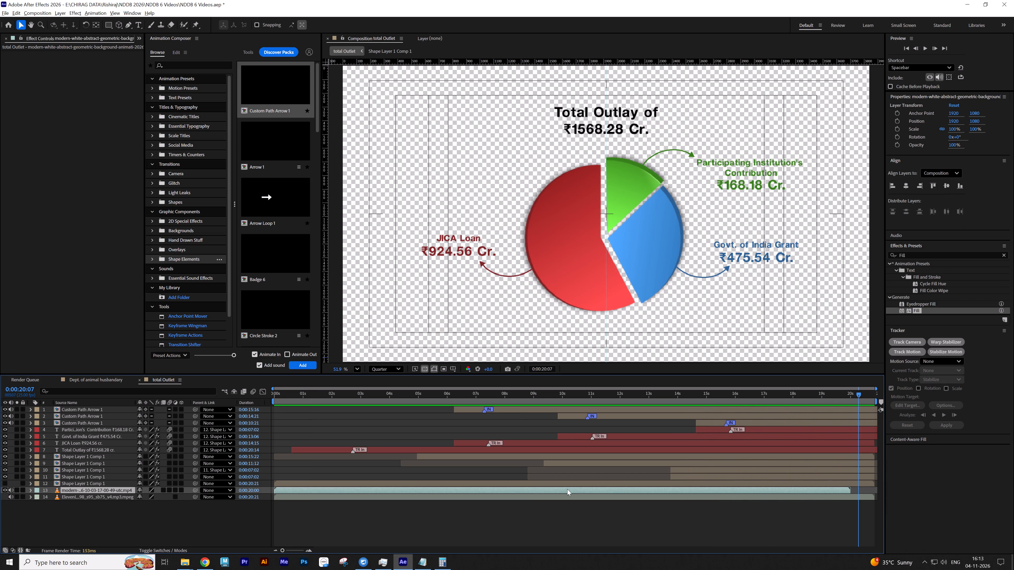
drag(256, 489, 264, 490)
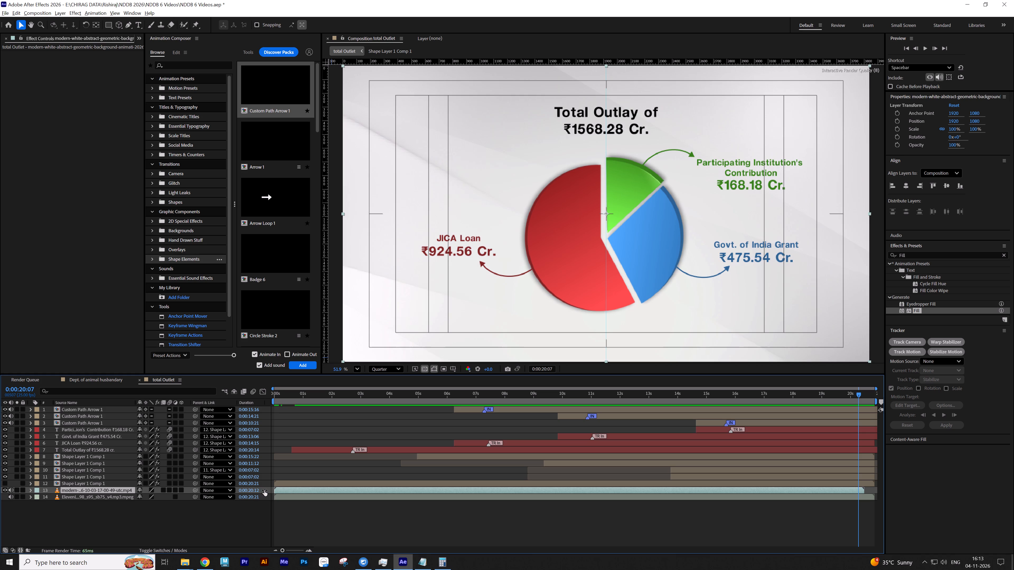
drag(264, 490, 265, 490)
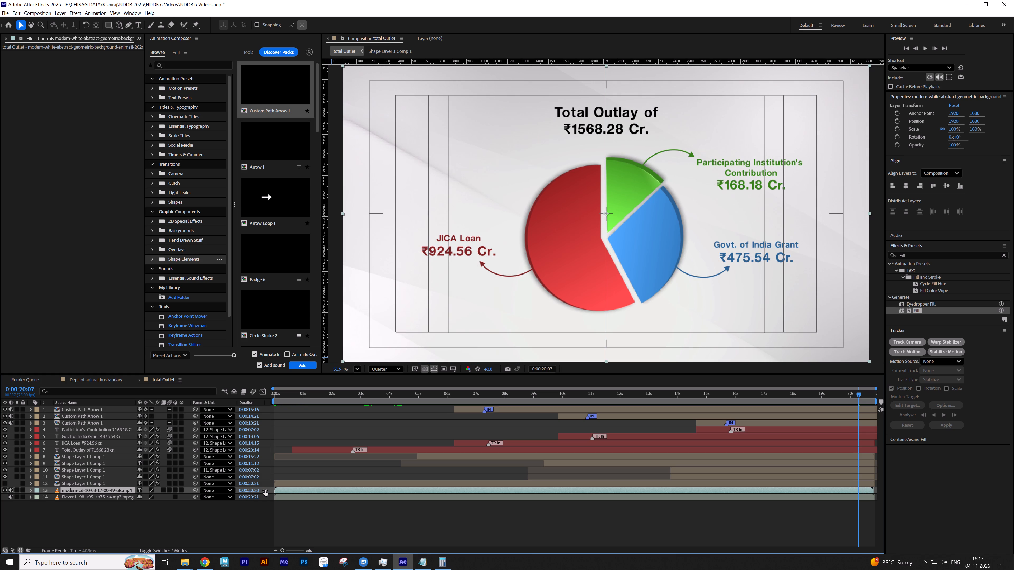
drag(265, 490, 265, 490)
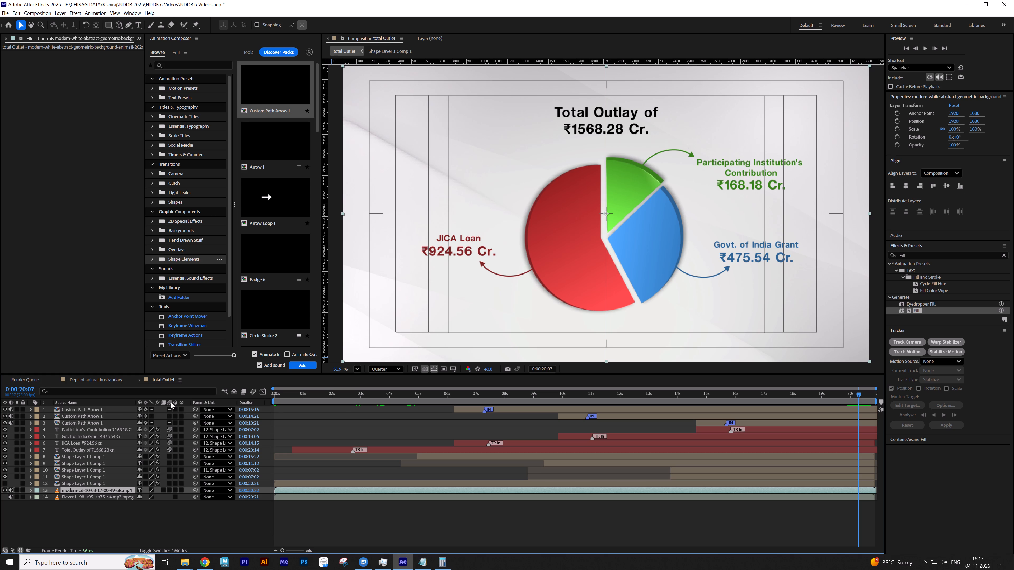
At 0:00:07:24, copy Shape Layer 1 from the red slice's precomp and paste it into Total Outlet above the slice layer.
click(356, 396)
drag(354, 396, 375, 400)
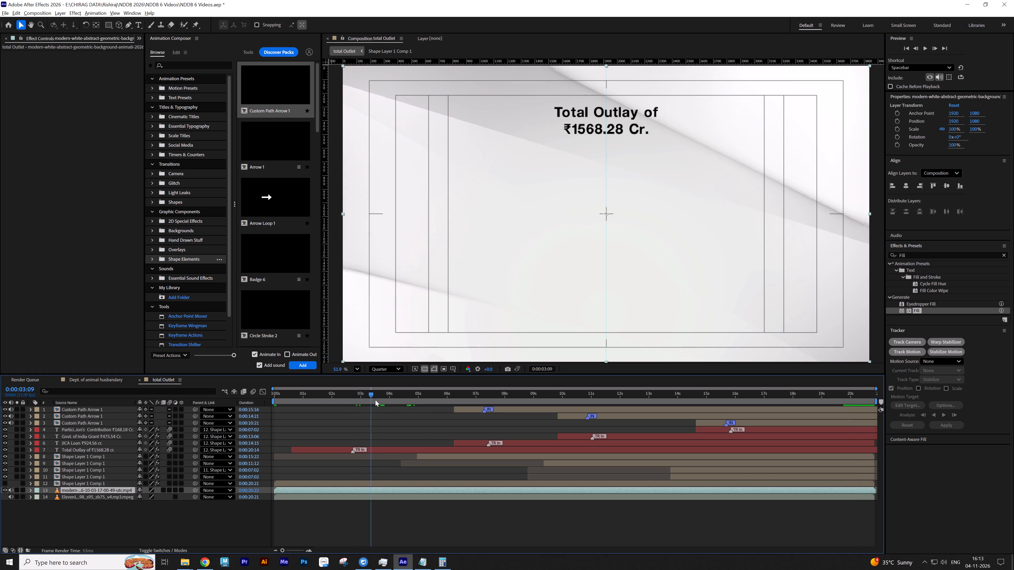
drag(375, 400, 482, 416)
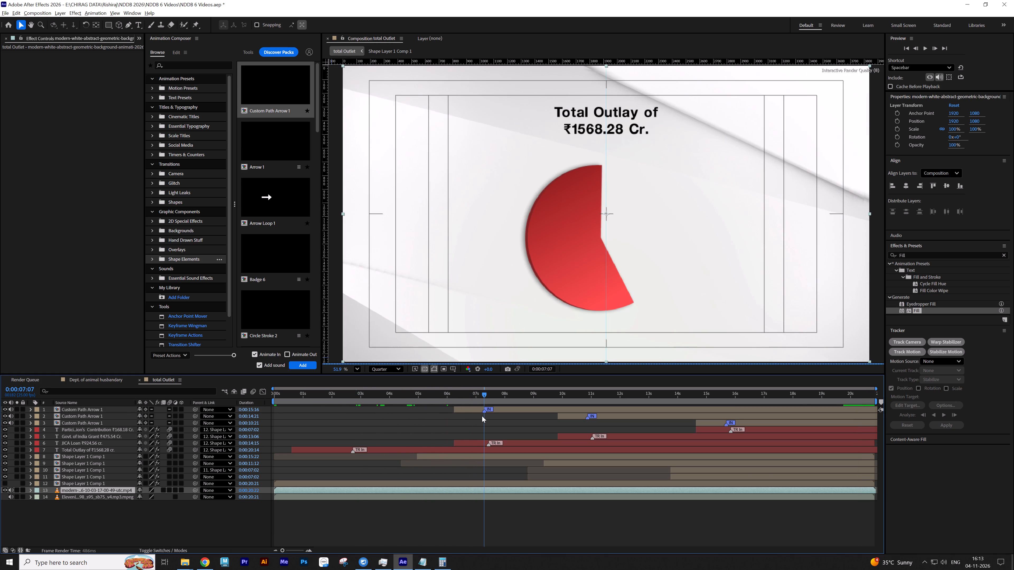
drag(482, 416, 502, 416)
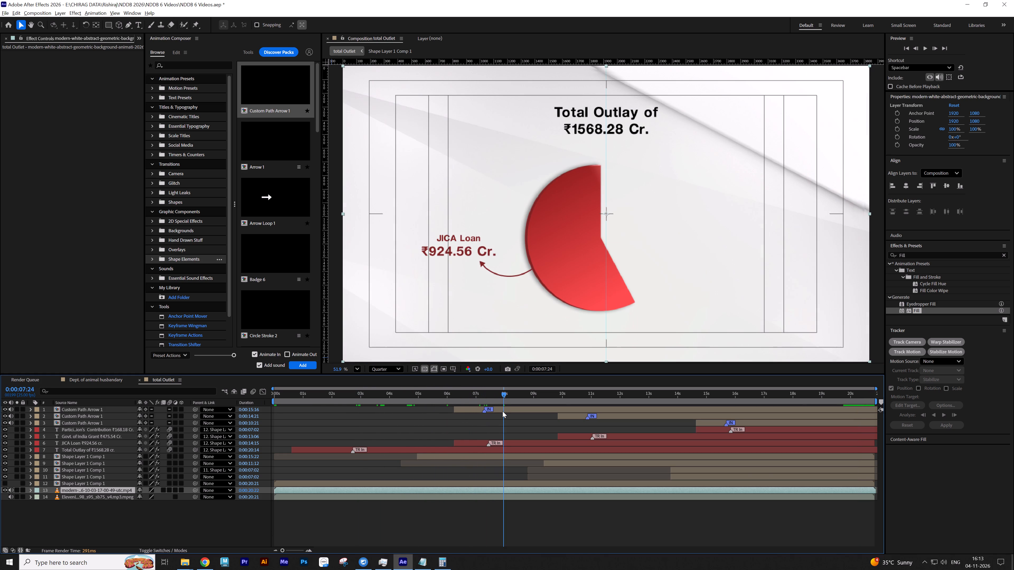
click(497, 456)
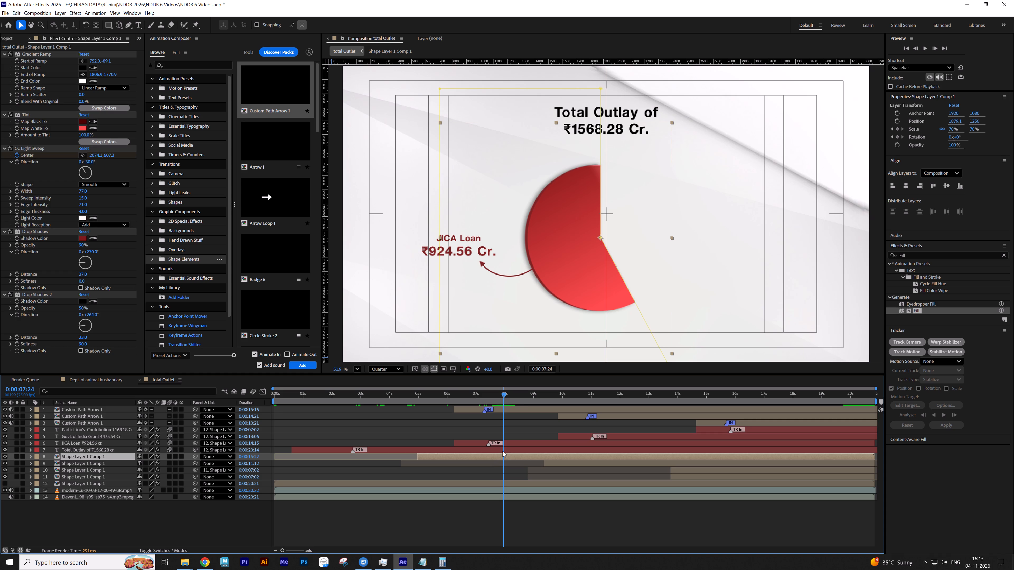
key(m)
double_click(499, 455)
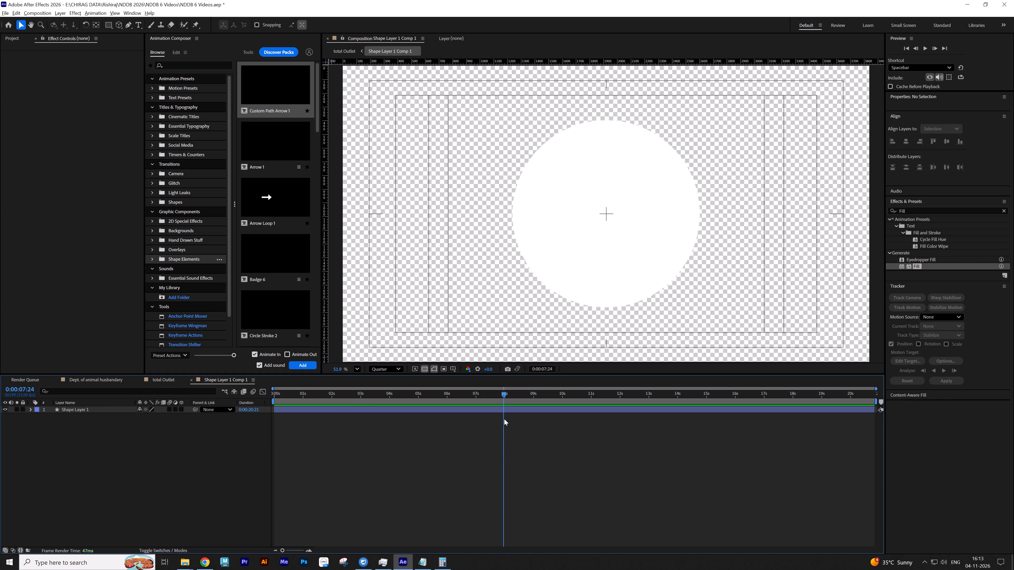
click(503, 411)
key(ctrl+c)
click(509, 450)
key(Tab)
click(453, 451)
key(ctrl+v)
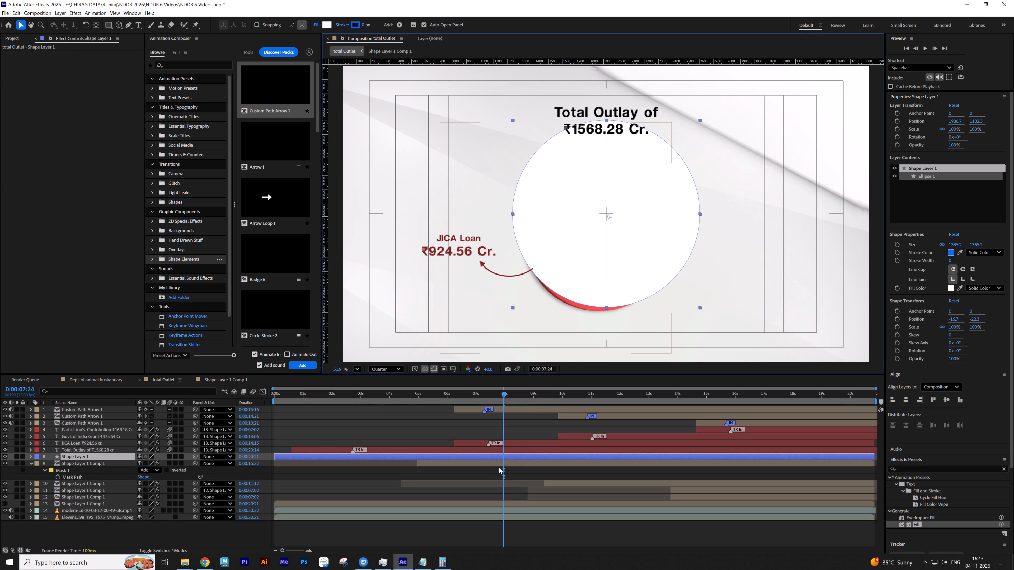
click(500, 463)
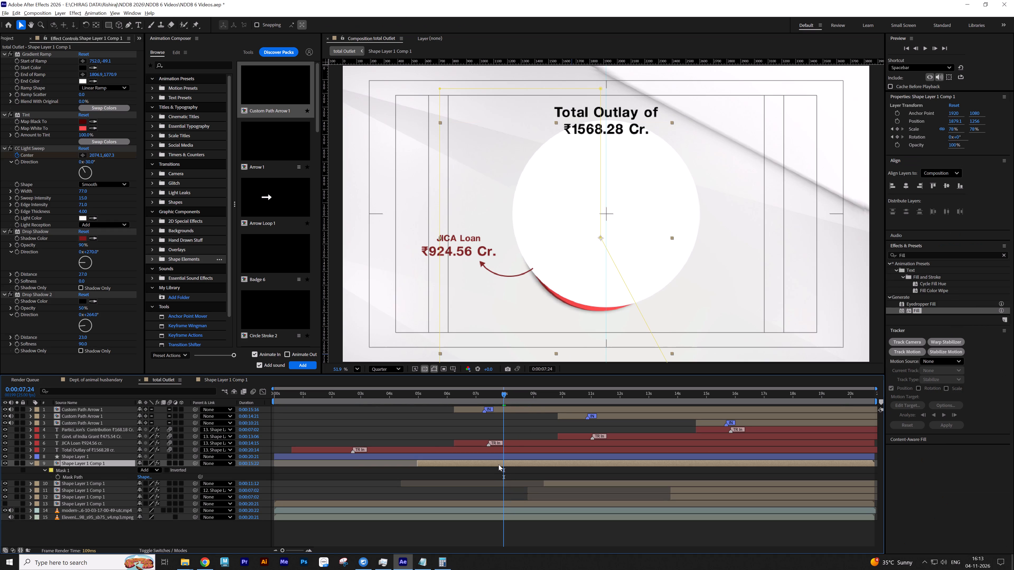
click(32, 464)
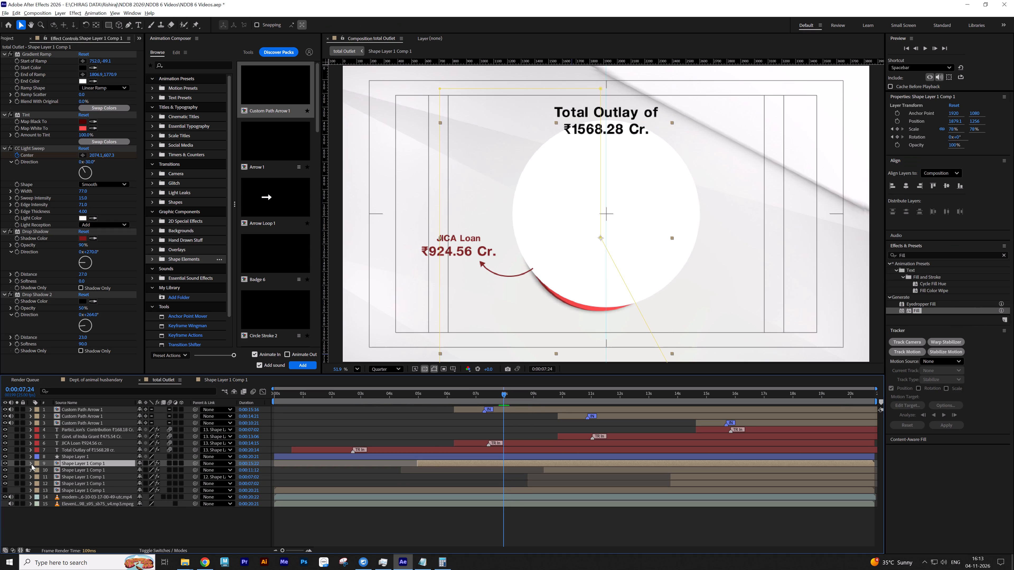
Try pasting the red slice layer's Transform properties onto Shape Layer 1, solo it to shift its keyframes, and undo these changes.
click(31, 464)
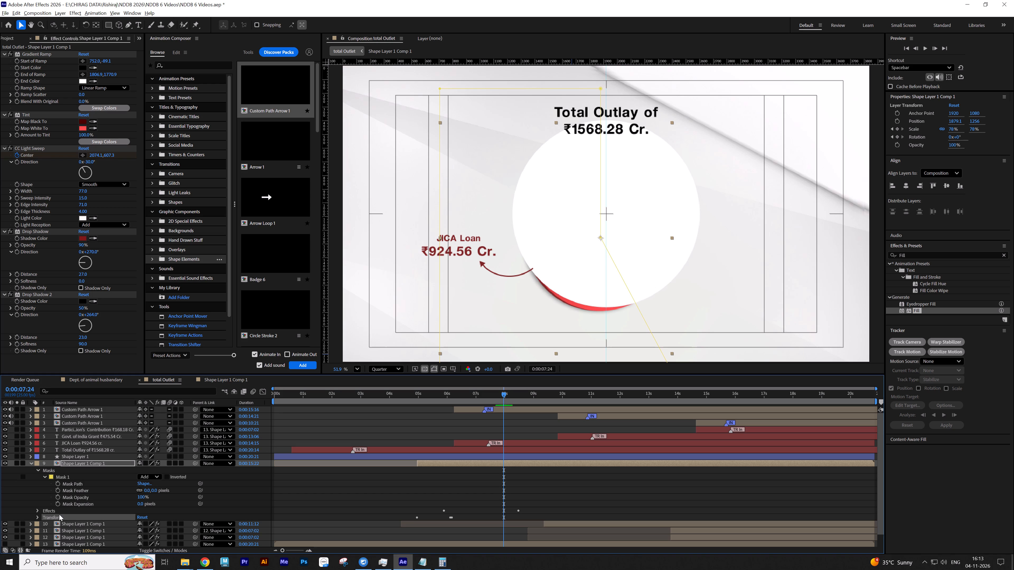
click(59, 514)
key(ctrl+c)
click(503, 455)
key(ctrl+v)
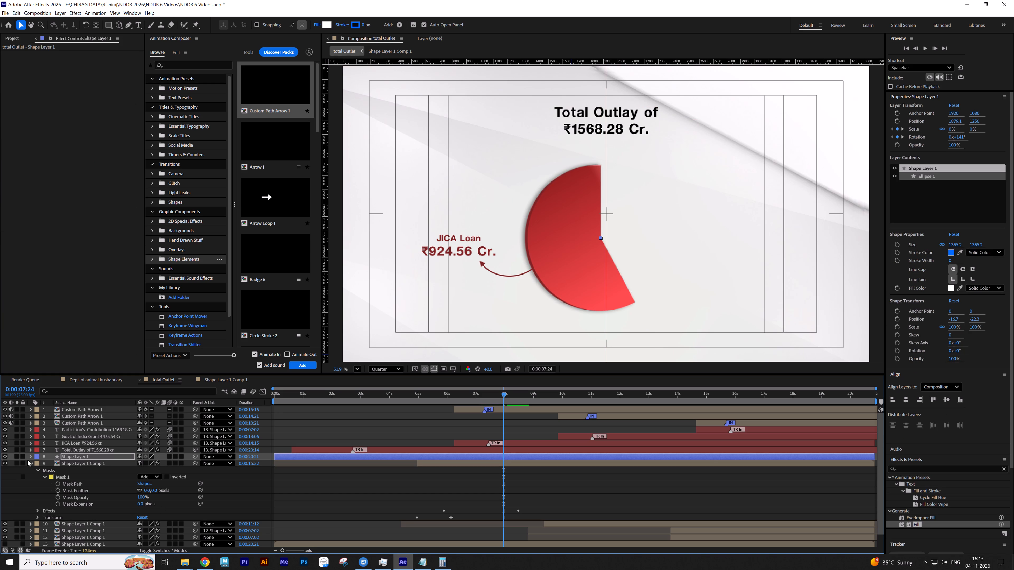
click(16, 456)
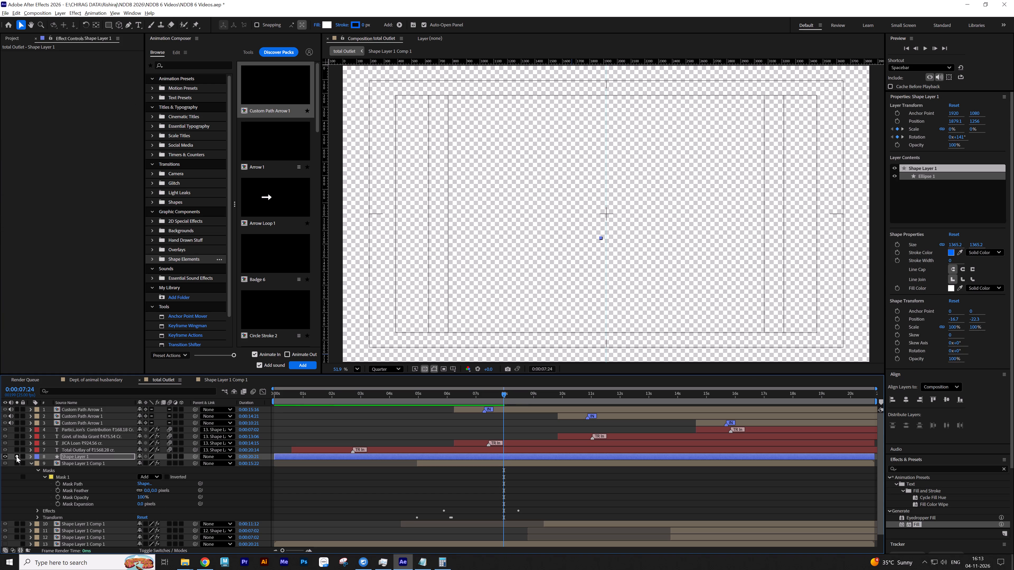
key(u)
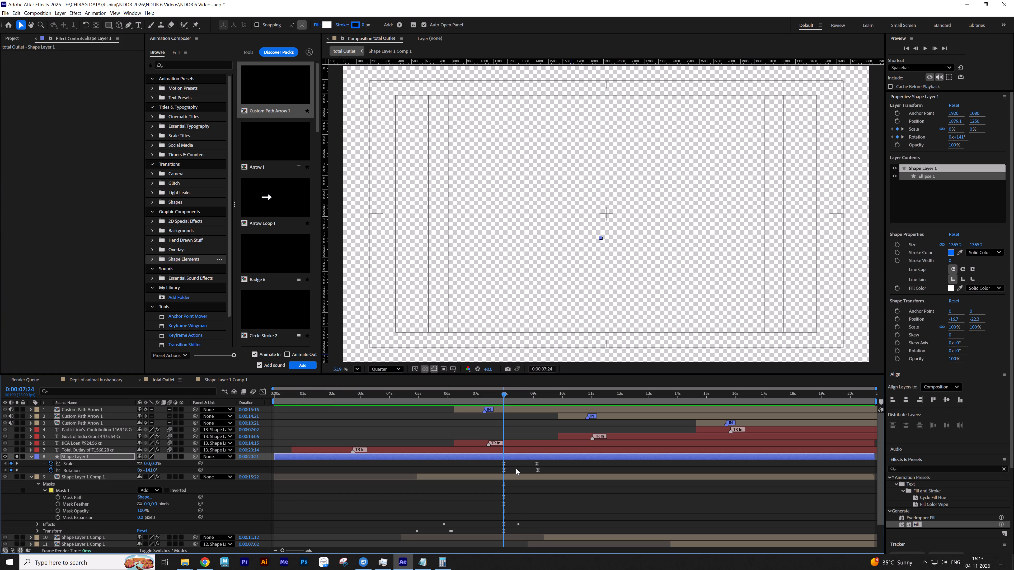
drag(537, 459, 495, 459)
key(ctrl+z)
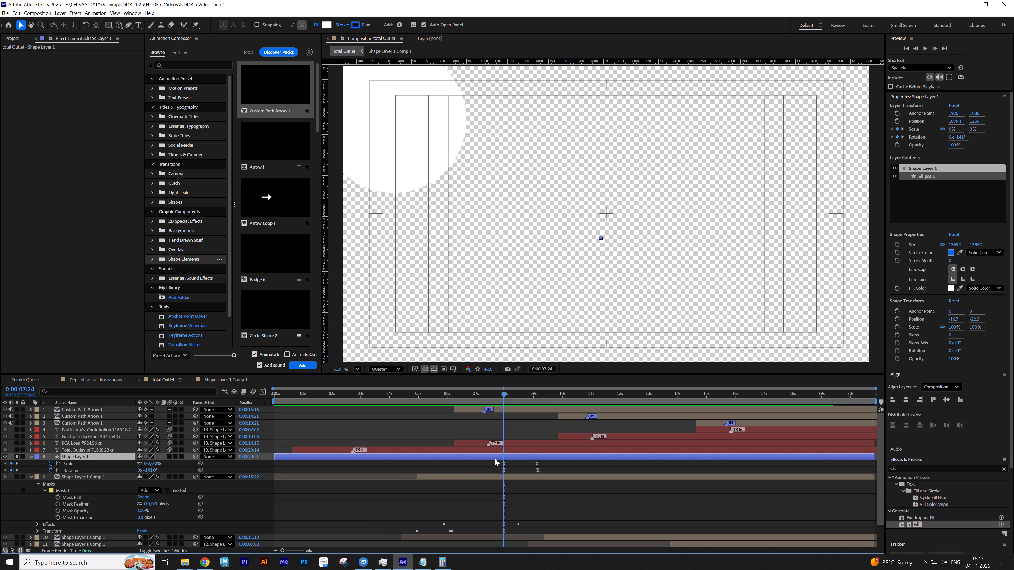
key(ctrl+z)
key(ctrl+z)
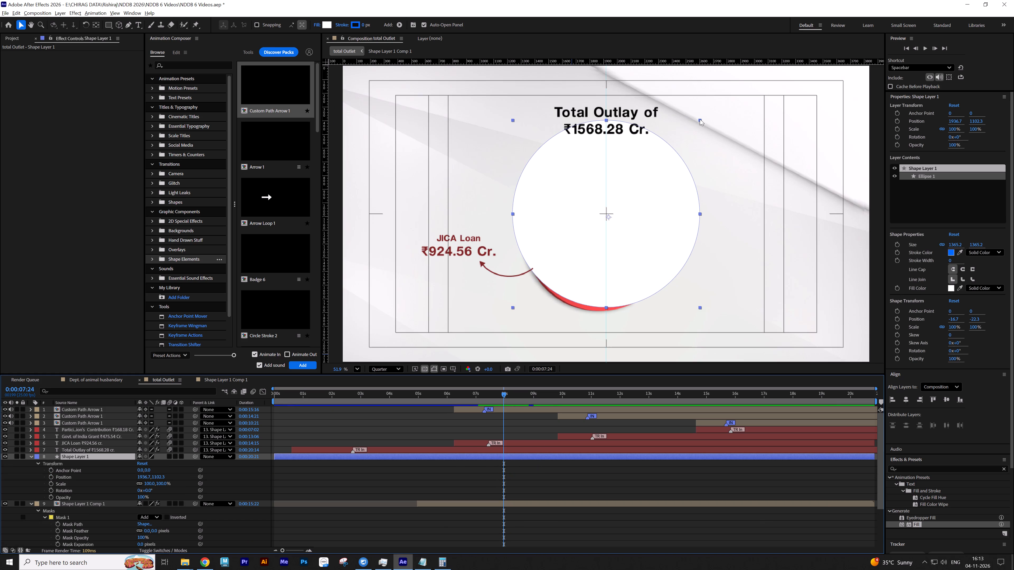
Scale the white circle down to about 81% and move it over the red slice, near position 1888.6, 1287.1.
drag(700, 119, 683, 148)
drag(652, 213, 647, 234)
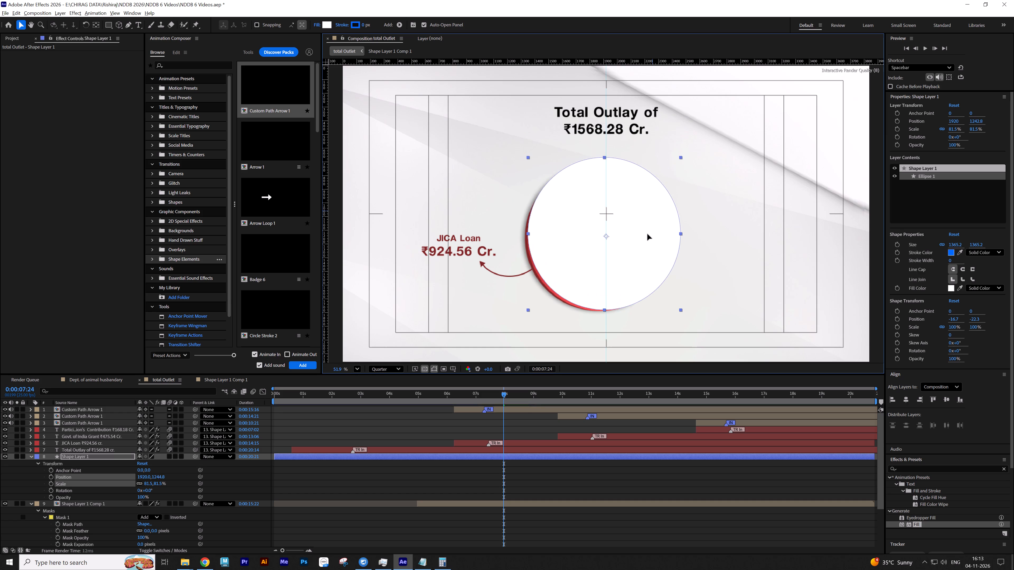
drag(647, 234, 645, 239)
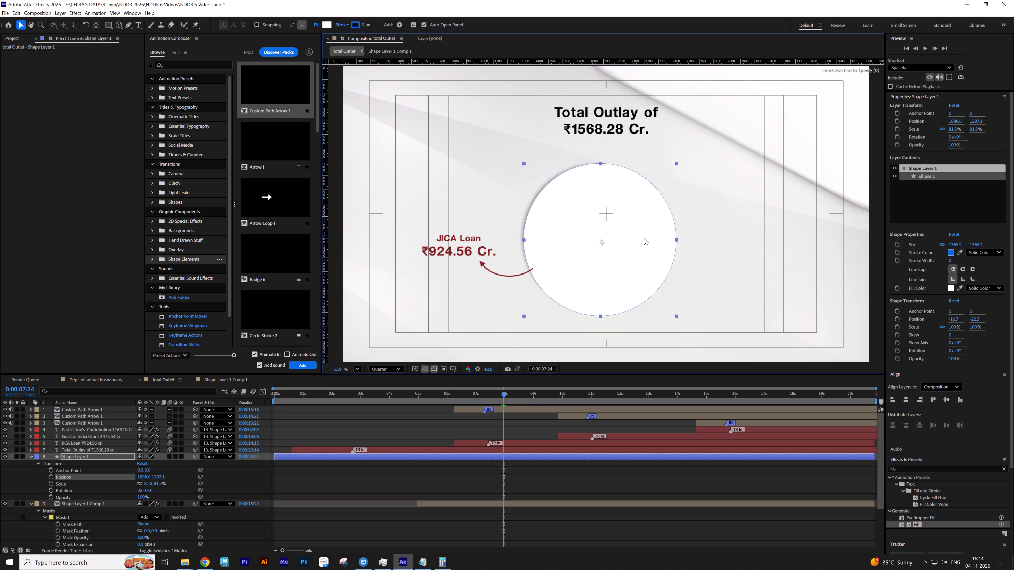
Lower the white circle layer's opacity to 29%.
key(t)
drag(143, 465, 123, 469)
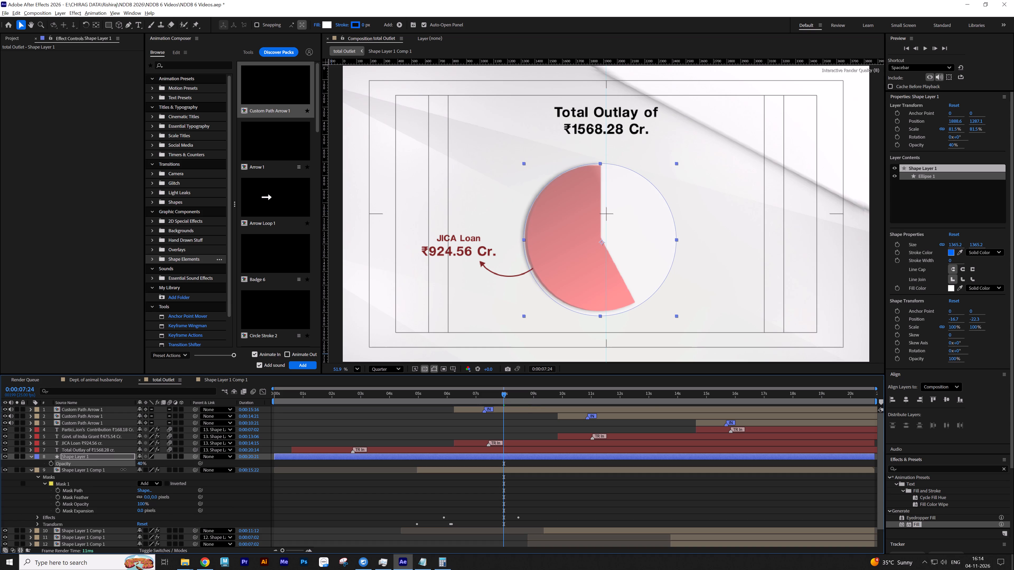
drag(123, 469, 120, 470)
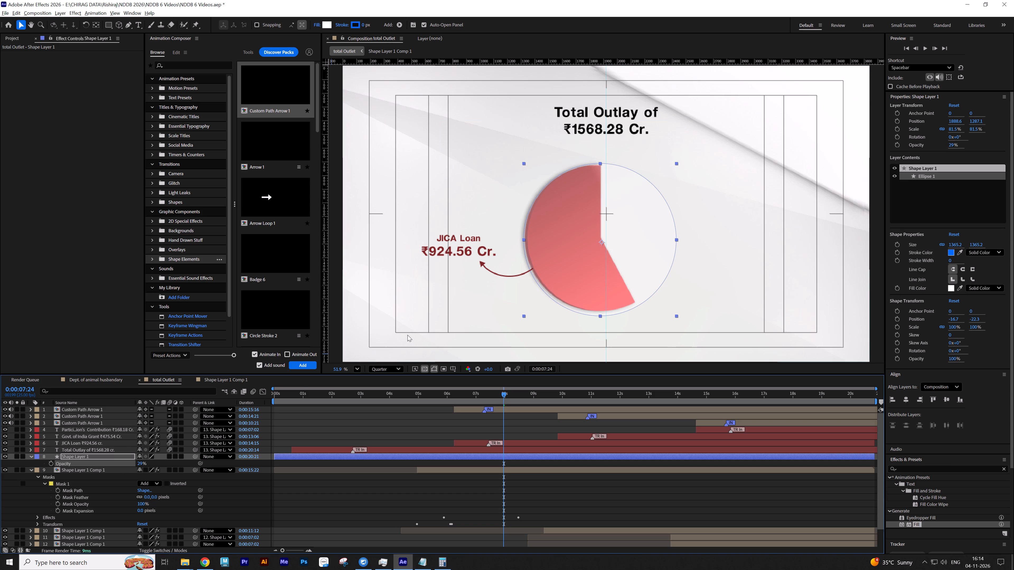
Move the circle's anchor point to its top edge and align that edge with the top corner of the red slice.
key(y)
drag(601, 243, 597, 189)
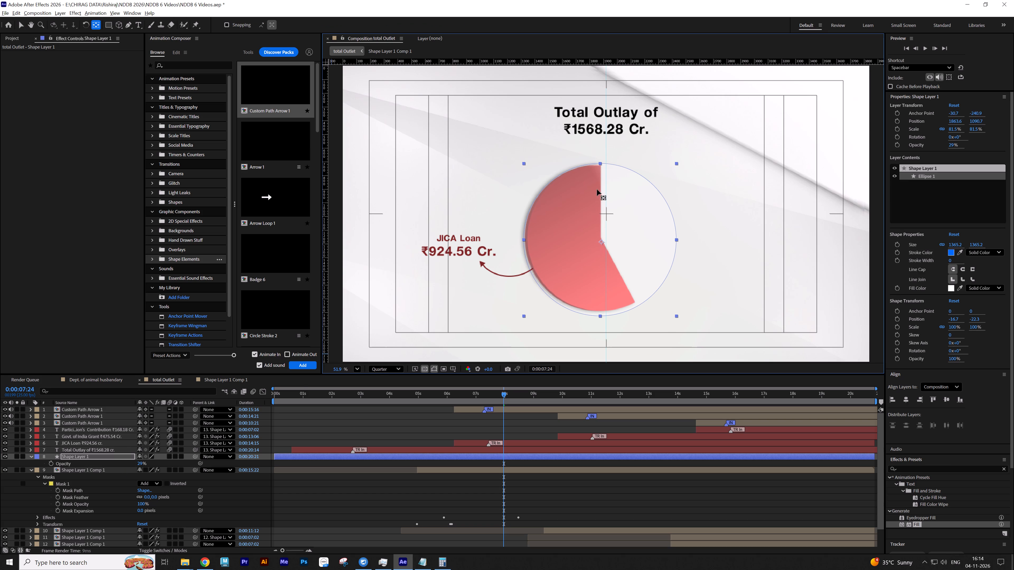
drag(597, 189, 599, 167)
scroll(599, 167, up, 14)
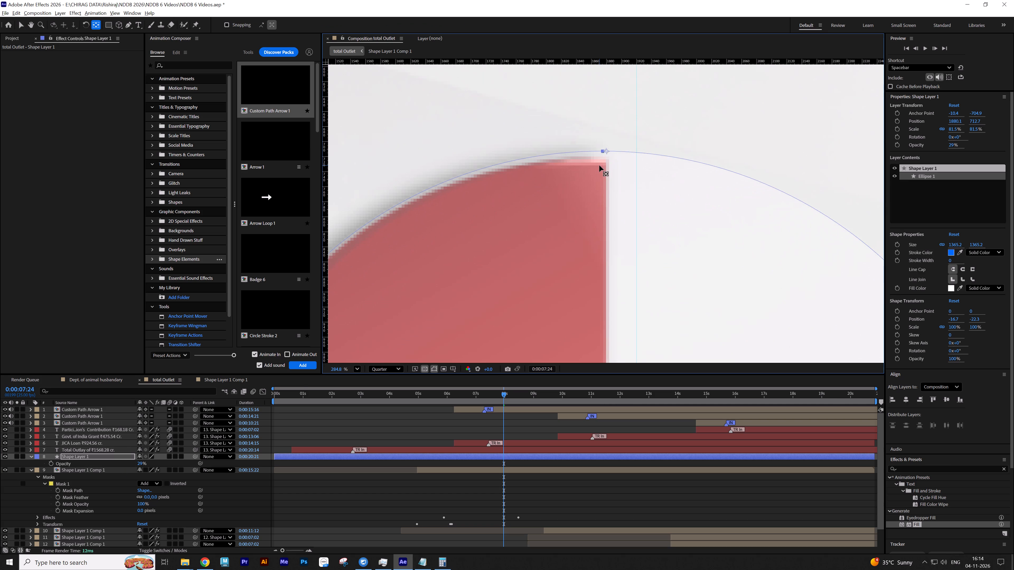
scroll(602, 161, up, 6)
key(v)
drag(607, 156, 606, 163)
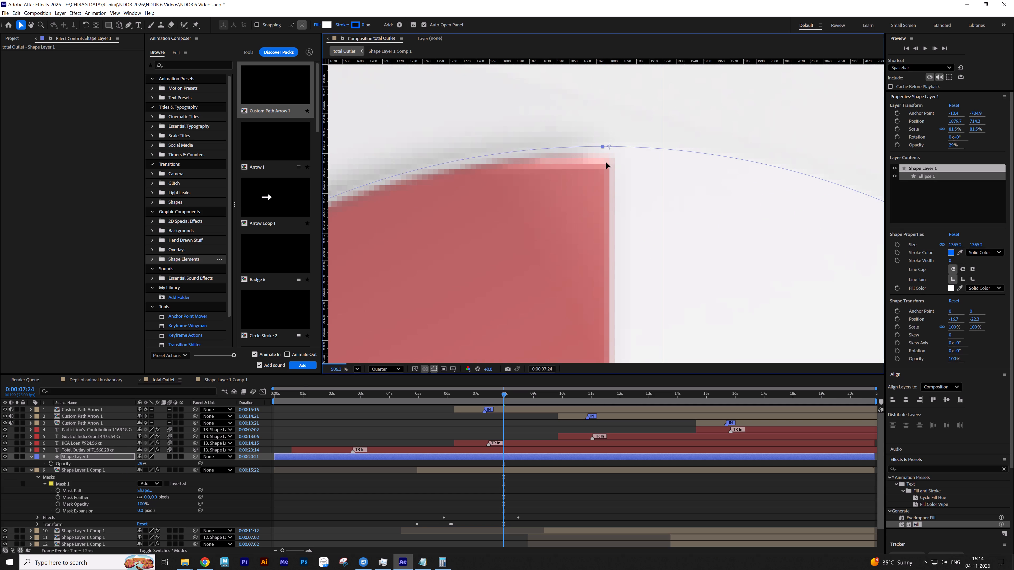
drag(606, 163, 604, 164)
Scale the circle to about 78.7% to meet the slice's lower edge, and nudge it 9 px left to X position 1869.3.
scroll(604, 163, down, 5)
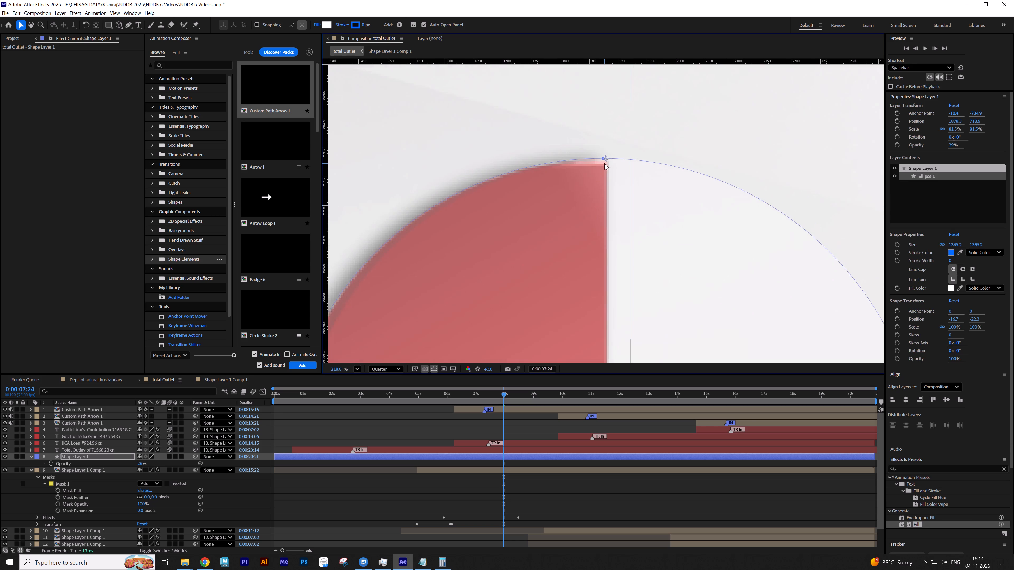
scroll(604, 163, down, 10)
middle_drag(630, 215, 634, 97)
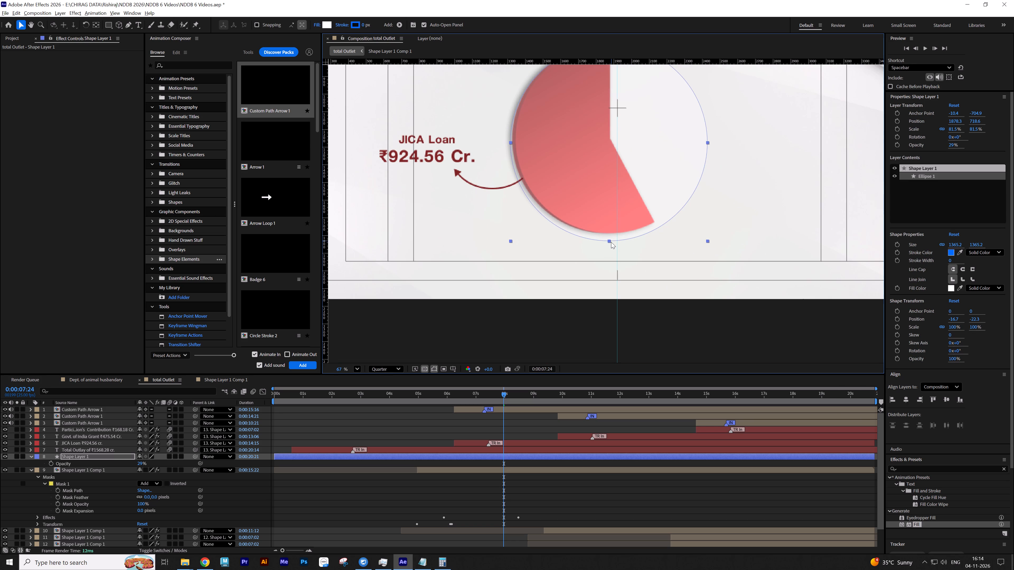
drag(609, 242, 608, 235)
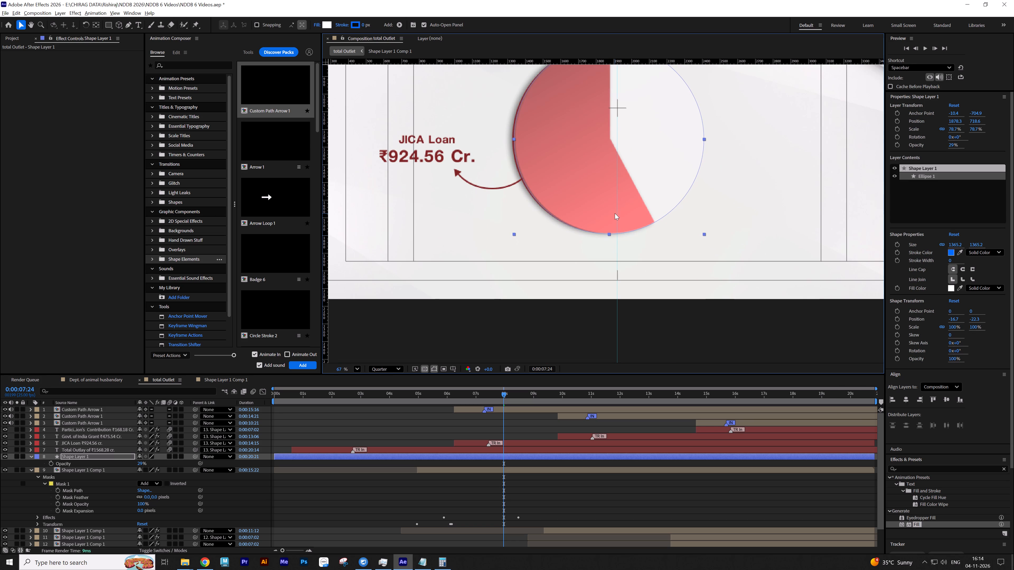
key(Left)
key(Left)
key(Left)
key(Left)
key(Left)
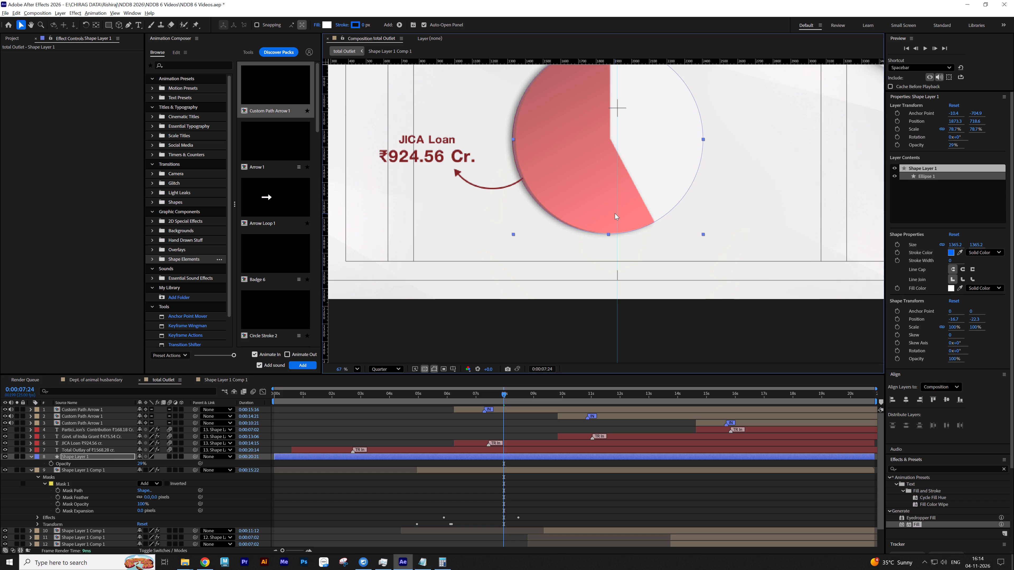
key(Left)
key(Left)
key(Left)
key(Left)
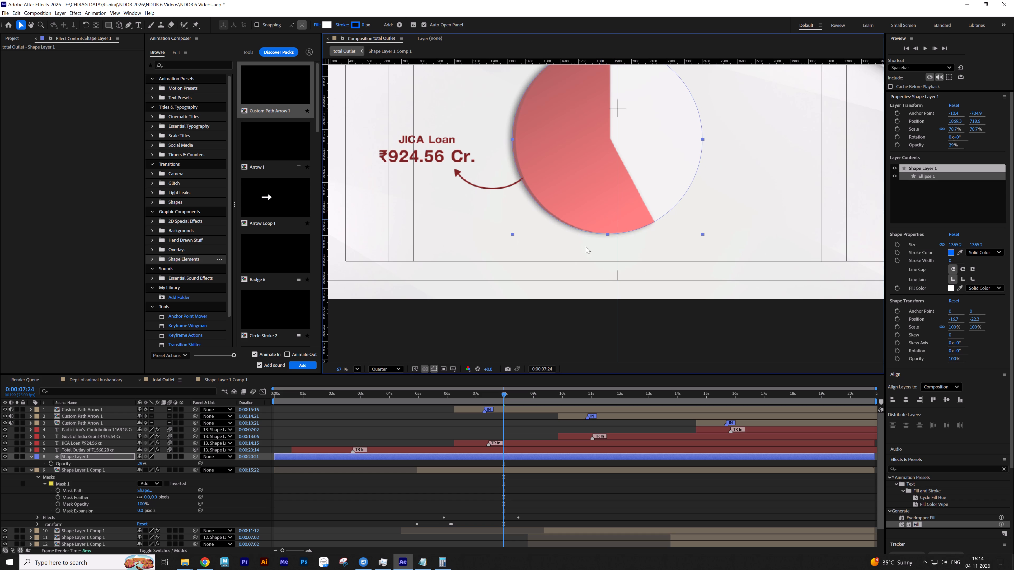
Turn Shape Layer 1's circle into an outline with a 13 px stroke and no fill.
click(483, 434)
text(ss)
click(496, 464)
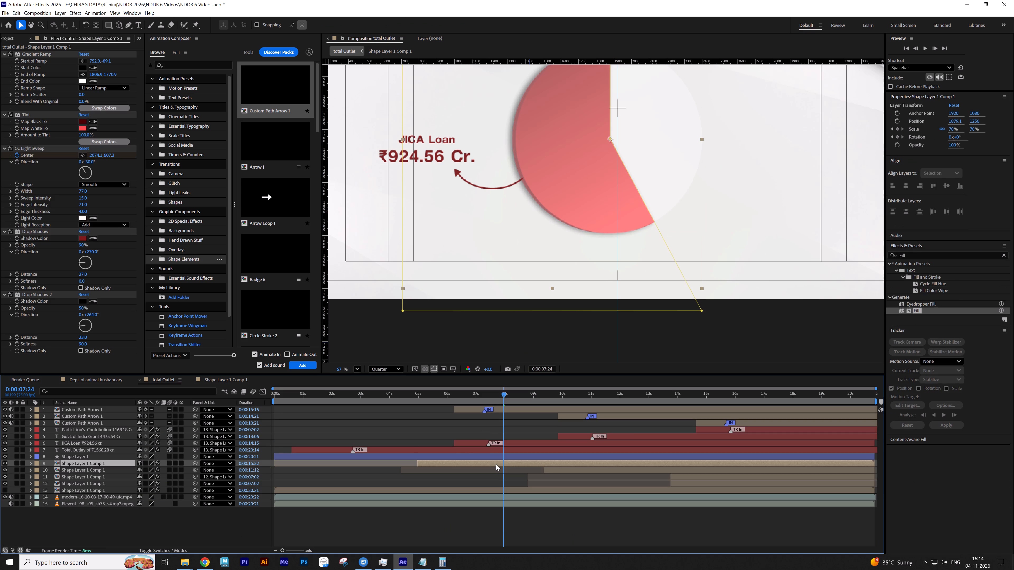
click(453, 452)
click(450, 456)
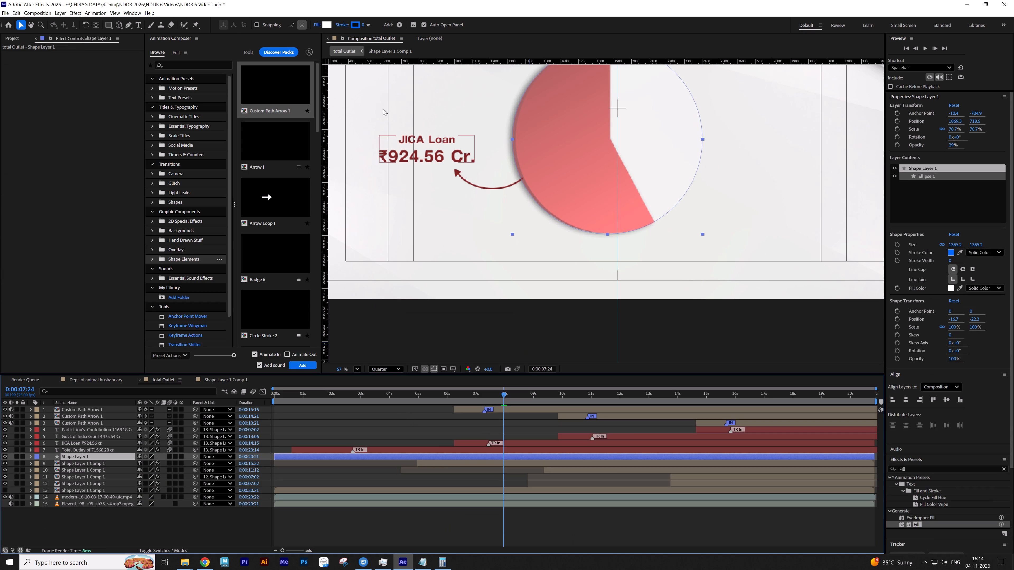
drag(366, 25, 374, 25)
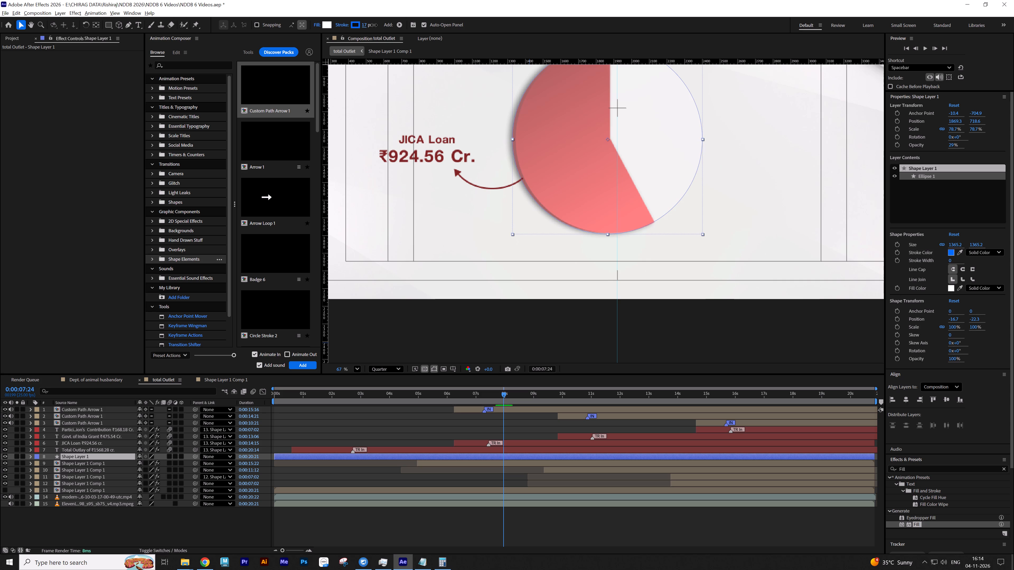
drag(374, 25, 373, 26)
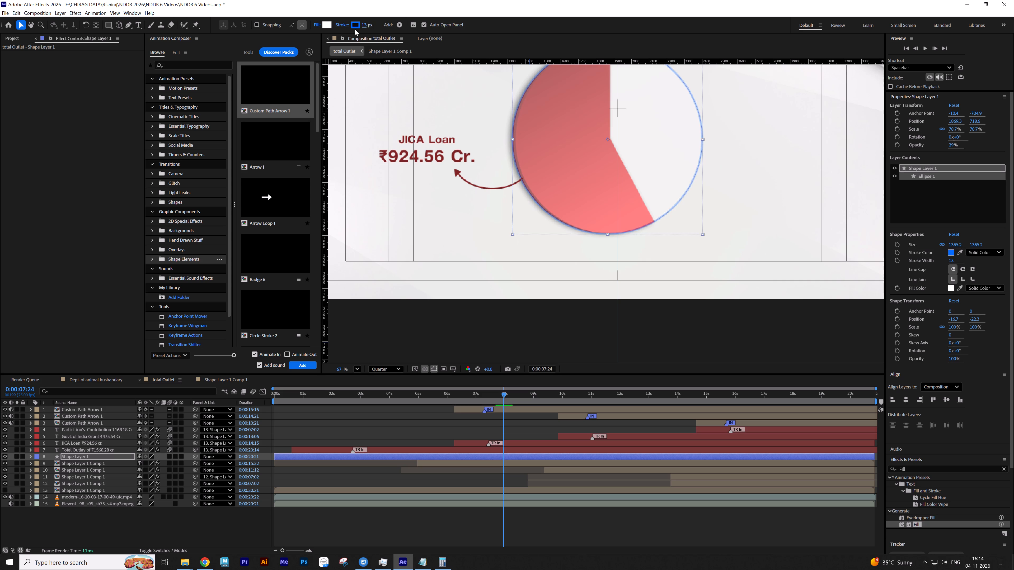
click(318, 26)
click(464, 259)
click(517, 302)
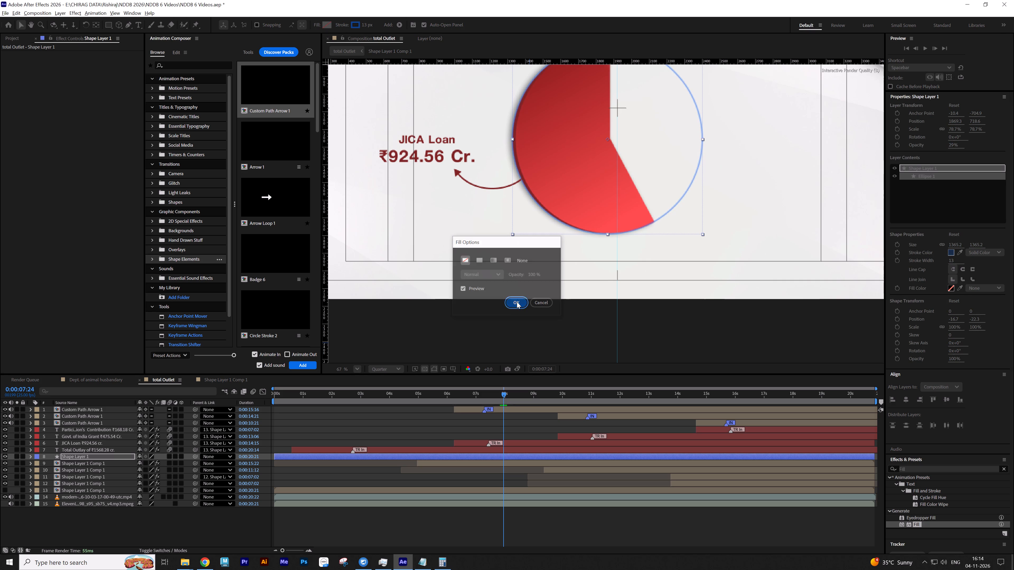
Set the circle outline layer's opacity to 100%.
click(436, 432)
click(425, 455)
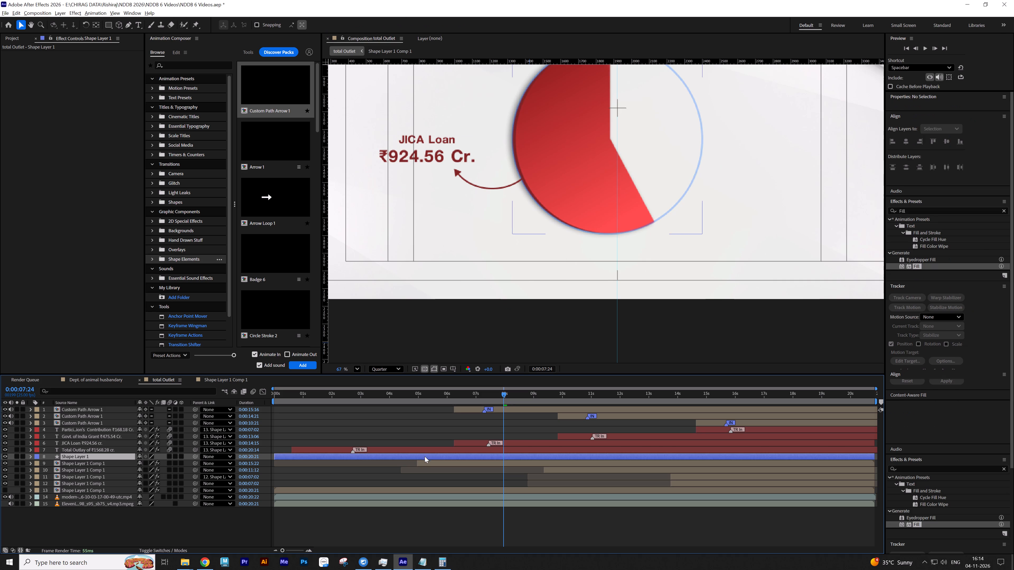
key(t)
drag(140, 463, 359, 461)
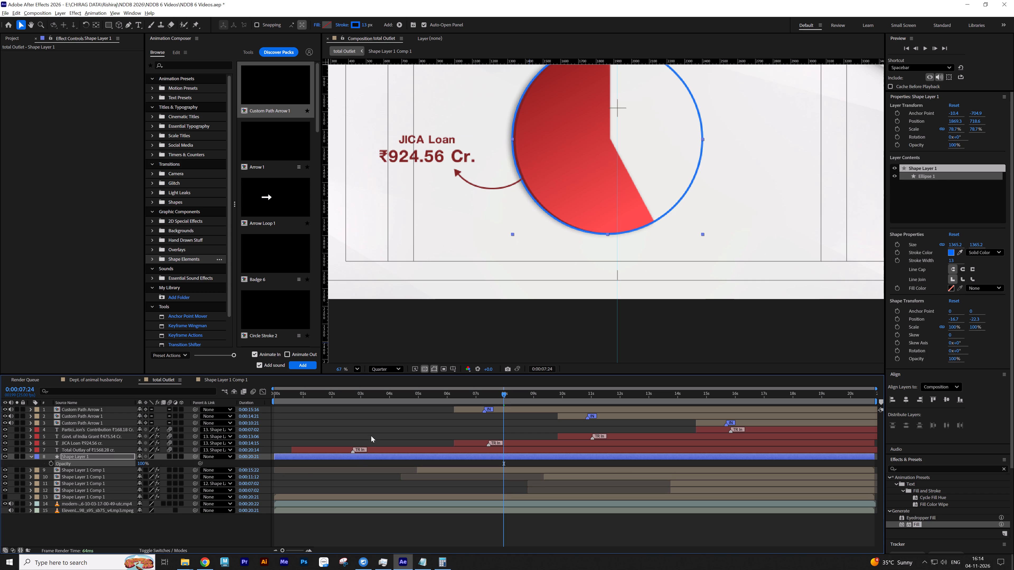
Scrub between 0:00:06:01 and 0:00:07:04 to check the slice animation against the circle outline, and inspect the outline layer for keyframes.
click(372, 434)
drag(495, 395, 450, 395)
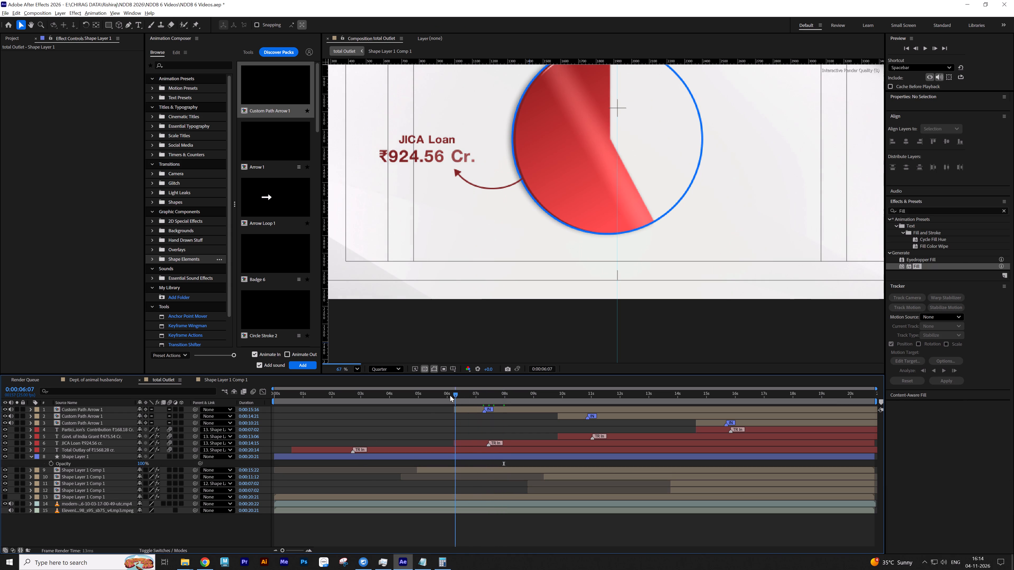
drag(450, 395, 453, 394)
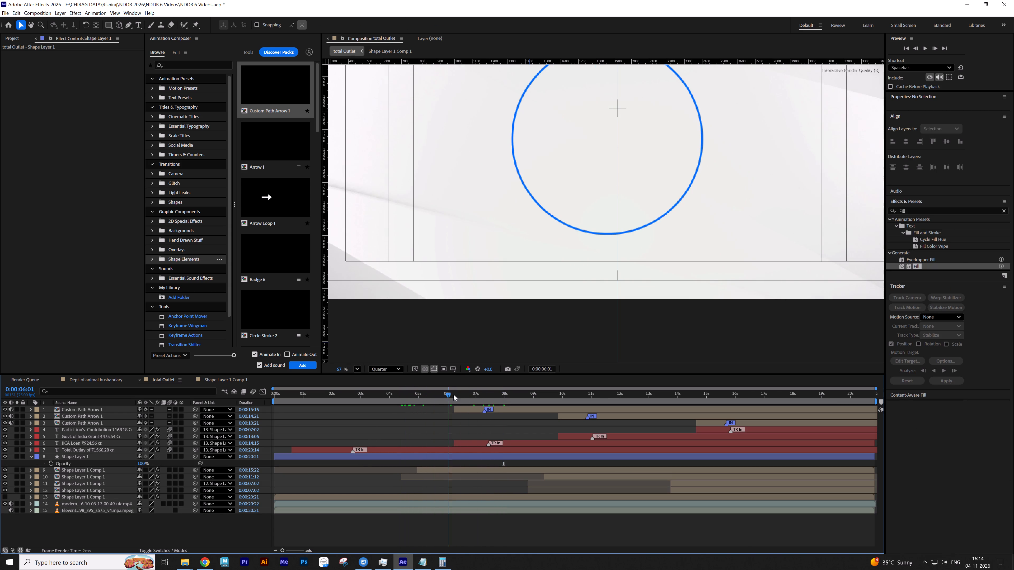
drag(453, 394, 480, 394)
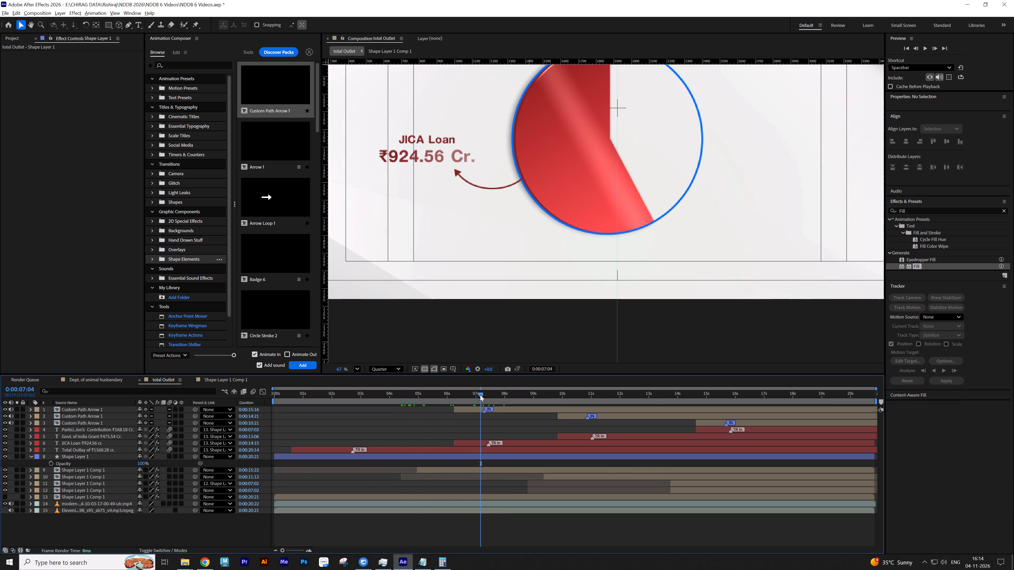
click(480, 458)
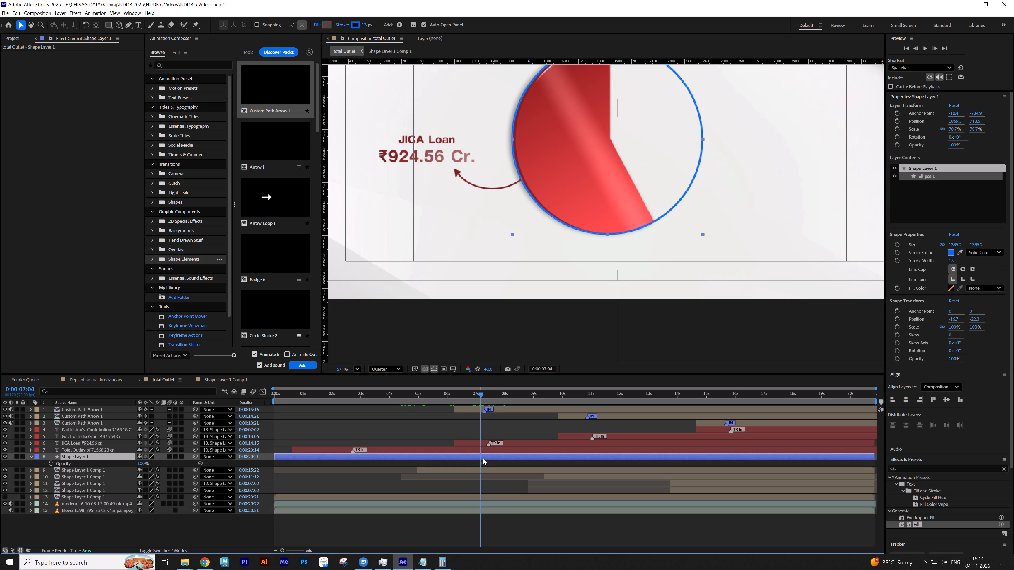
key(u)
key(u)
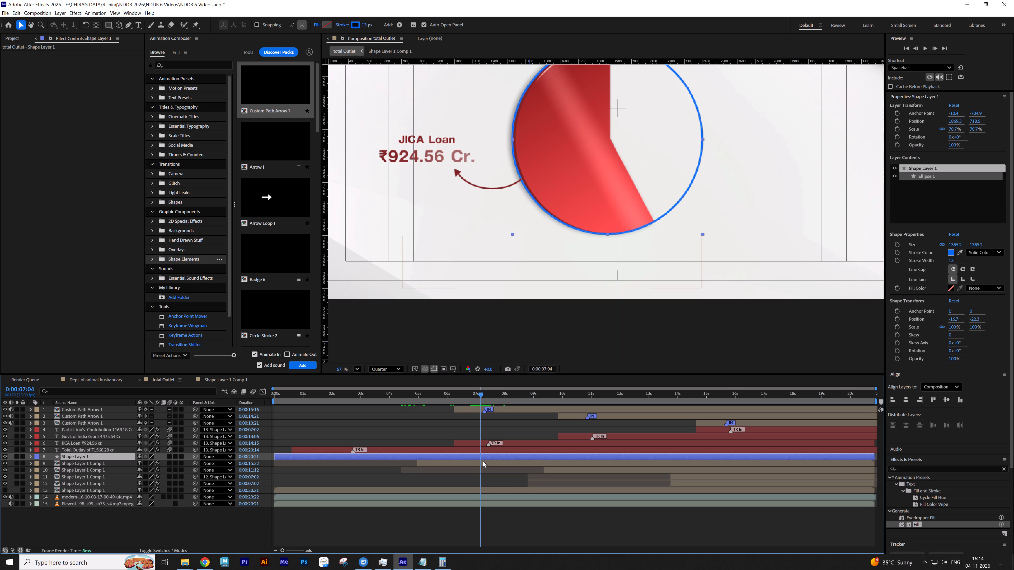
At the rotation end keyframe, 0:00:06:04, remove the Rotation animation from the red slice's Shape Layer 1 Comp 1 layer.
click(482, 463)
key(u)
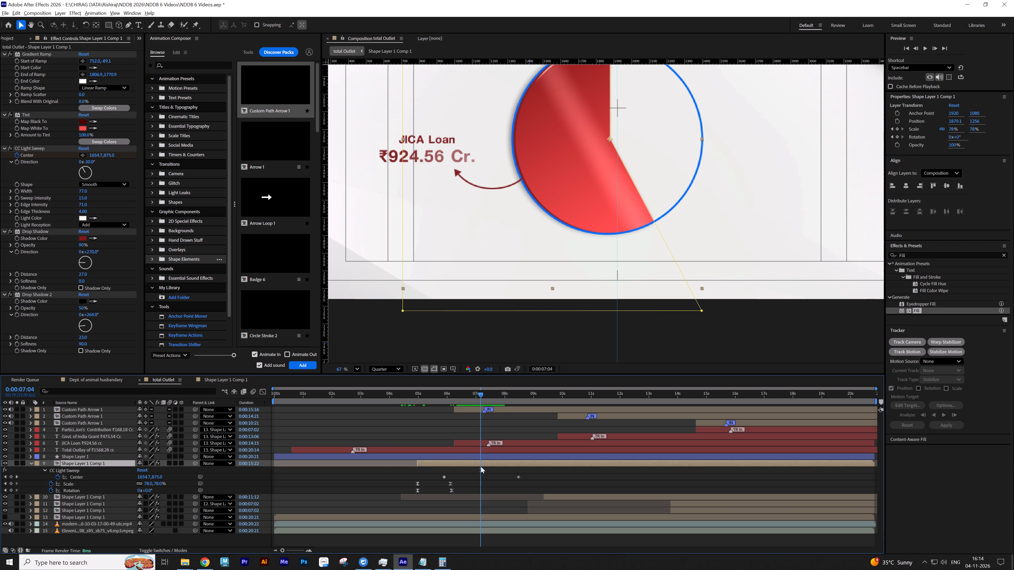
key(j)
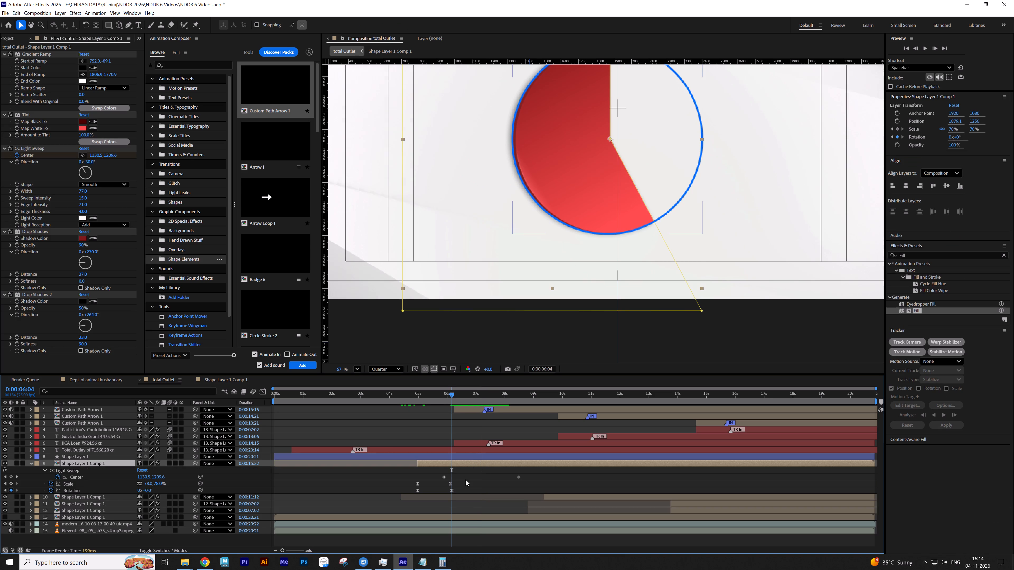
click(451, 486)
click(472, 486)
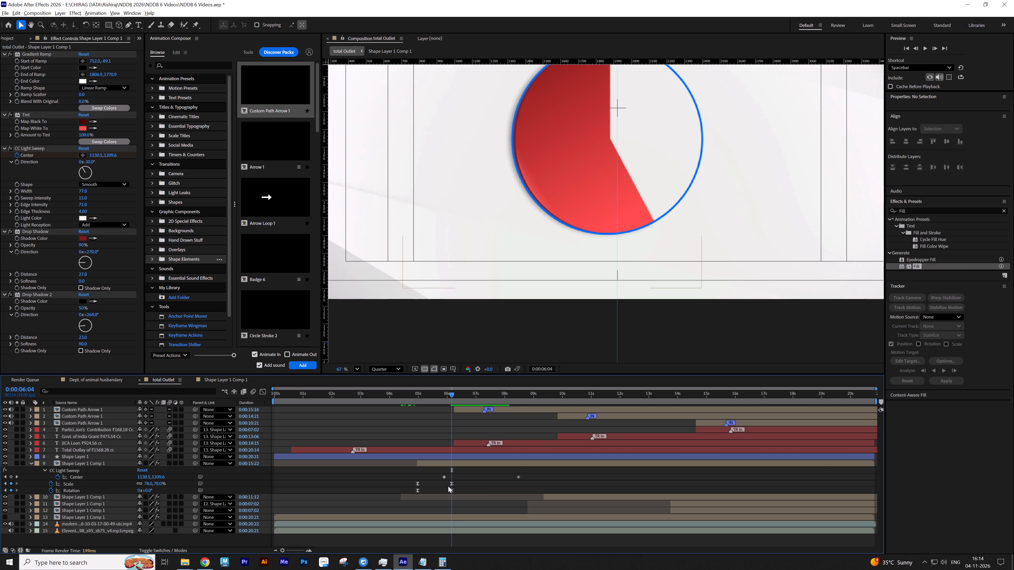
click(51, 490)
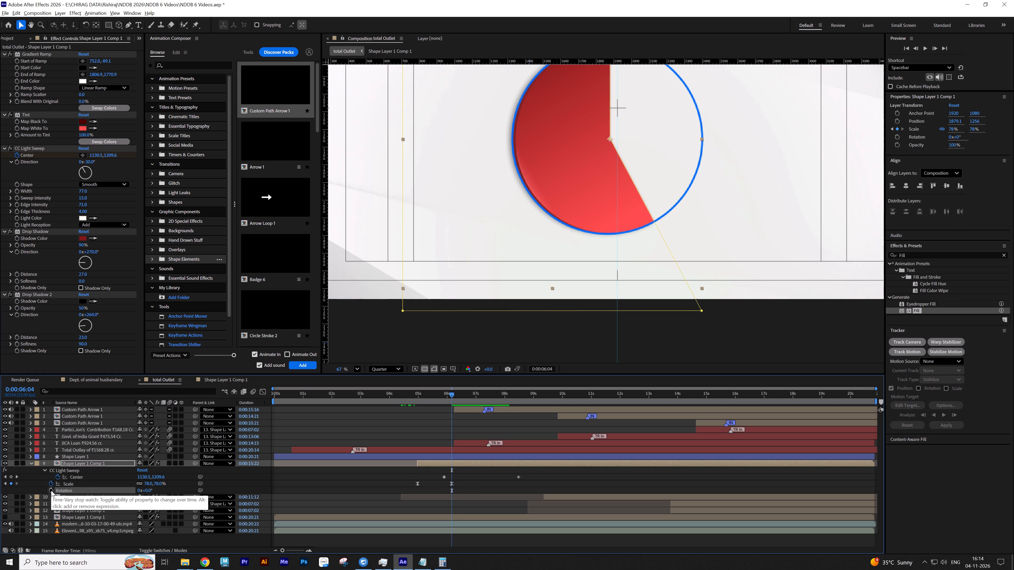
Start a Position animation on the red slice's Shape Layer 1 Comp 1 layer with a keyframe at 0:00:06:04.
key(p)
key(p)
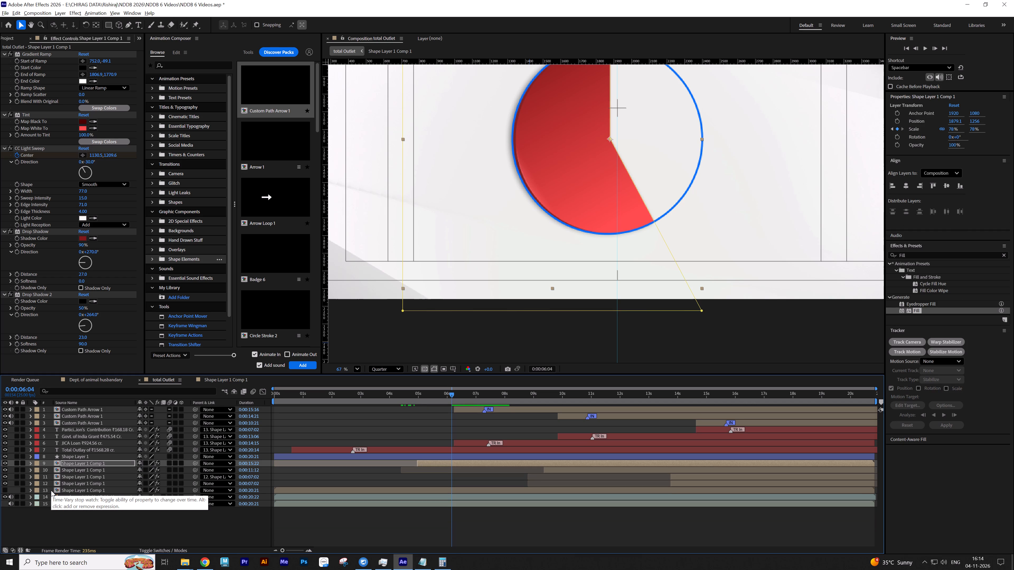
key(u)
key(p)
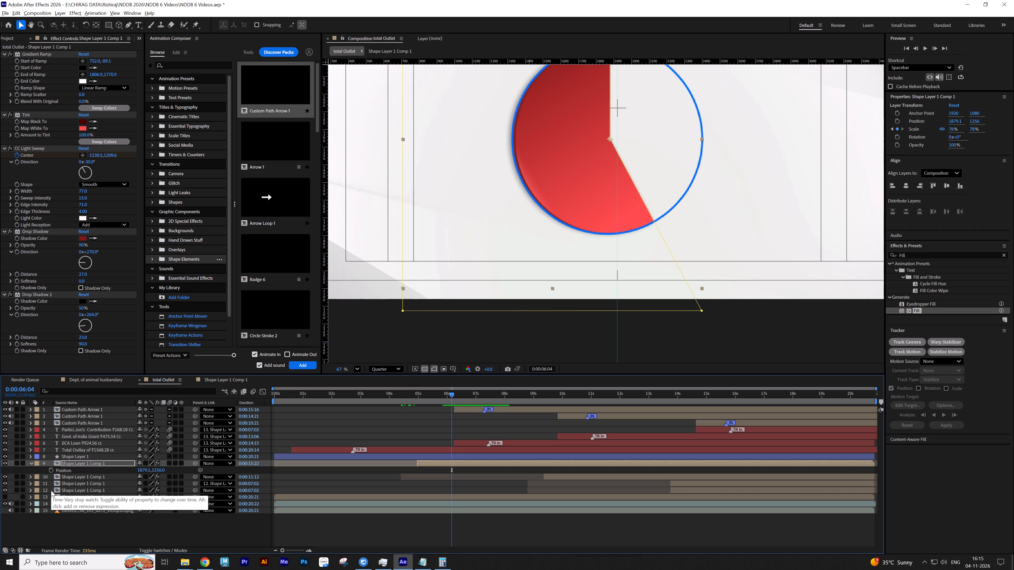
click(51, 490)
double_click(48, 473)
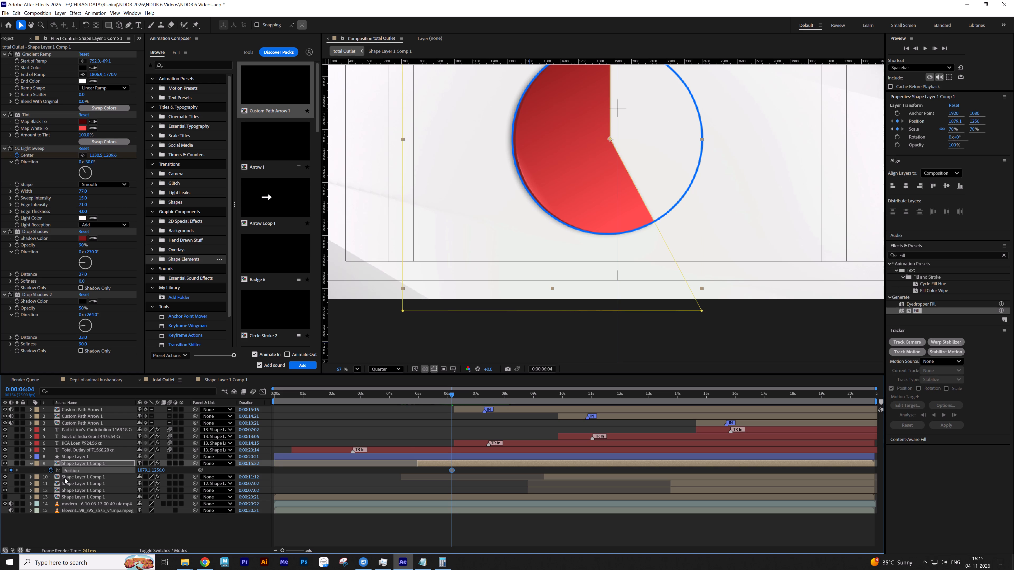
Add a Position keyframe at the slice's Scale start keyframe, 0:00:04:24, and apply Easy Ease to both Position keyframes.
key(u)
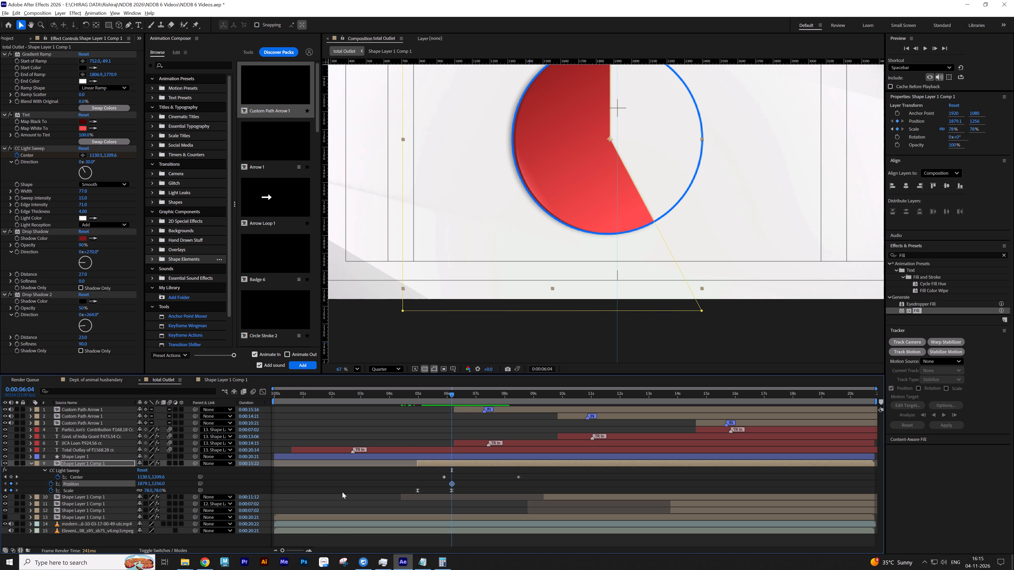
key(j)
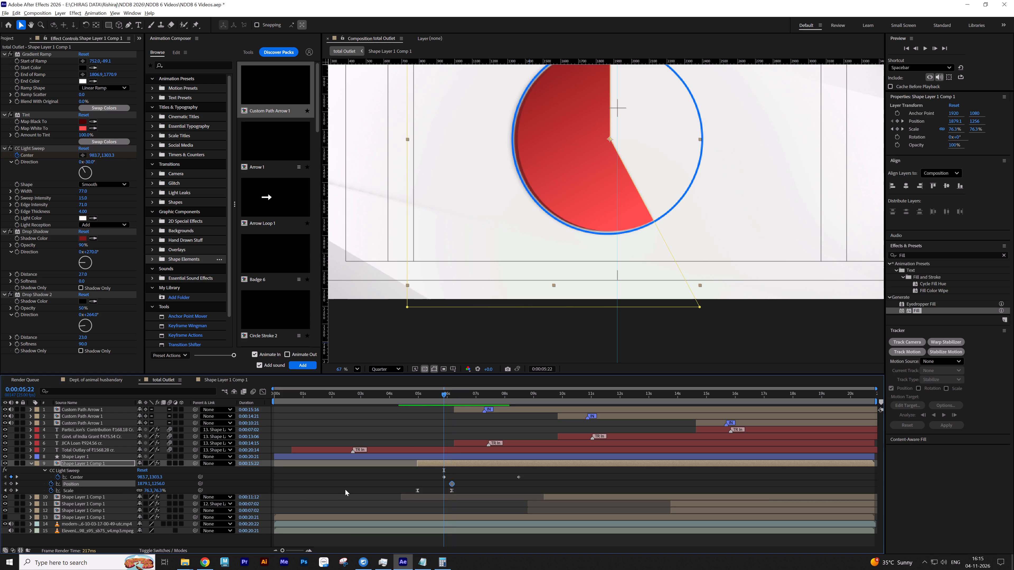
key(j)
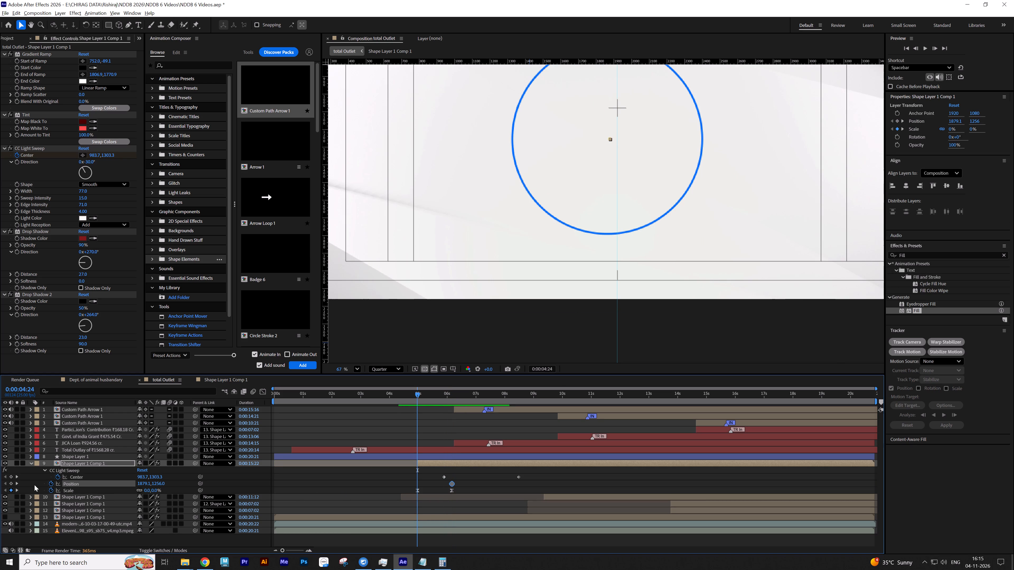
click(10, 484)
drag(459, 483, 423, 487)
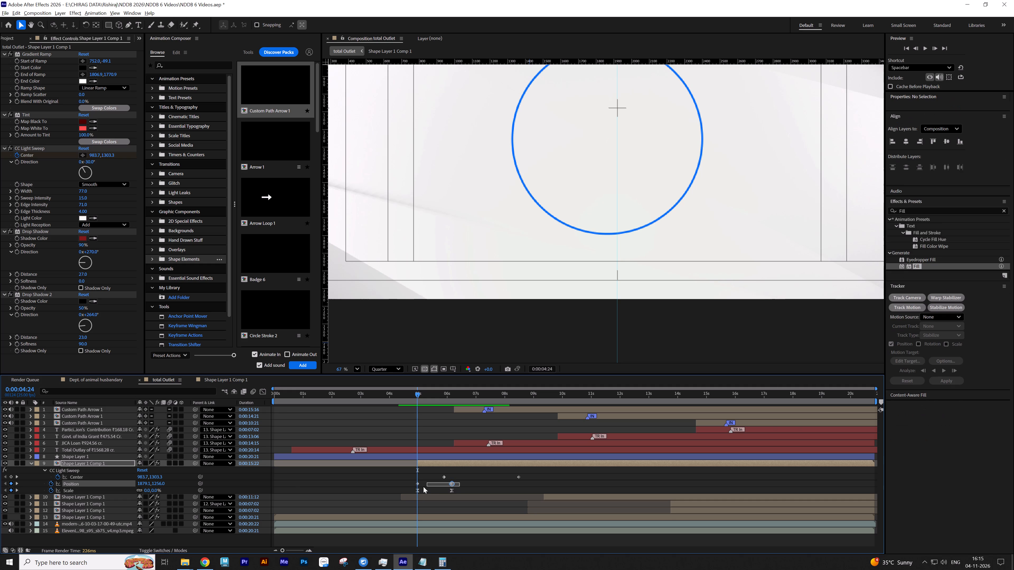
drag(423, 487, 412, 486)
key(F9)
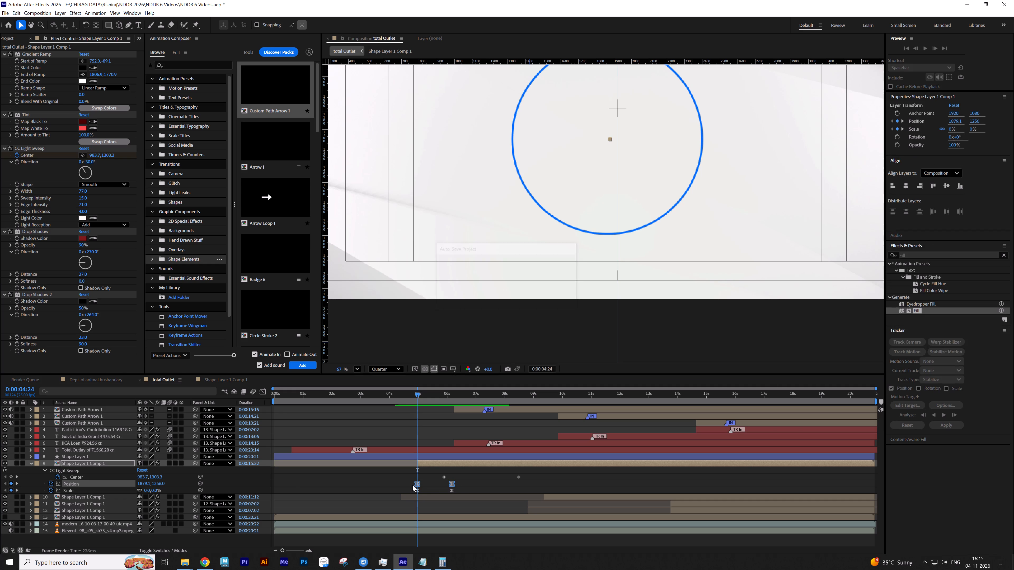
At the end keyframe, 0:00:06:04, shift the red slice slightly outward from the circle's centre, down and left to about 1859.7, 1266.4.
key(l)
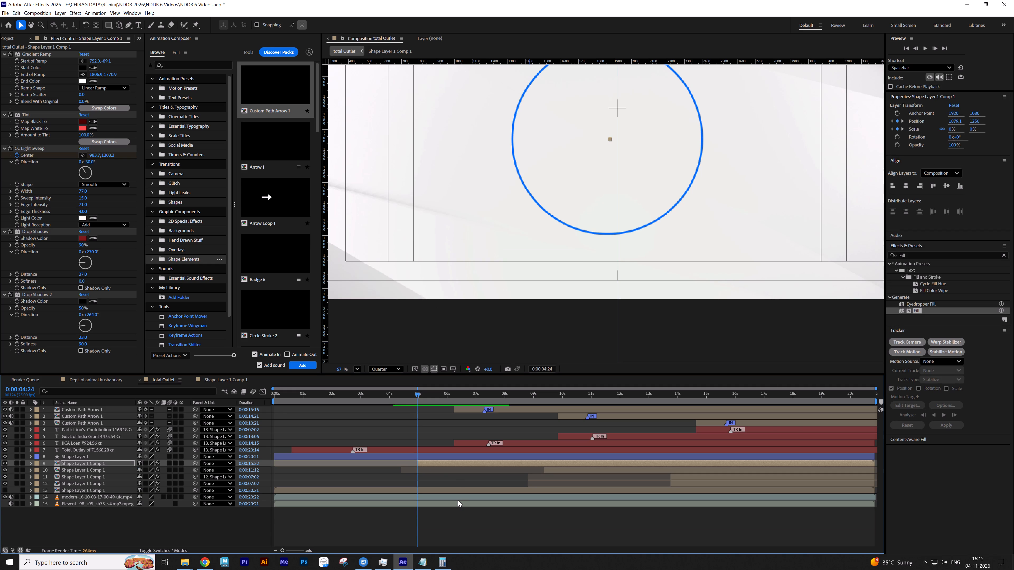
key(u)
key(k)
key(k)
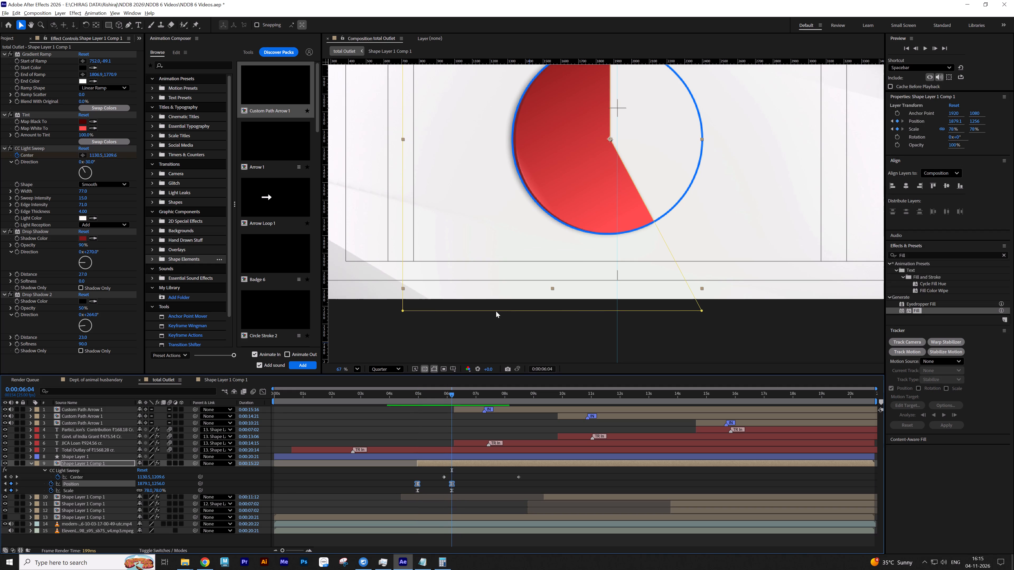
key(v)
drag(604, 143, 601, 145)
Select the red slice's Position and Scale keyframes at 0:00:04:24 and 0:00:06:04 together.
middle_drag(636, 157, 634, 164)
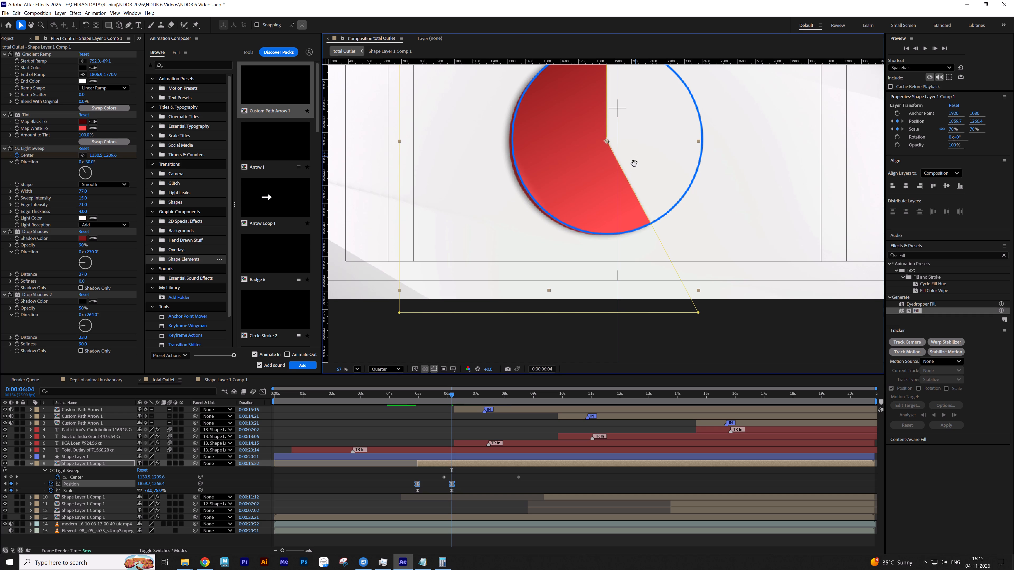
middle_drag(634, 164, 592, 227)
drag(462, 481, 423, 486)
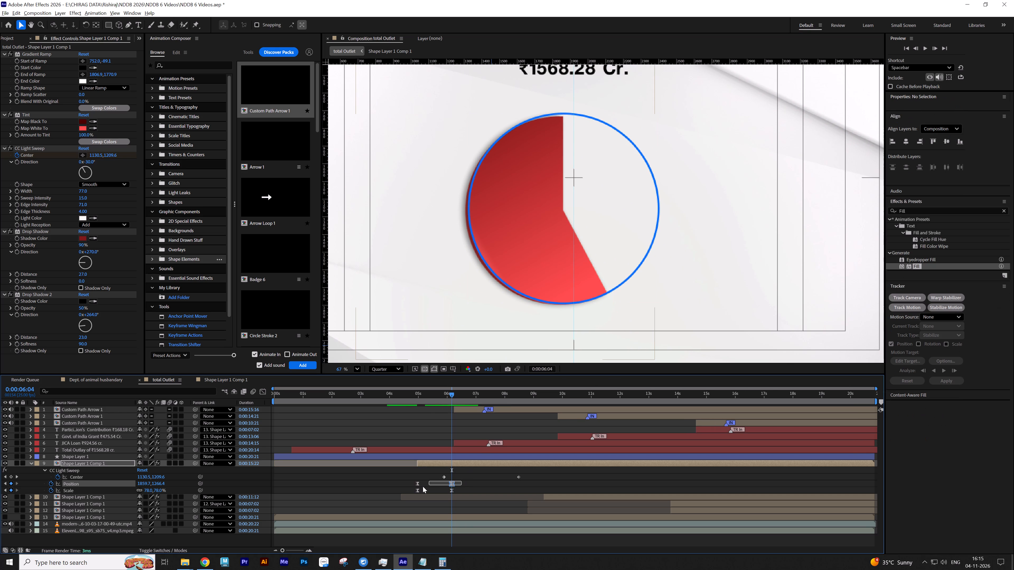
drag(423, 486, 412, 489)
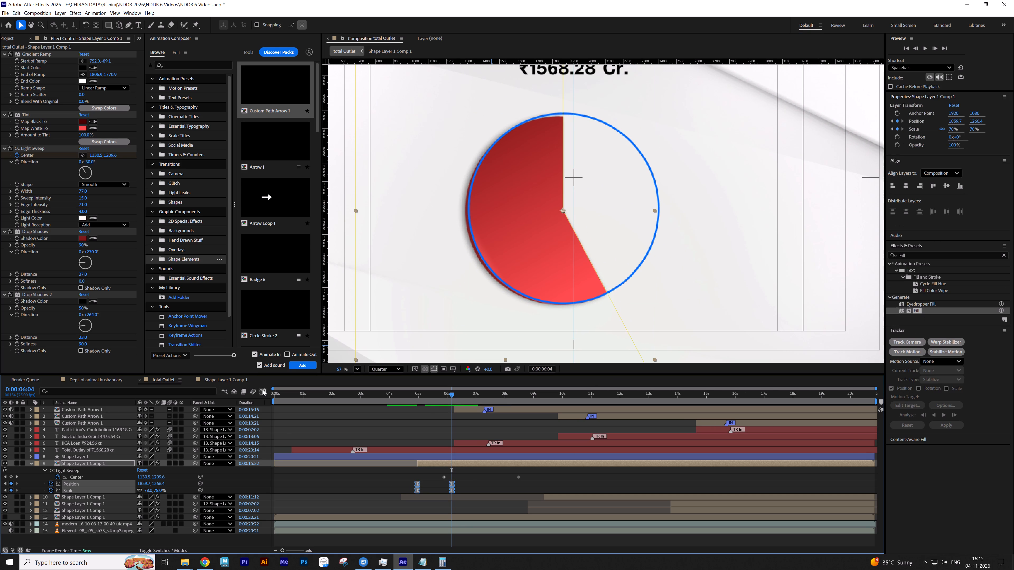